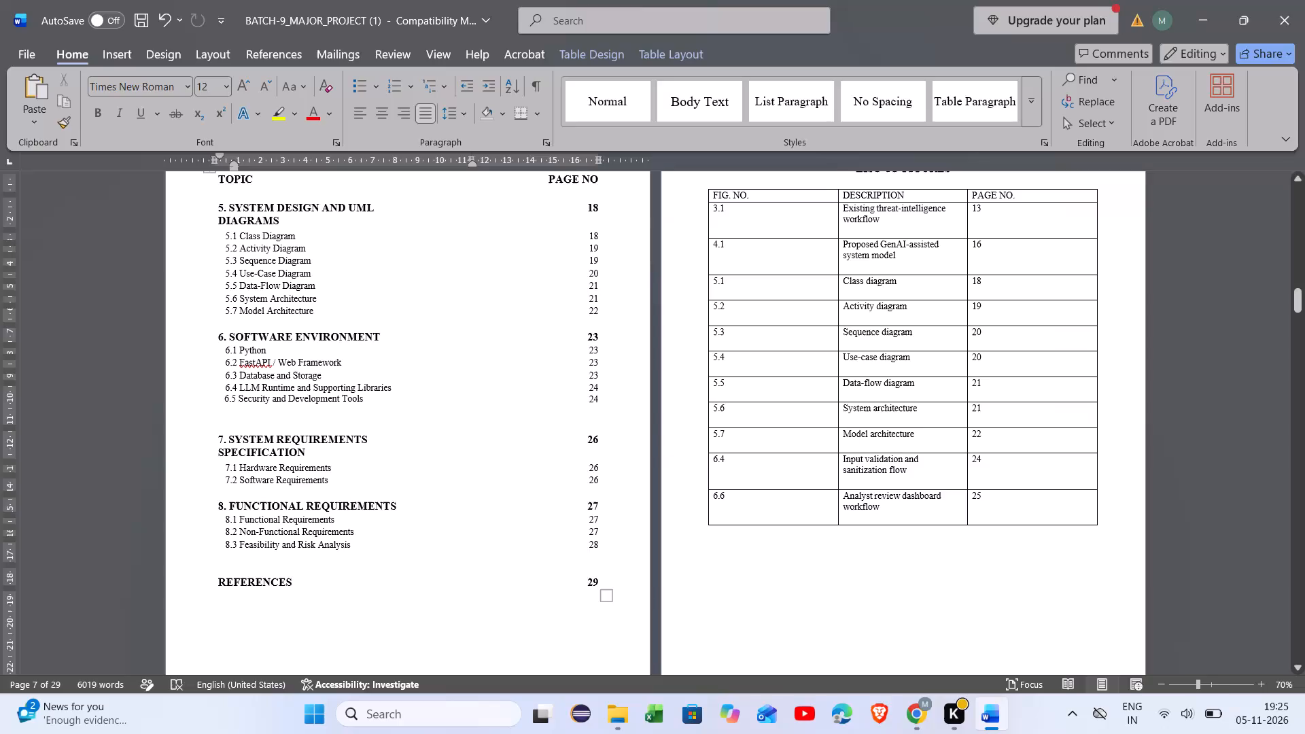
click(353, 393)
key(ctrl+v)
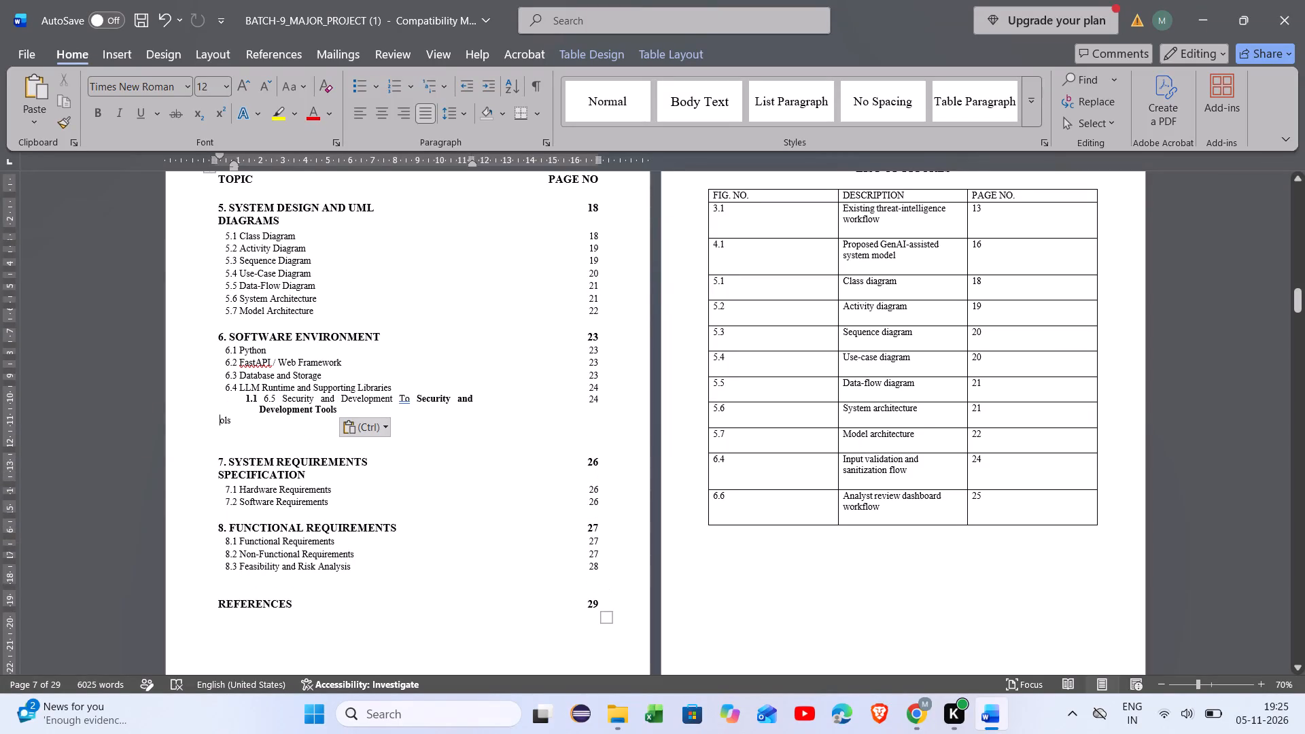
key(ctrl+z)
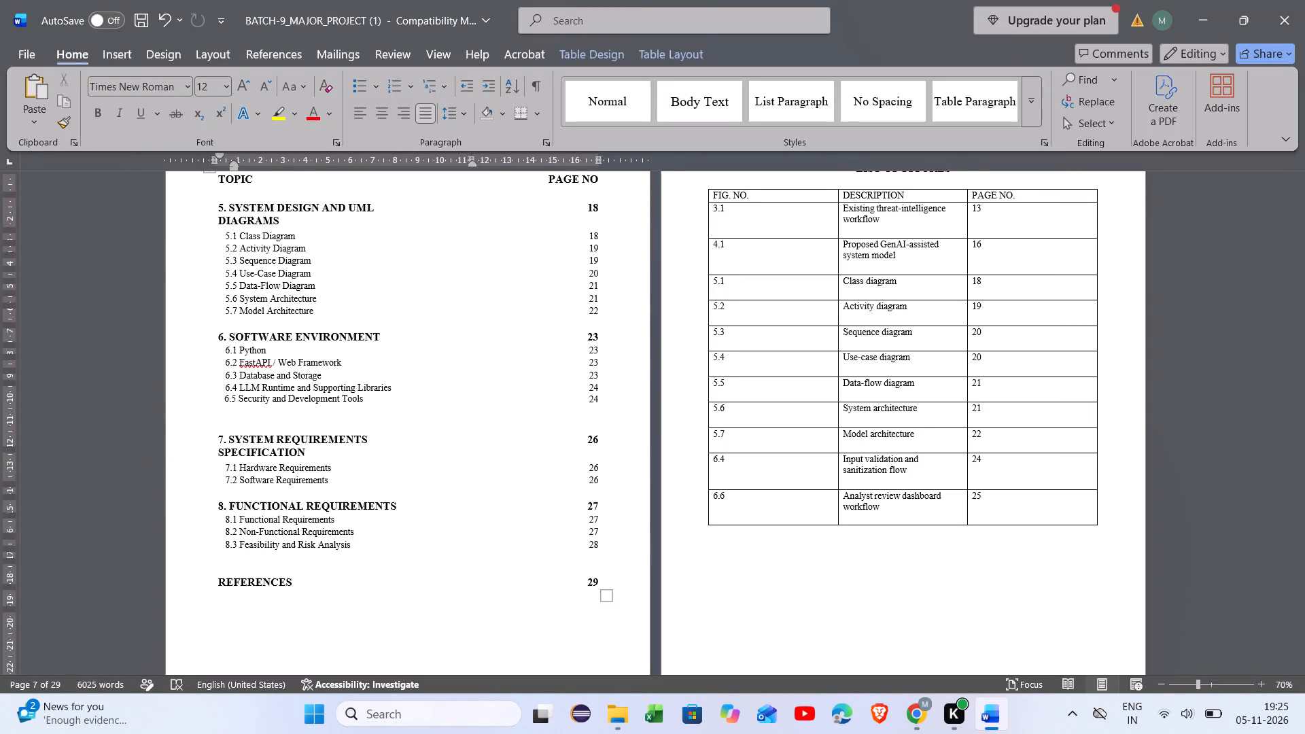
Start a new contents entry numbered 6.6 on its own line below 6.5 Security and Development Tools.
click(366, 397)
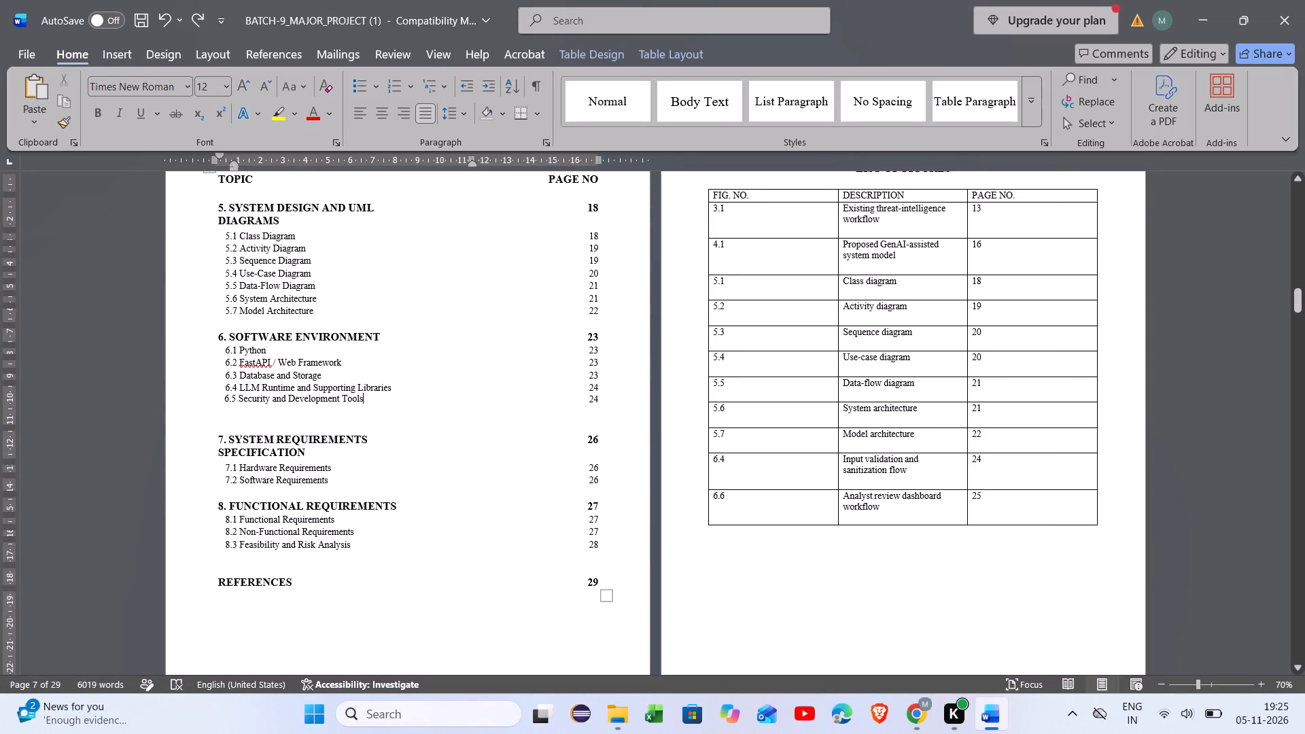
key(Return)
key(space)
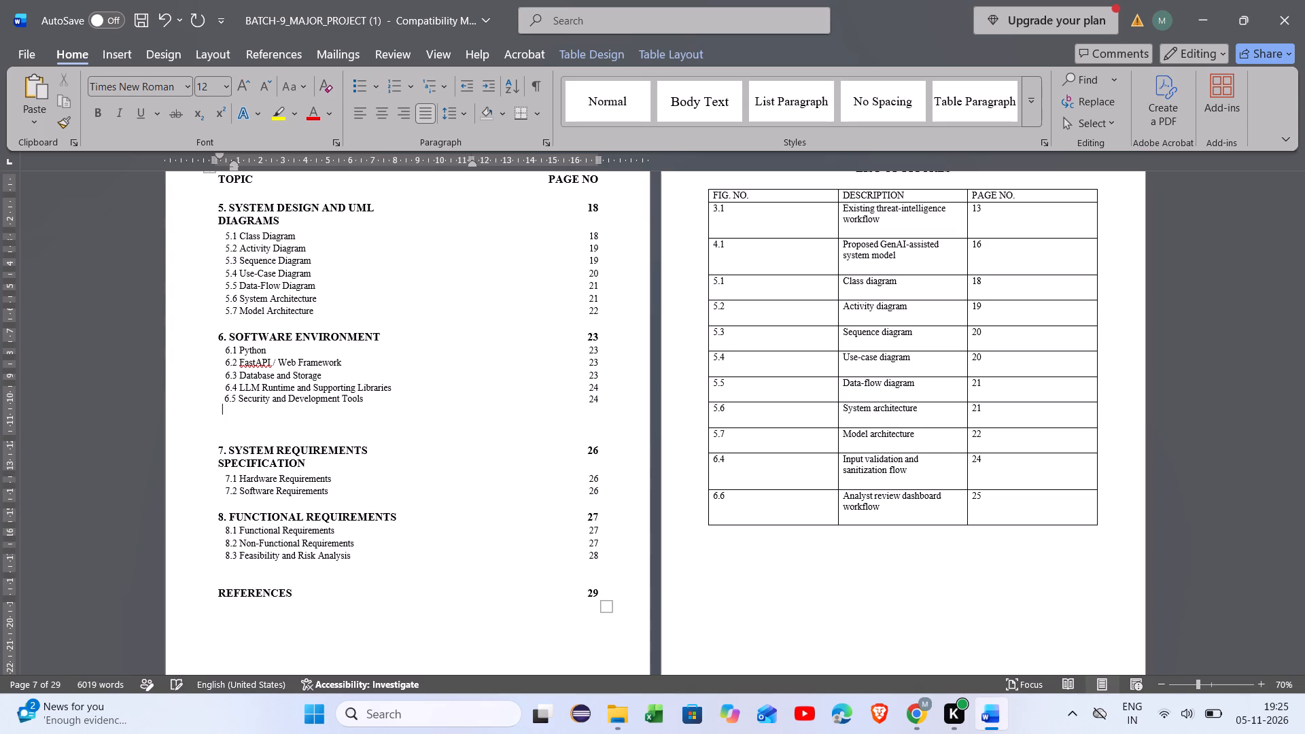
key(space)
text(6.6)
key(space)
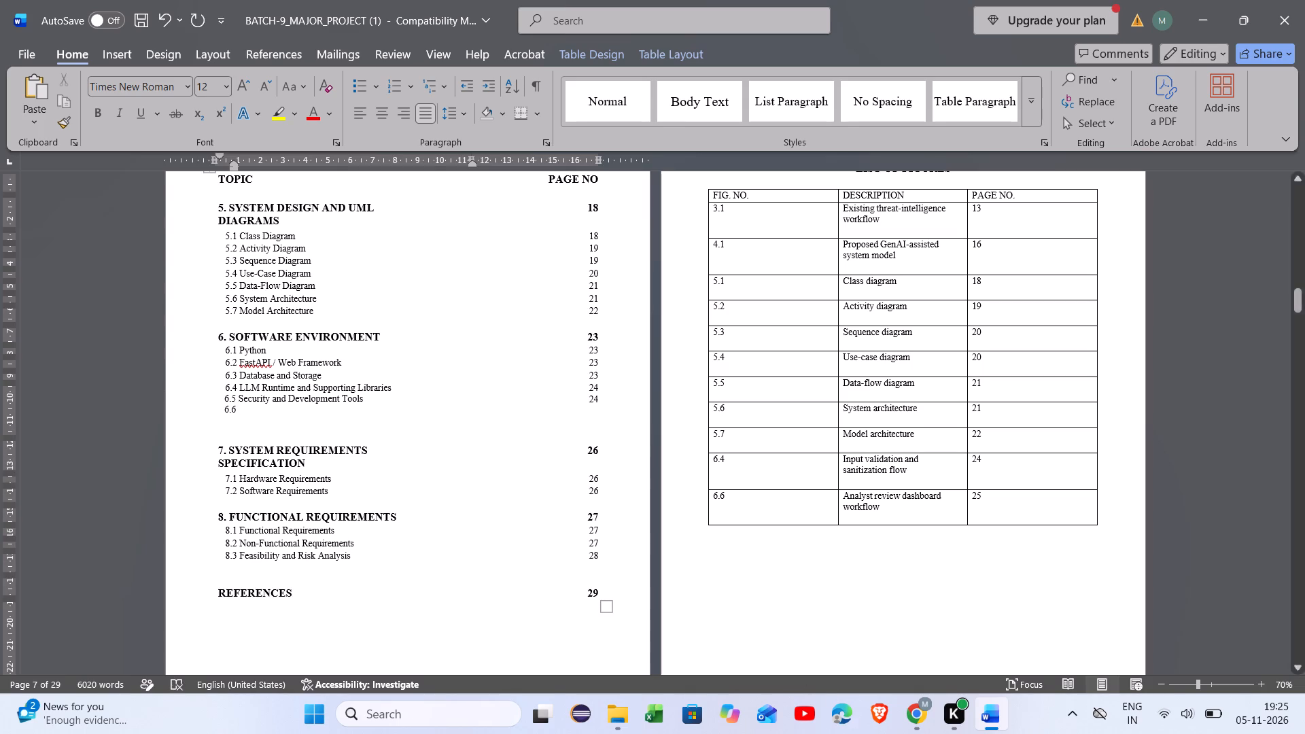
Copy the title "Analyst Workflow" from the section 6.6 heading in the body and paste it after 6.6 in the contents.
scroll(872, 540, down, 14)
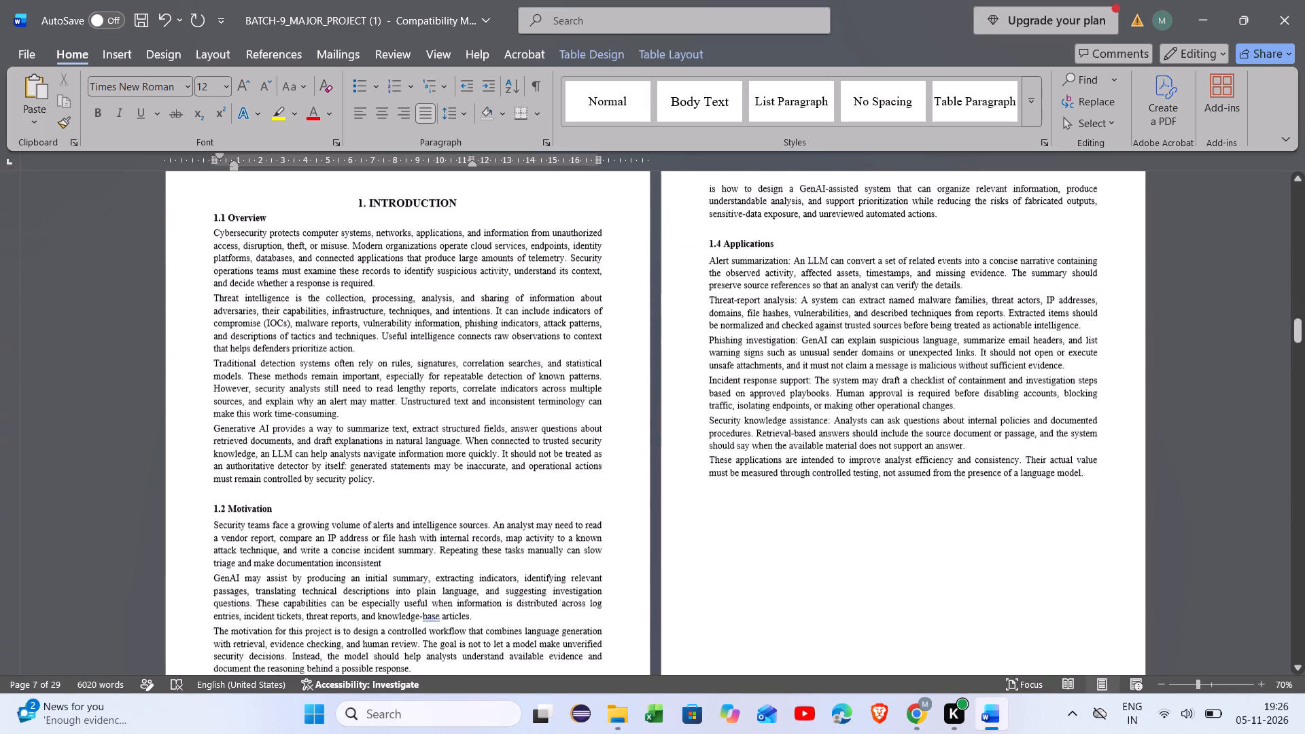
scroll(872, 540, down, 20)
scroll(872, 540, down, 9)
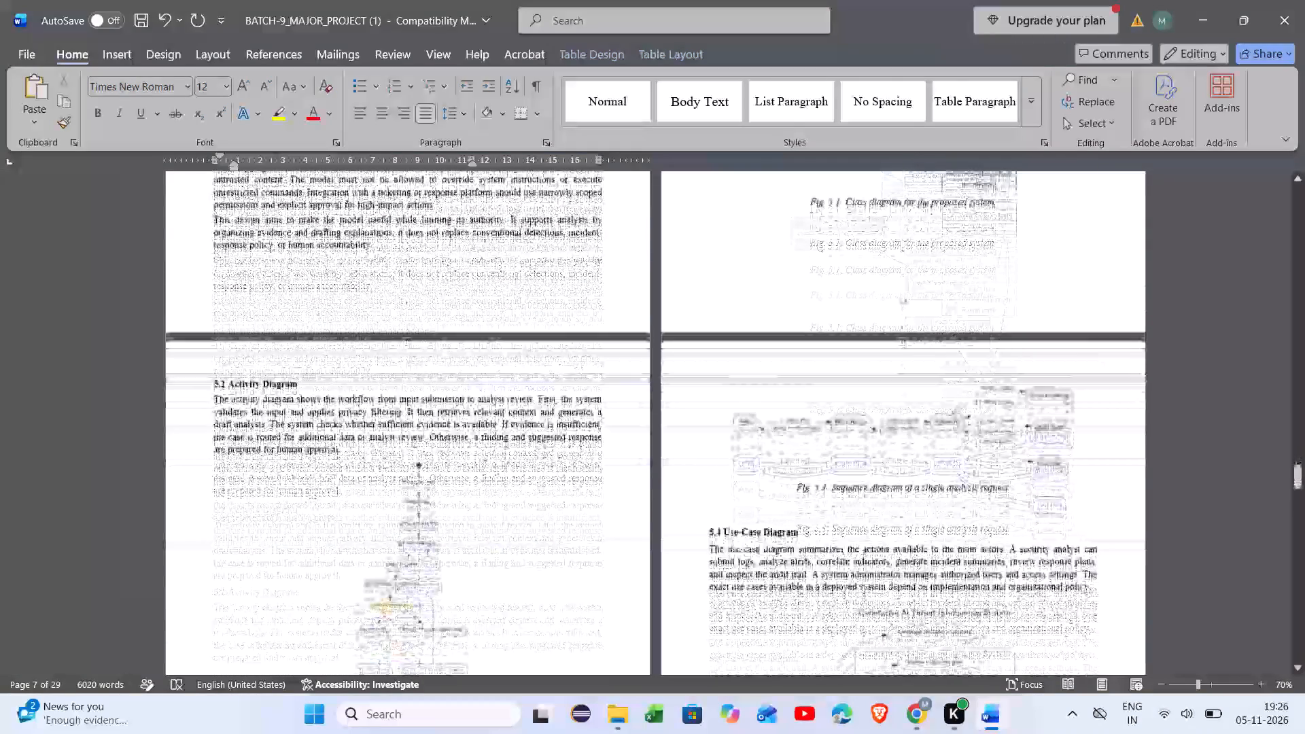
scroll(872, 540, down, 8)
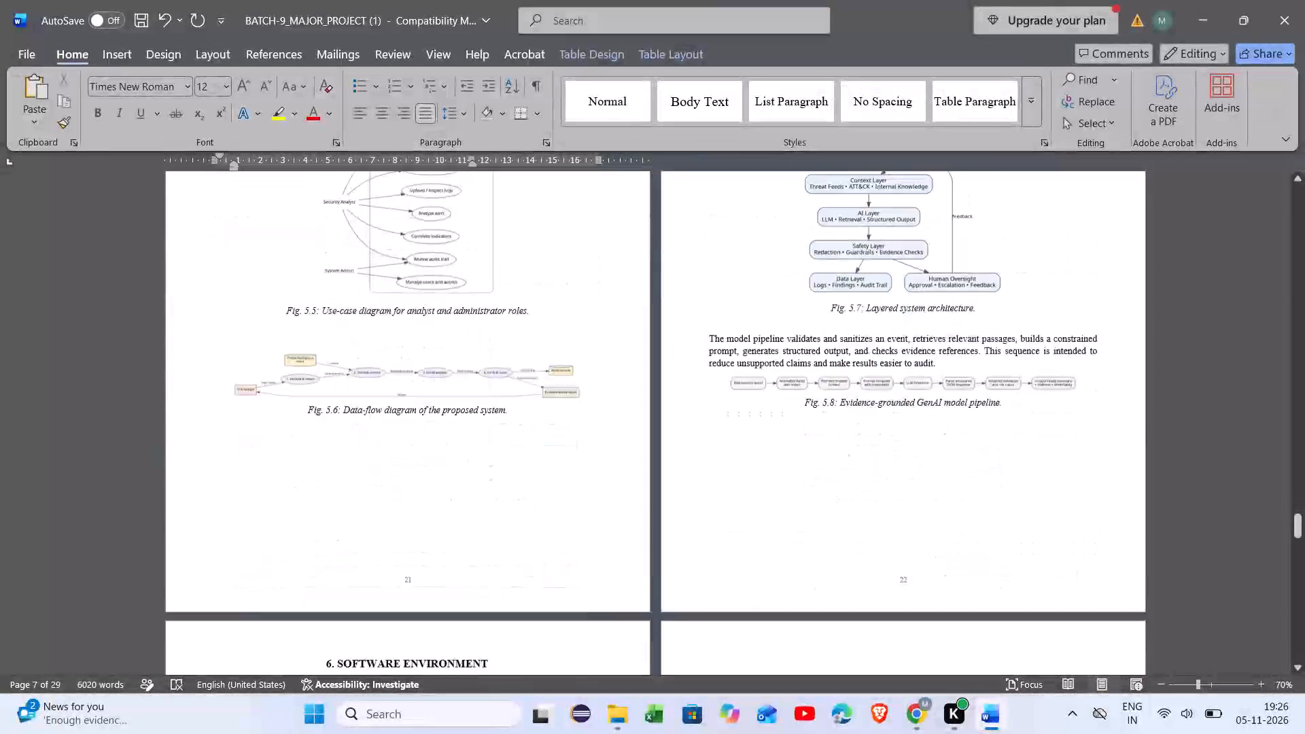
scroll(872, 540, down, 5)
scroll(872, 540, up, 1)
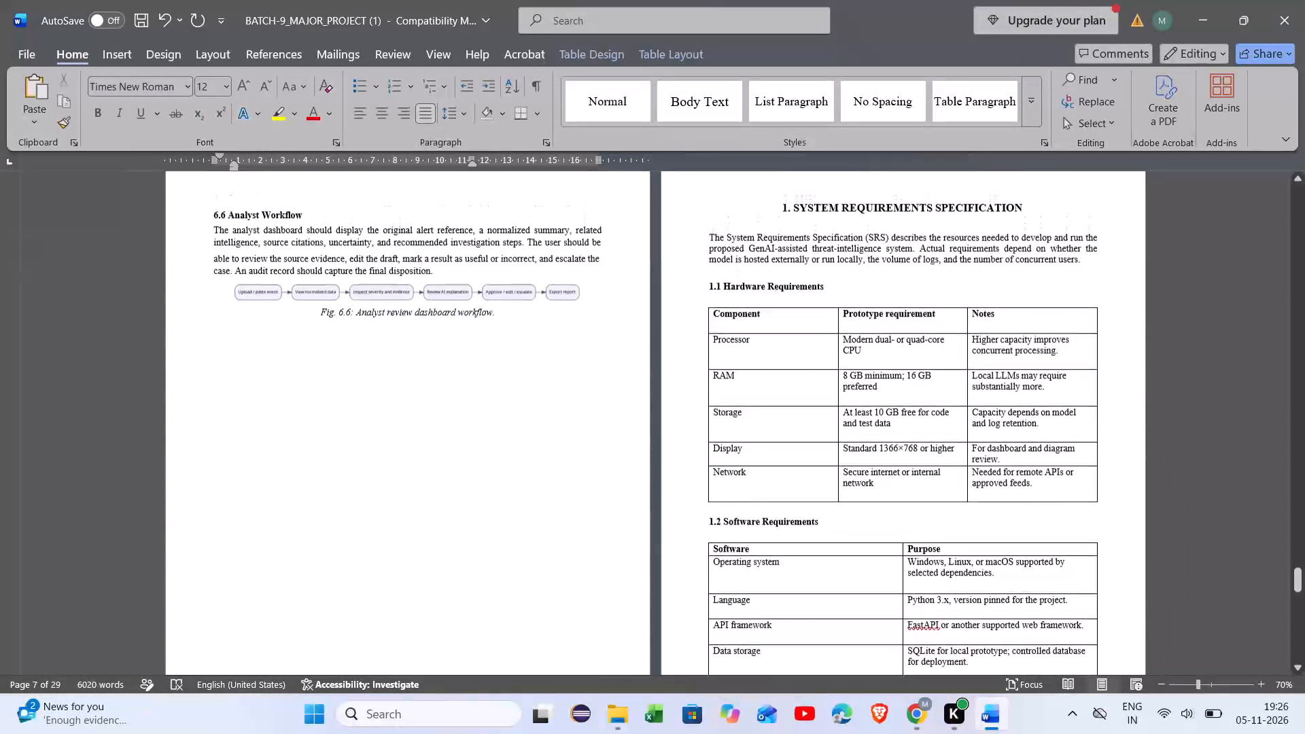
scroll(872, 540, up, 1)
drag(304, 271, 232, 272)
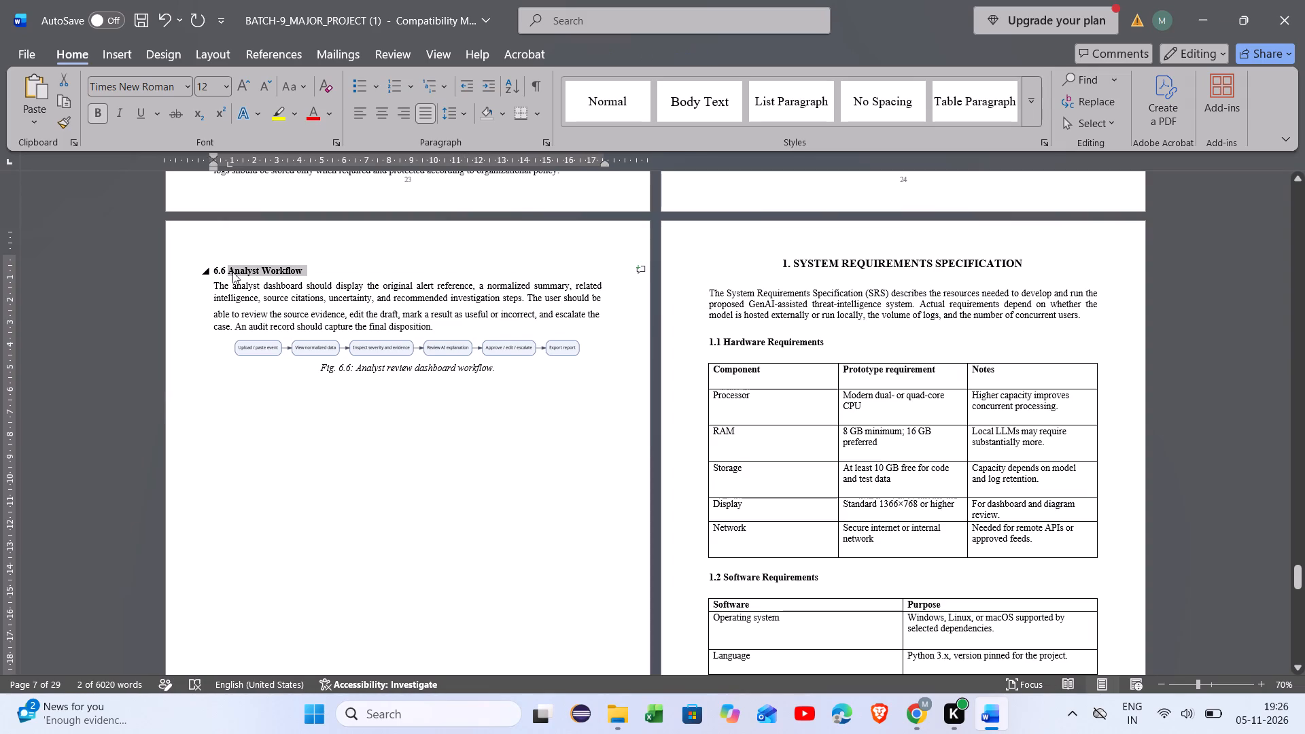
key(ctrl+c)
click(328, 250)
scroll(328, 250, up, 15)
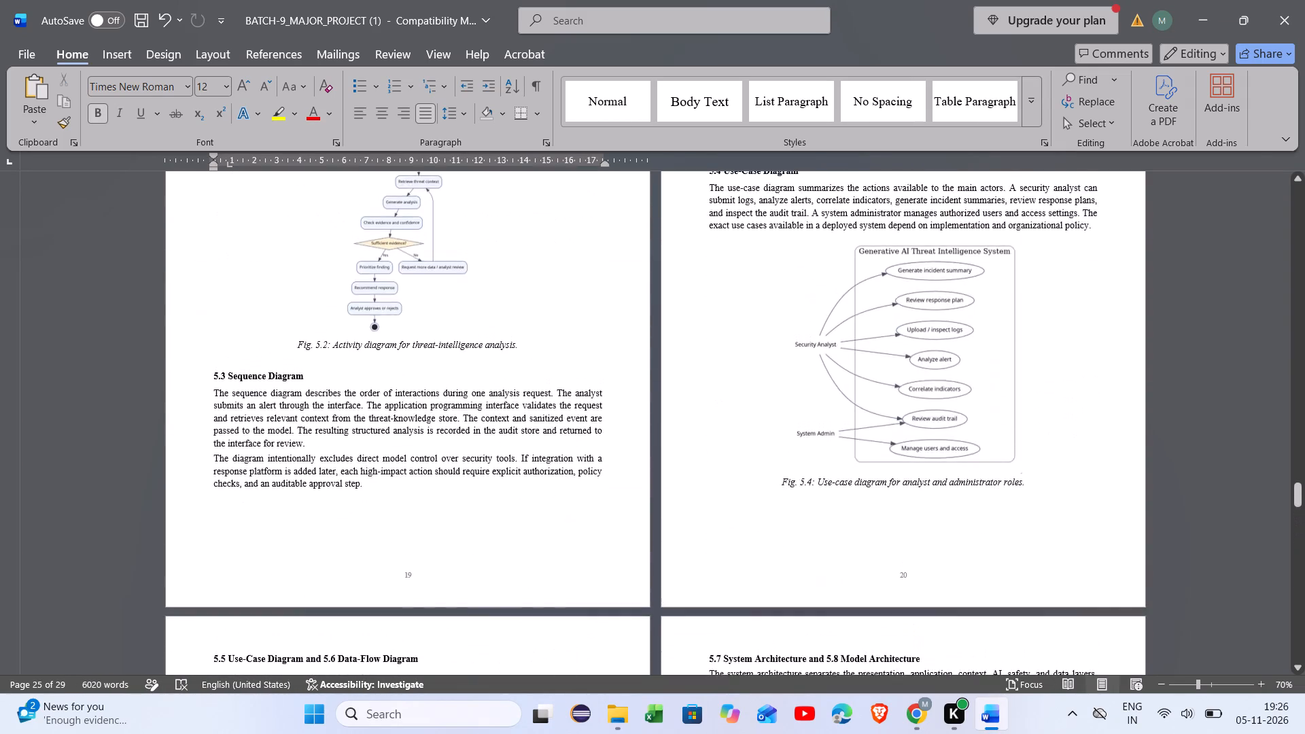
scroll(328, 250, up, 17)
scroll(328, 250, up, 8)
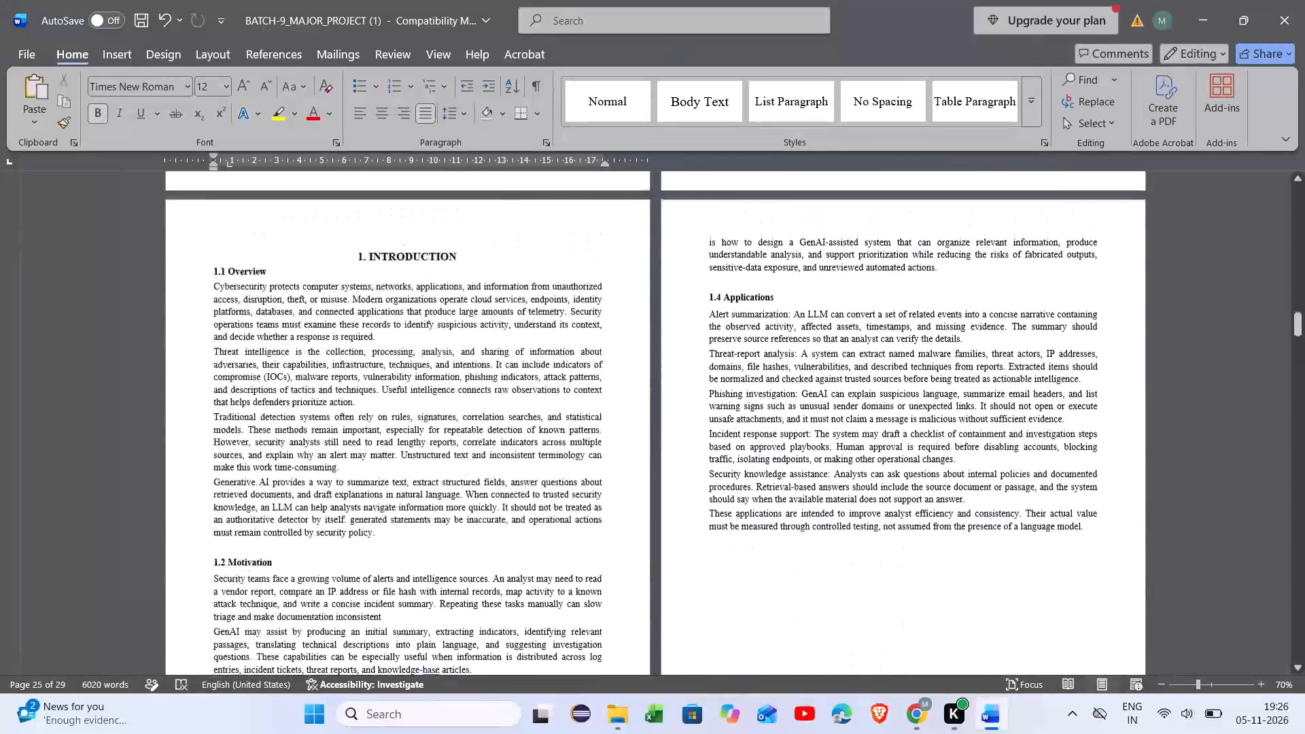
scroll(328, 250, up, 4)
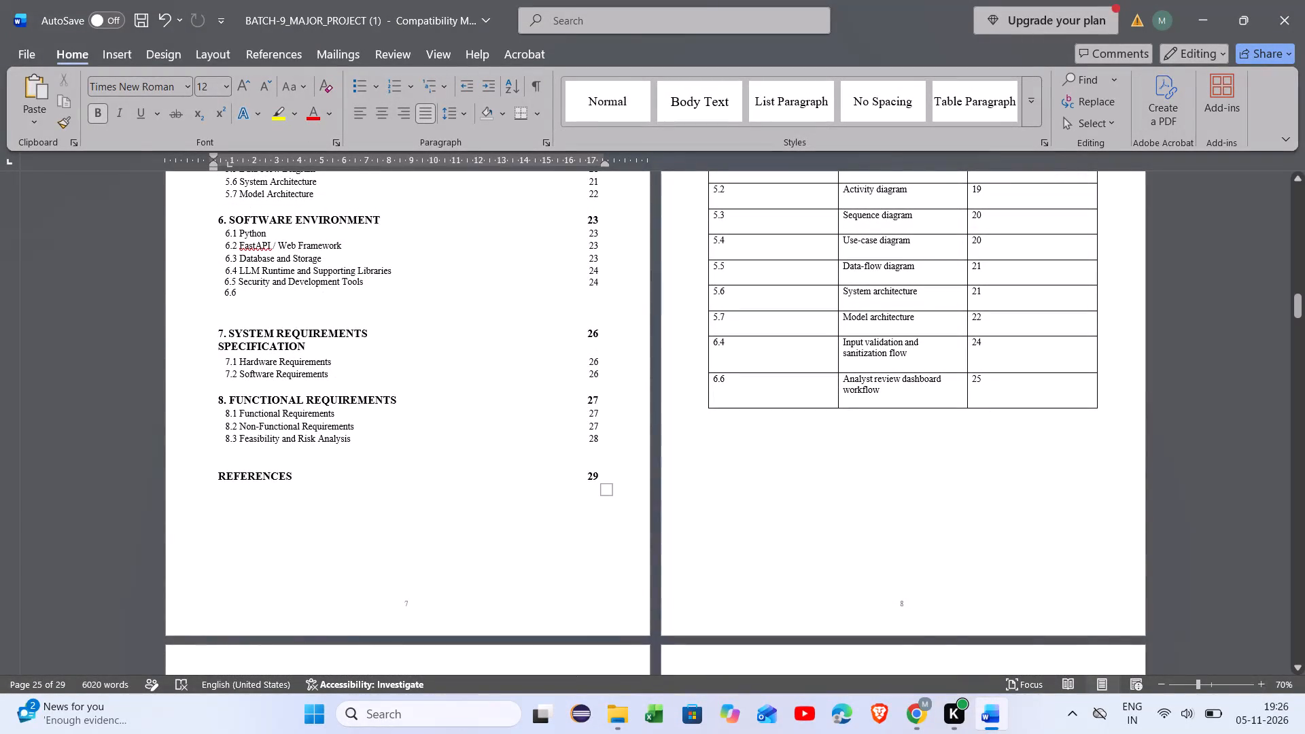
click(246, 290)
key(space)
key(ctrl+v)
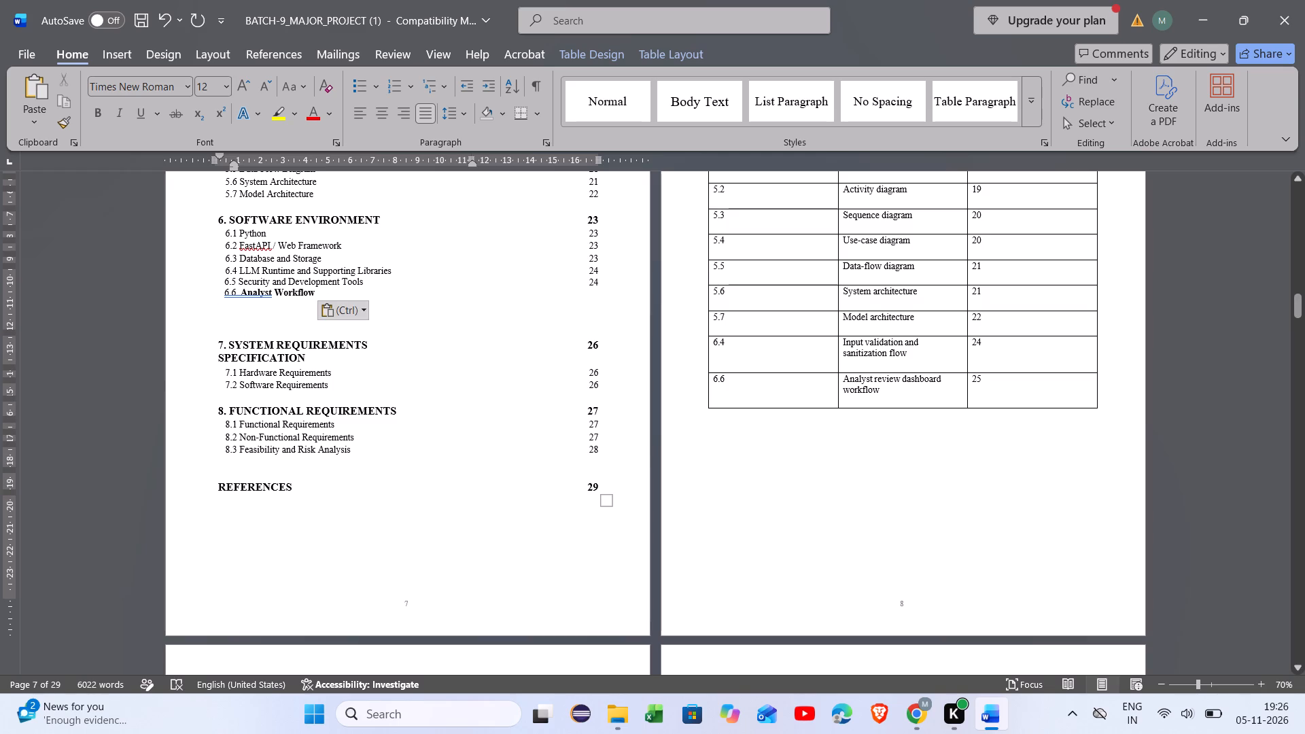
Remove the bold formatting from "Analyst Workflow" in the 6.6 contents entry.
drag(317, 294, 254, 293)
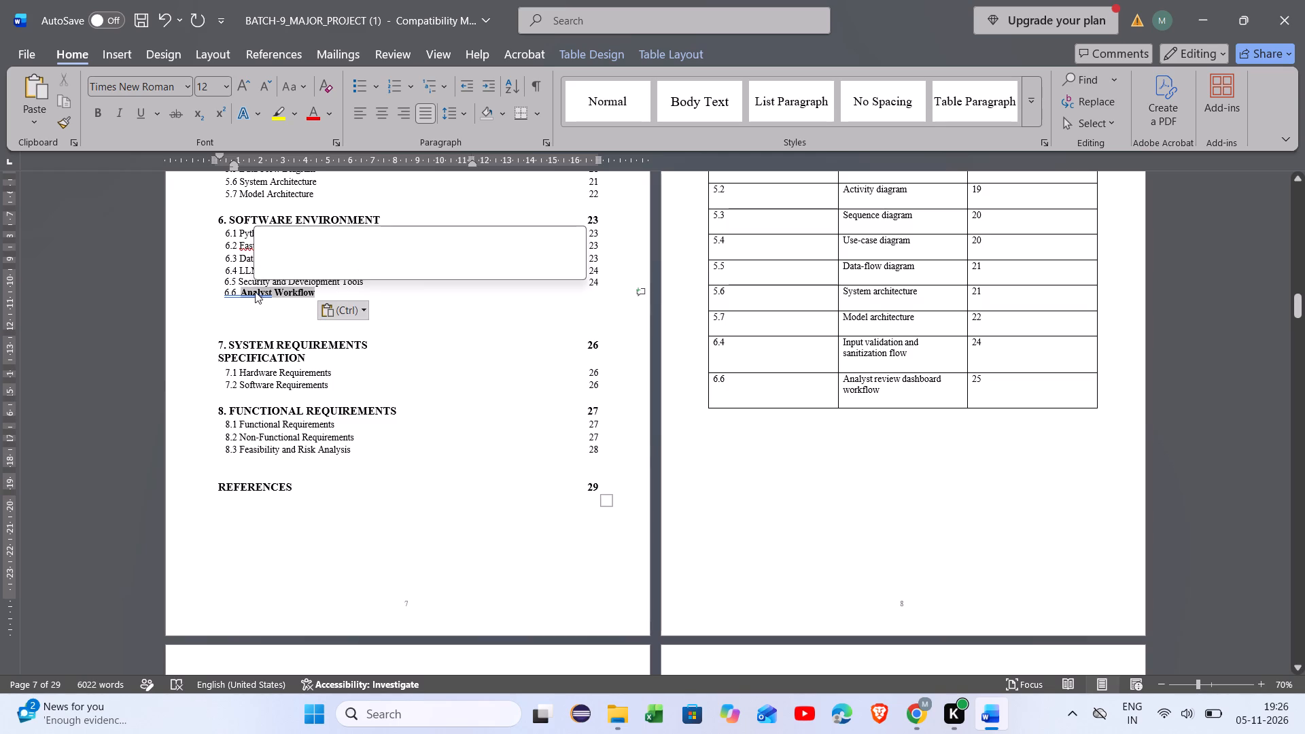
click(273, 265)
click(365, 330)
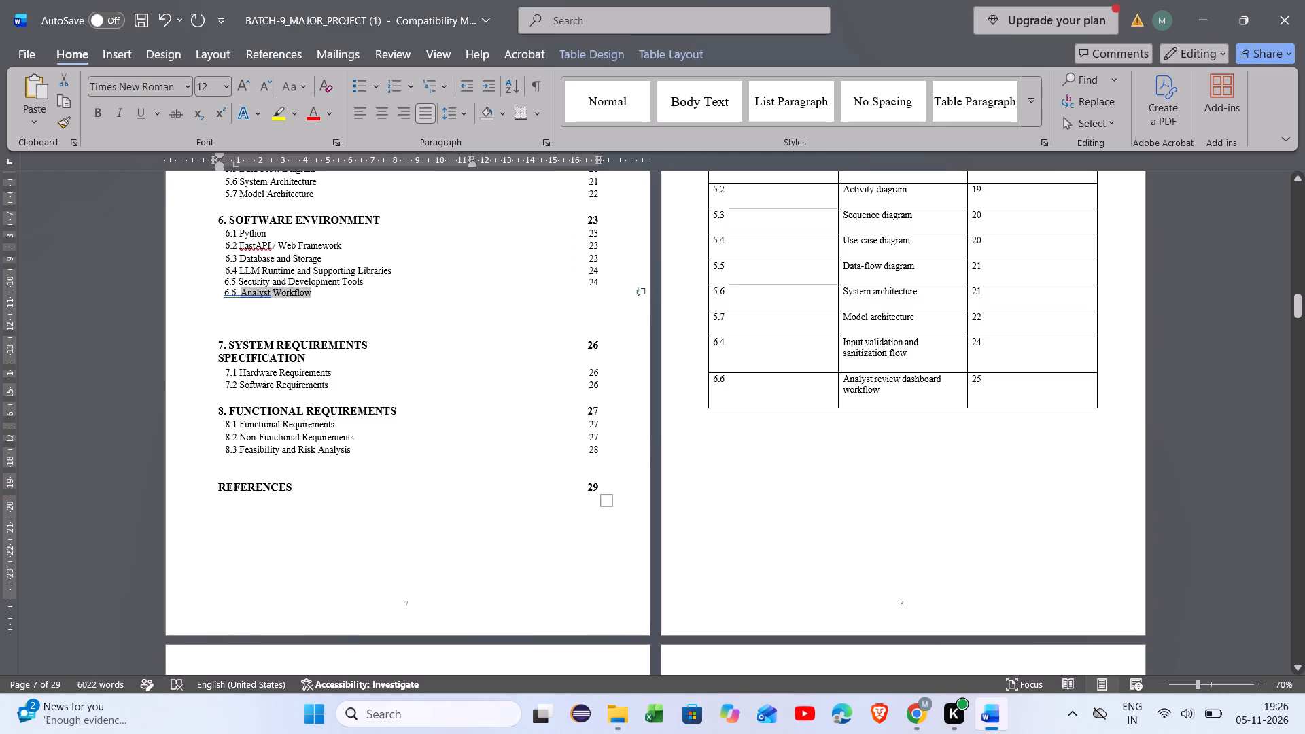
Delete the surplus spaces and empty lines below the 6.6 contents entry, leaving one blank line before section 7.
click(332, 334)
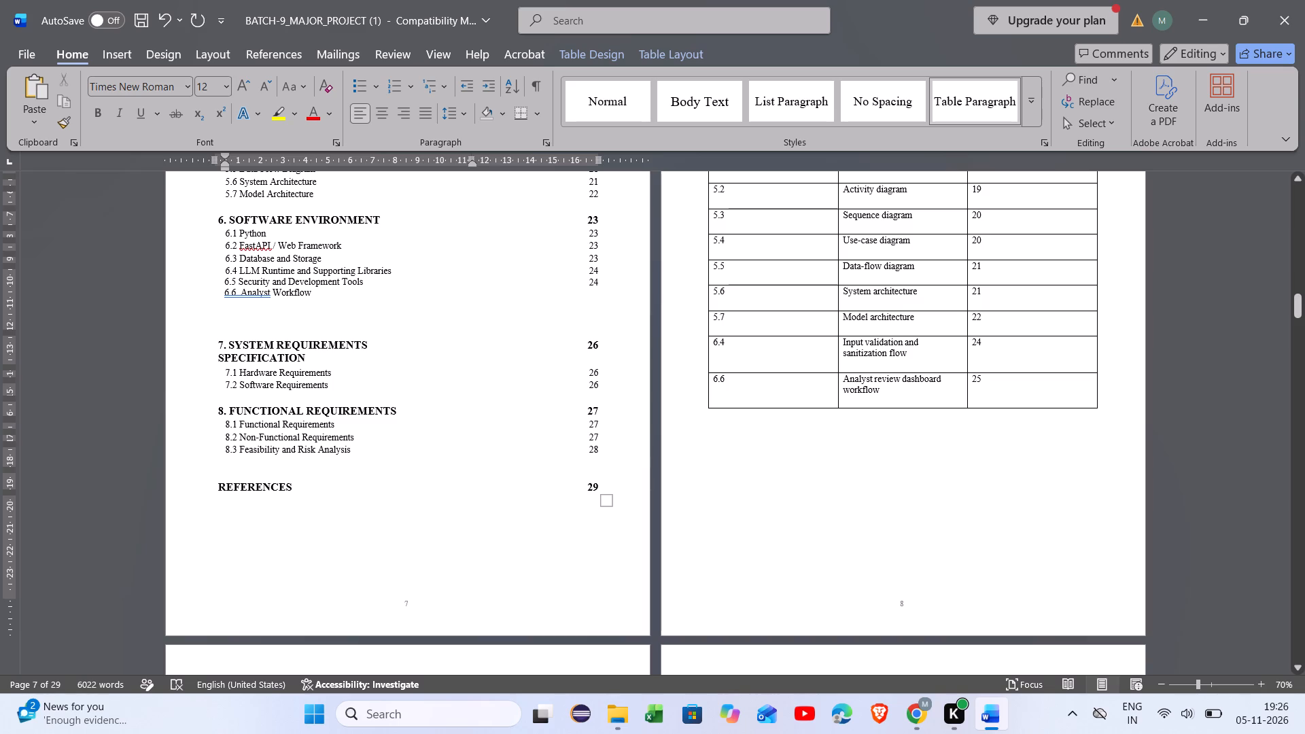
key(BackSpace)
key(BackSpace)
key(BackSpace)
key(BackSpace)
key(BackSpace)
key(BackSpace)
key(BackSpace)
key(BackSpace)
key(BackSpace)
key(BackSpace)
key(BackSpace)
key(BackSpace)
key(BackSpace)
key(BackSpace)
key(BackSpace)
key(BackSpace)
key(BackSpace)
key(BackSpace)
key(BackSpace)
key(BackSpace)
key(BackSpace)
key(BackSpace)
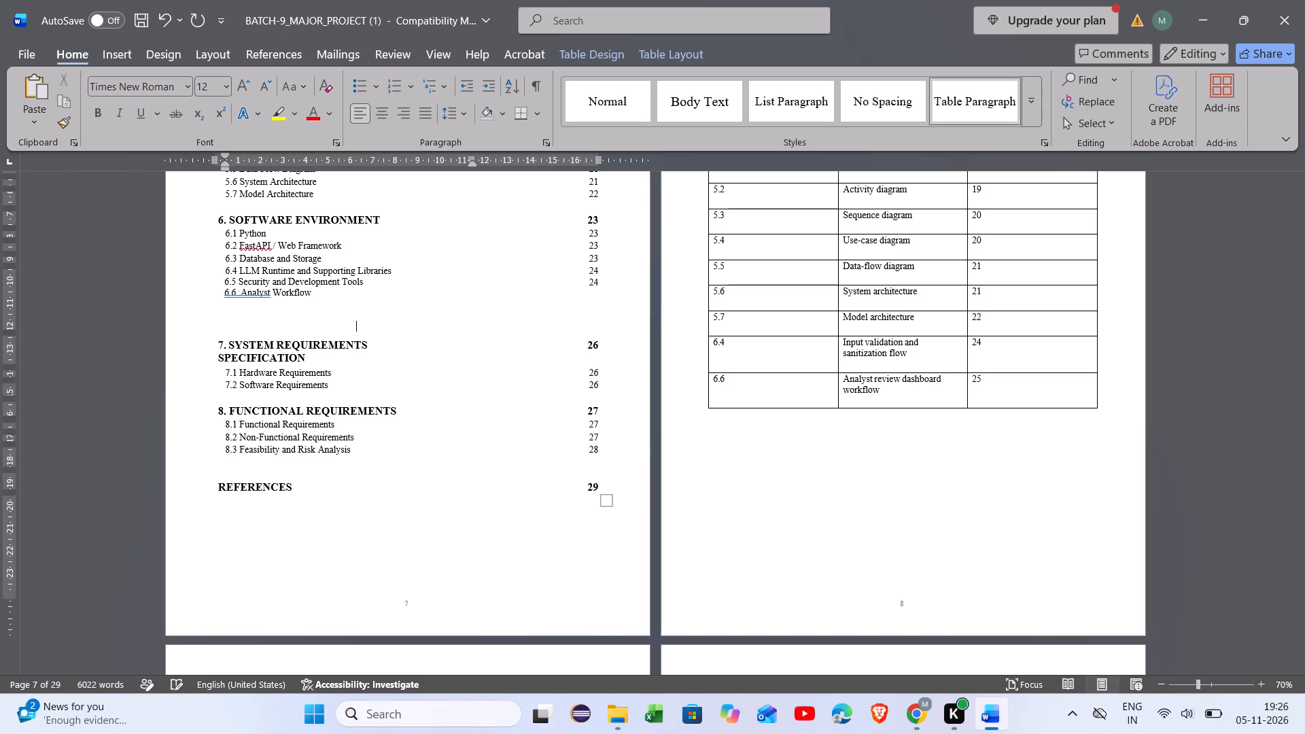
key(BackSpace)
key(BackSpace)
key(BackSpace)
key(BackSpace)
key(BackSpace)
key(BackSpace)
key(BackSpace)
key(BackSpace)
key(BackSpace)
key(BackSpace)
key(BackSpace)
key(BackSpace)
key(BackSpace)
key(BackSpace)
key(BackSpace)
key(BackSpace)
key(BackSpace)
key(BackSpace)
key(BackSpace)
key(BackSpace)
key(BackSpace)
key(BackSpace)
key(BackSpace)
key(BackSpace)
key(BackSpace)
key(BackSpace)
key(BackSpace)
key(BackSpace)
key(BackSpace)
key(BackSpace)
key(BackSpace)
key(BackSpace)
key(BackSpace)
key(BackSpace)
key(BackSpace)
key(BackSpace)
key(BackSpace)
key(BackSpace)
key(BackSpace)
key(BackSpace)
key(BackSpace)
key(BackSpace)
key(BackSpace)
key(BackSpace)
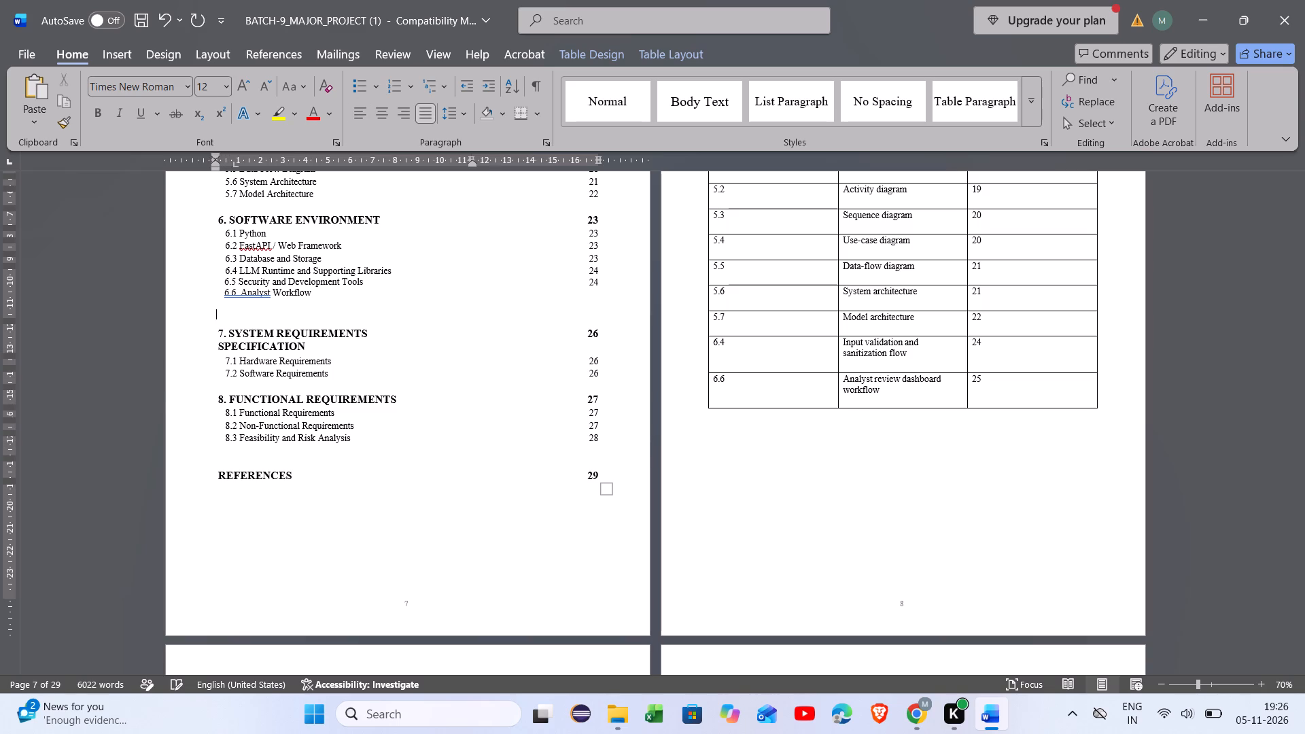
key(BackSpace)
key(BackSpace)
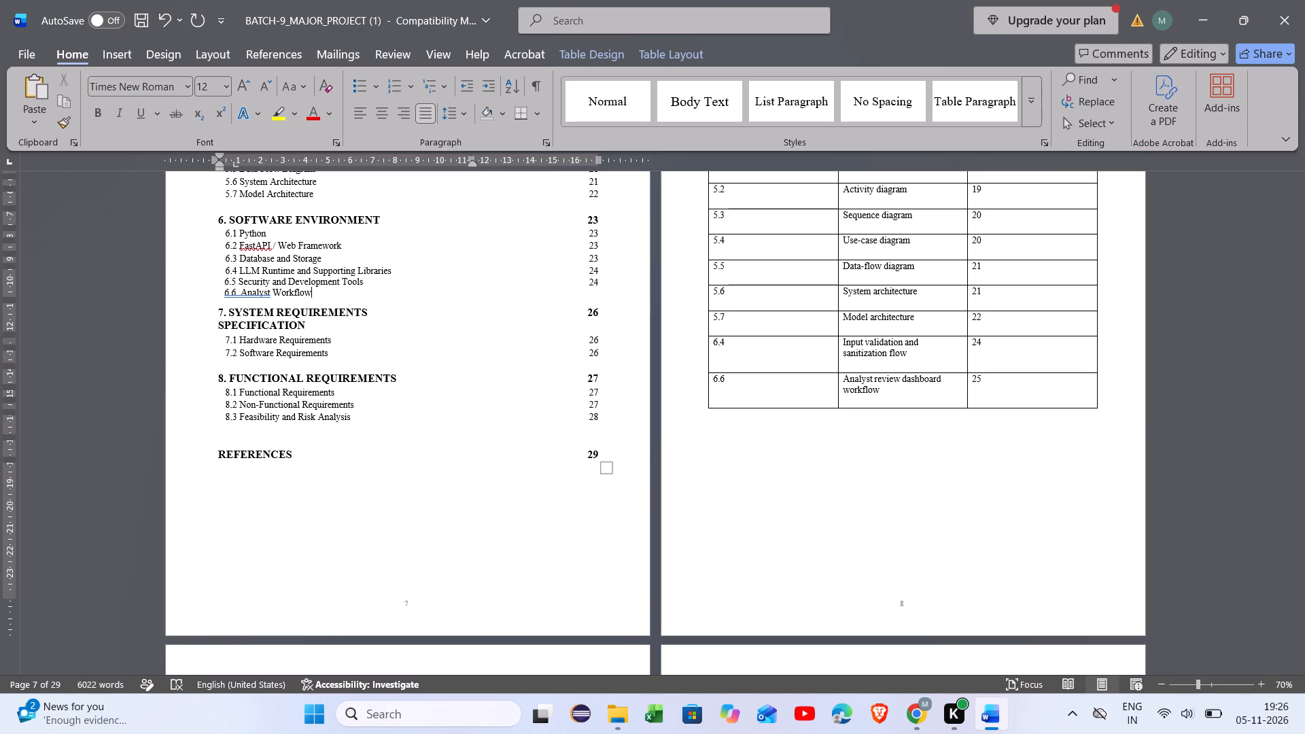
scroll(332, 334, up, 1)
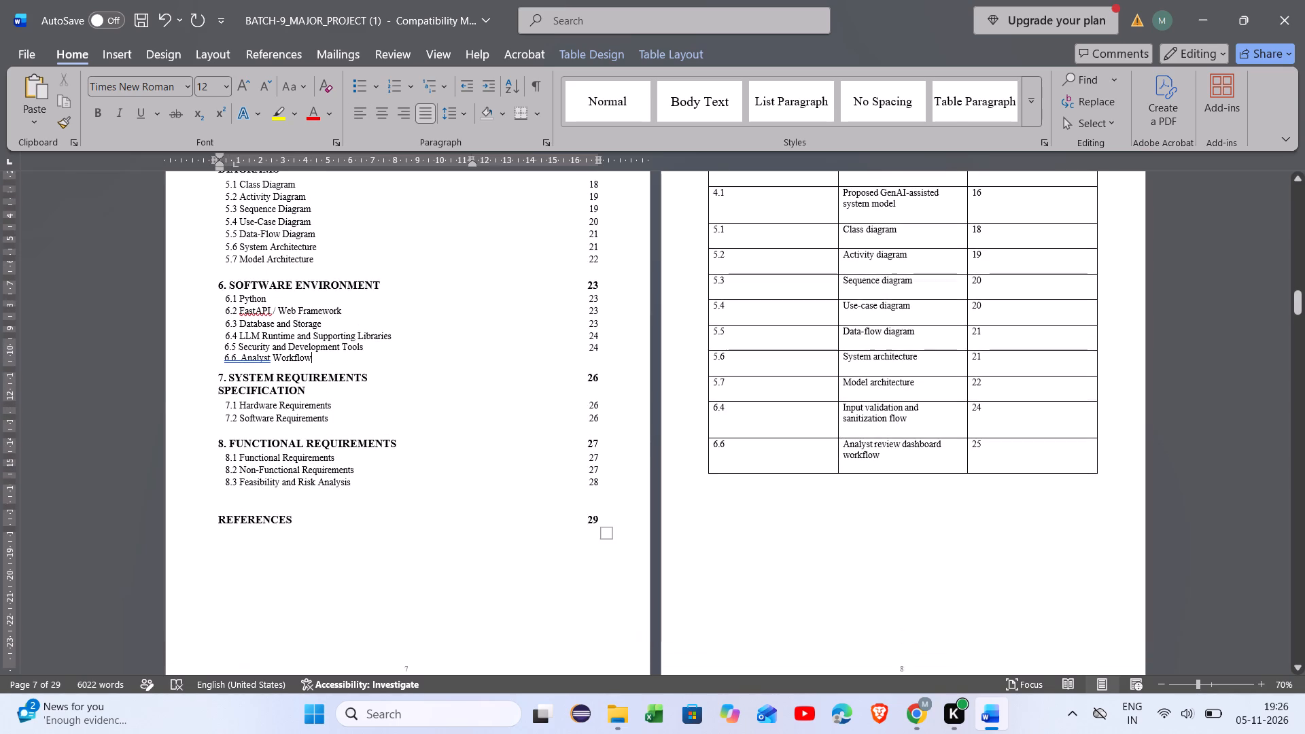
scroll(332, 334, up, 1)
key(Return)
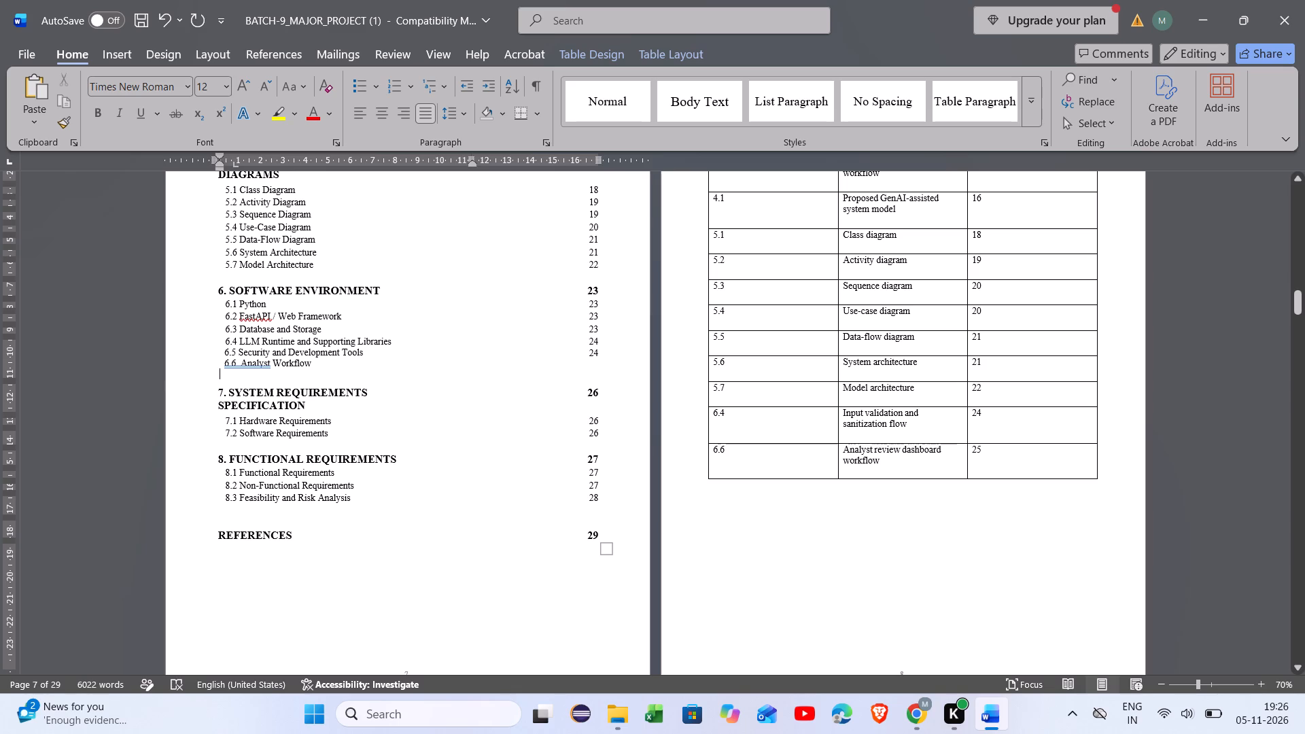
Enter page number 25 for the 6.6 Analyst Workflow entry in the contents' page number column.
click(603, 353)
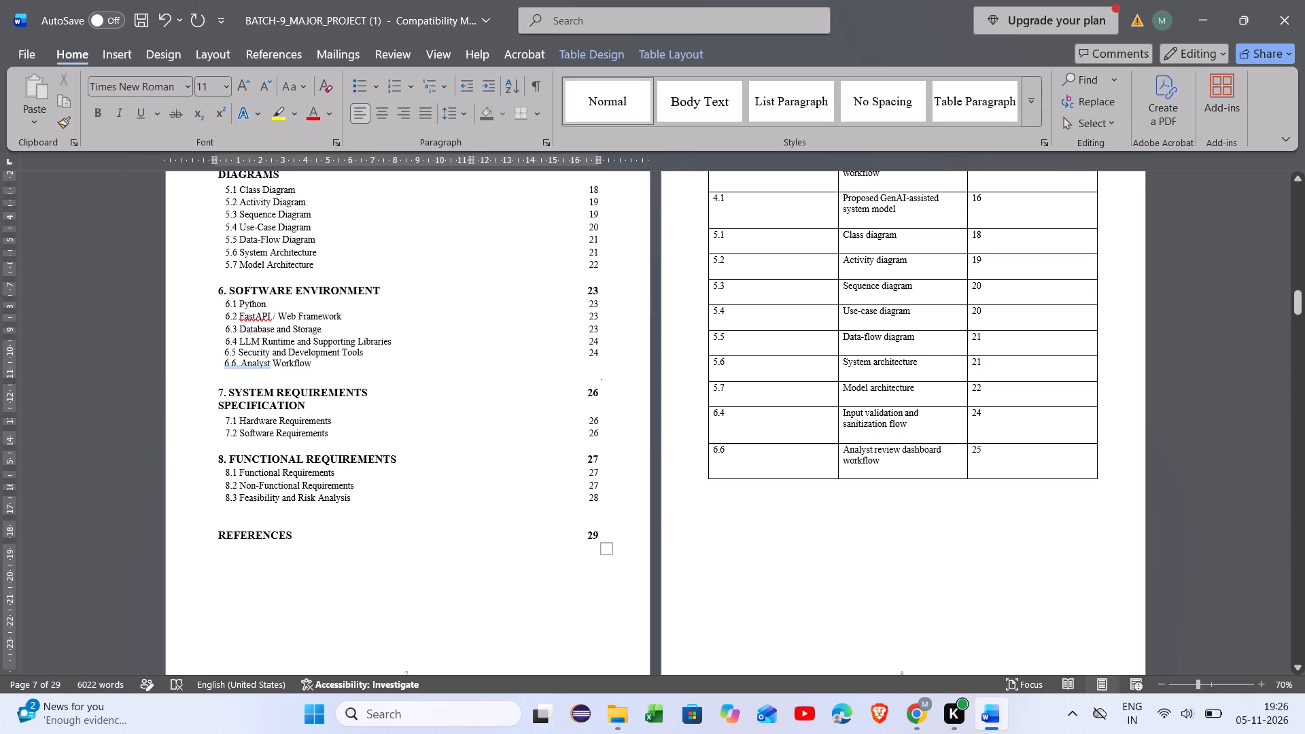
click(598, 349)
key(Down)
key(Up)
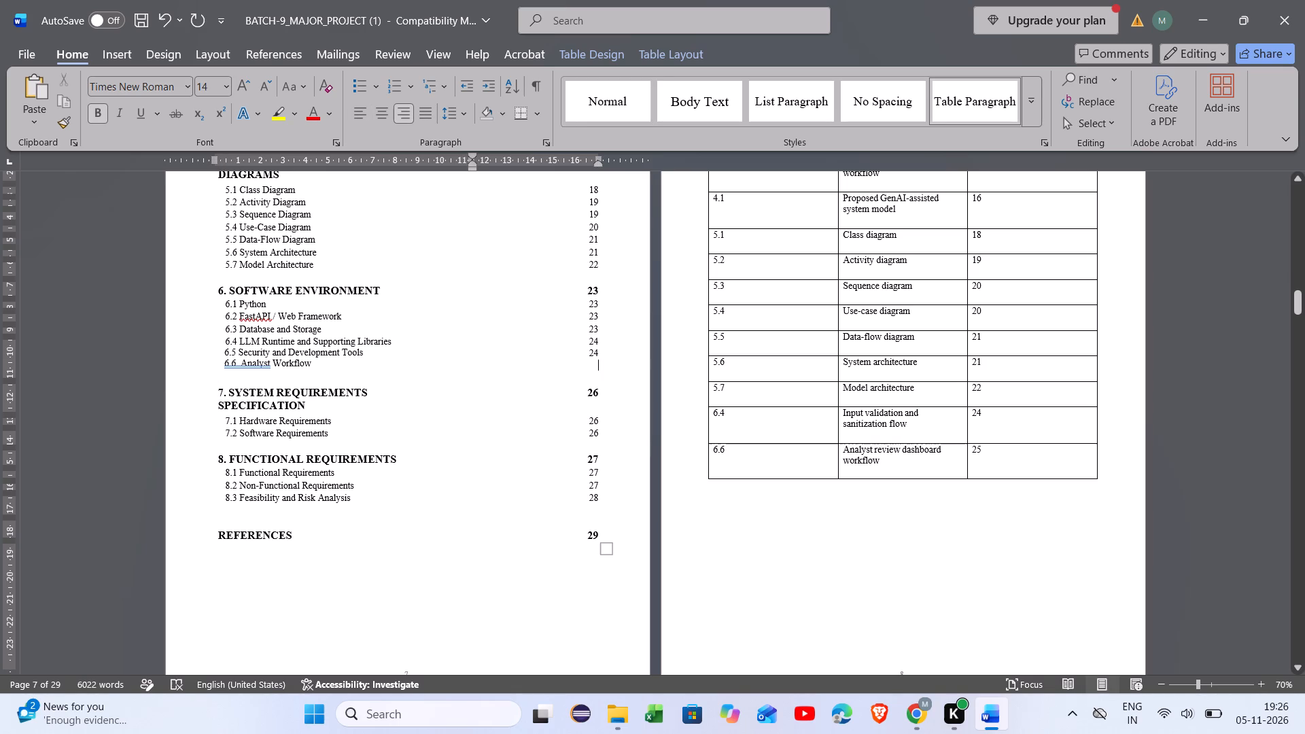
key(BackSpace)
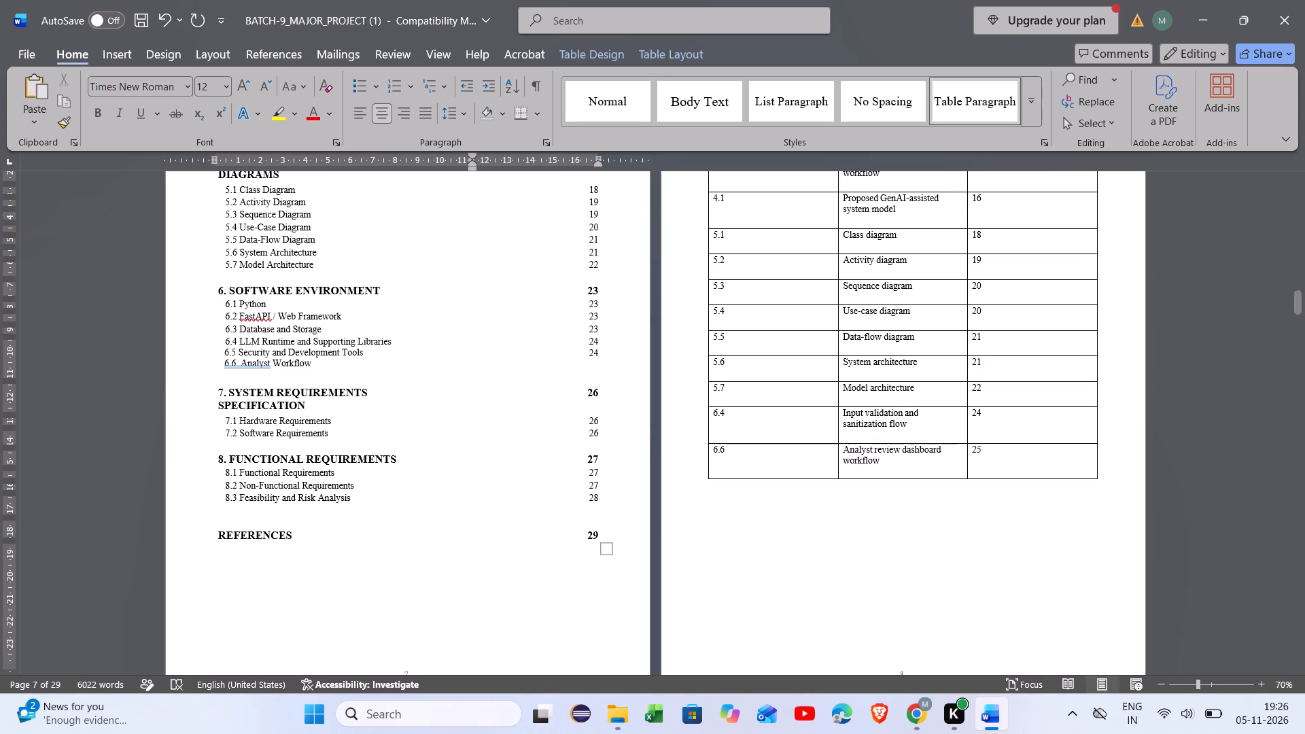
key(space)
key(space)
key(space)
key(space)
key(space)
key(space)
key(space)
key(space)
key(space)
key(space)
key(space)
key(space)
key(space)
key(space)
key(space)
key(space)
text(25)
Adjust the spacing before page number 25 in the 6.6 Analyst Workflow entry to align it with the page numbers above.
key(Left)
key(Left)
key(space)
key(space)
key(BackSpace)
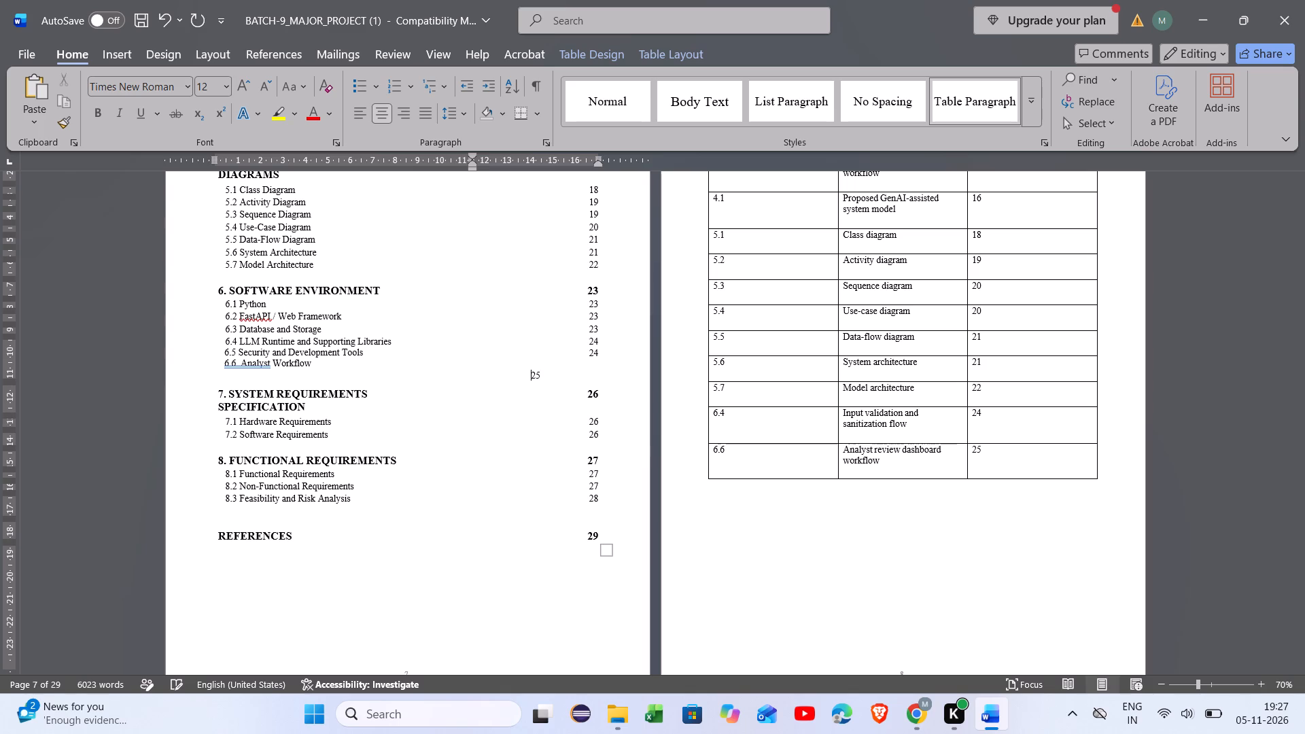
key(BackSpace)
key(BackSpace)
key(space)
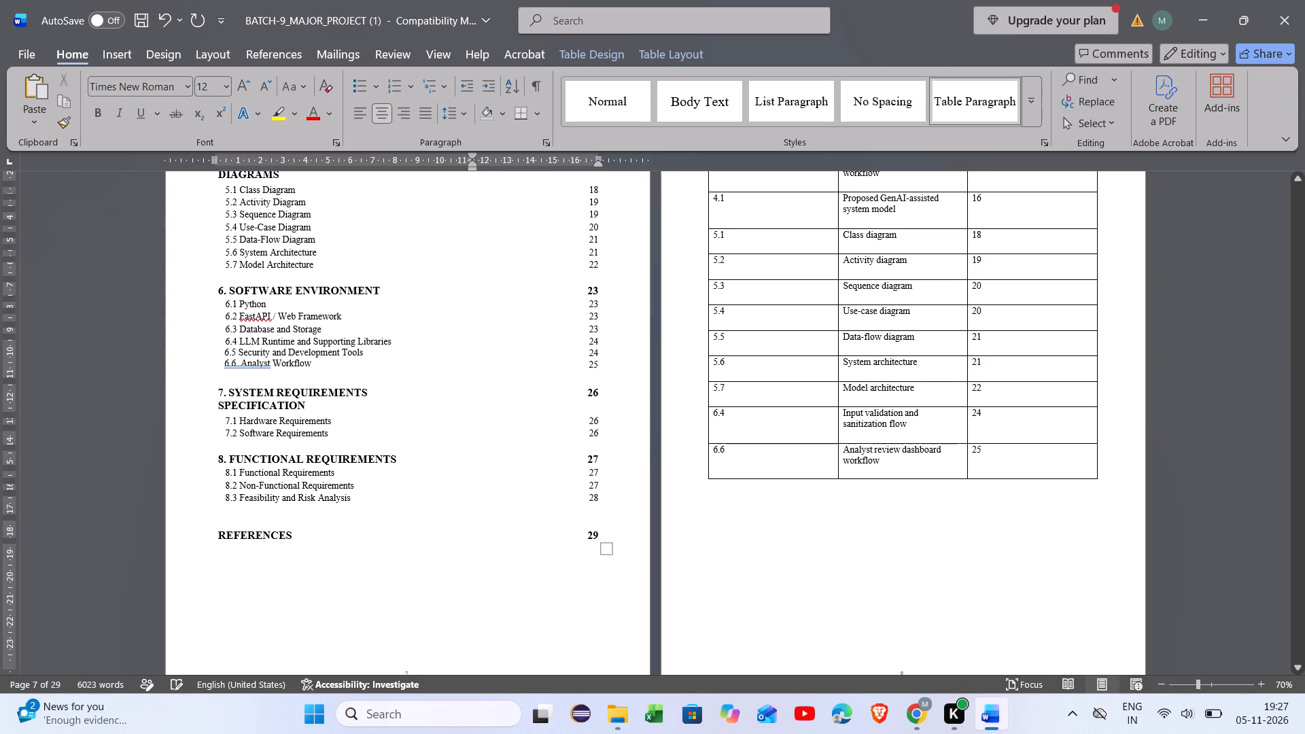
click(837, 640)
Save the project report document.
scroll(522, 369, up, 1)
scroll(522, 369, right, 1)
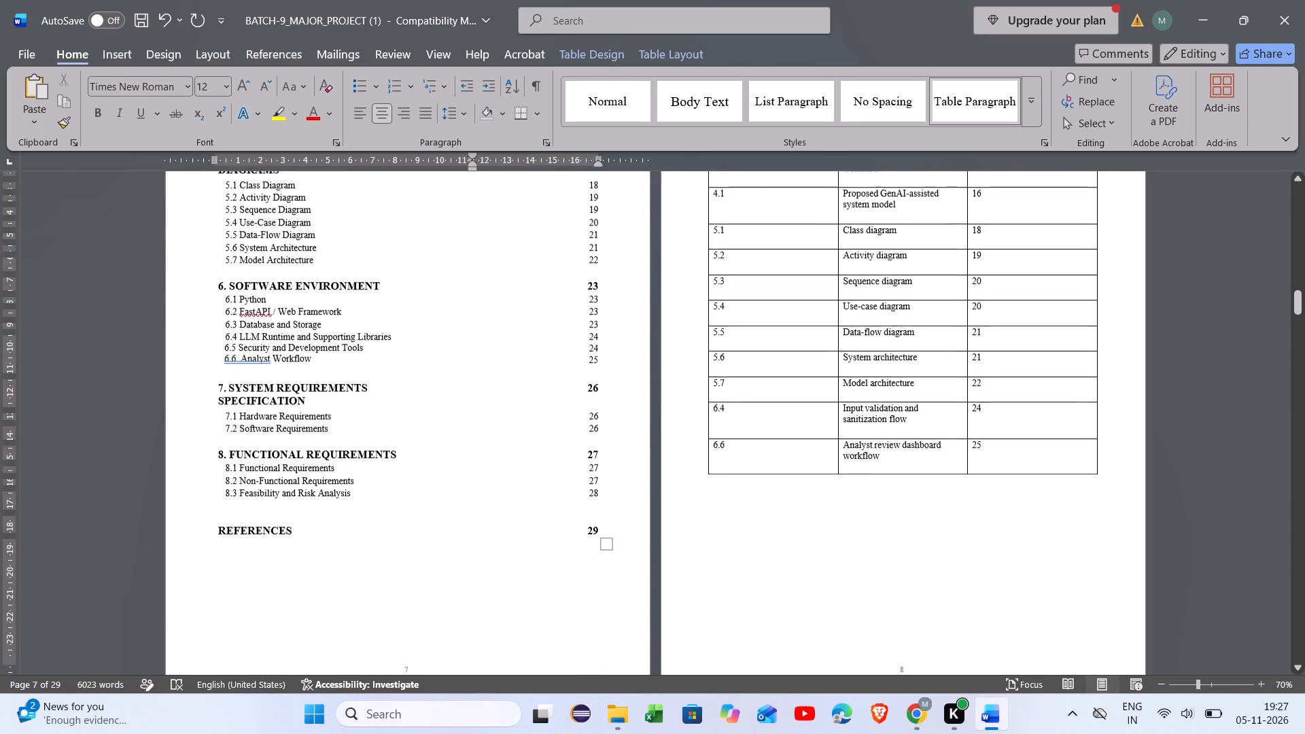
scroll(522, 369, up, 7)
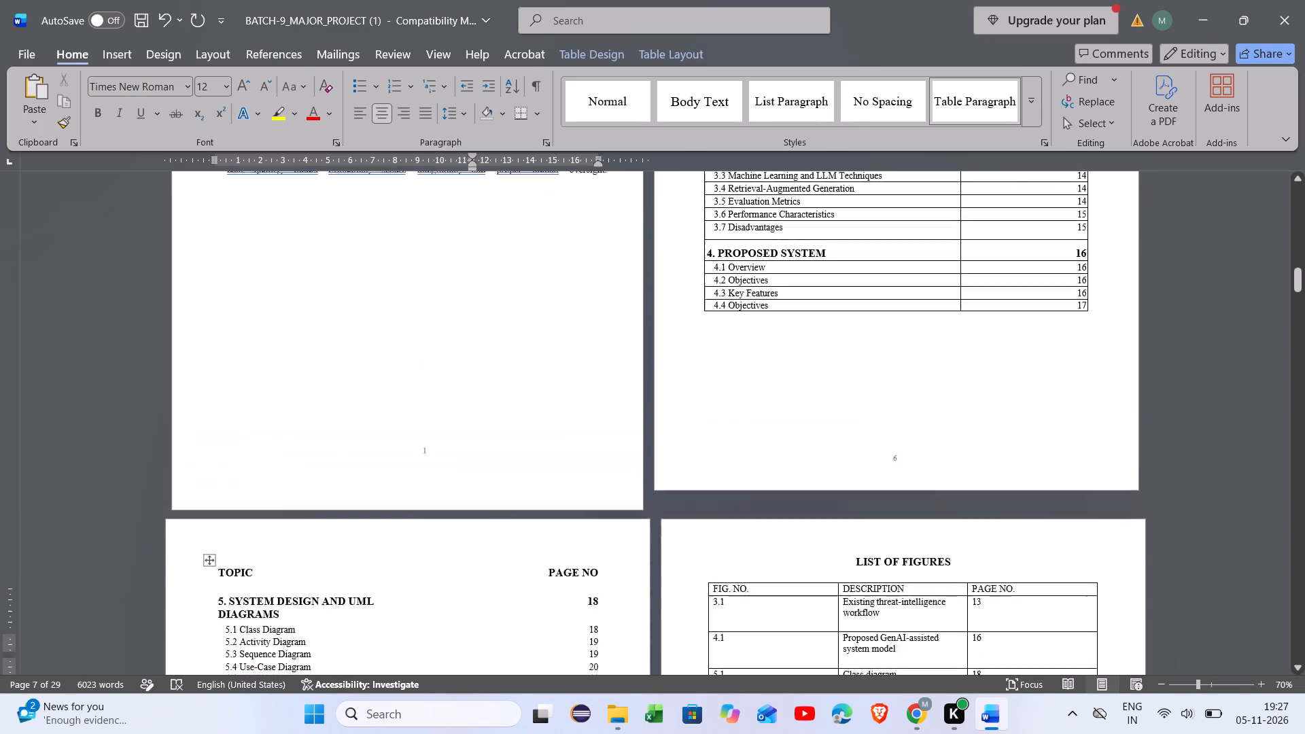
scroll(522, 369, up, 1)
click(136, 14)
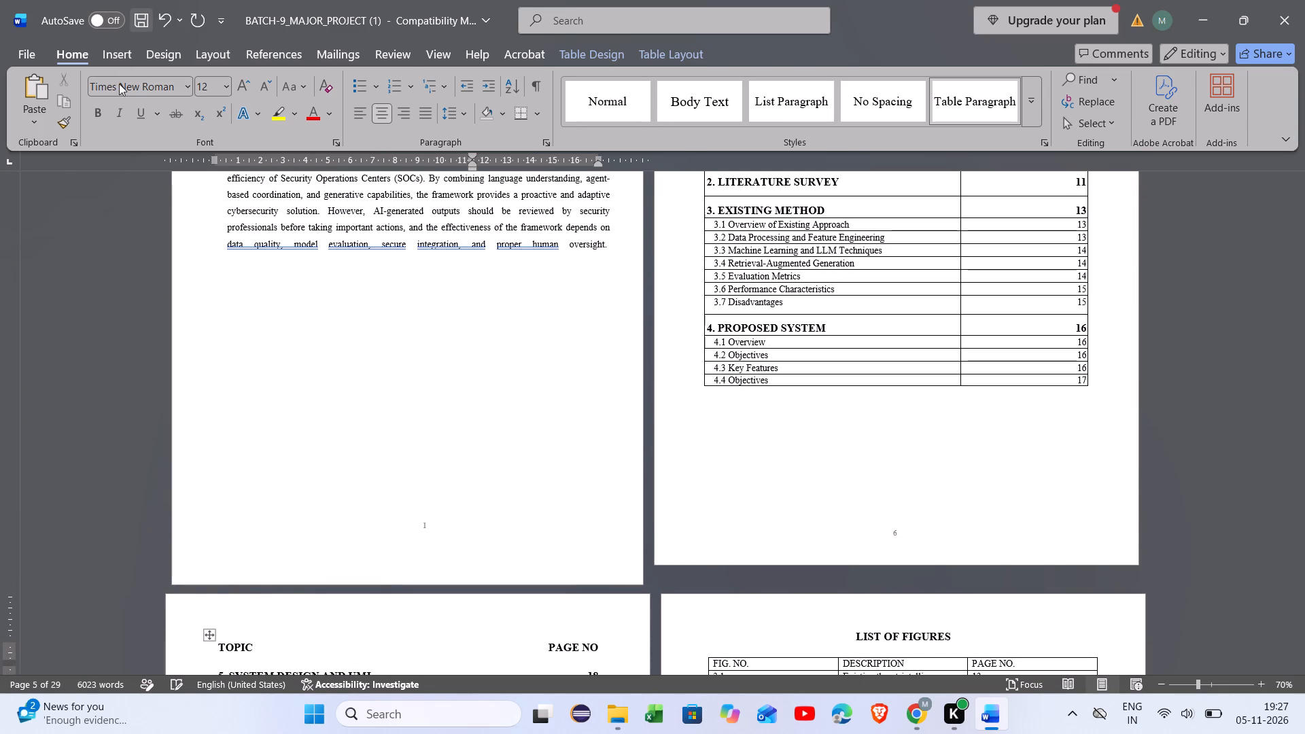
Select the entire topic and page number table under the CONTENTS heading and open its border options.
scroll(364, 343, up, 2)
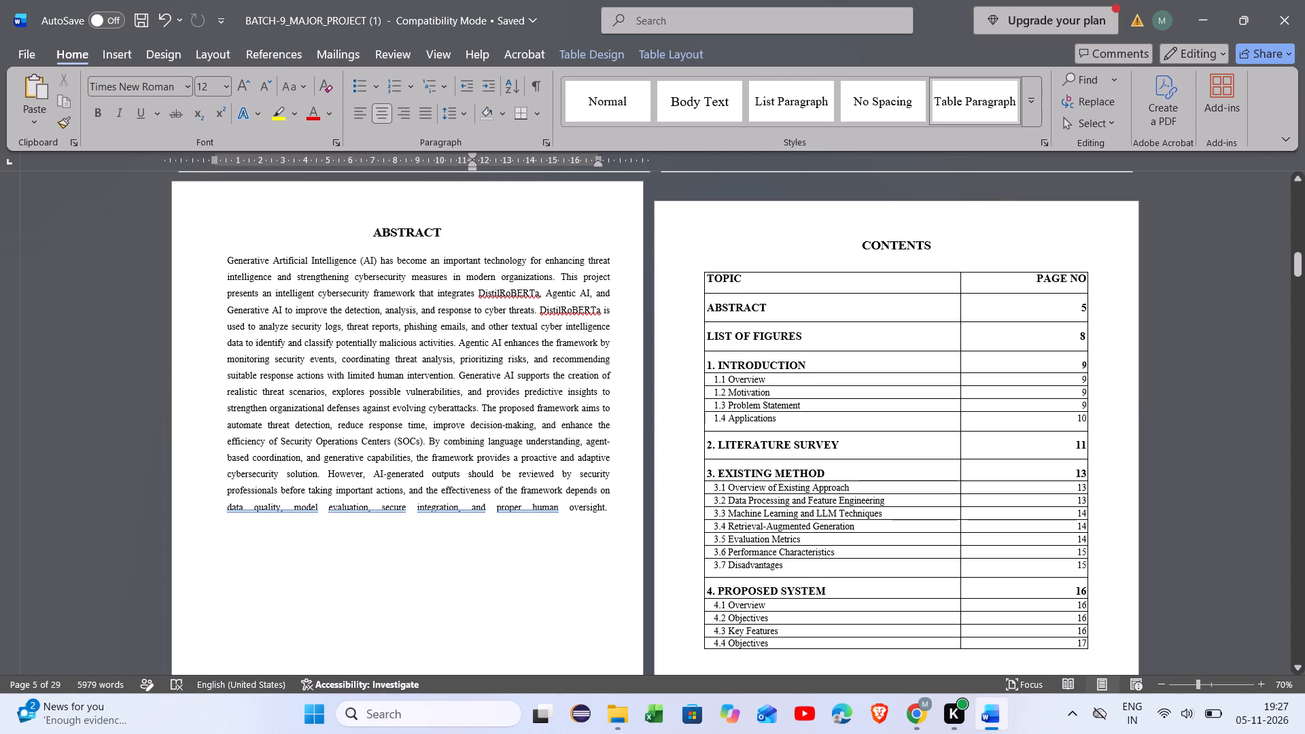
scroll(498, 572, down, 2)
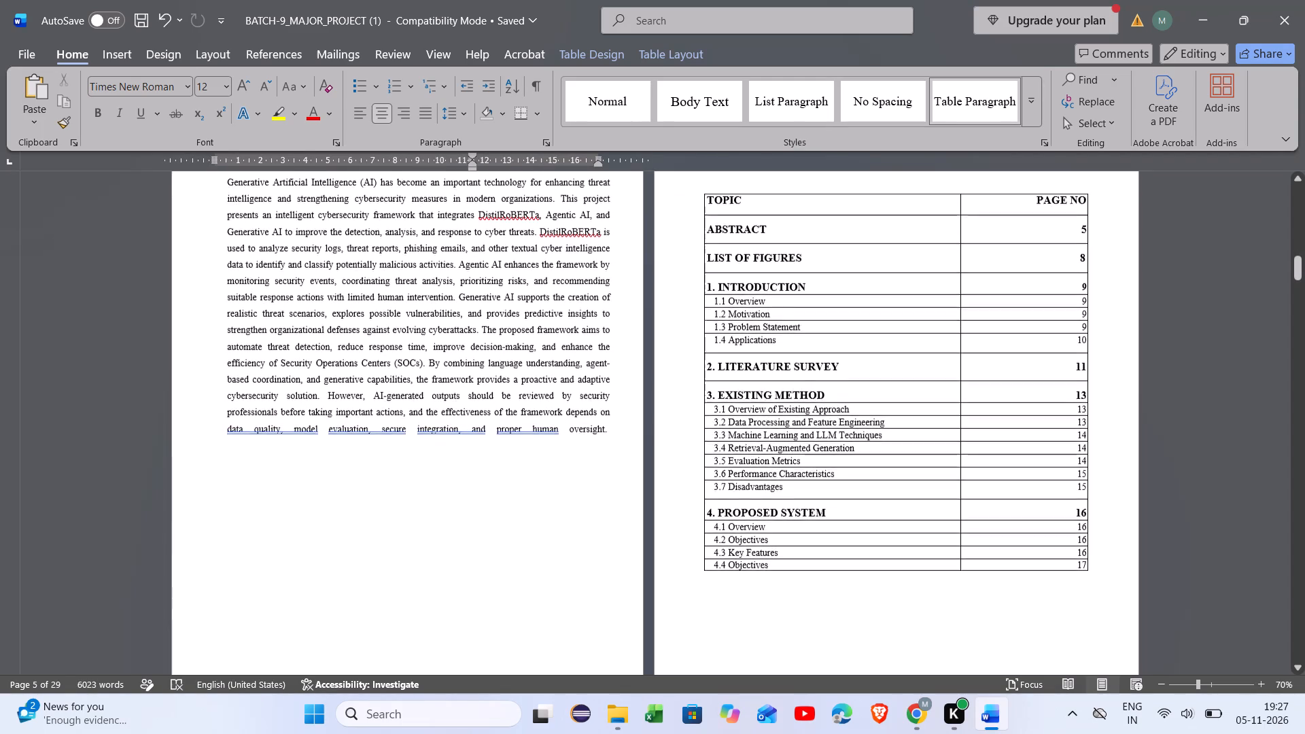
scroll(498, 572, down, 3)
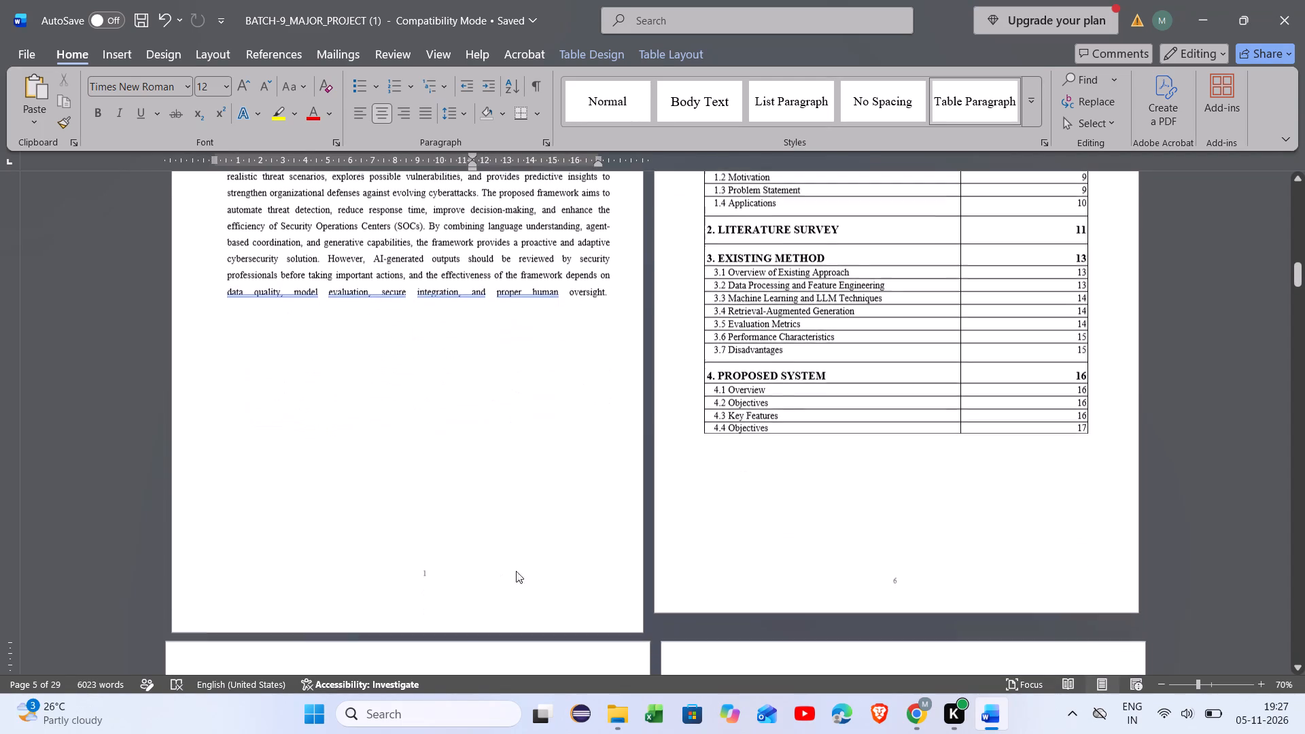
scroll(695, 419, up, 3)
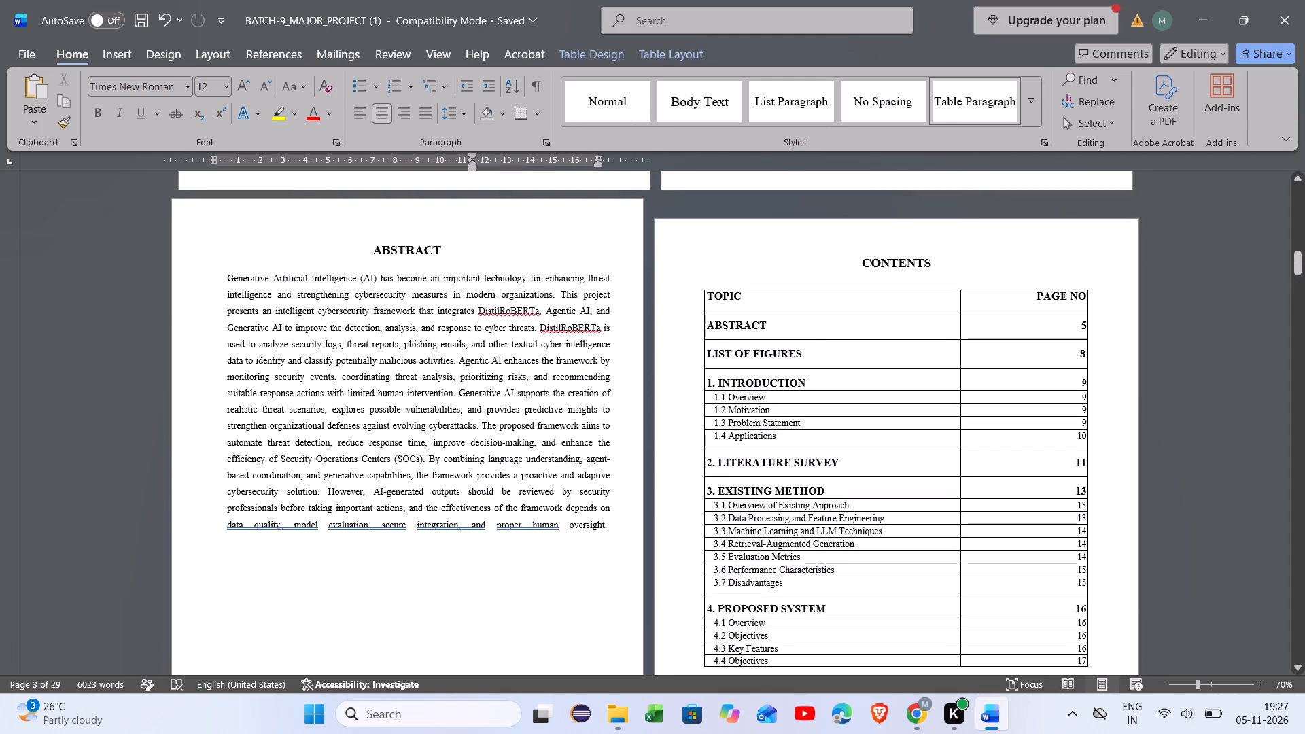
drag(701, 291, 1064, 541)
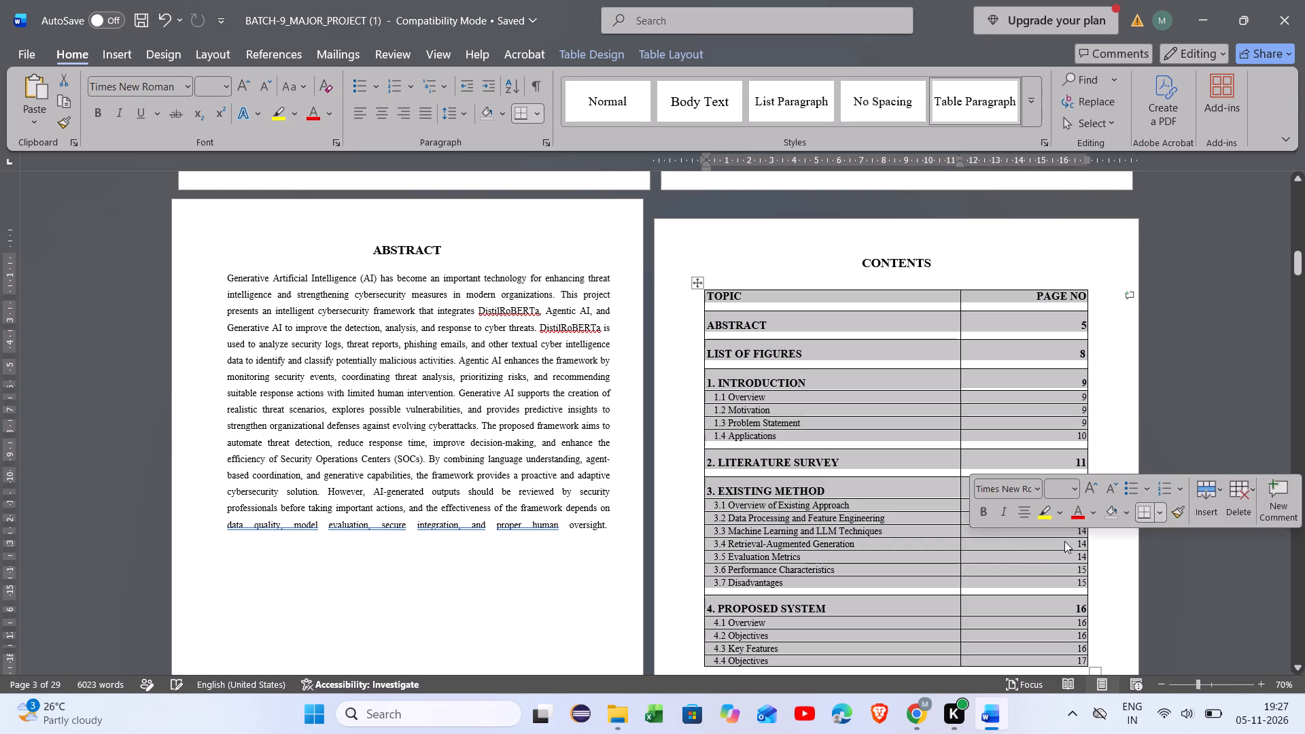
click(602, 60)
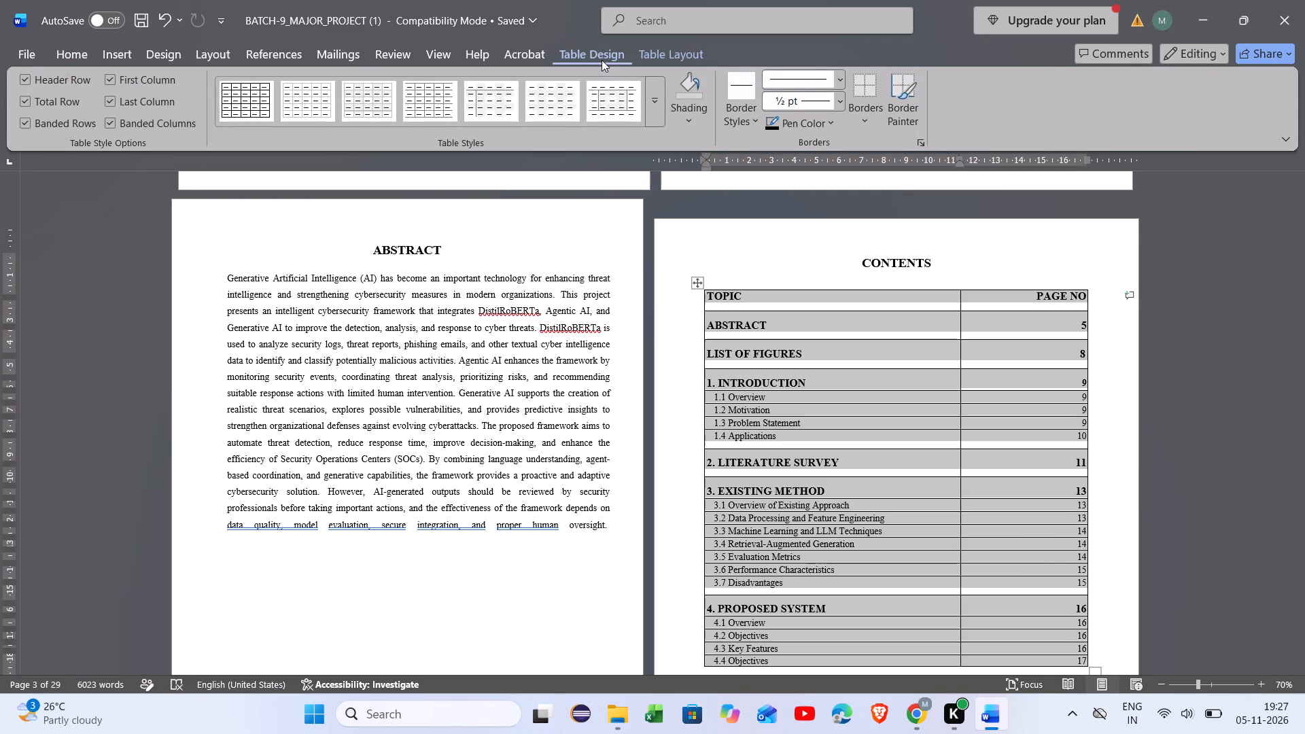
click(867, 113)
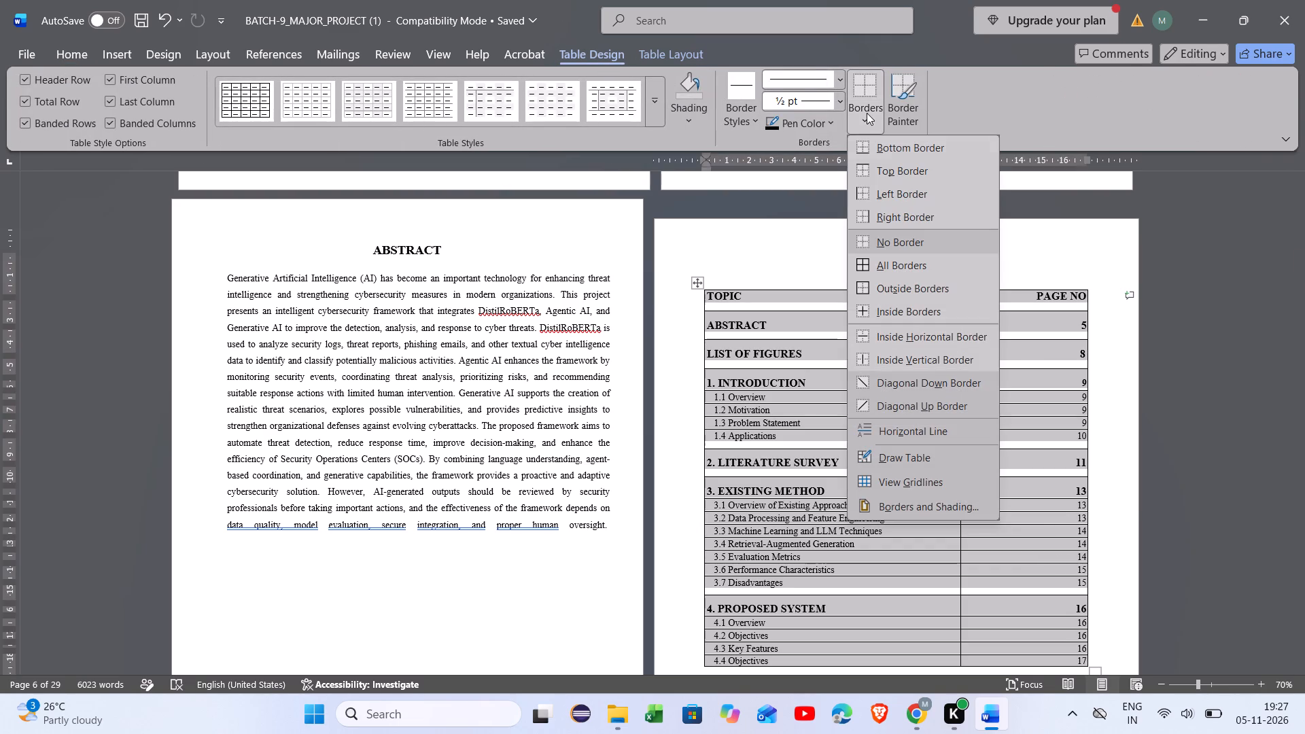
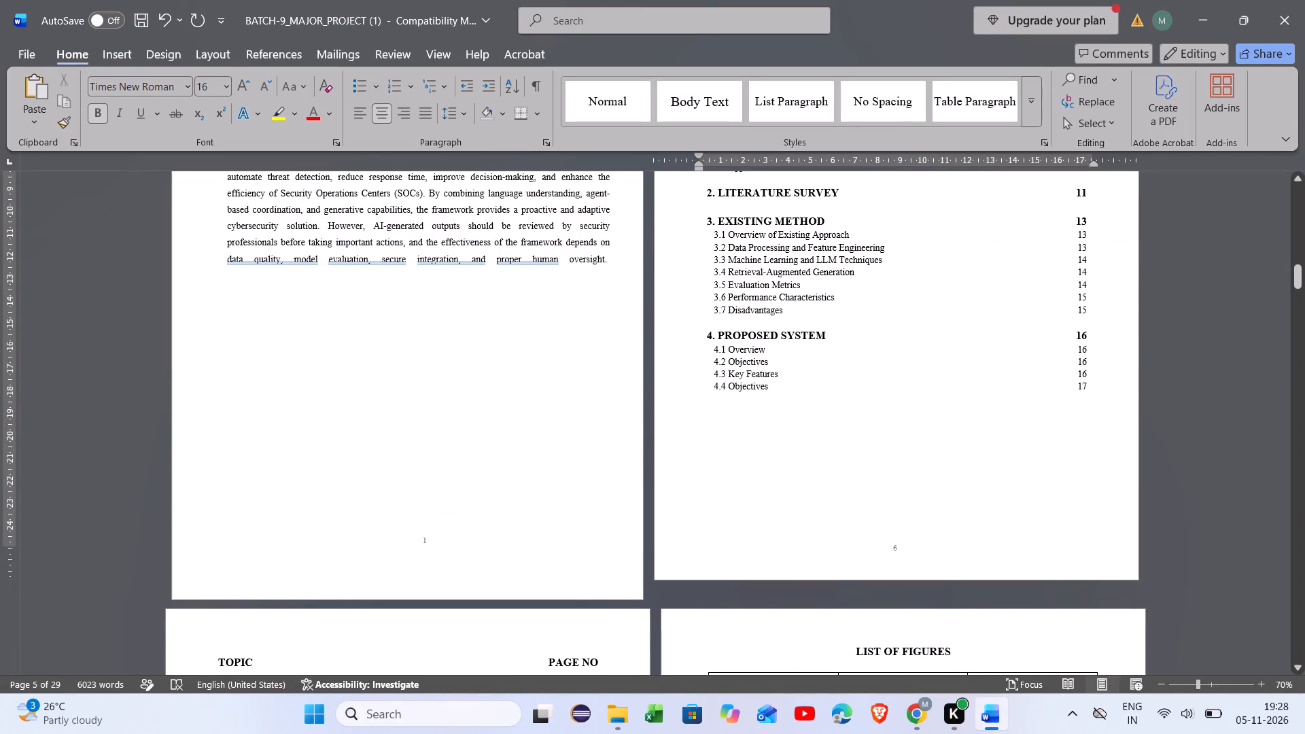
Add a new line numbered 4.5 below 4.4 Objectives in the contents table's PROPOSED SYSTEM section.
click(769, 383)
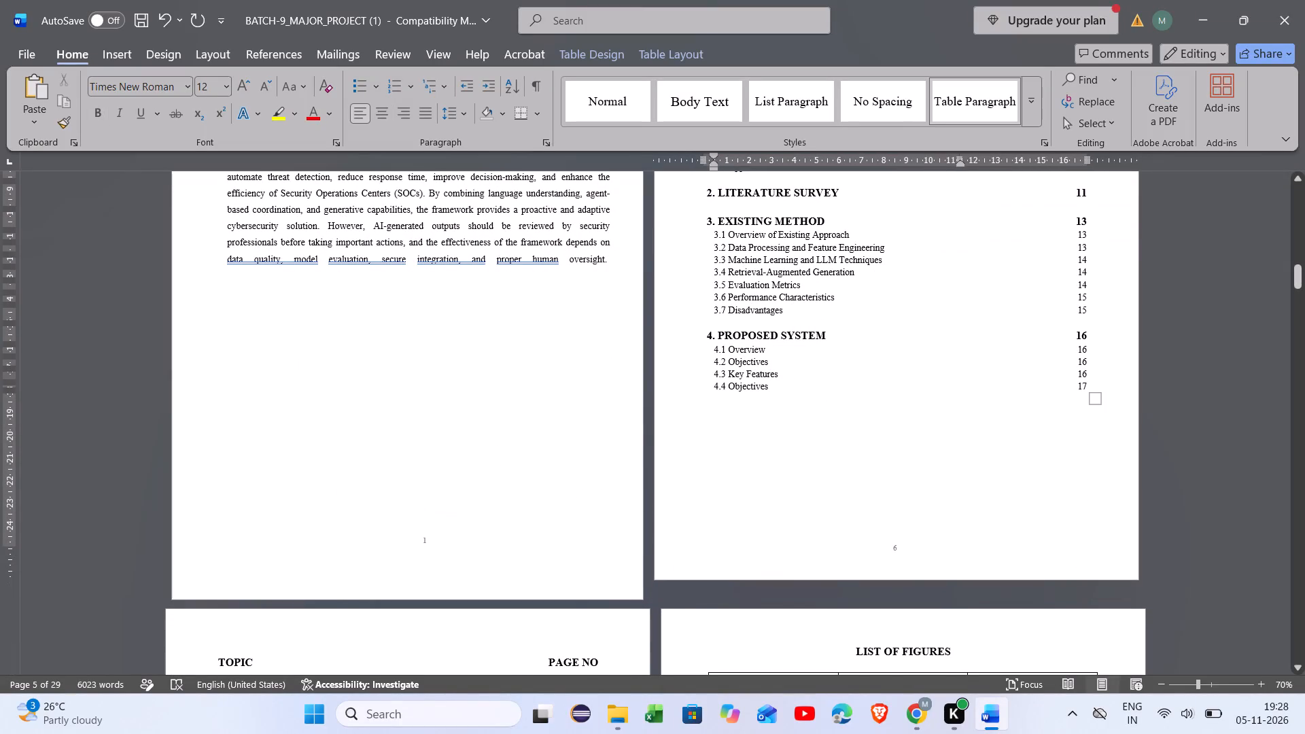
key(Return)
text(4,)
key(BackSpace)
text(.5)
key(space)
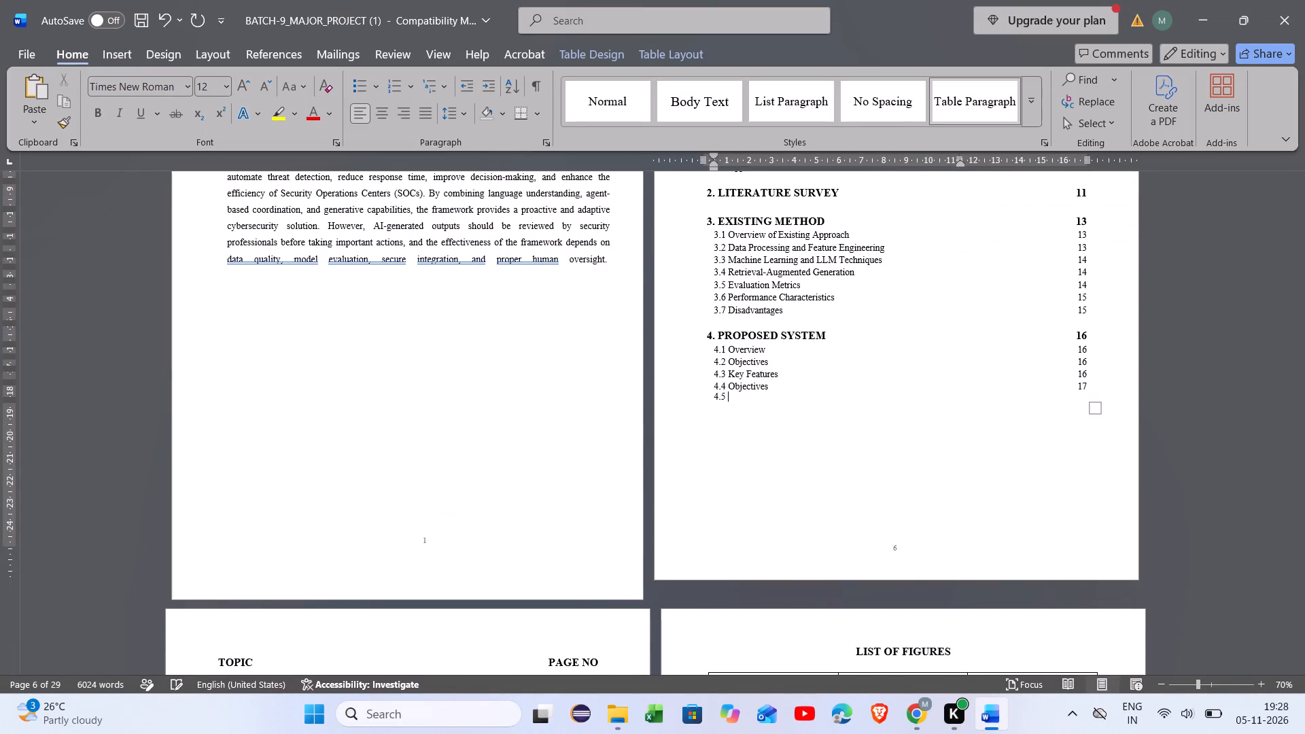
Find the section 4.5 heading in the report body and copy its title, Proposed Processing Workflow.
scroll(844, 484, down, 8)
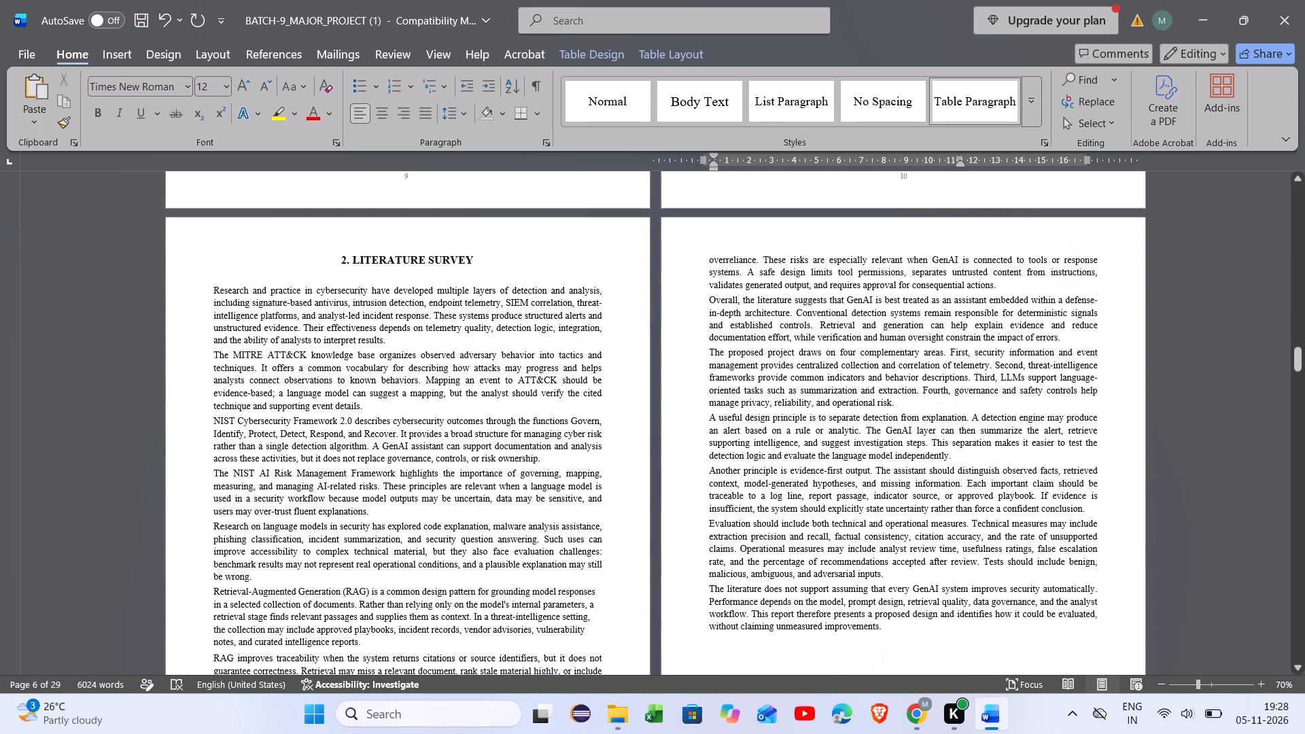
scroll(844, 484, down, 2)
scroll(844, 484, up, 5)
scroll(844, 484, down, 2)
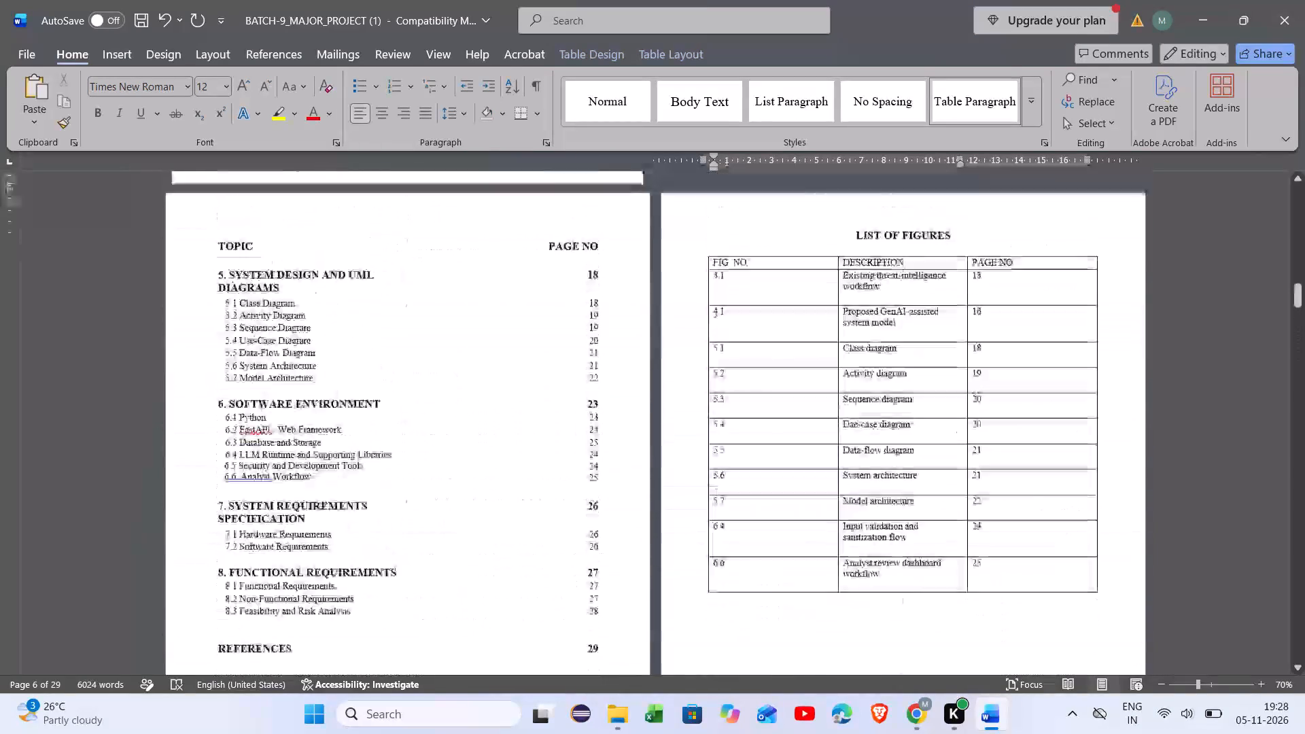
scroll(844, 484, down, 8)
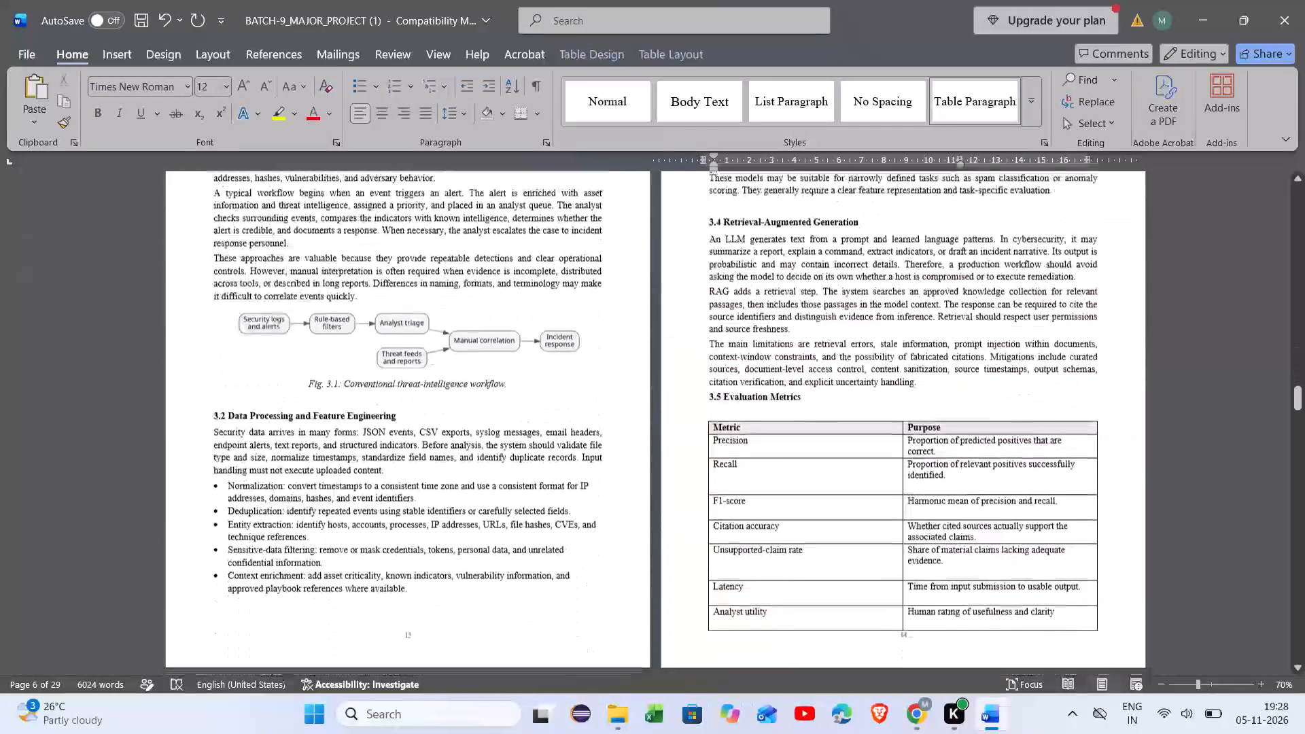
scroll(844, 484, down, 7)
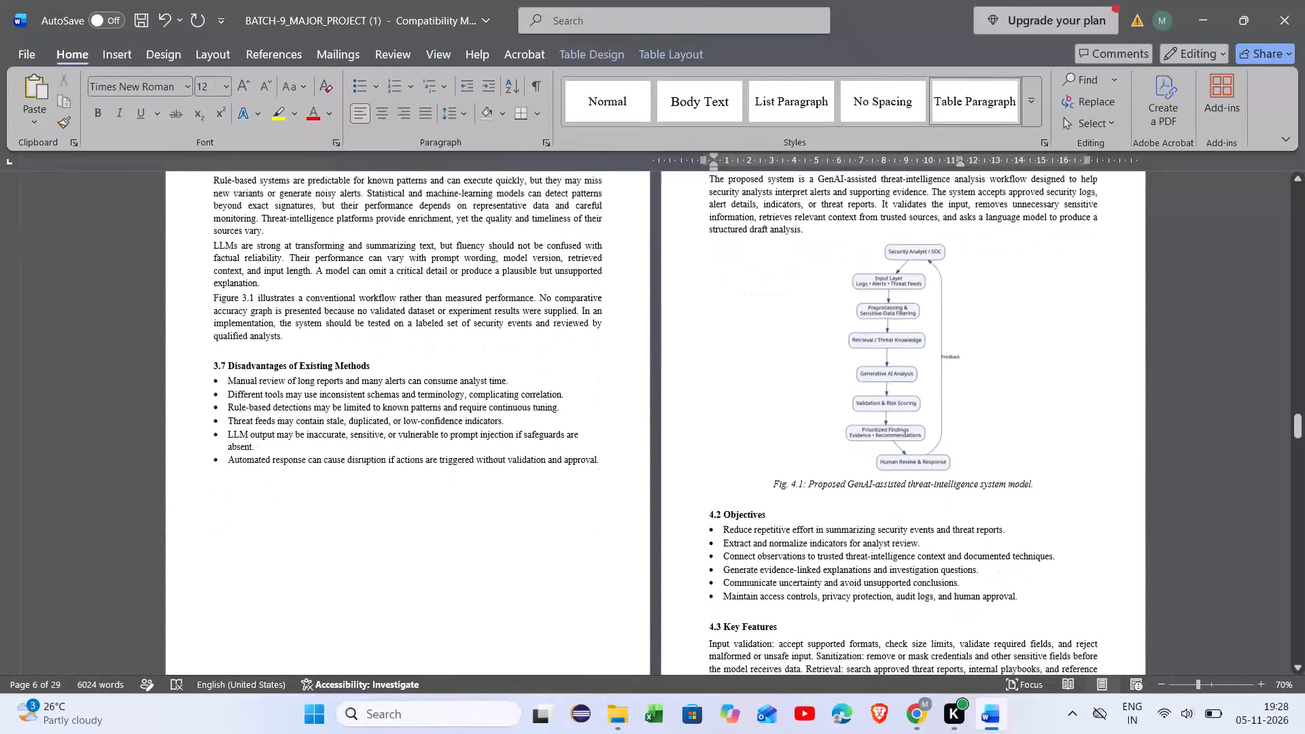
scroll(844, 484, down, 3)
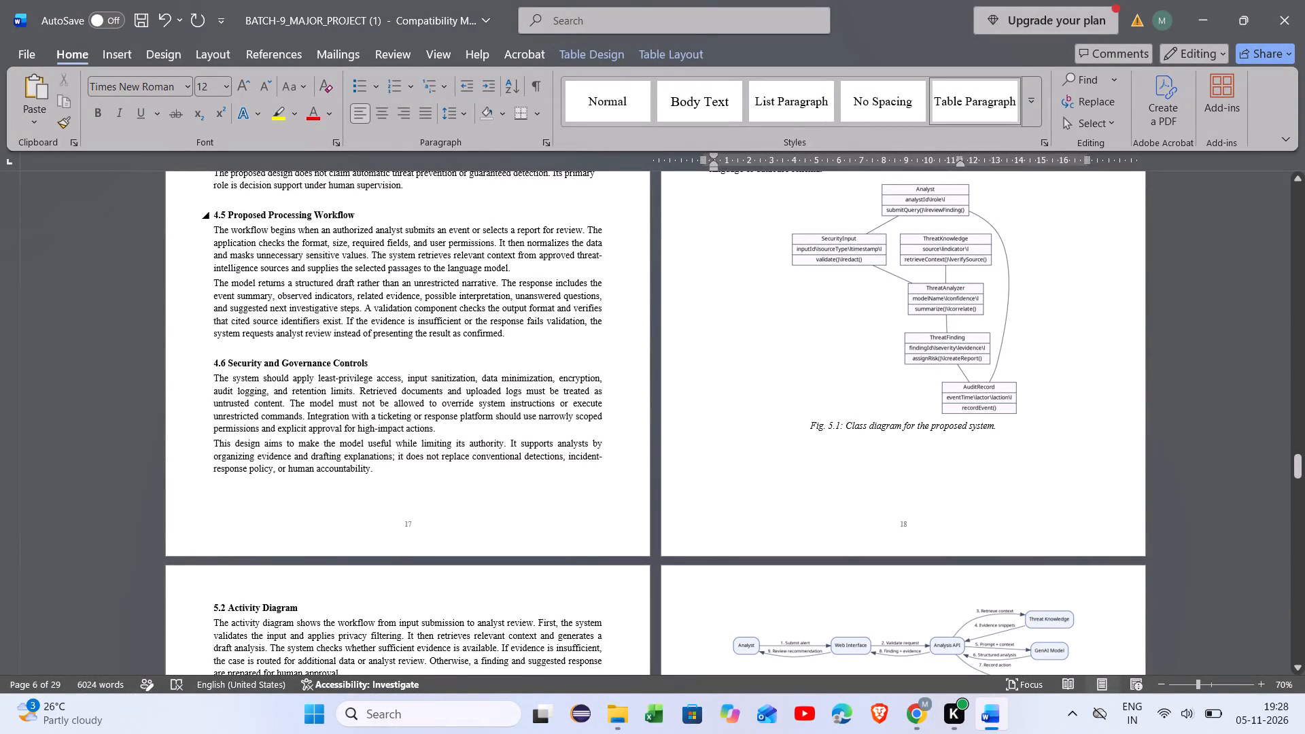
drag(353, 212, 236, 213)
key(ctrl+c)
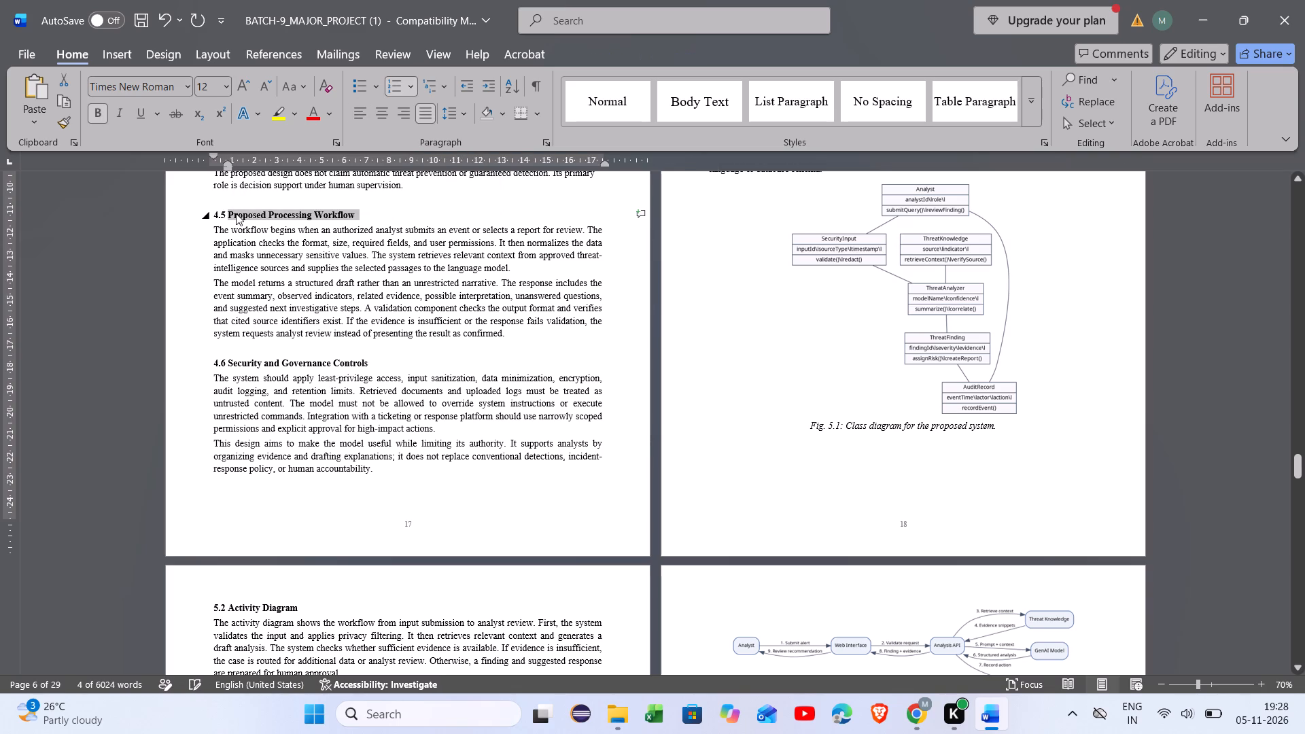
Paste the title Proposed Processing Workflow after the number 4.5 in the contents table.
click(708, 456)
scroll(708, 456, up, 18)
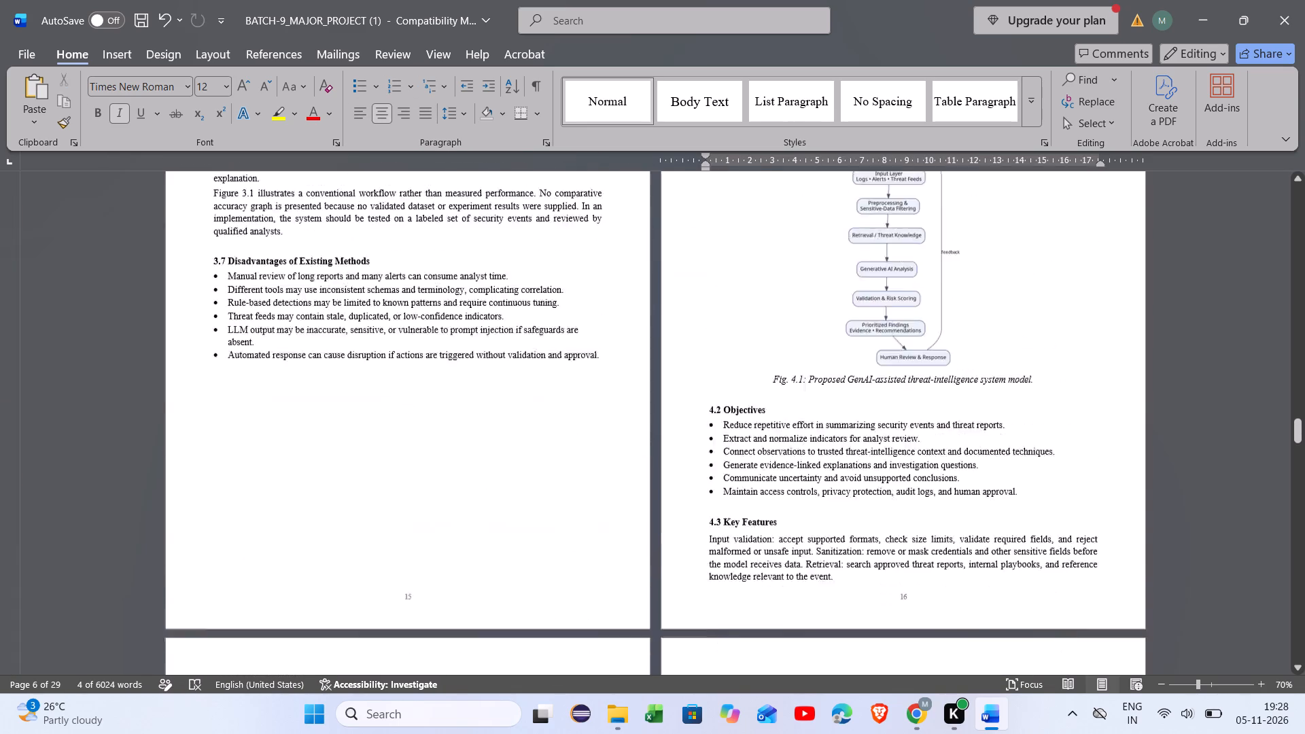
scroll(708, 456, up, 19)
scroll(708, 456, up, 3)
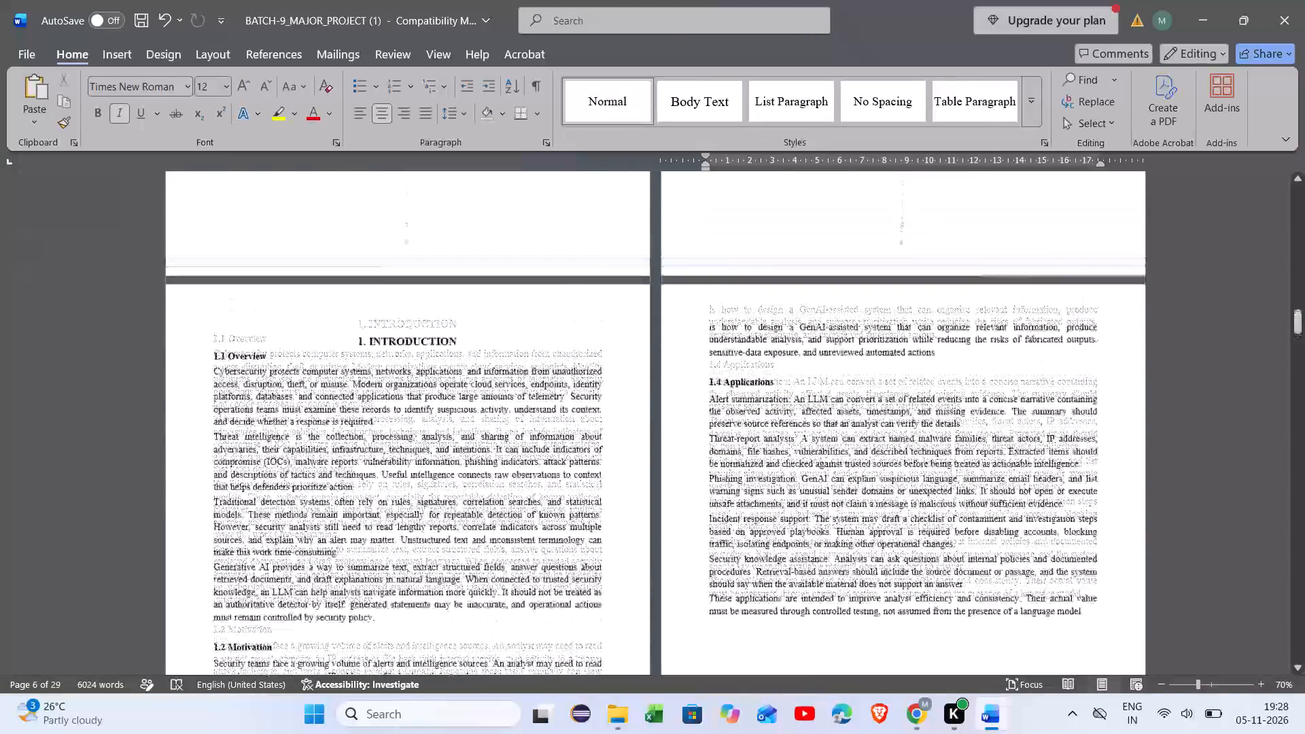
scroll(708, 456, up, 8)
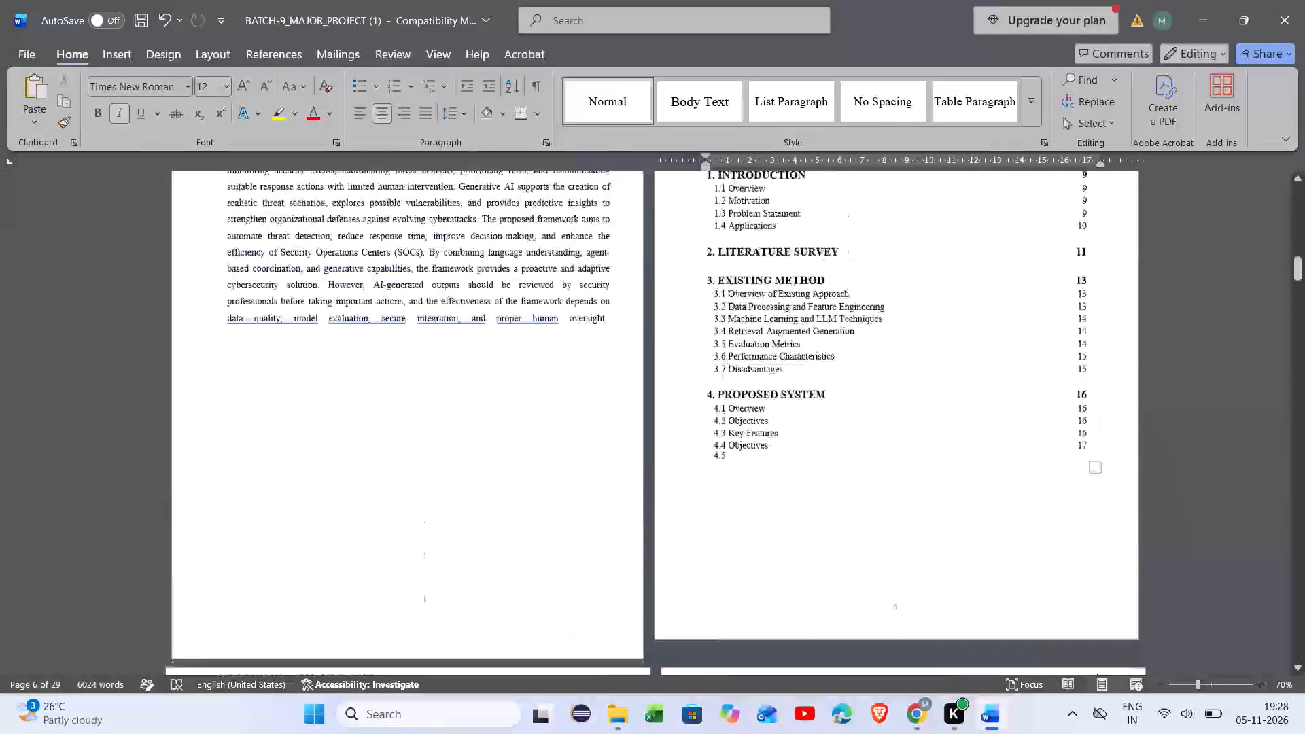
scroll(708, 456, up, 1)
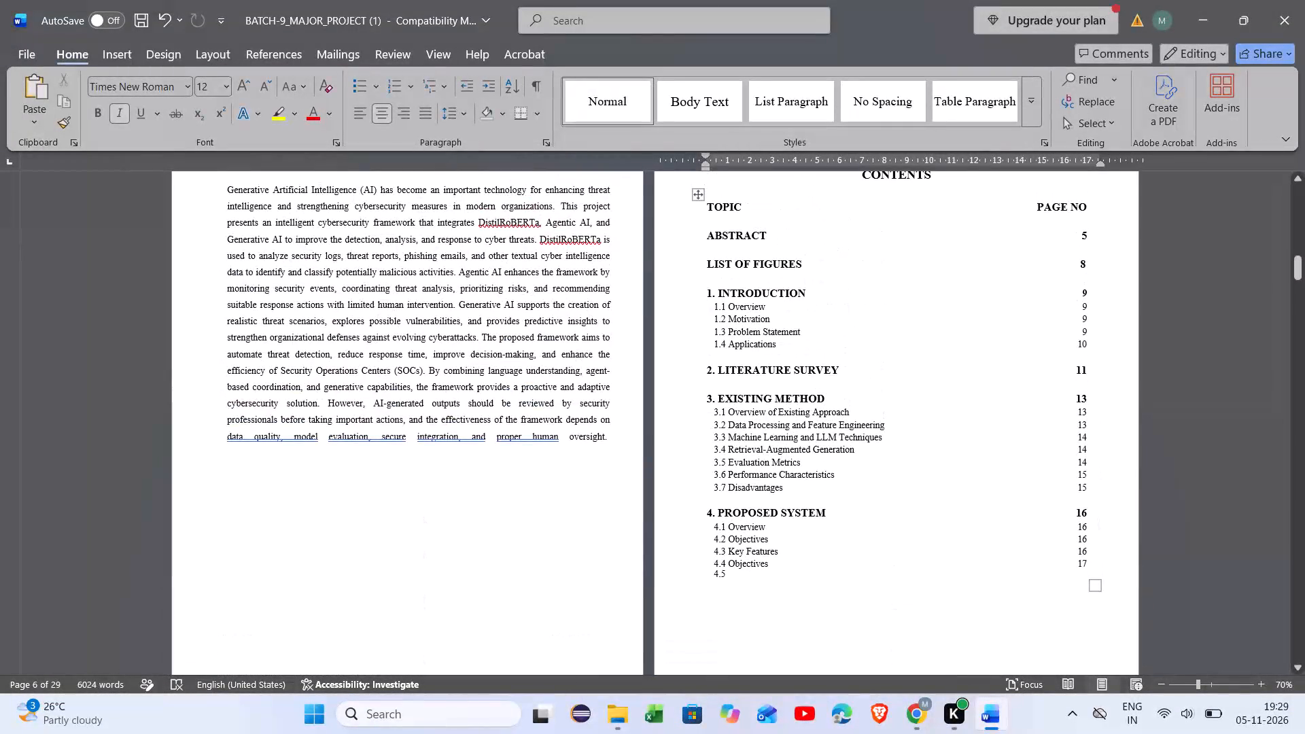
click(733, 569)
key(space)
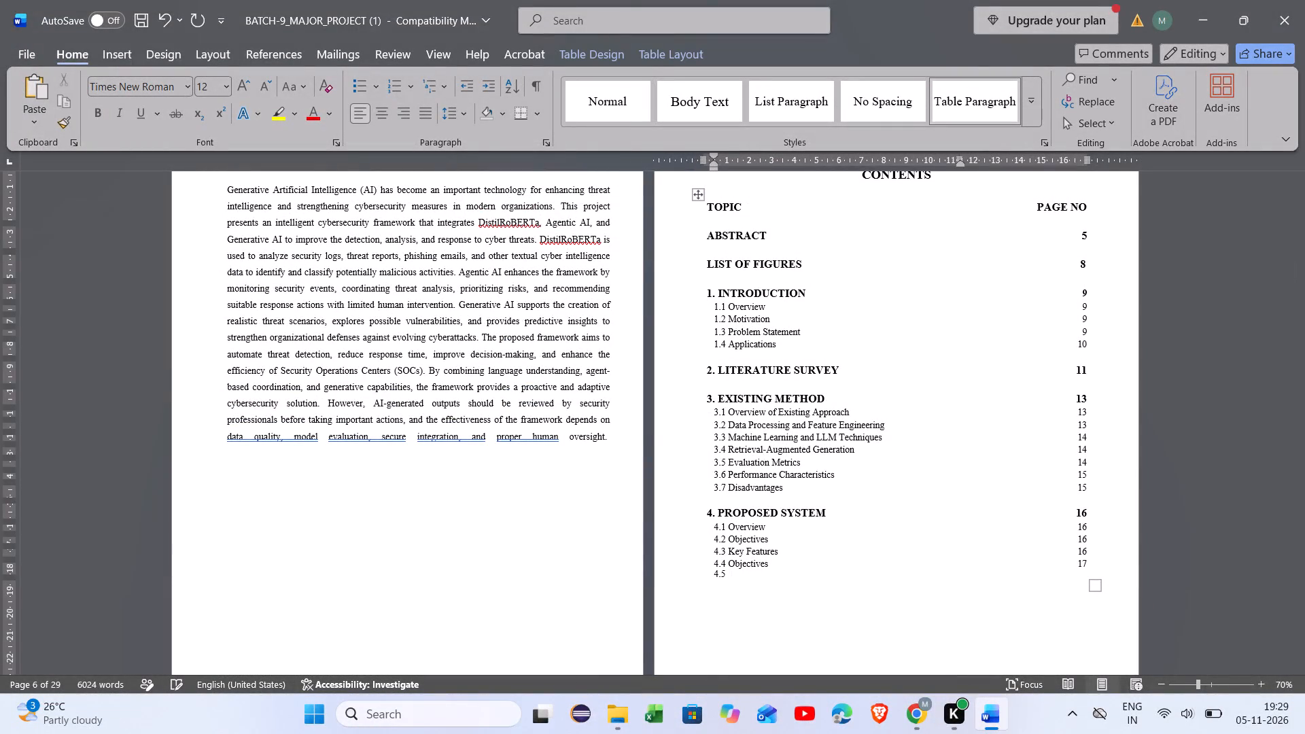
key(ctrl+v)
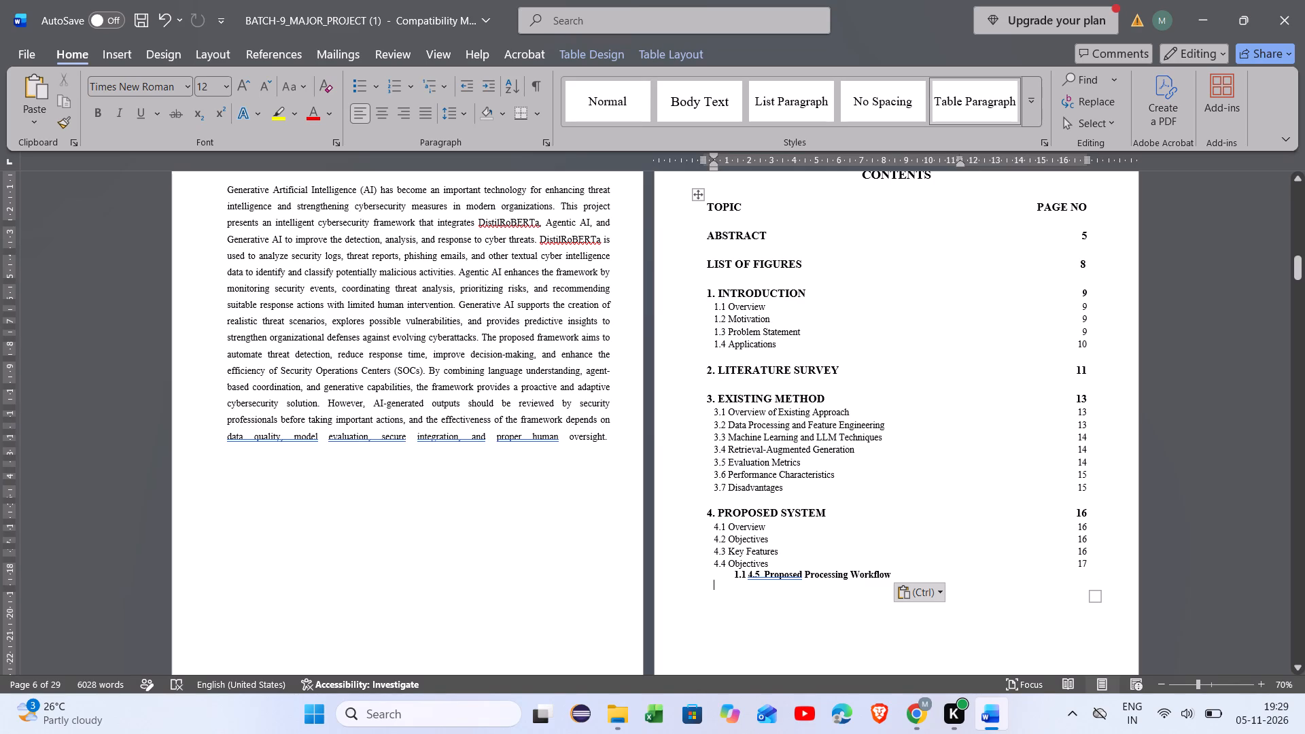
Remove the automatic 1.1 numbering and extra indent from the pasted 4.5 entry, lining it up with the subentries above.
click(751, 576)
key(Left)
key(BackSpace)
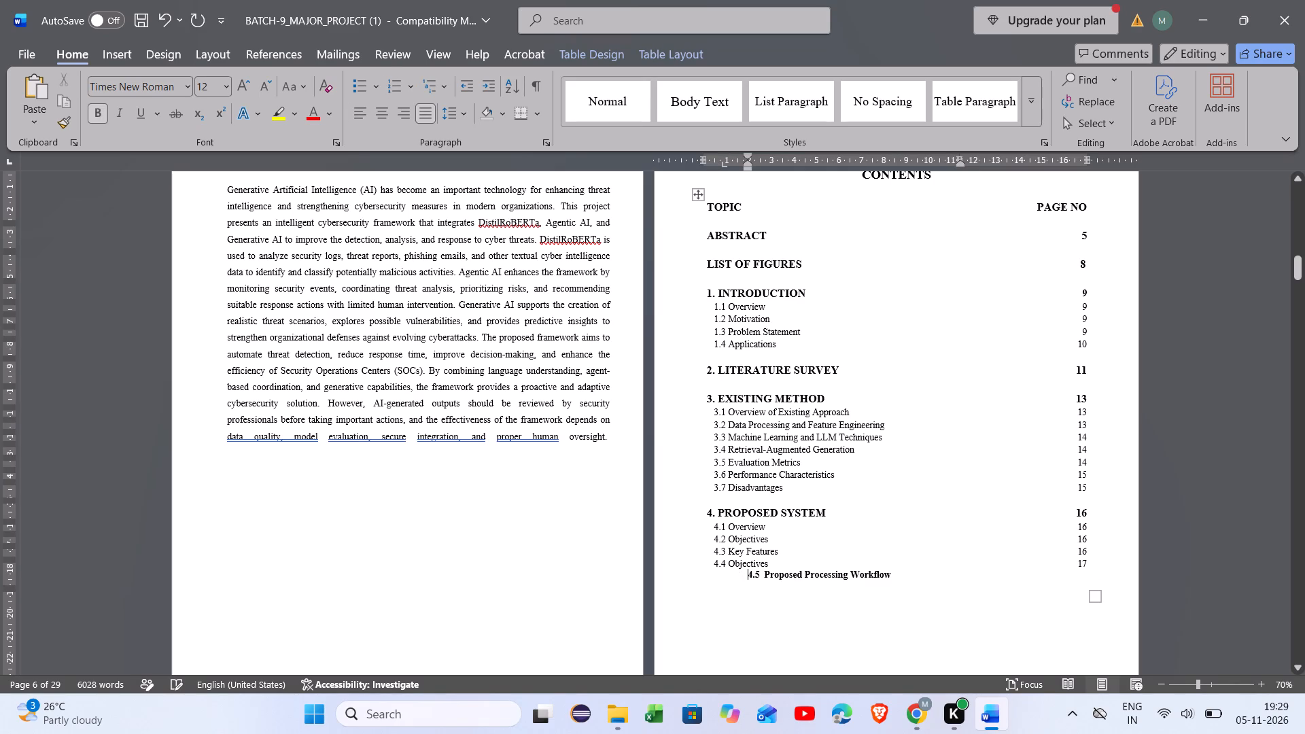
key(BackSpace)
key(space)
key(space)
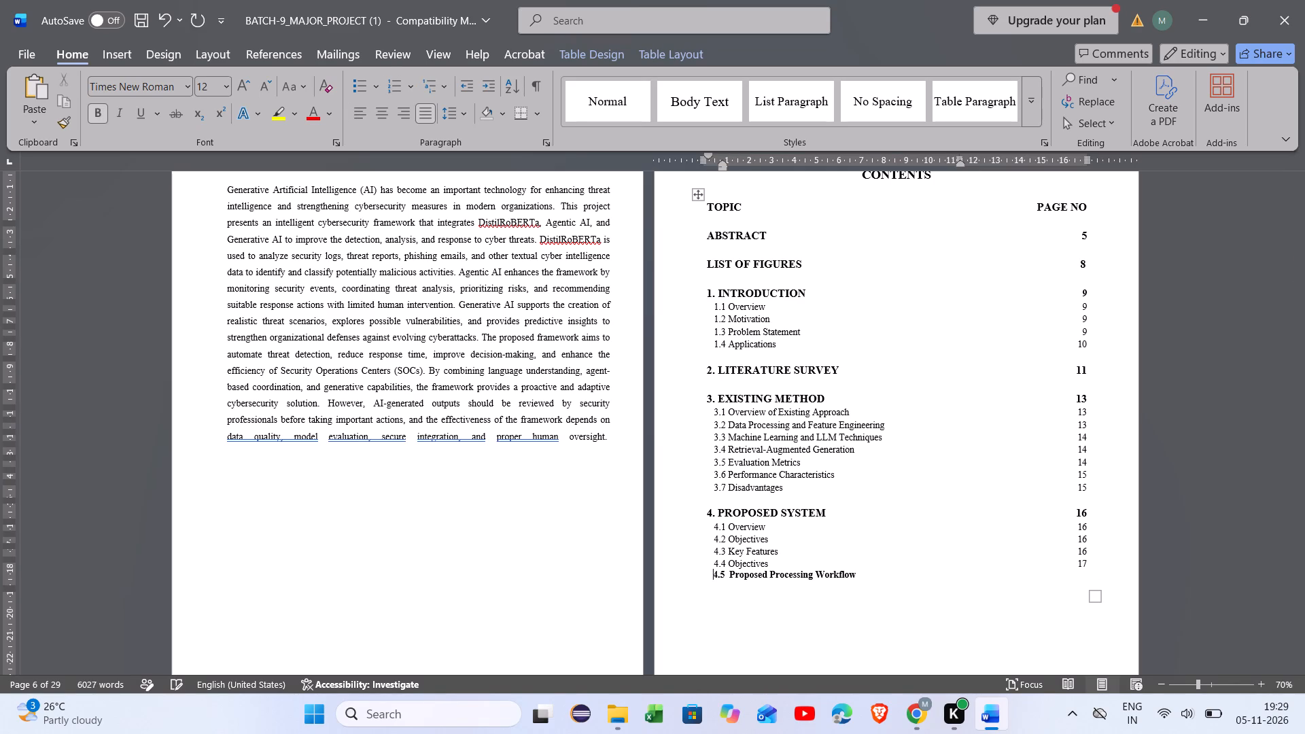
Remove the bold formatting from the whole 4.5 Proposed Processing Workflow contents entry.
drag(859, 572, 737, 584)
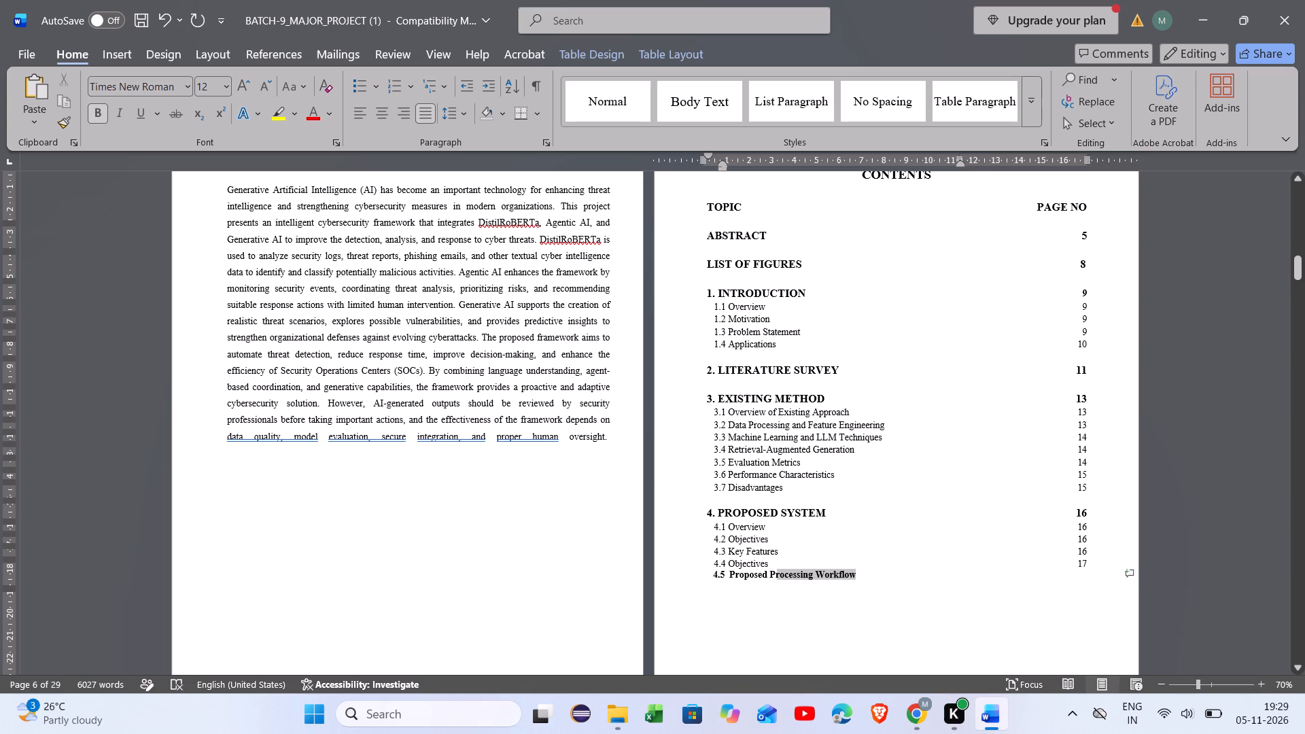
drag(737, 584, 712, 573)
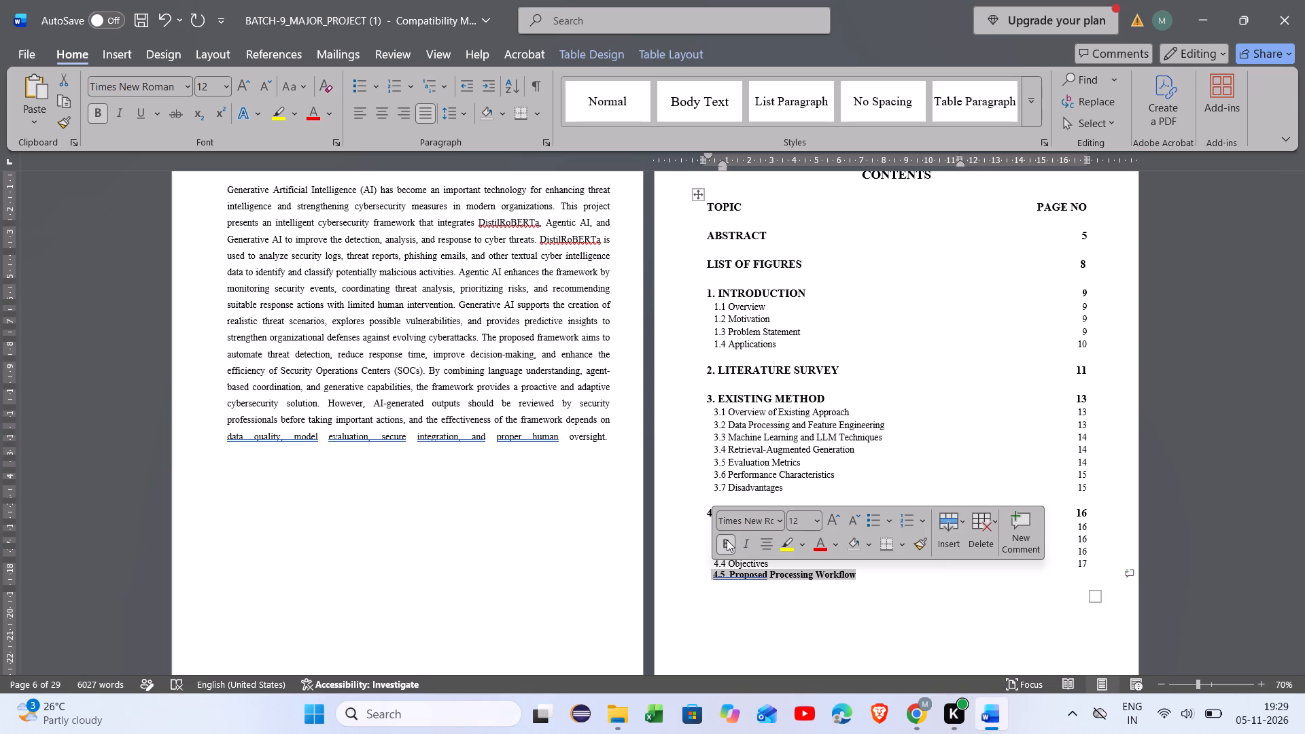
click(727, 540)
click(750, 606)
Find the section 4.6 heading in the report body and copy its title, Security and Governance Controls.
scroll(750, 606, down, 1)
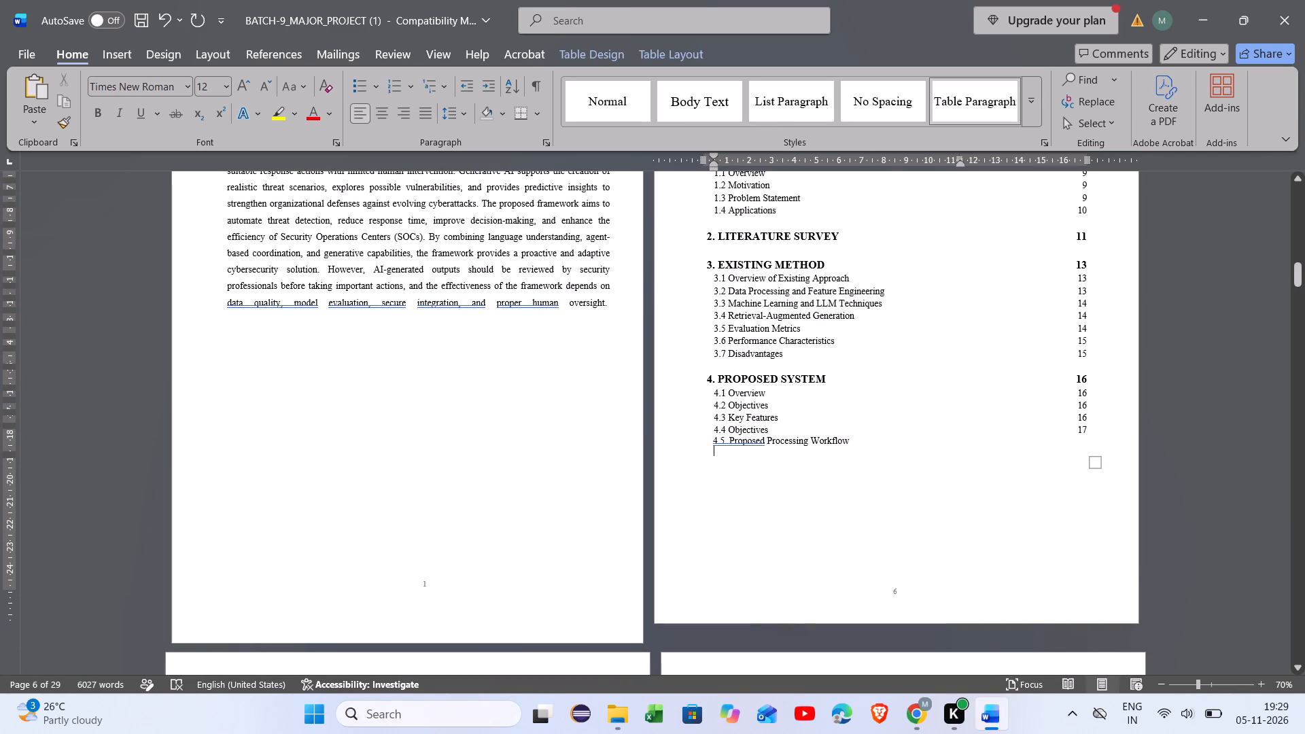
scroll(718, 546, down, 12)
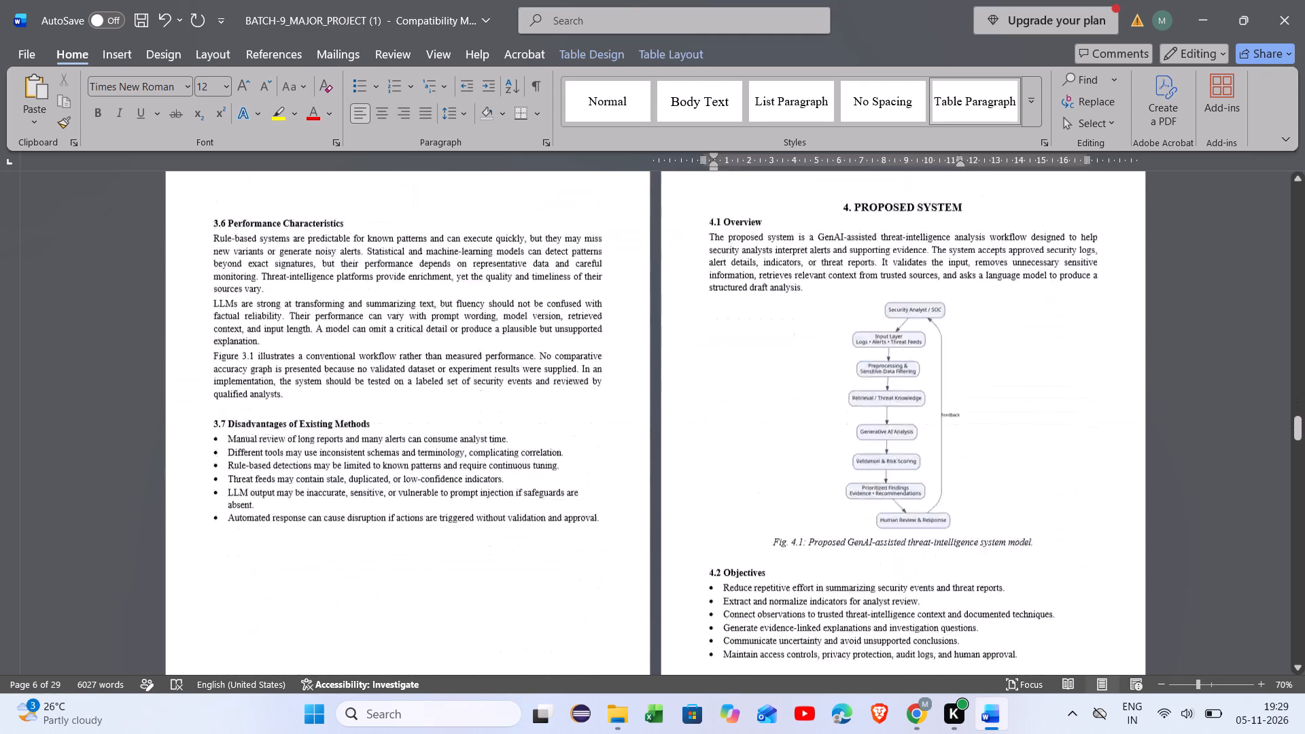
scroll(718, 546, down, 9)
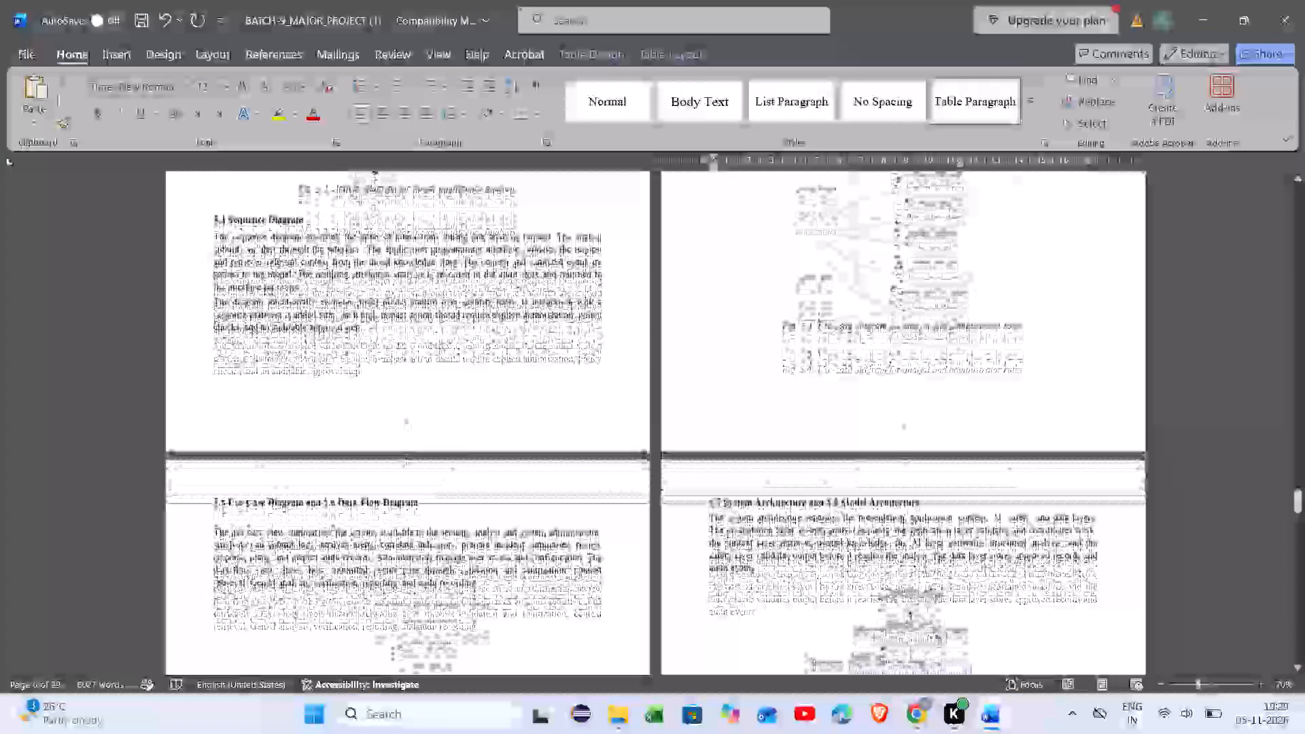
scroll(718, 546, down, 3)
scroll(718, 546, up, 7)
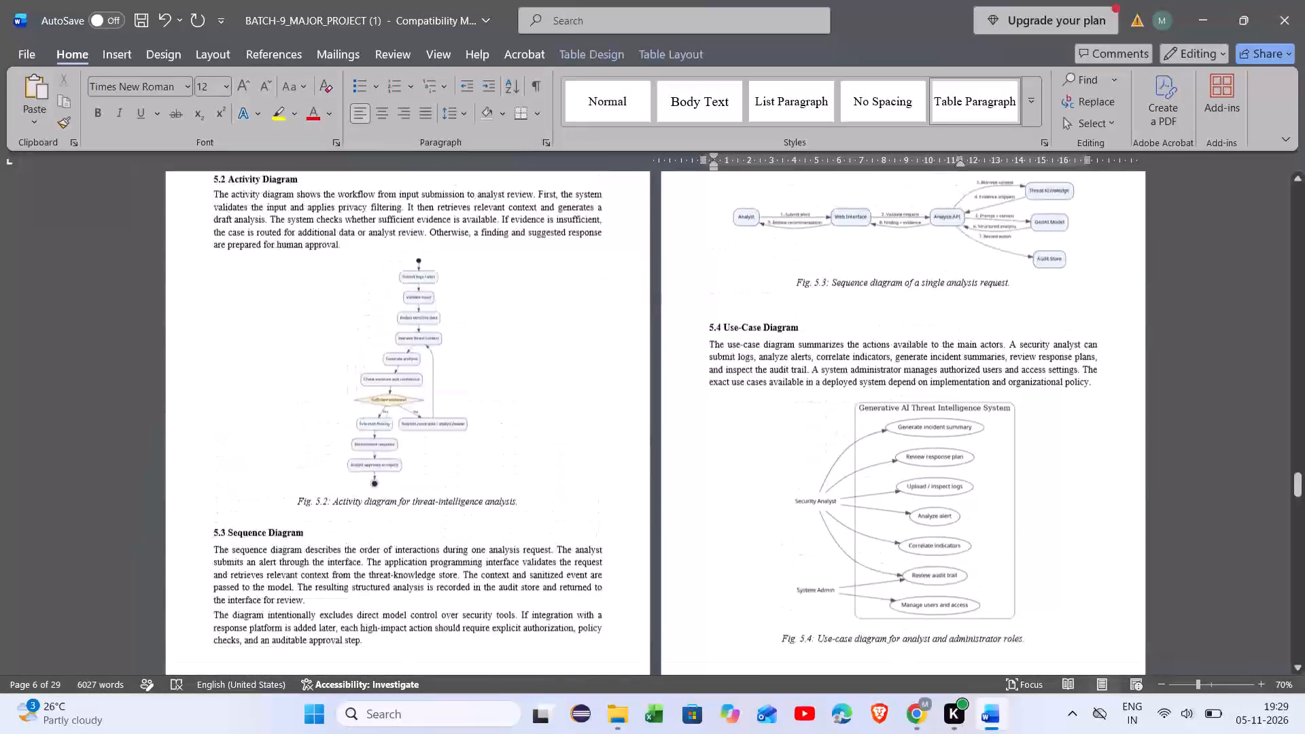
scroll(718, 546, up, 10)
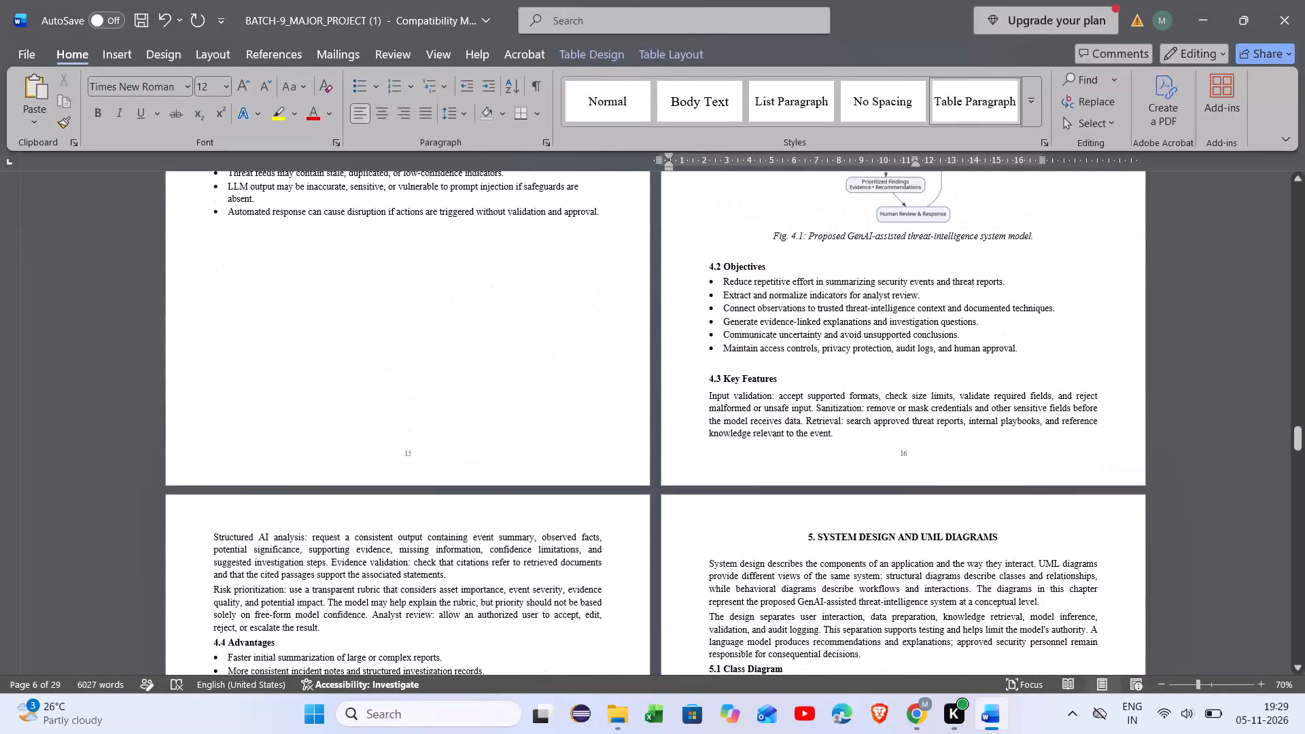
scroll(718, 546, right, 1)
scroll(718, 546, down, 1)
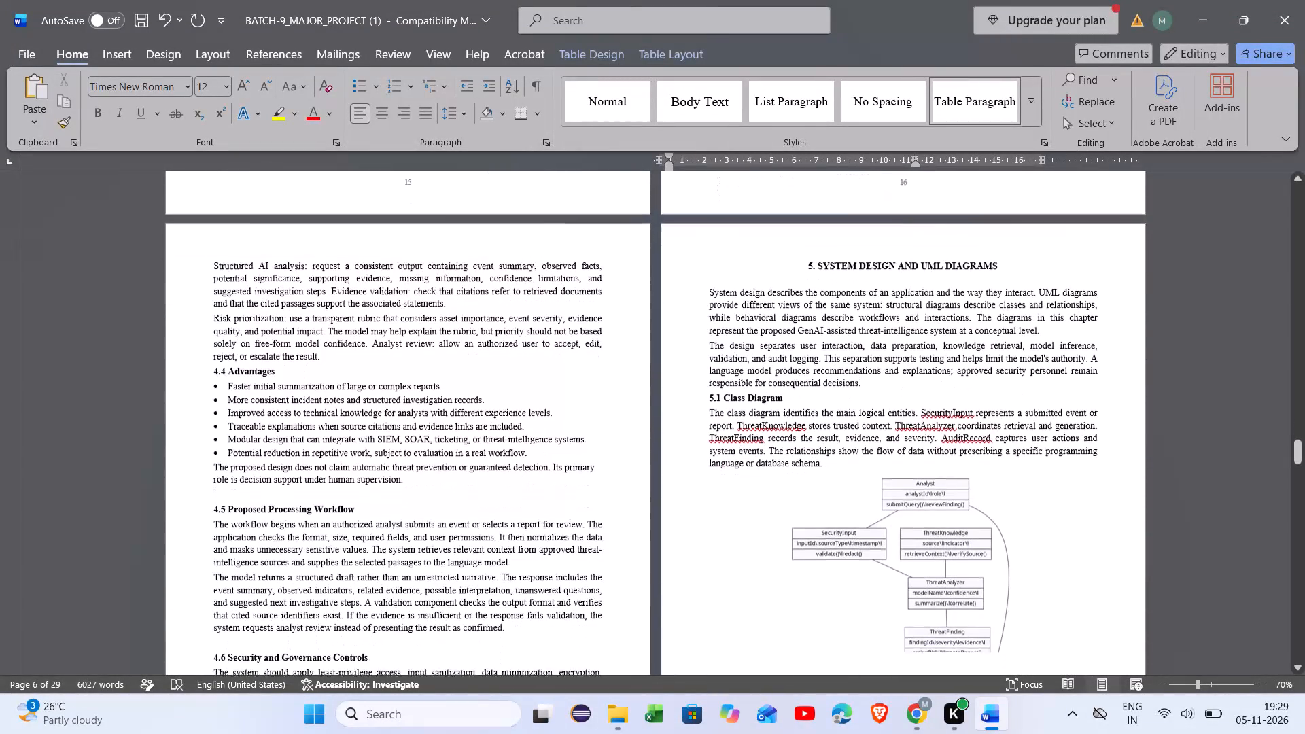
scroll(451, 547, down, 1)
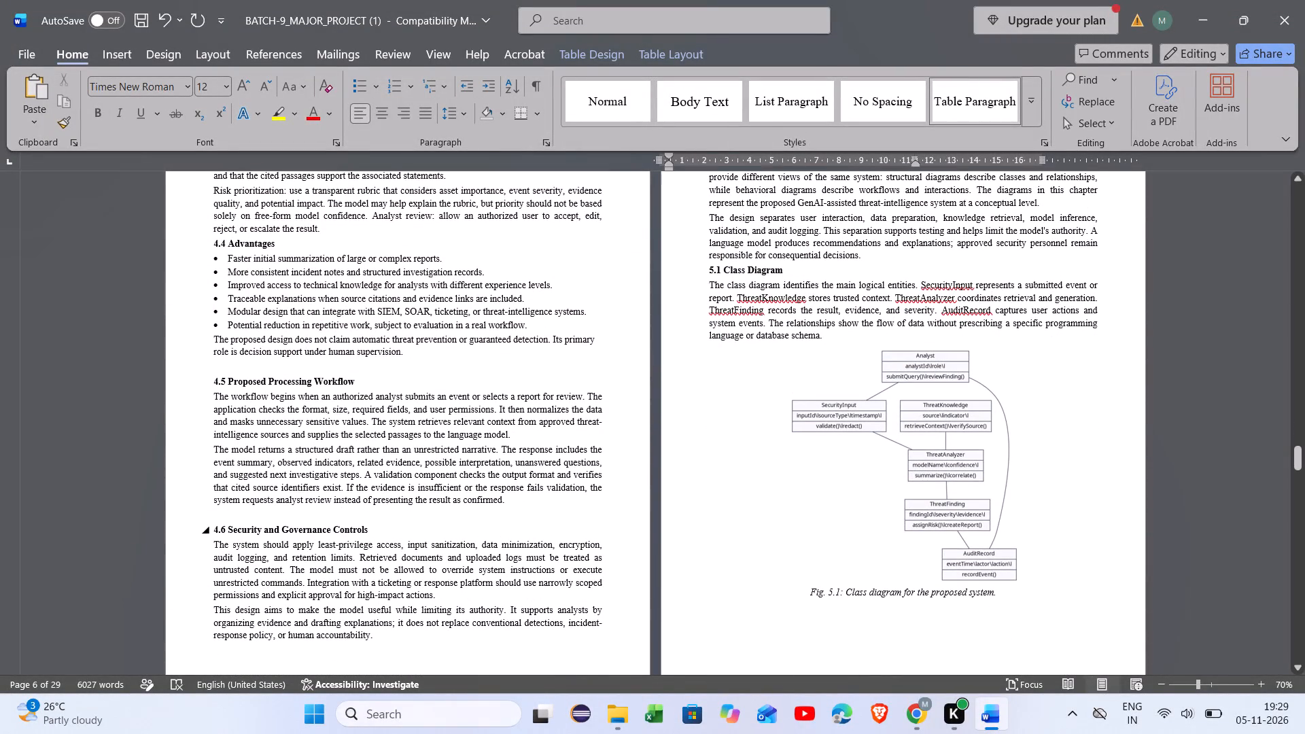
drag(371, 530, 239, 525)
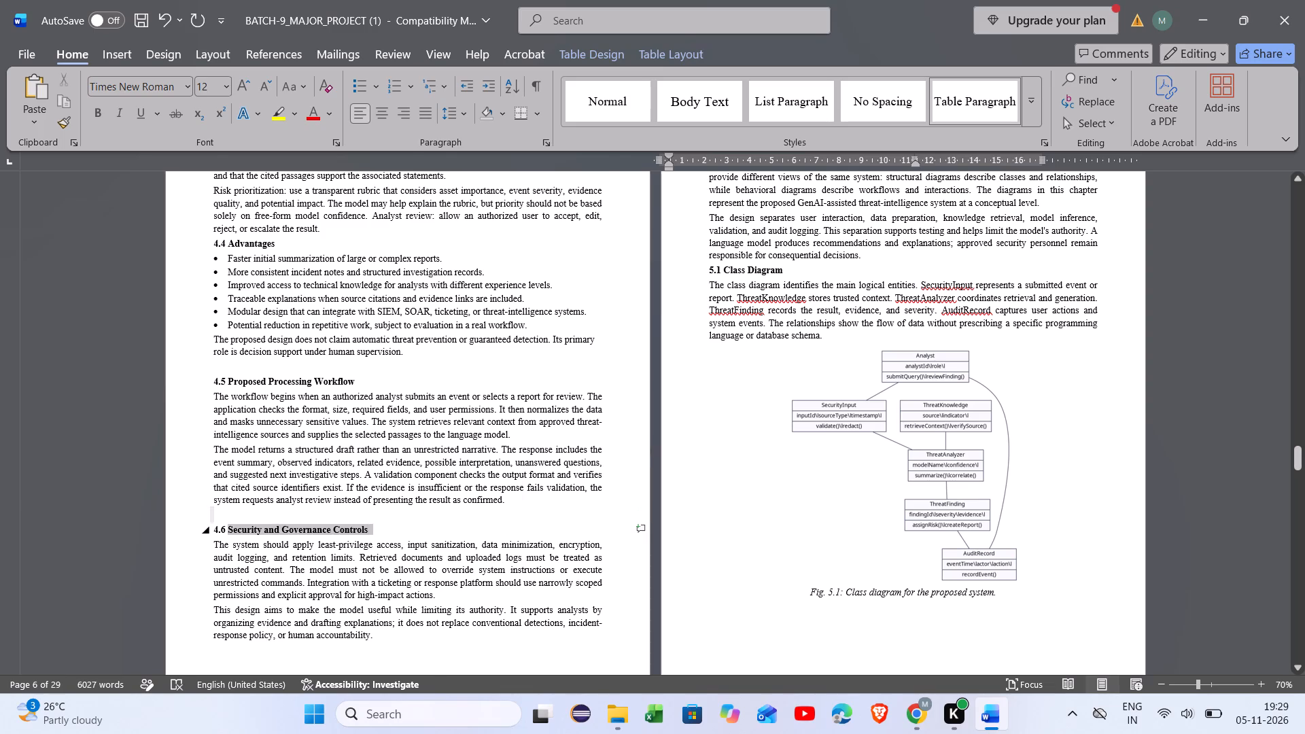
key(ctrl+c)
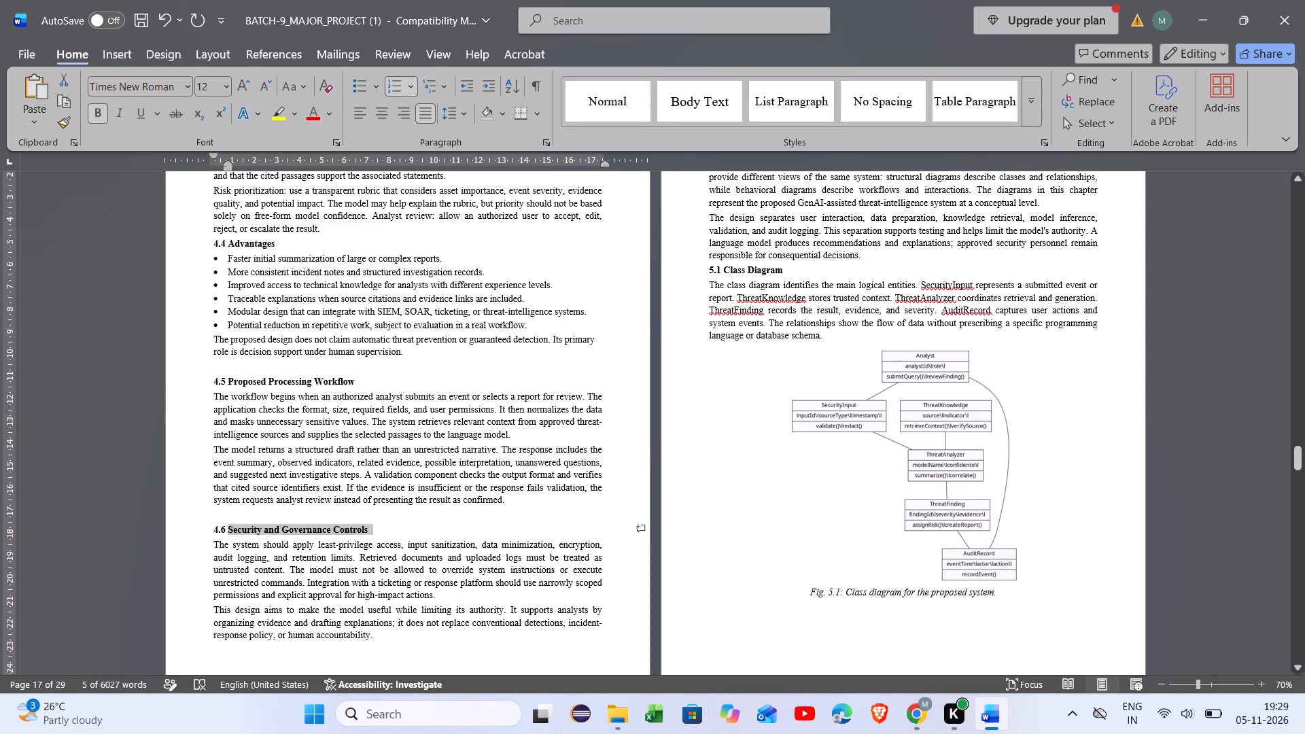
Paste the copied title Security and Governance Controls on a new line below the 4.5 entry in the contents table.
click(390, 510)
scroll(390, 510, up, 1)
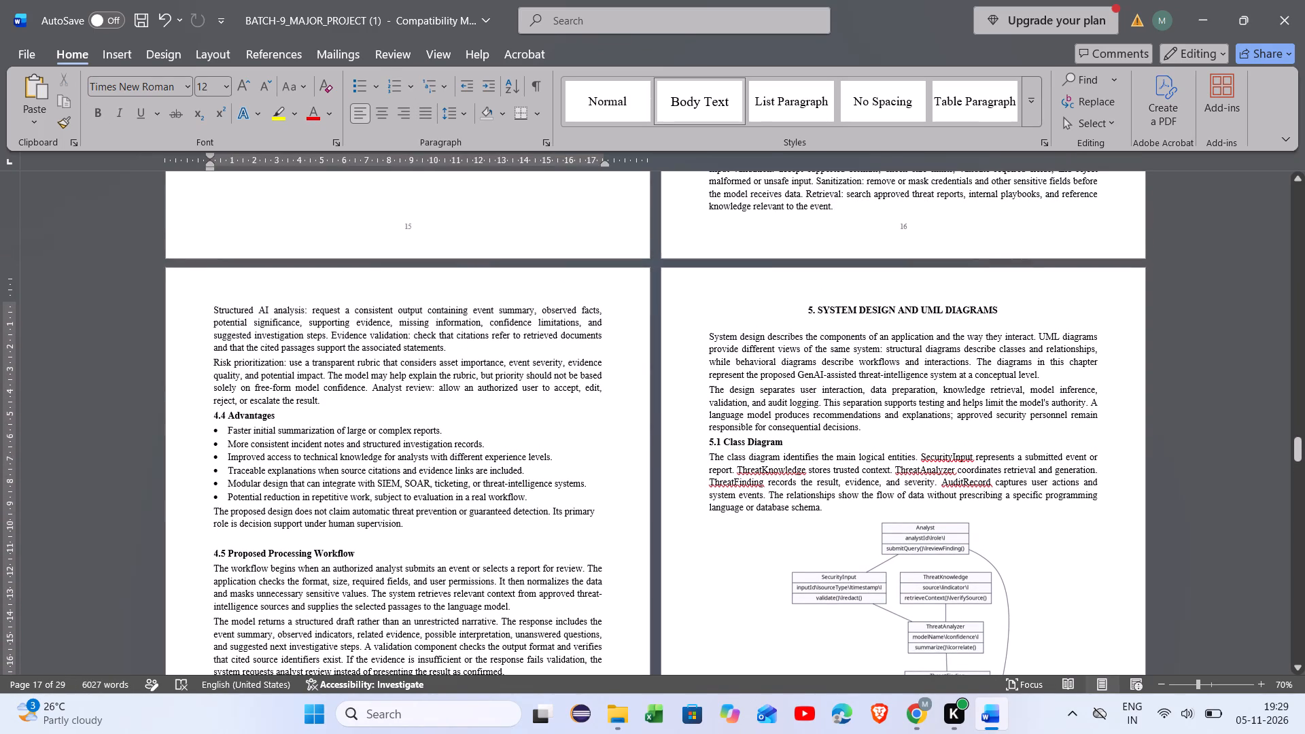
scroll(390, 510, up, 1)
scroll(390, 510, down, 2)
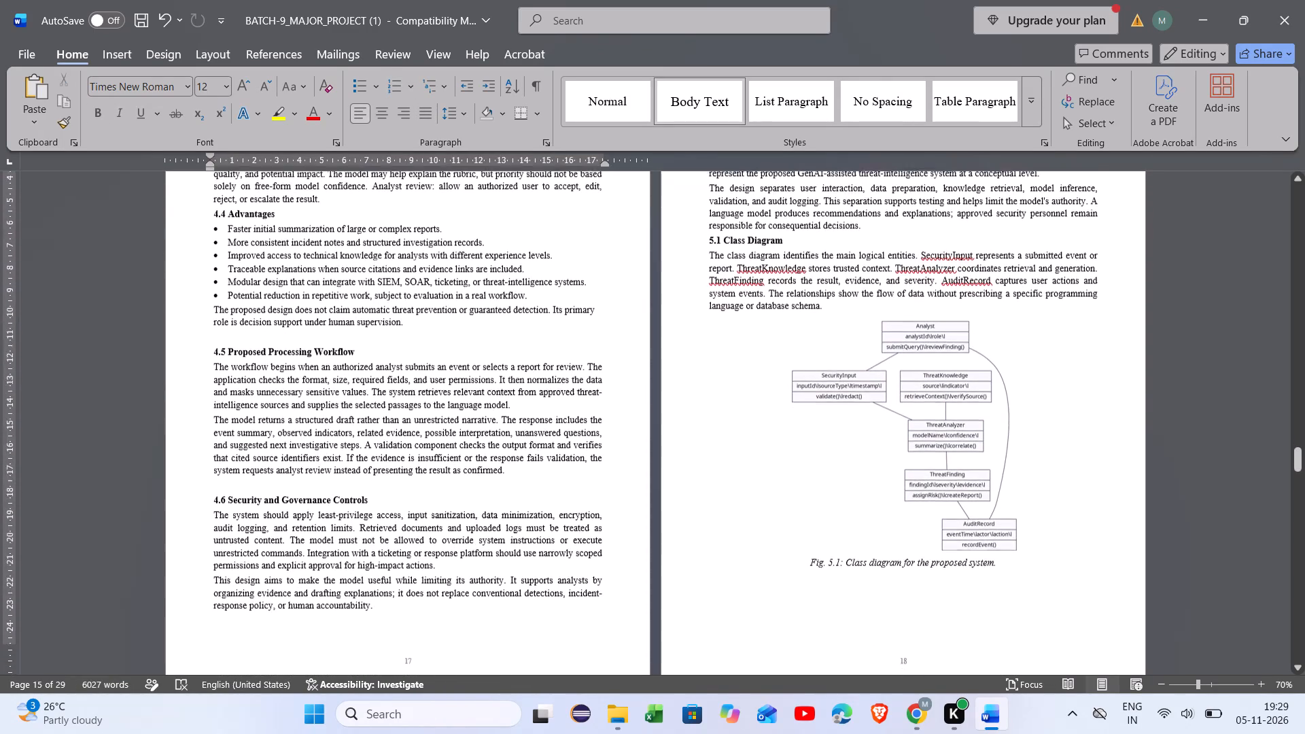
scroll(390, 510, down, 3)
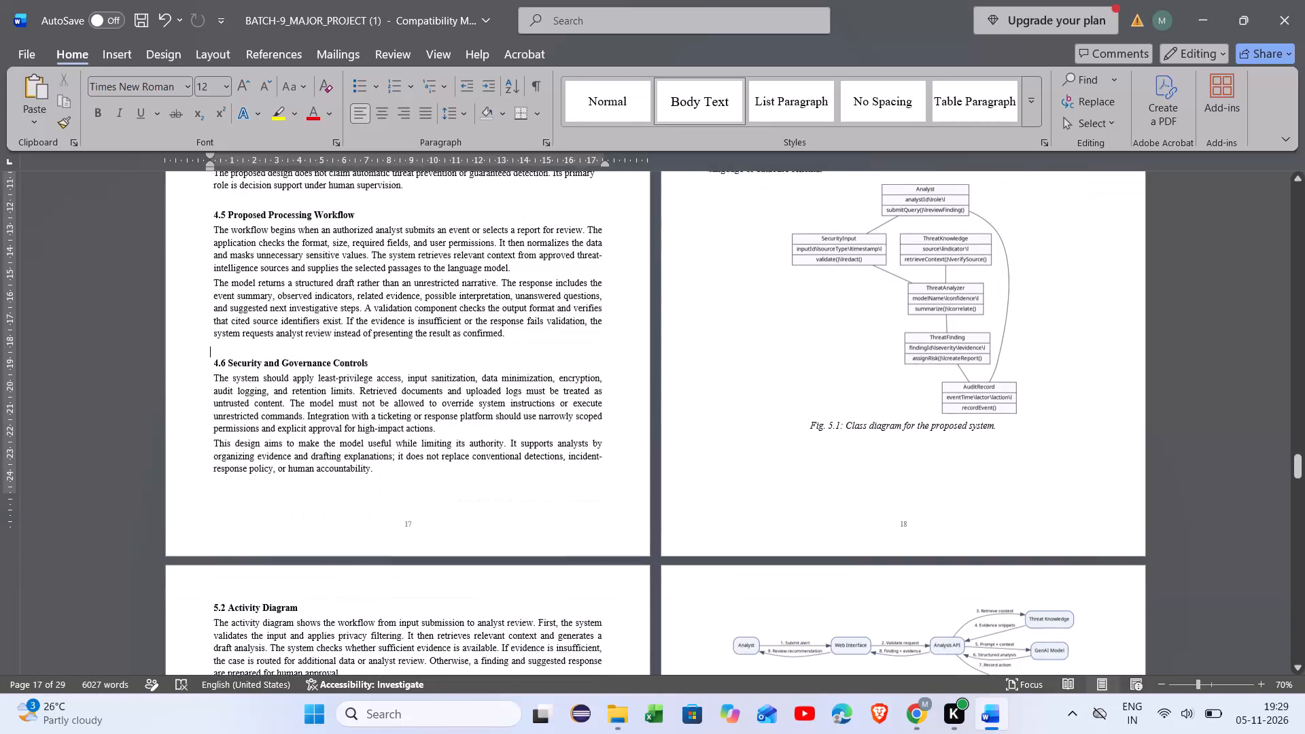
scroll(390, 510, down, 1)
scroll(390, 510, up, 3)
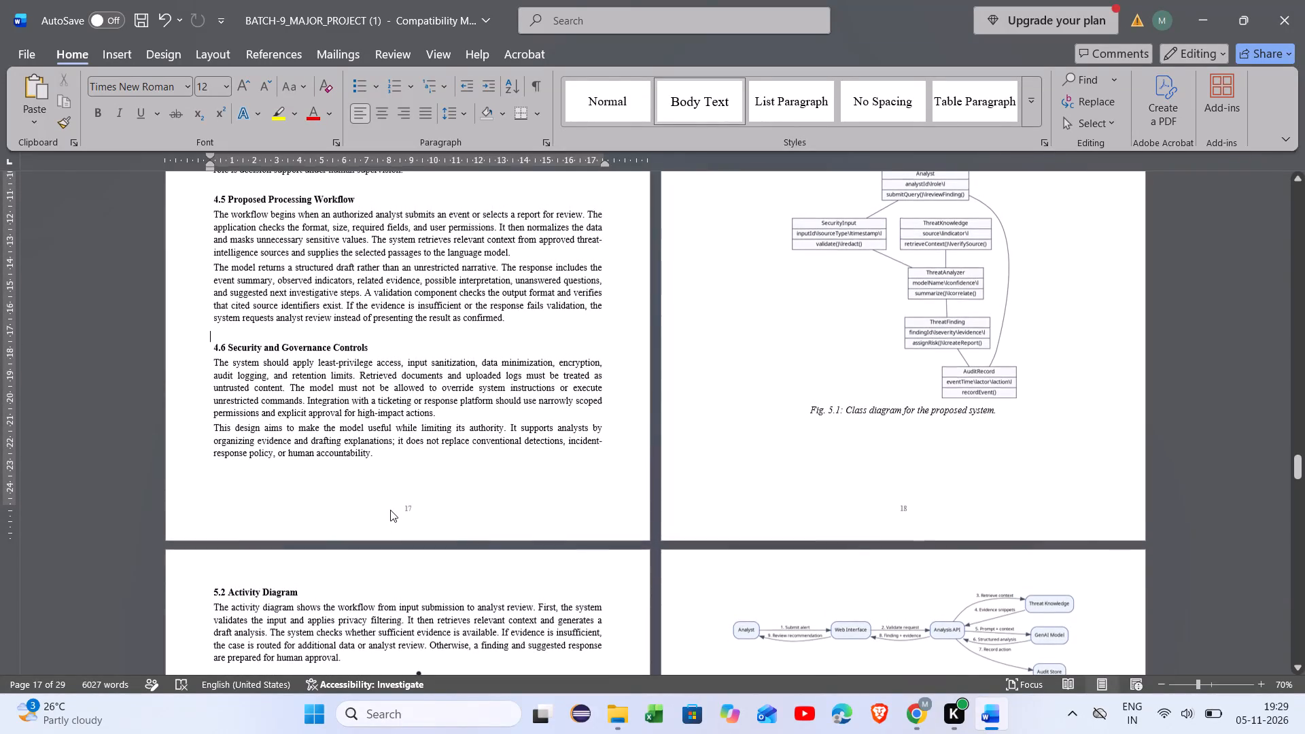
scroll(390, 510, up, 2)
scroll(390, 510, up, 20)
scroll(390, 510, up, 18)
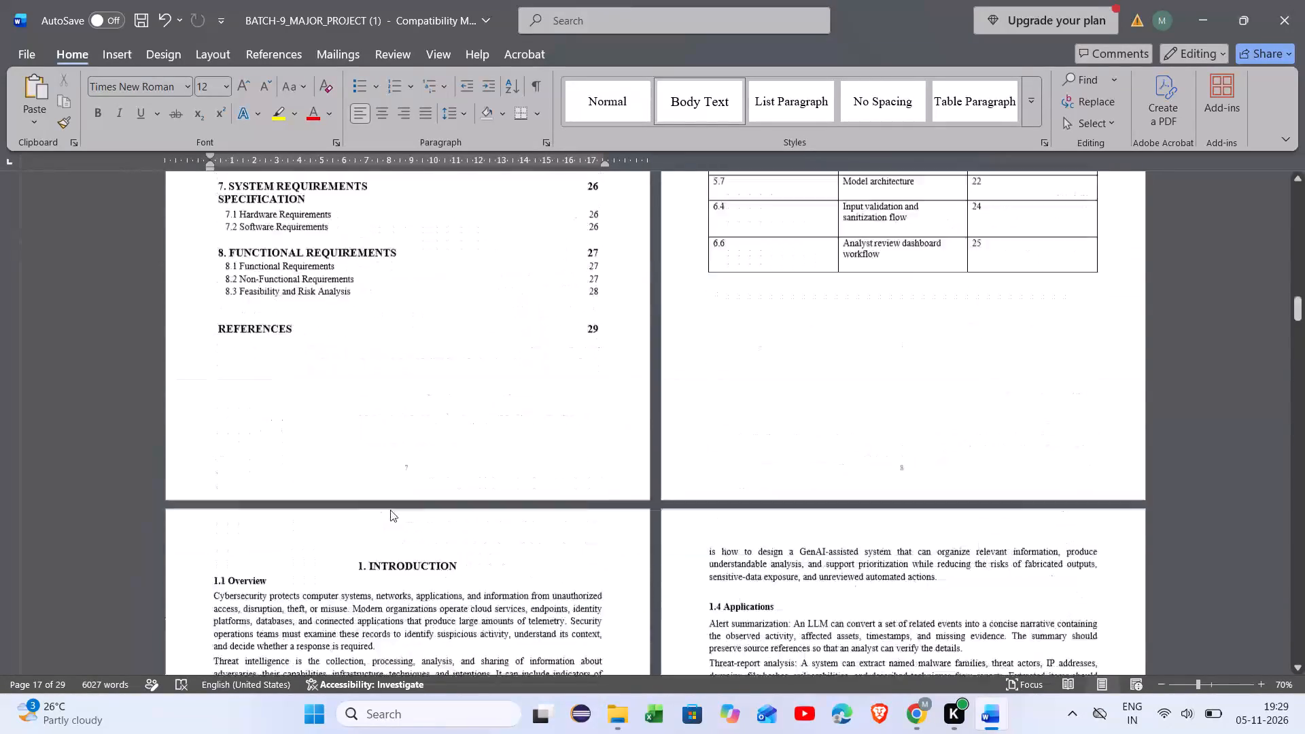
scroll(390, 510, up, 4)
scroll(390, 510, down, 2)
scroll(390, 510, up, 1)
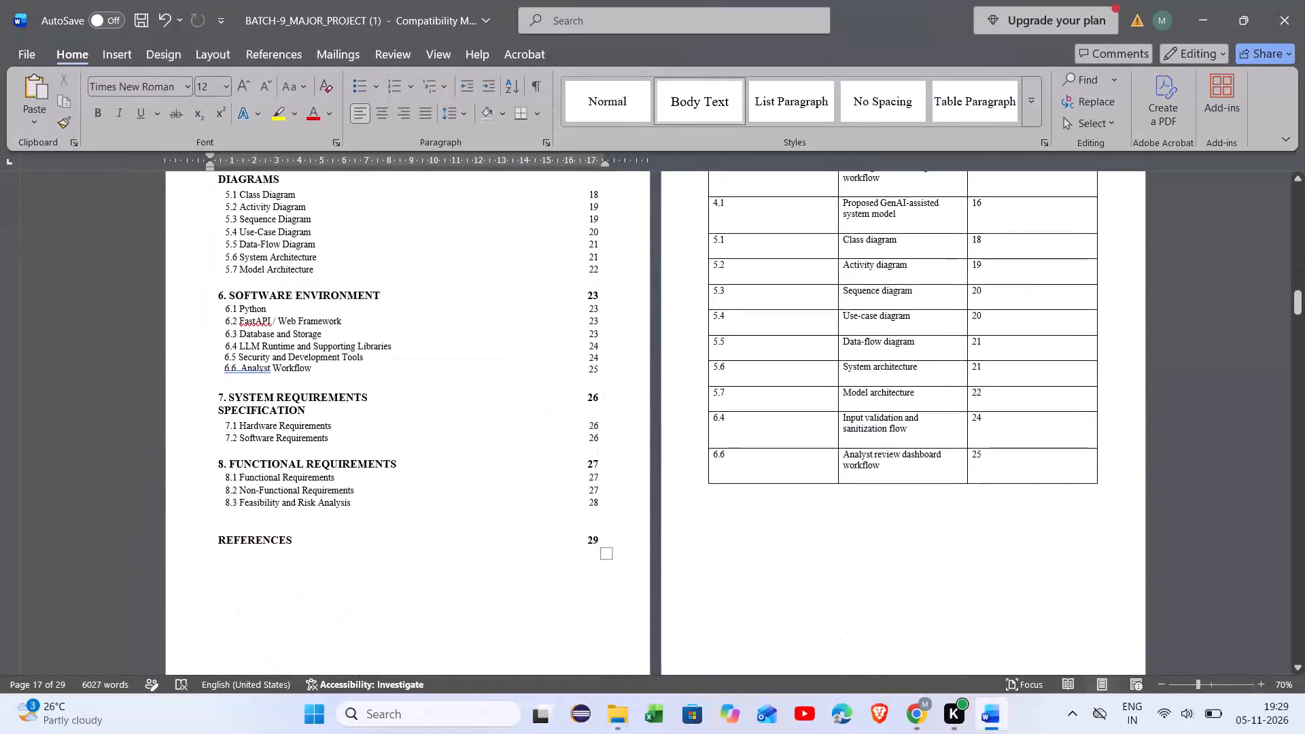
scroll(390, 510, up, 3)
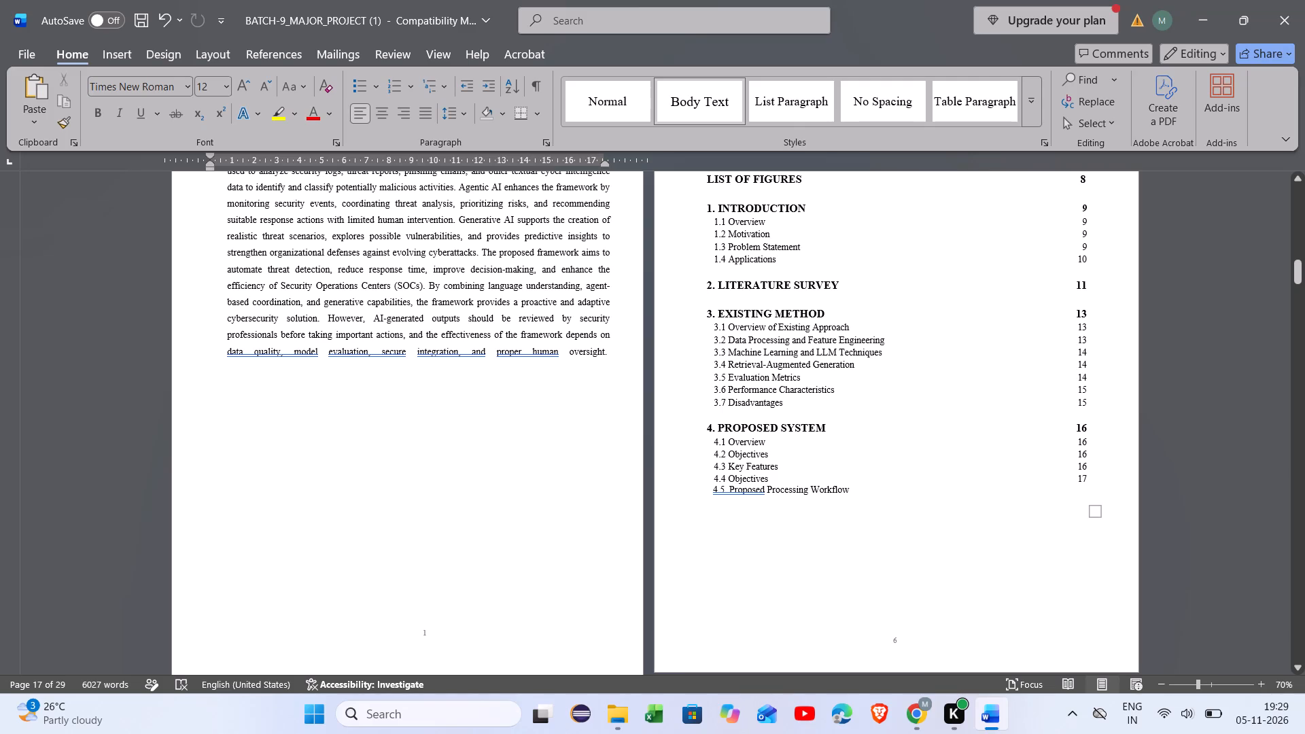
click(852, 491)
key(Return)
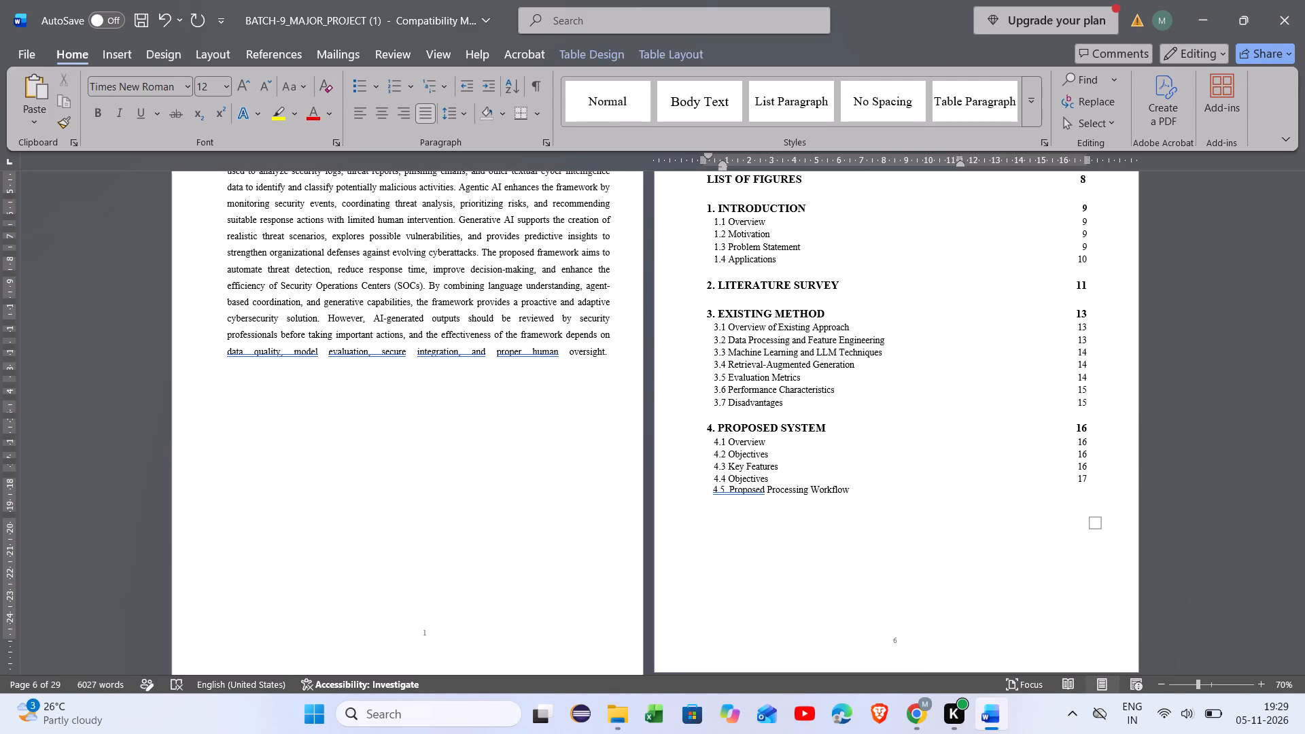
key(ctrl+v)
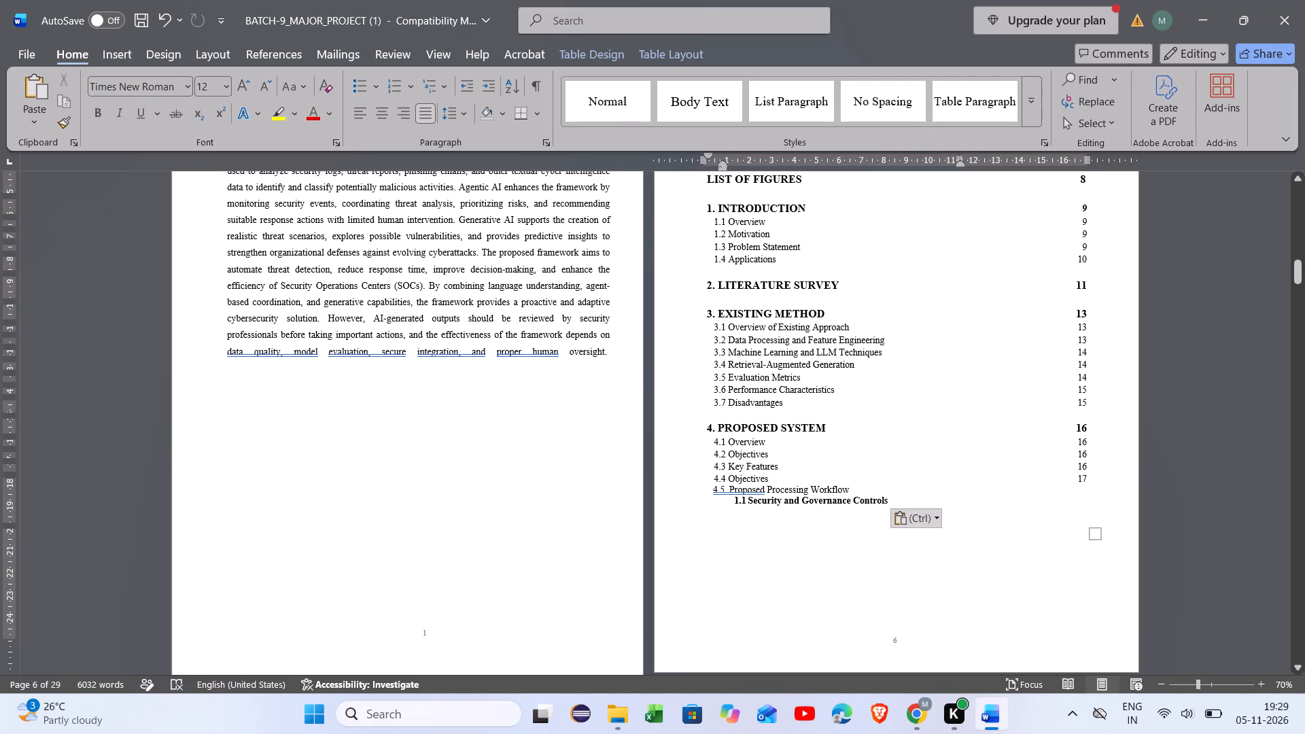
Replace the pasted entry's automatic 1.1 numbering and indent with the number 4.6, lined up with the subentries above.
click(754, 498)
key(Left)
key(BackSpace)
key(BackSpace)
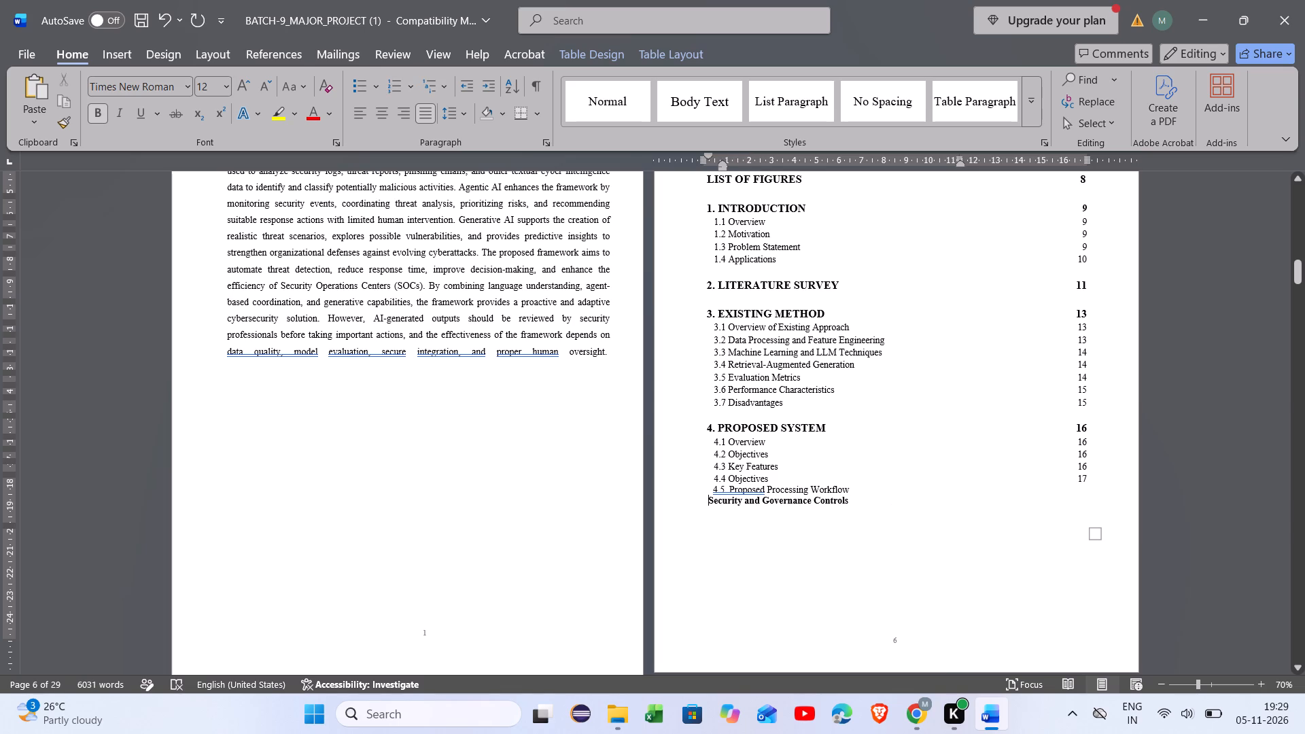
key(space)
text(4)
key(BackSpace)
key(space)
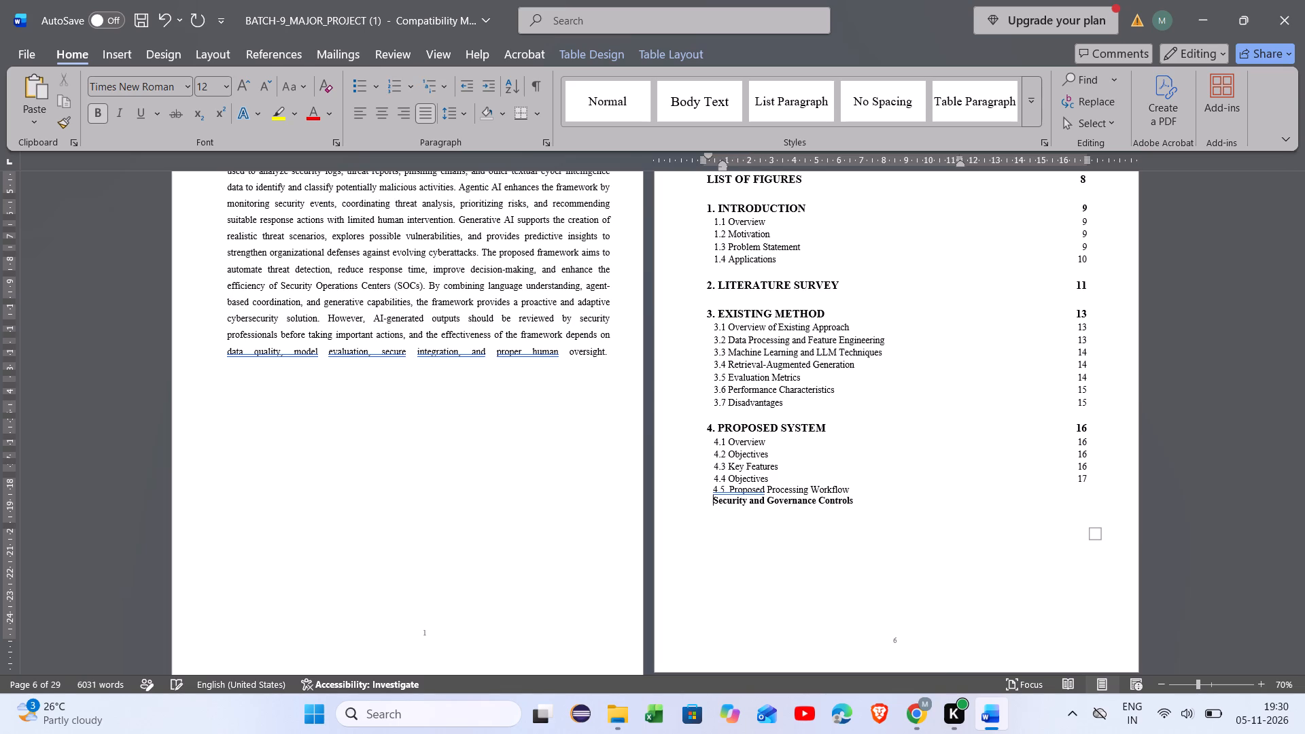
text(4.6)
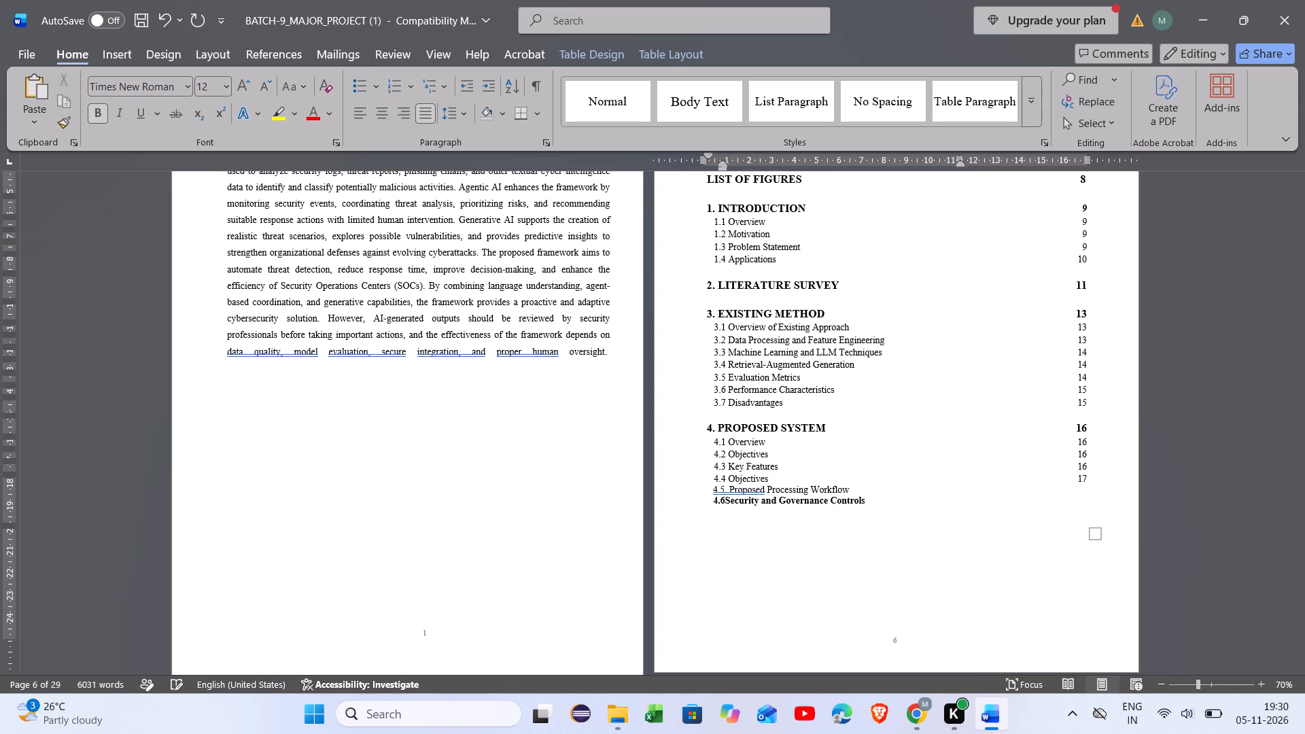
key(space)
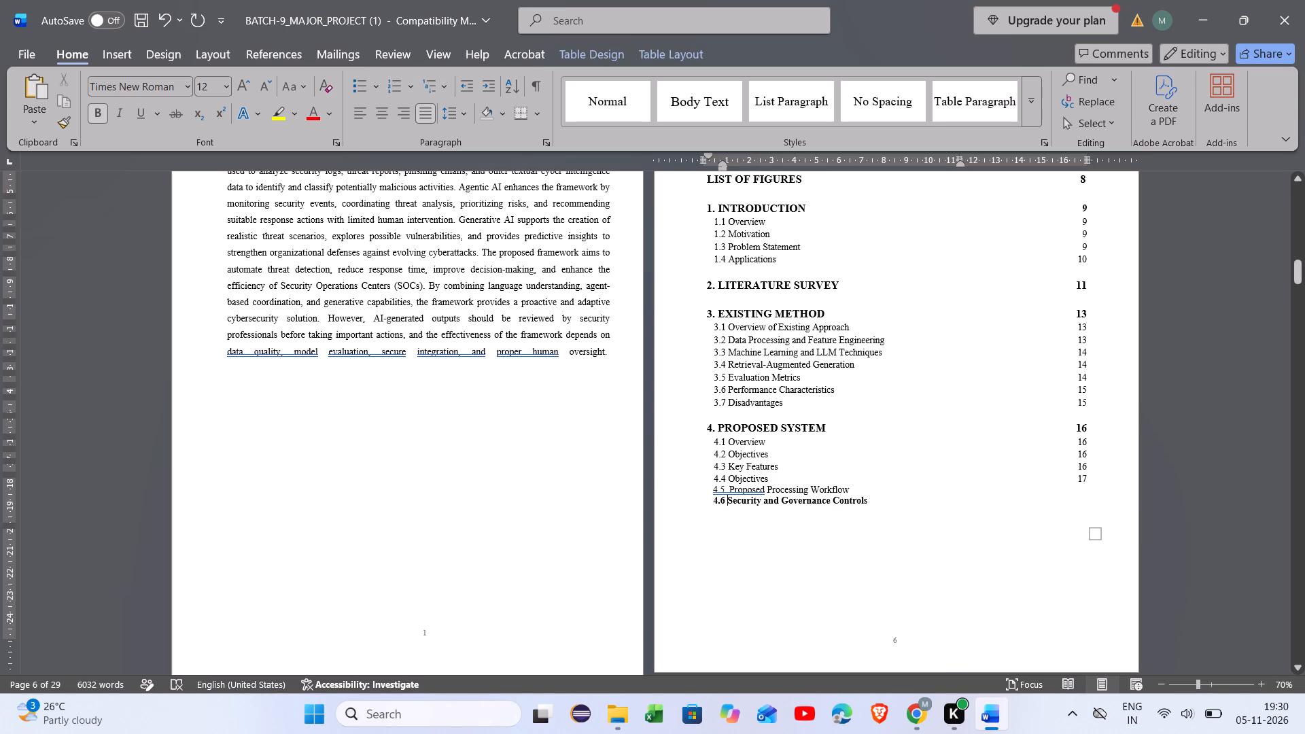
Remove the bold formatting from the whole 4.6 Security and Governance Controls contents entry.
drag(870, 497, 715, 501)
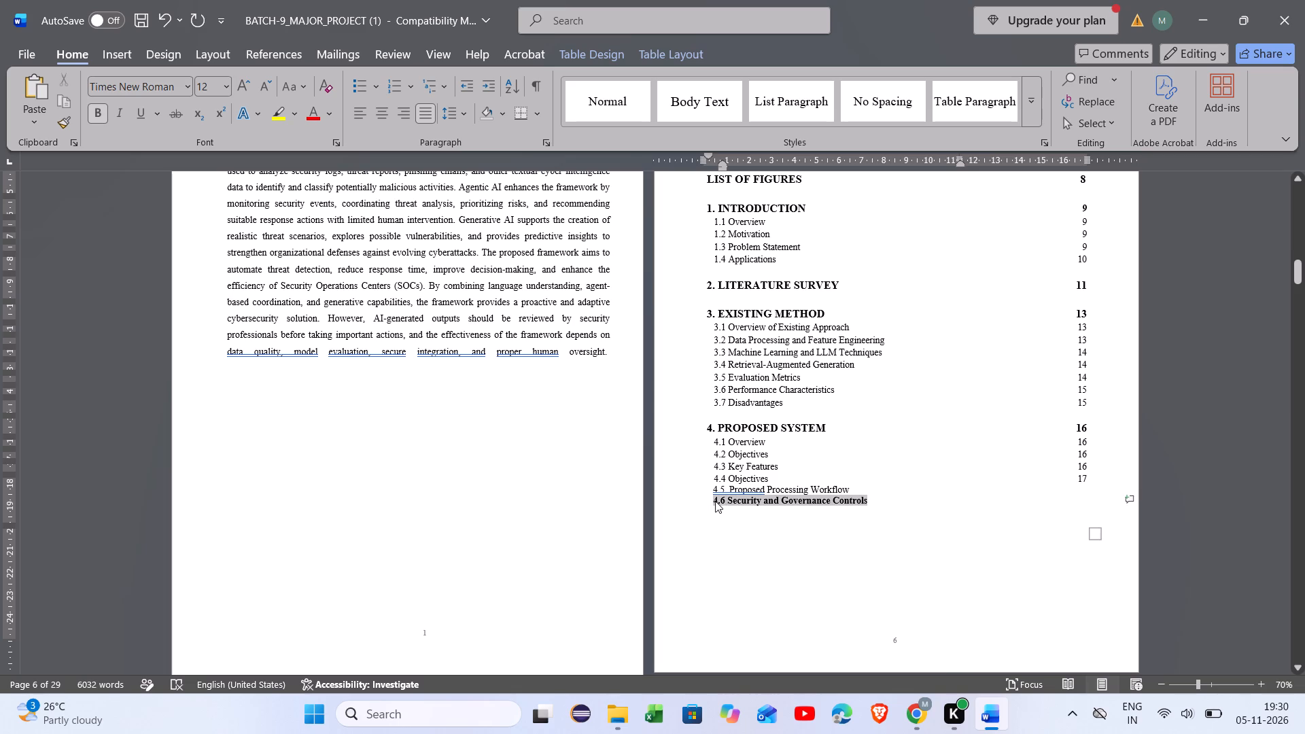
click(733, 474)
click(746, 543)
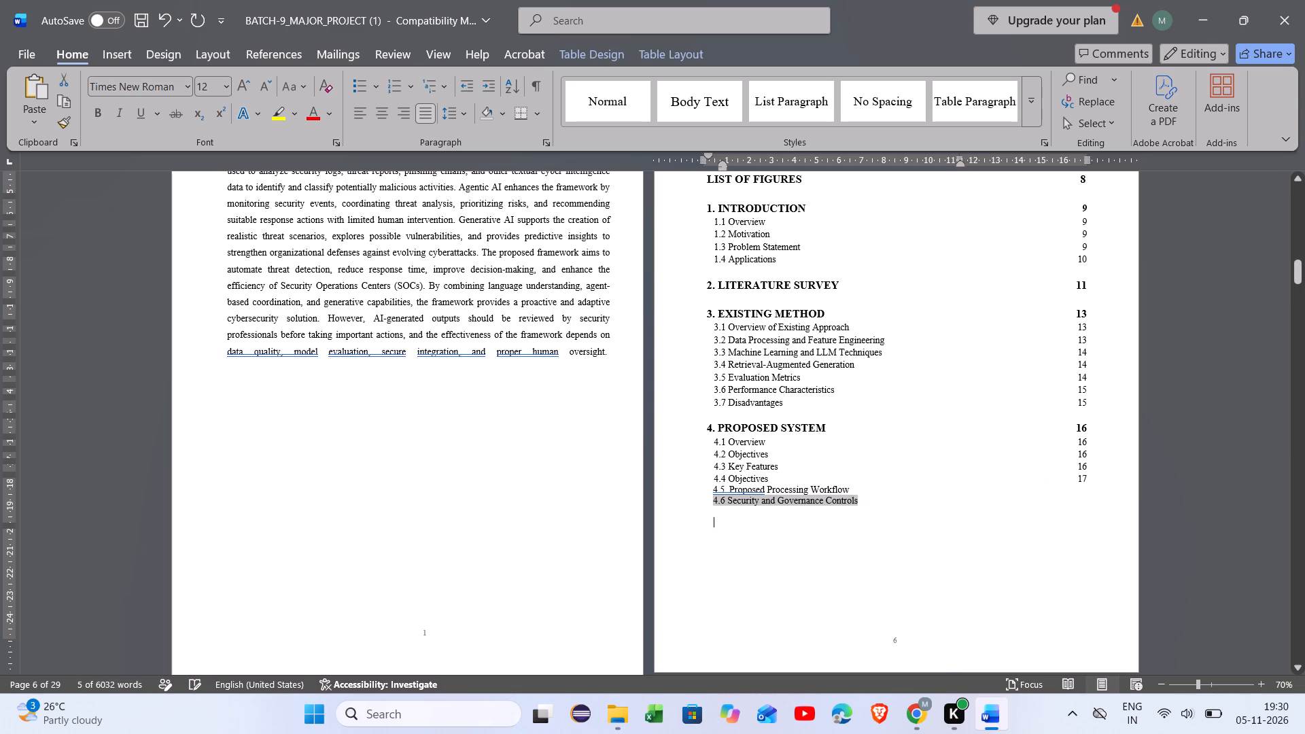
Check the report body for the page numbers of sections 4.5 Proposed Processing Workflow and 4.6 Security and Governance Controls.
scroll(1012, 587, down, 1)
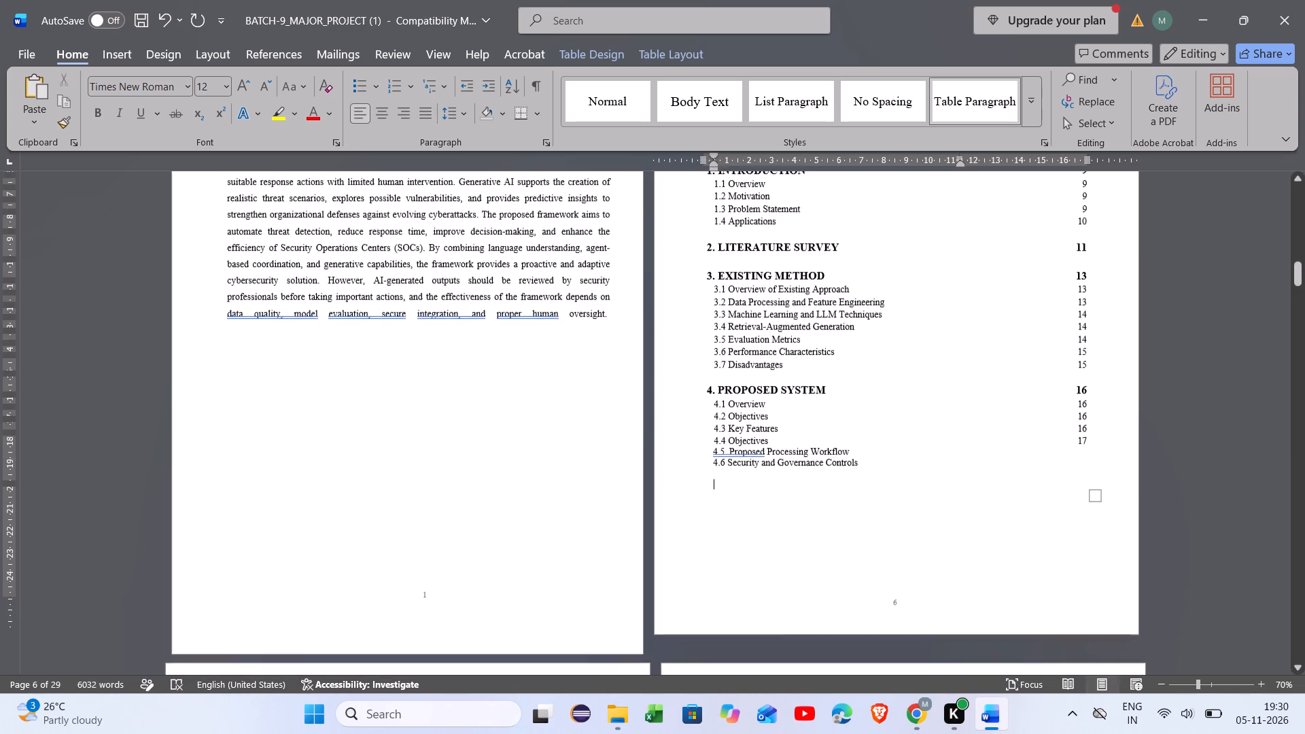
scroll(1012, 587, down, 11)
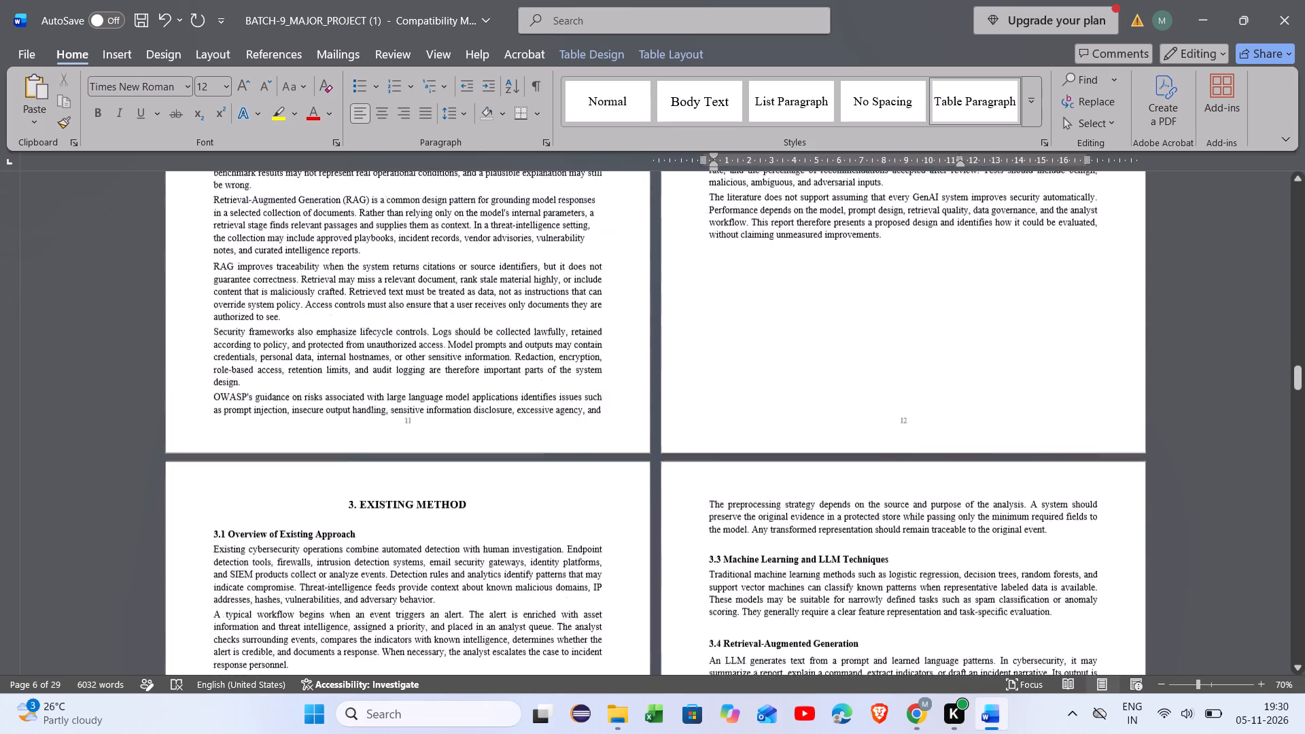
scroll(1012, 587, down, 5)
scroll(1012, 587, down, 20)
scroll(1012, 587, down, 9)
scroll(1012, 587, up, 20)
scroll(1012, 587, up, 11)
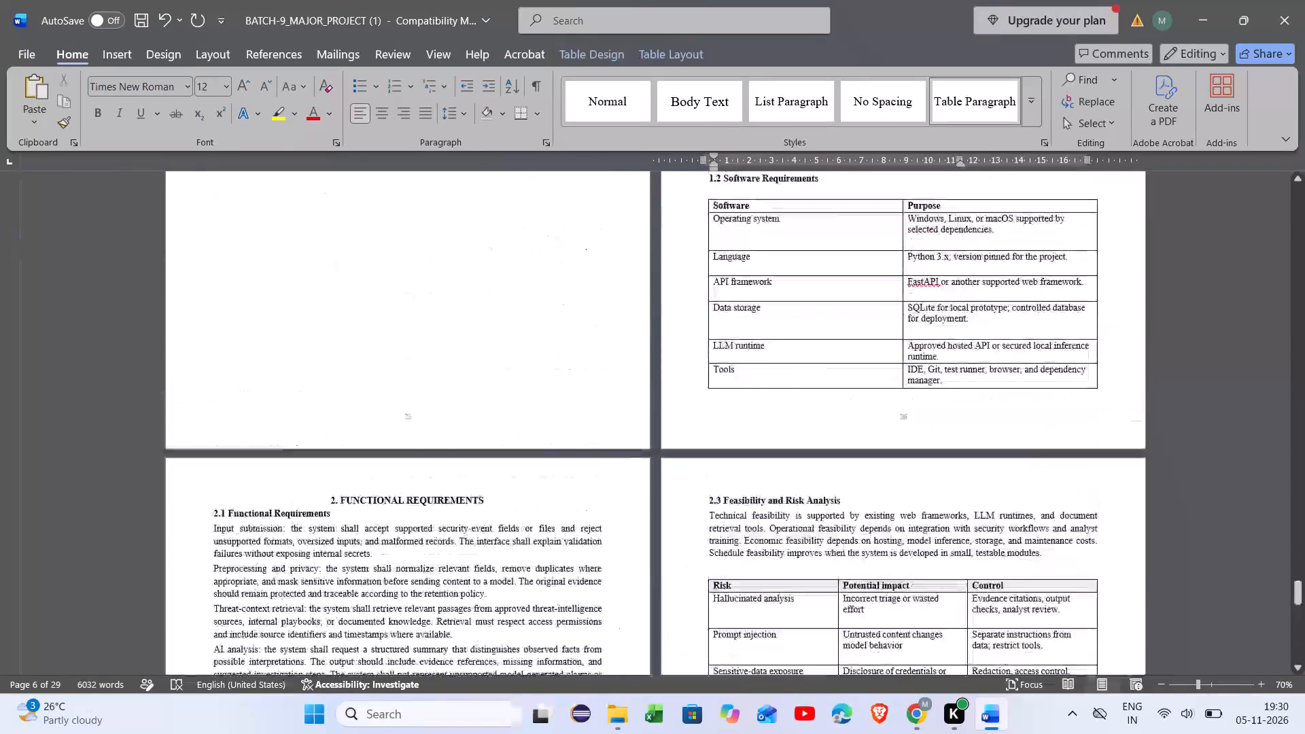
scroll(1012, 587, up, 20)
scroll(1012, 587, up, 20)
scroll(1012, 587, up, 20)
scroll(1012, 587, down, 1)
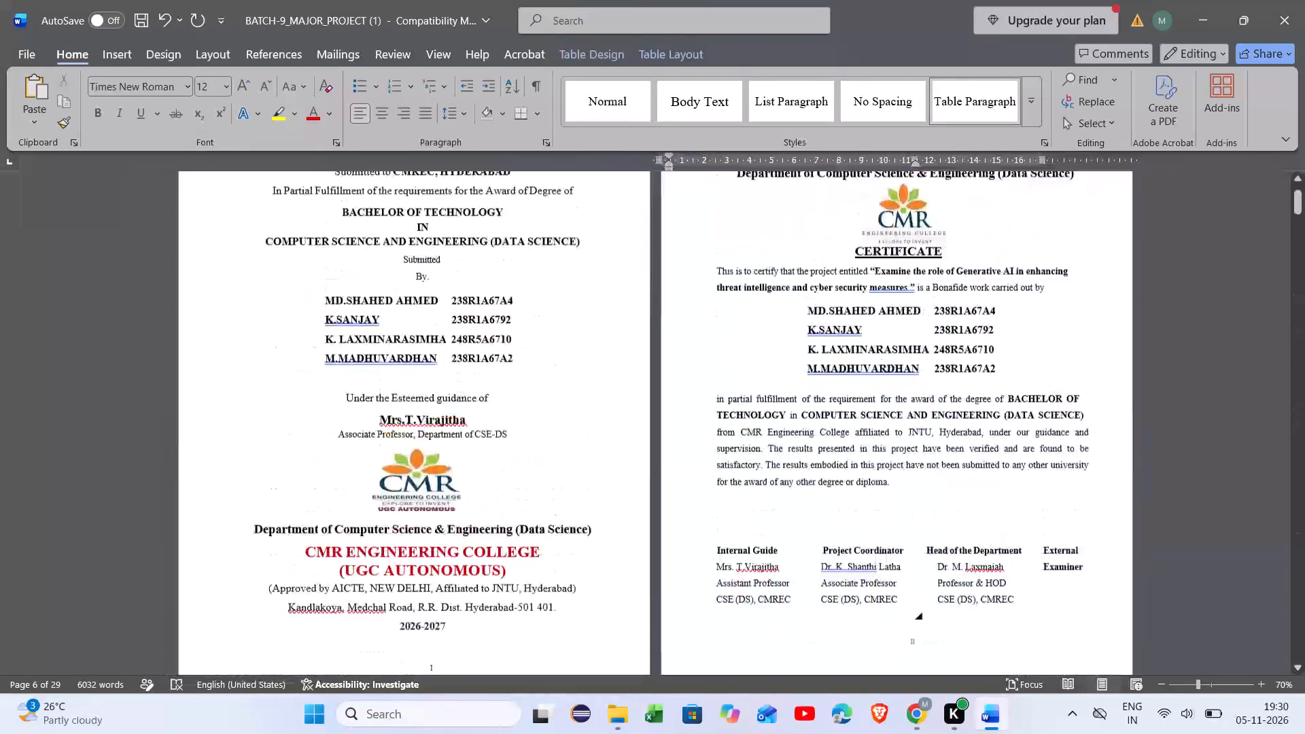
scroll(1012, 587, down, 10)
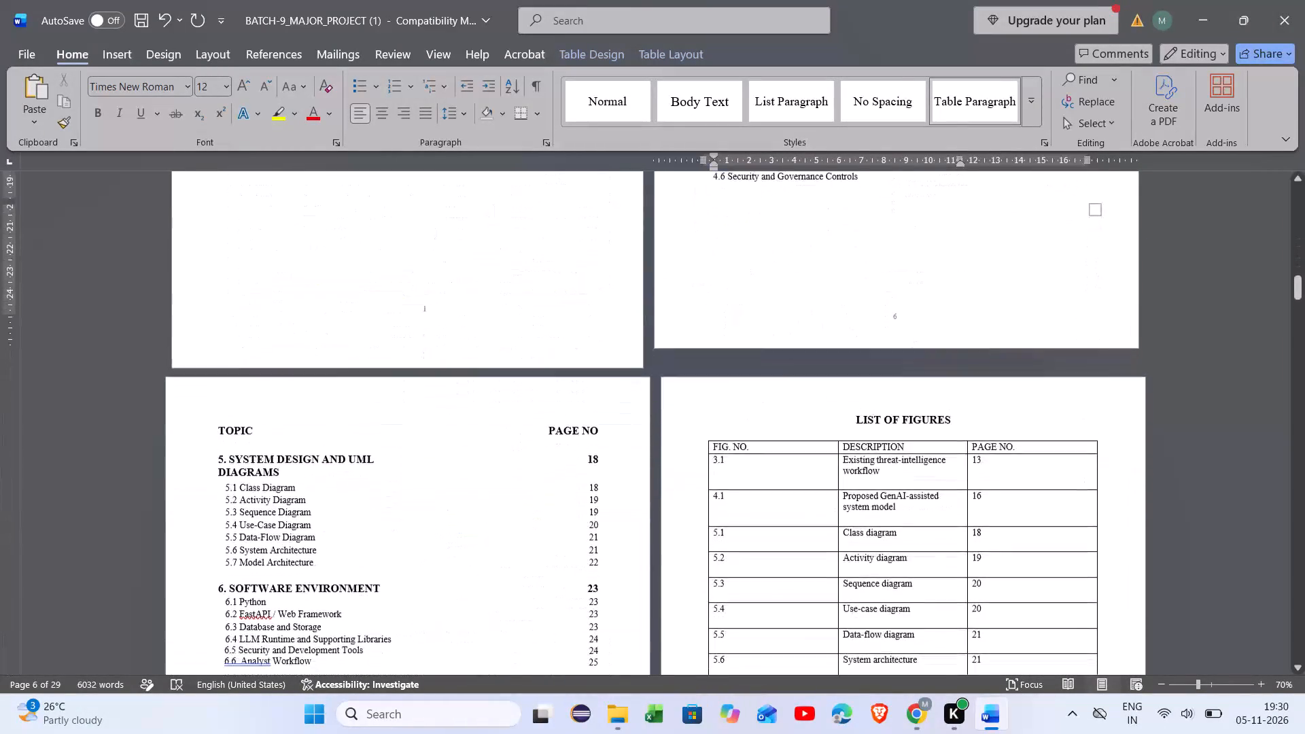
scroll(1012, 587, down, 10)
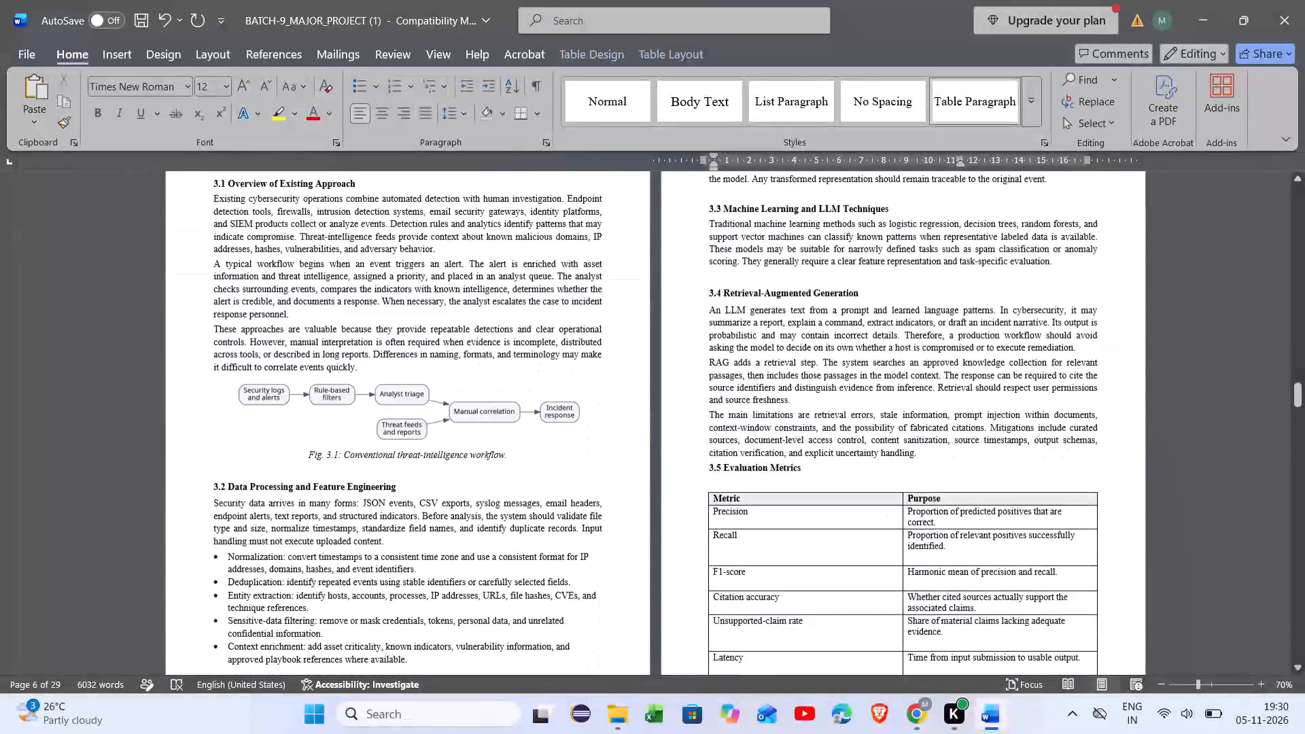
scroll(1012, 587, down, 6)
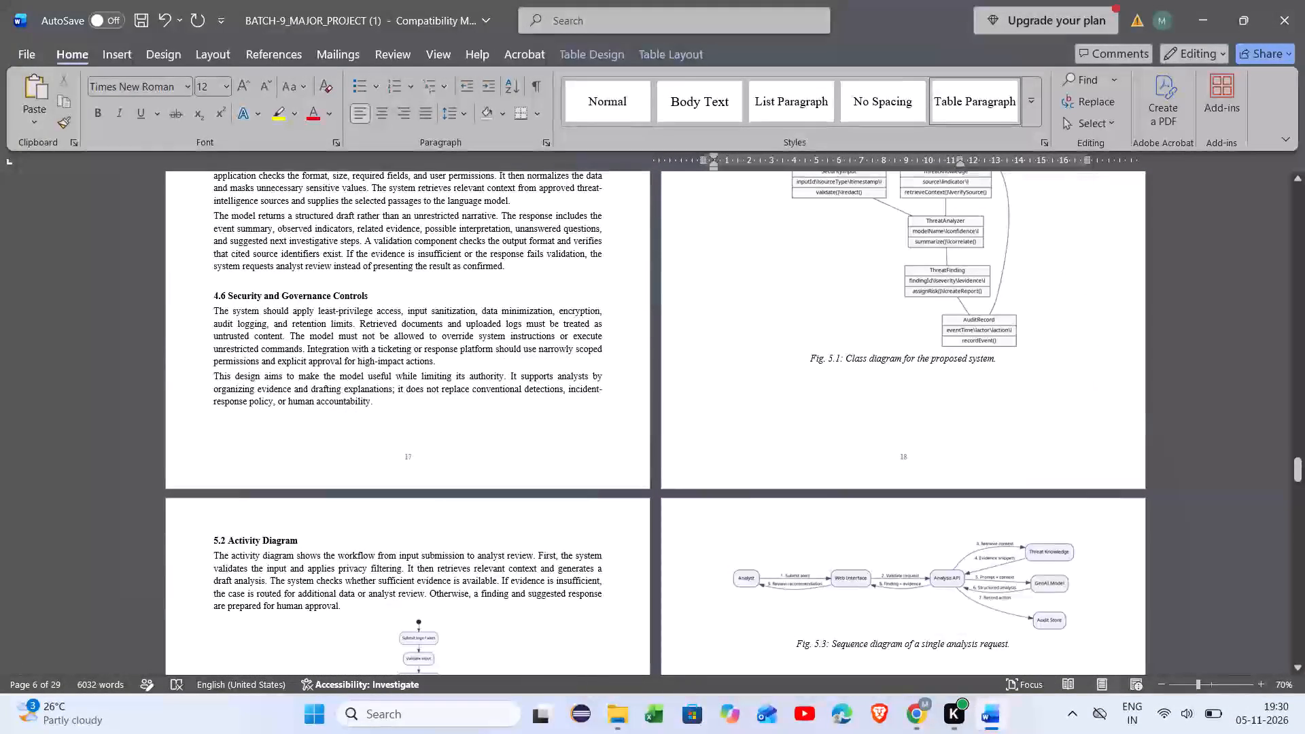
scroll(641, 449, up, 1)
ctrl+scroll(641, 449, down, 1)
ctrl+scroll(641, 449, up, 1)
ctrl+scroll(641, 449, down, 1)
ctrl+scroll(641, 449, up, 1)
ctrl+scroll(641, 449, down, 1)
ctrl+scroll(641, 449, up, 1)
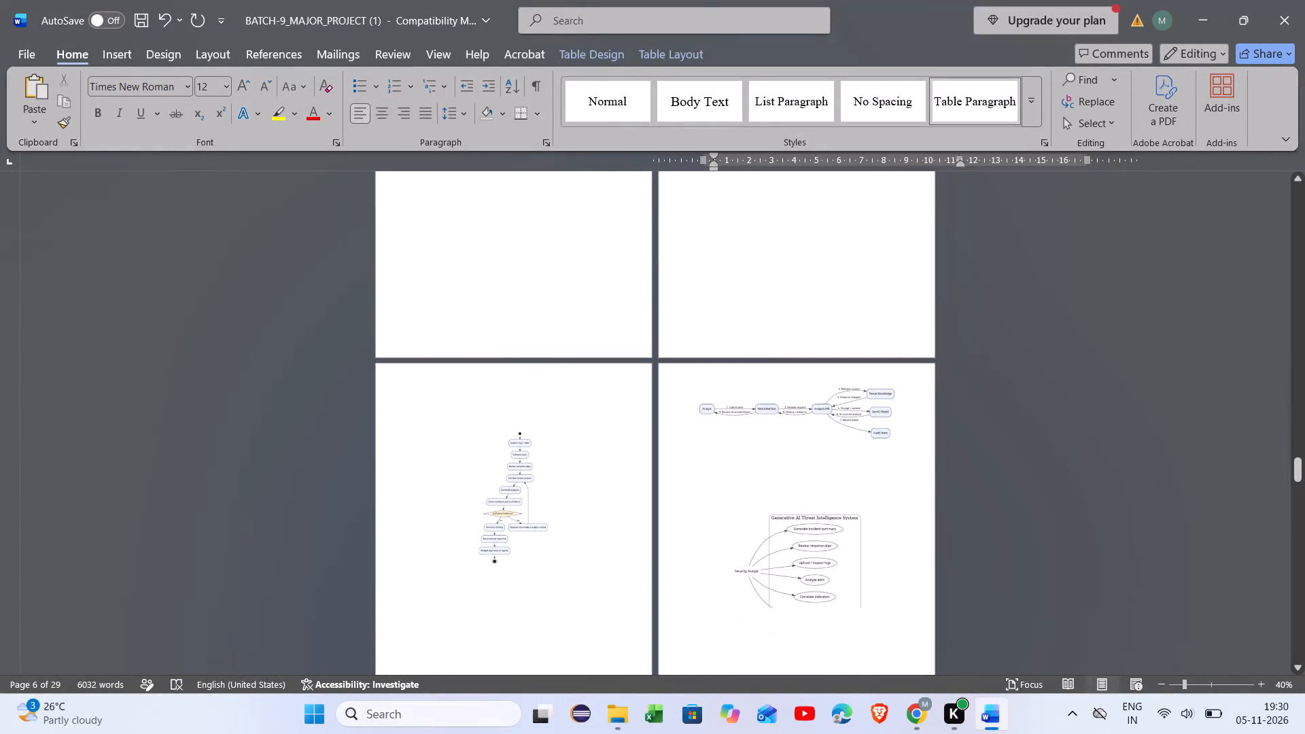
ctrl+scroll(521, 375, up, 5)
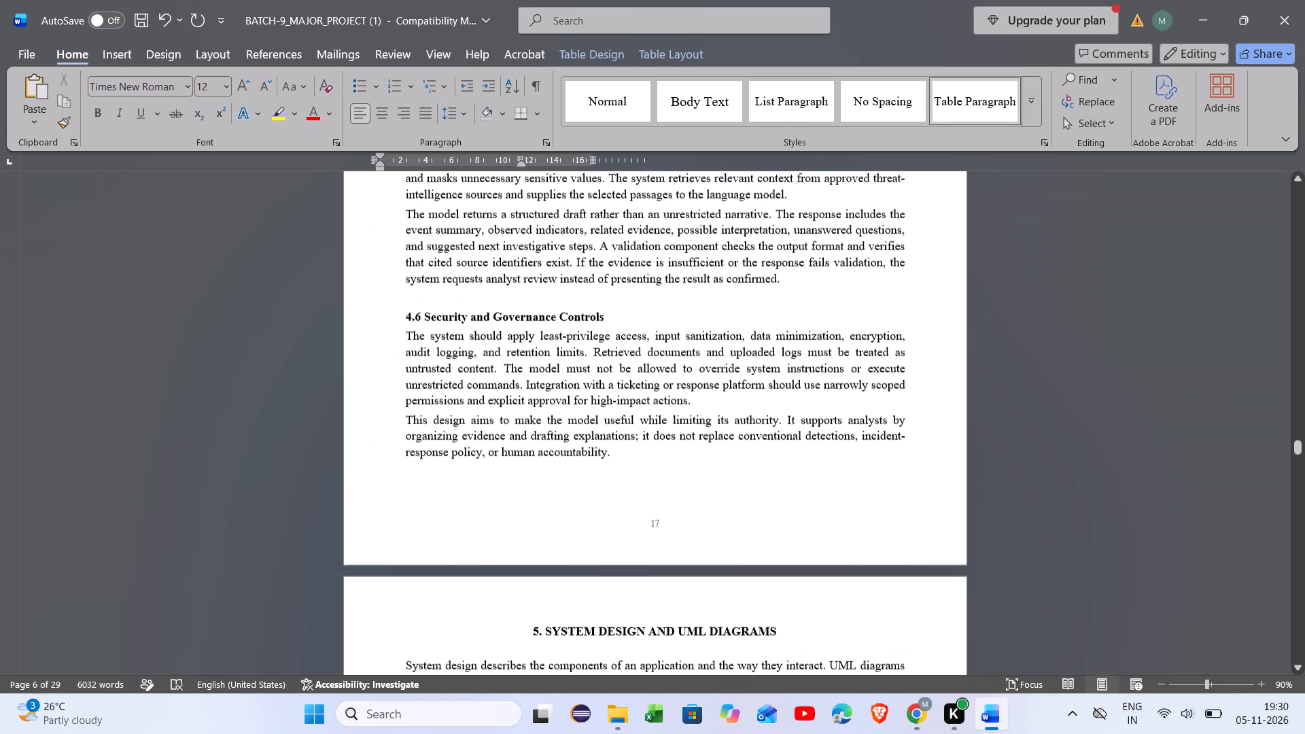
scroll(521, 375, up, 4)
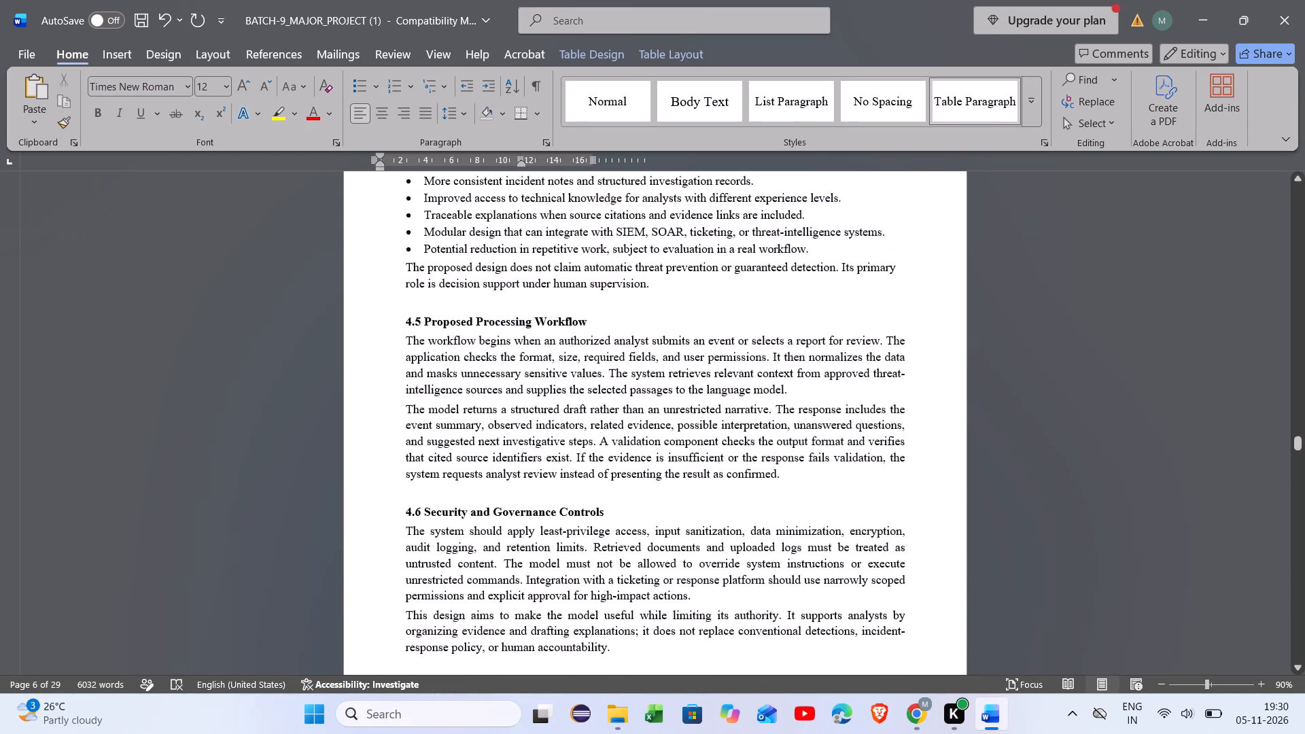
Enter page number 17 for both the 4.5 and 4.6 entries in the contents table's page number column.
scroll(521, 375, up, 15)
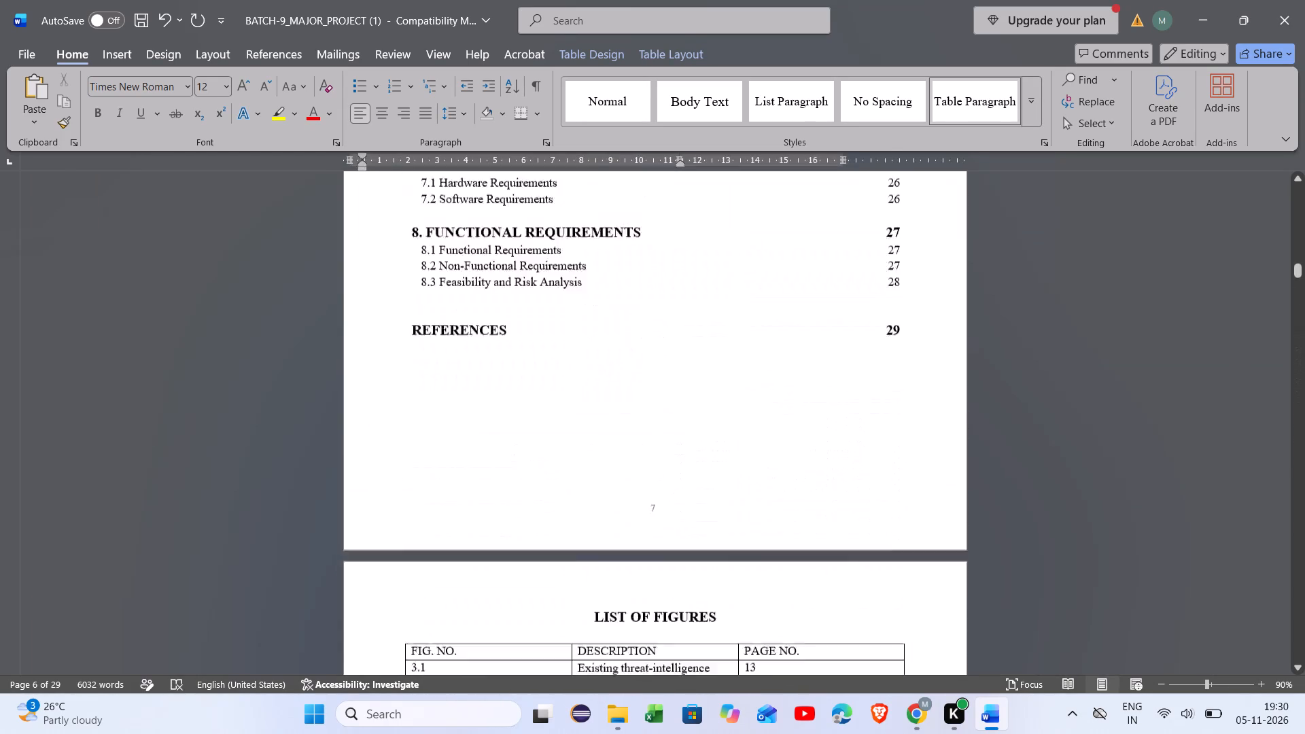
scroll(649, 367, up, 5)
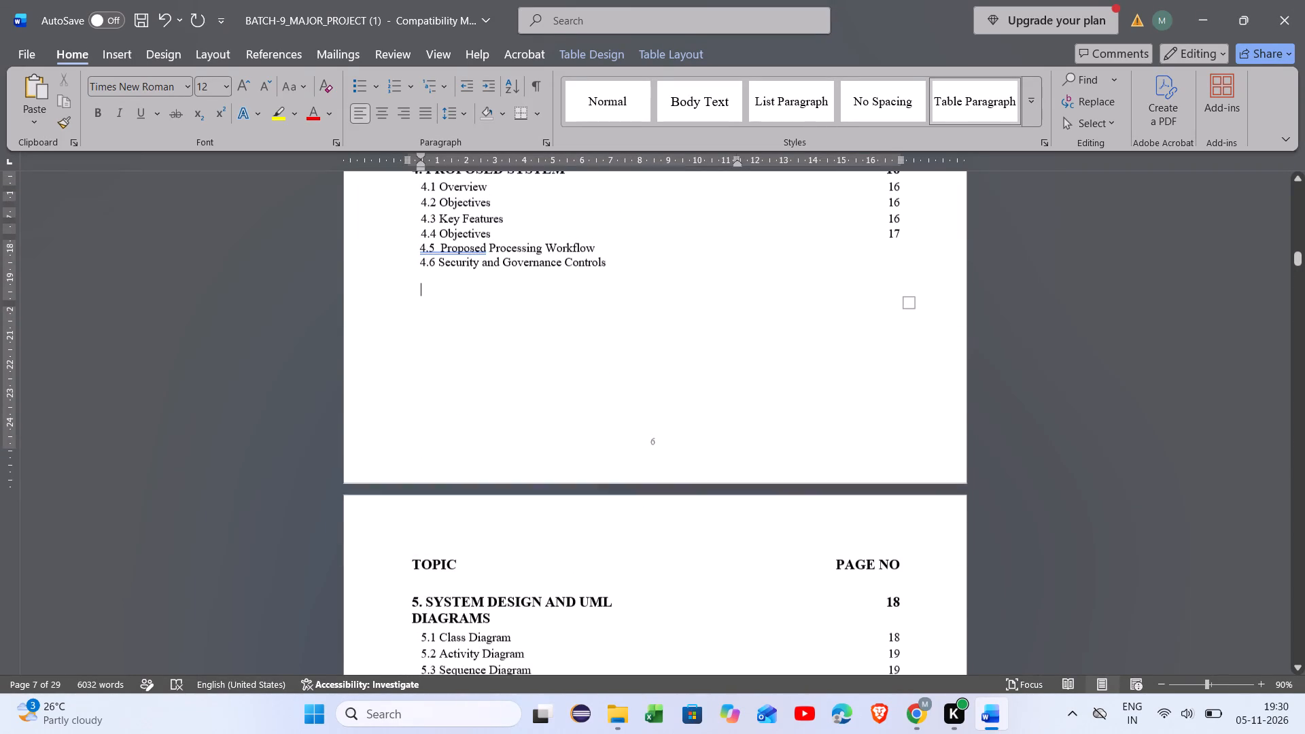
scroll(649, 367, up, 1)
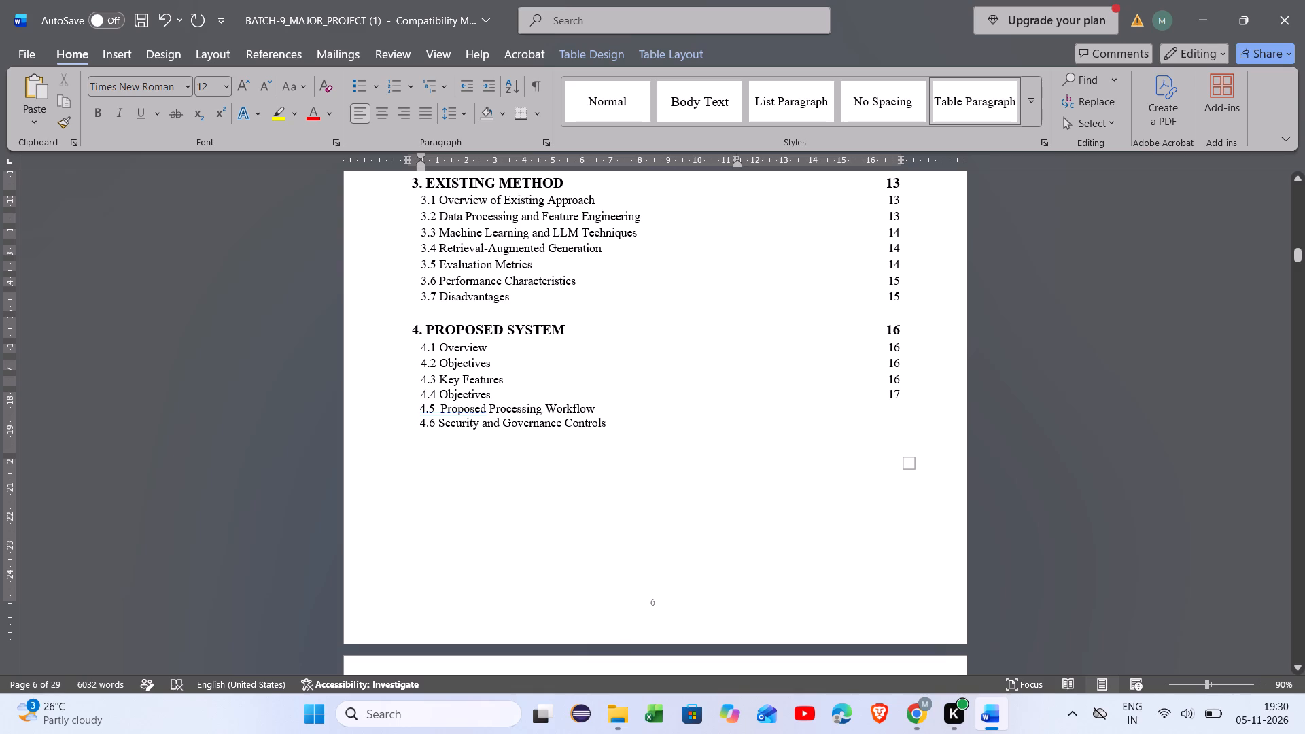
click(903, 398)
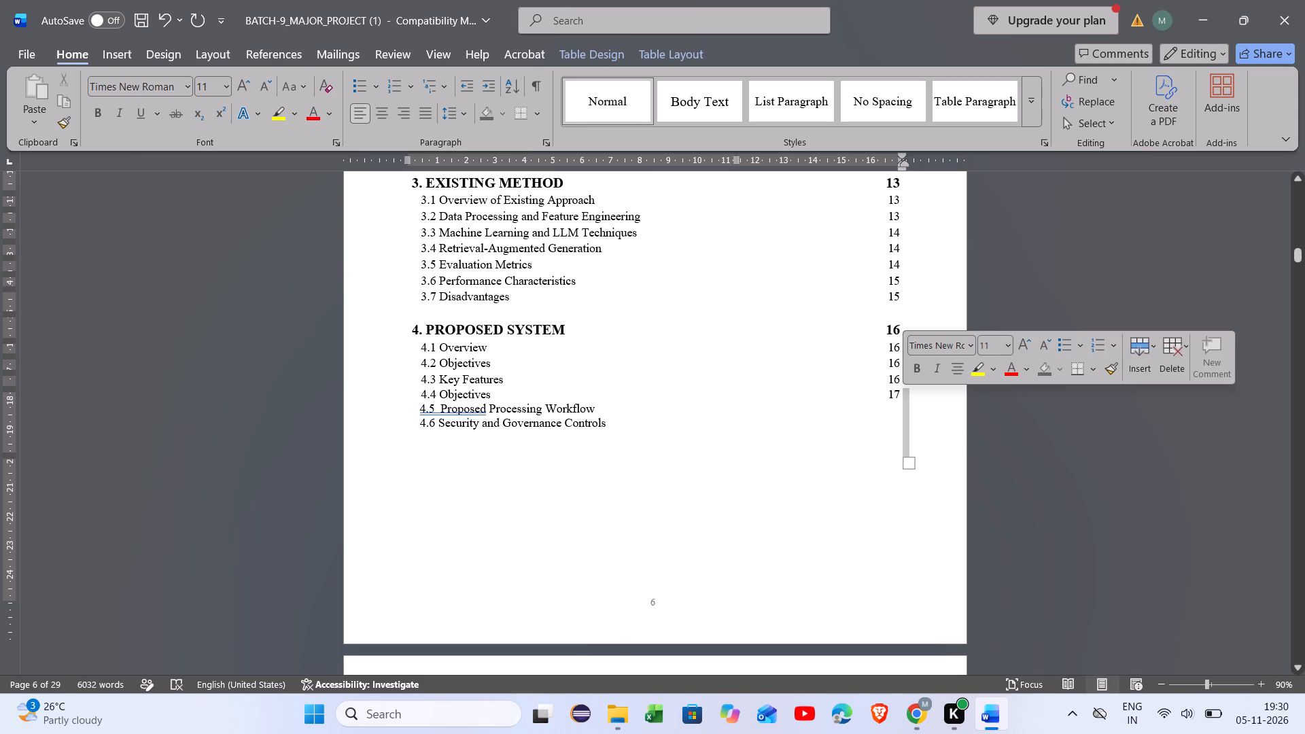
click(897, 393)
key(Return)
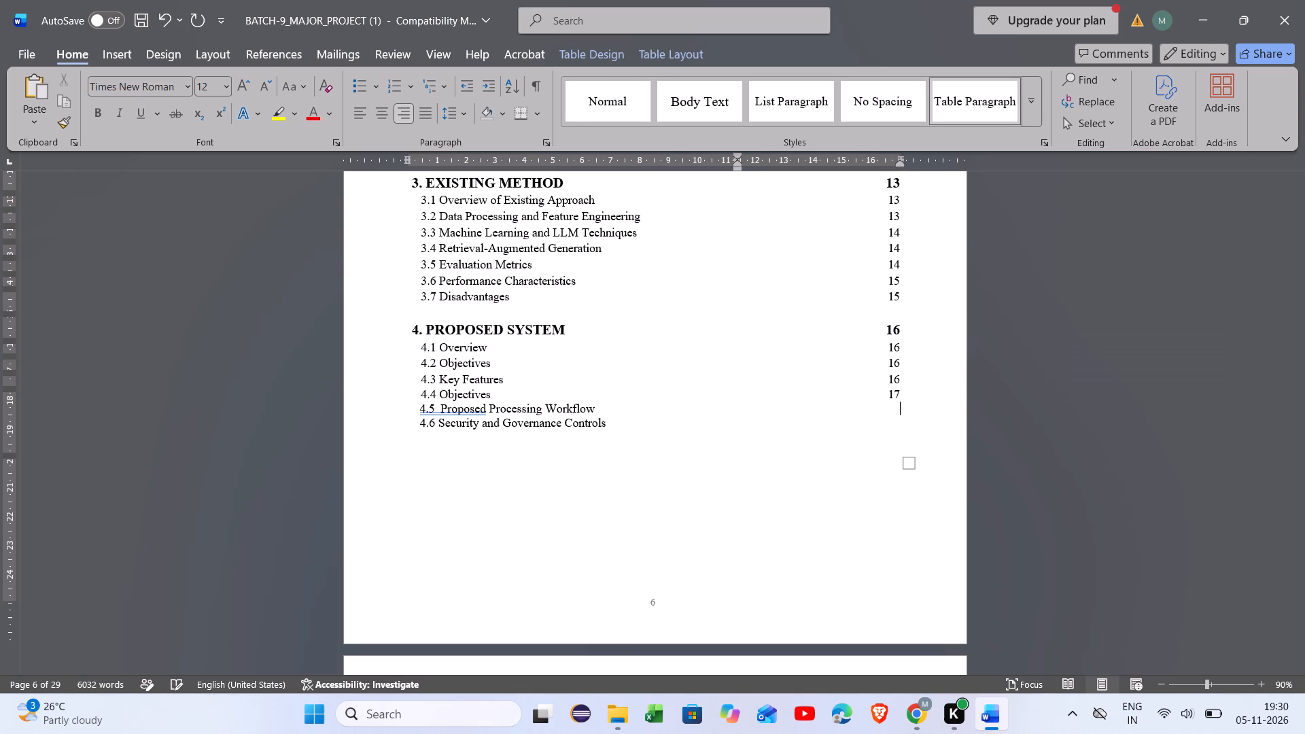
text(17)
key(Return)
text(17)
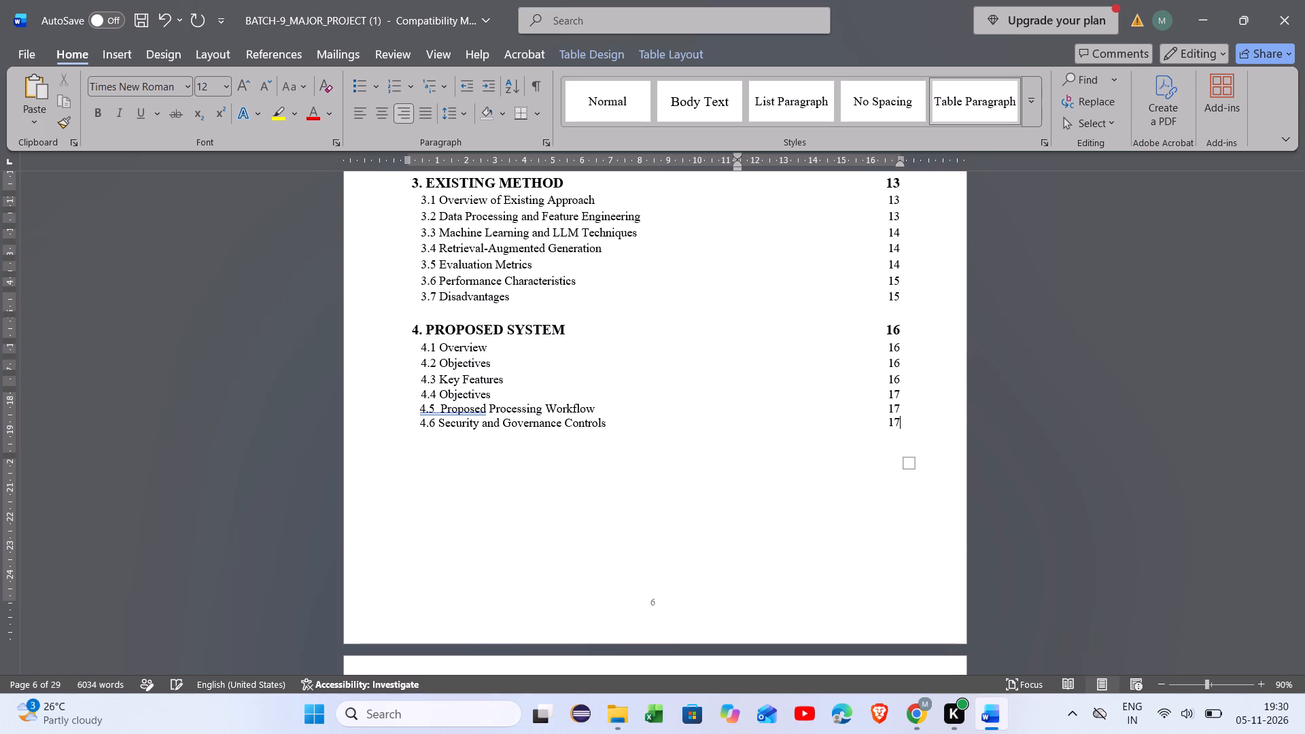
ctrl+scroll(782, 346, down, 2)
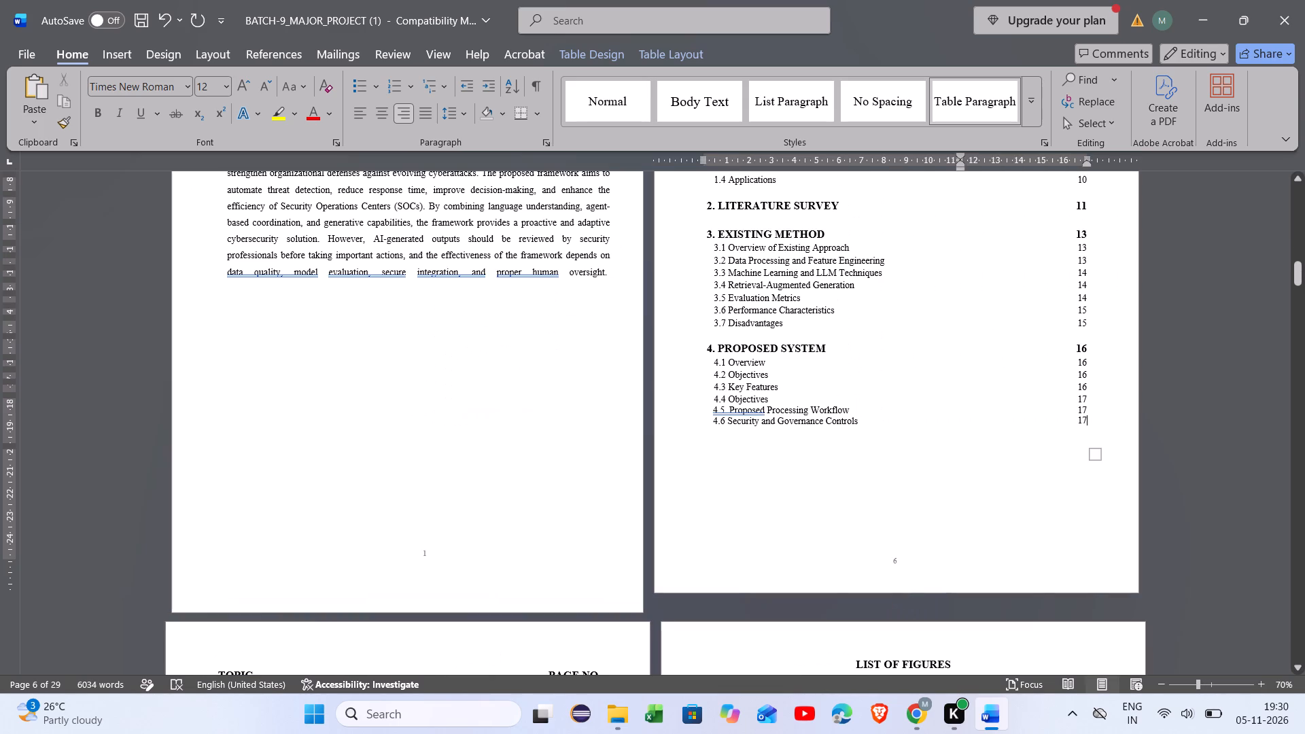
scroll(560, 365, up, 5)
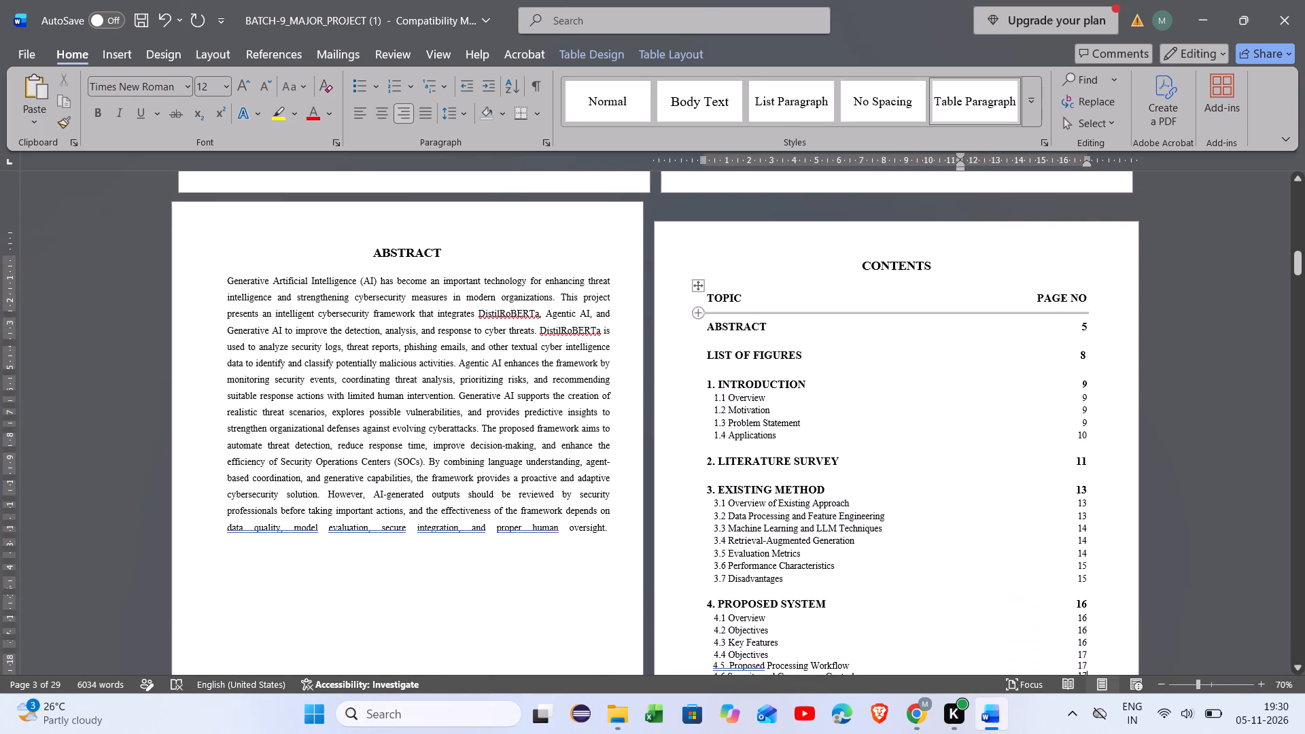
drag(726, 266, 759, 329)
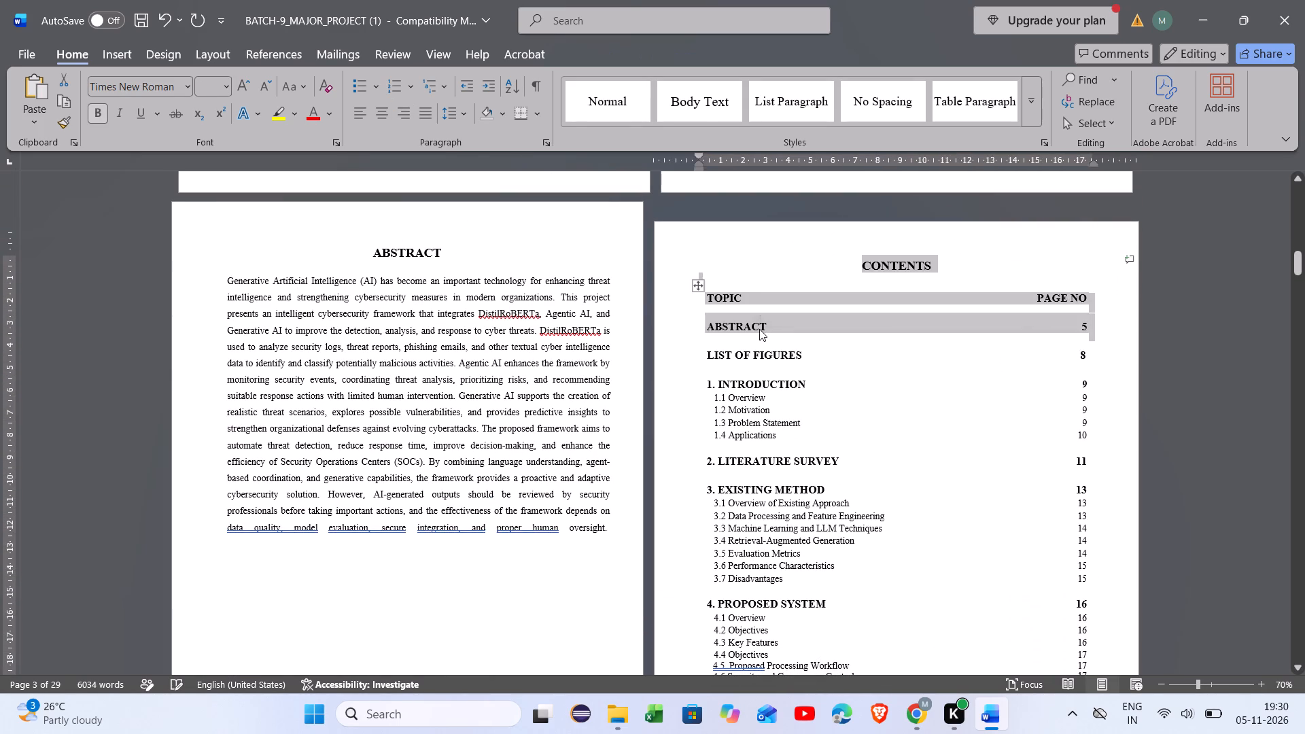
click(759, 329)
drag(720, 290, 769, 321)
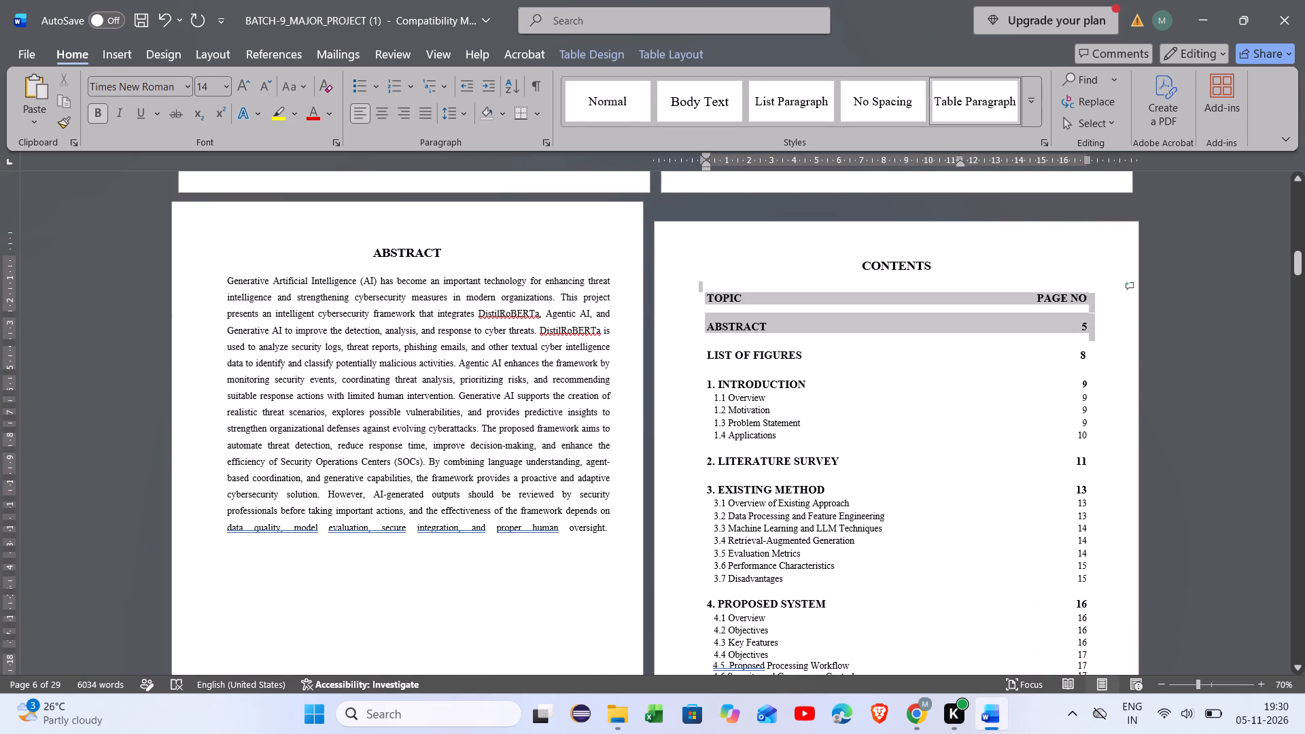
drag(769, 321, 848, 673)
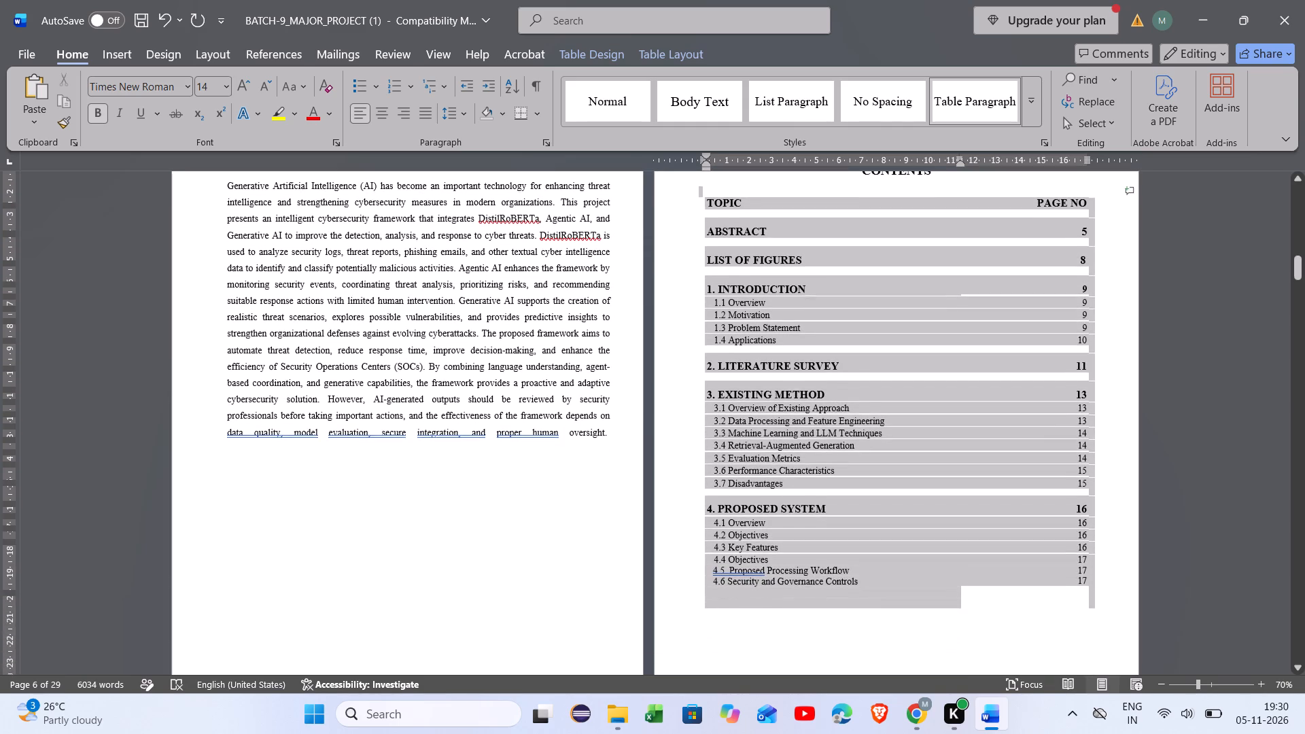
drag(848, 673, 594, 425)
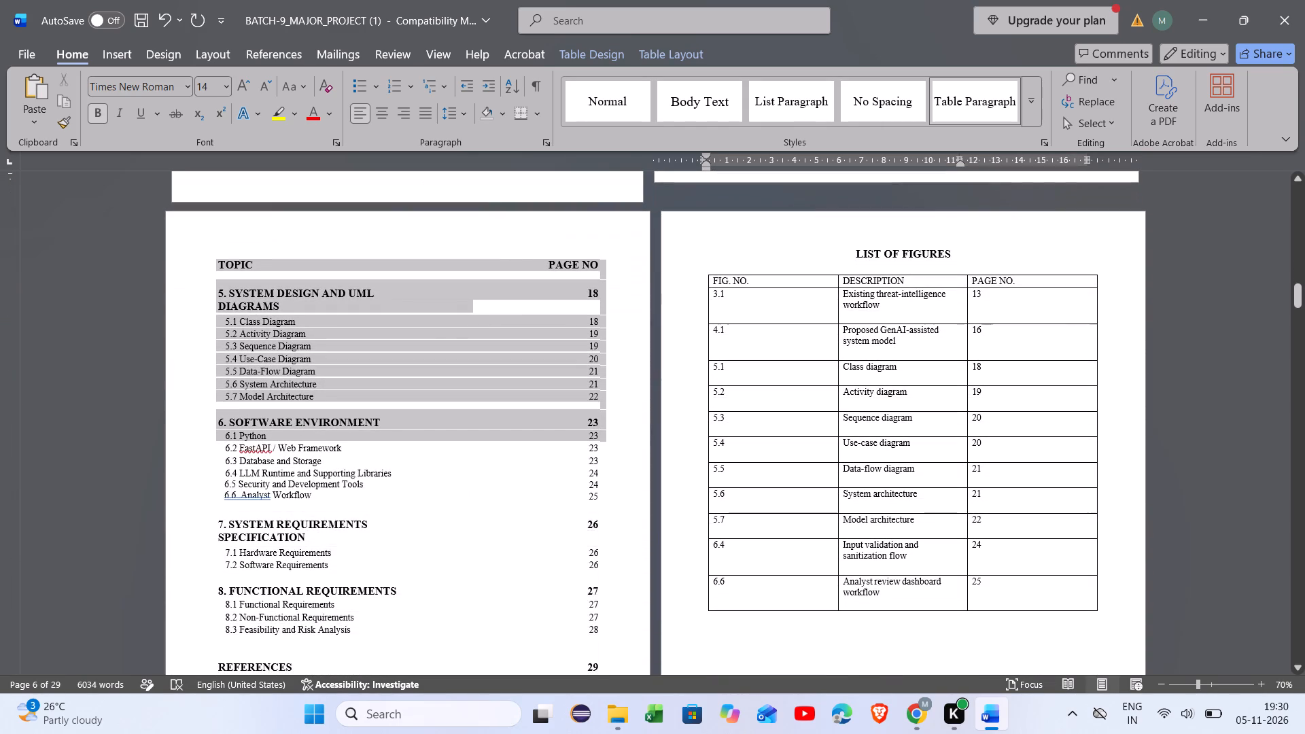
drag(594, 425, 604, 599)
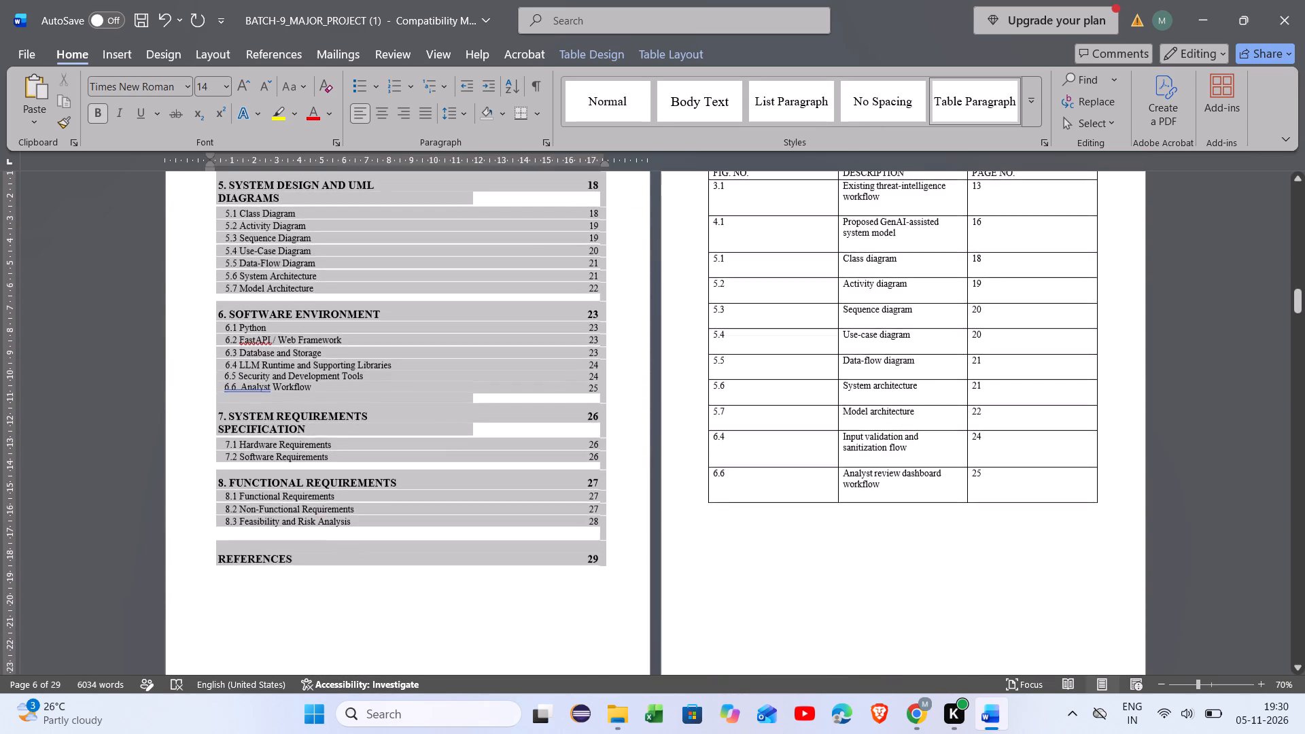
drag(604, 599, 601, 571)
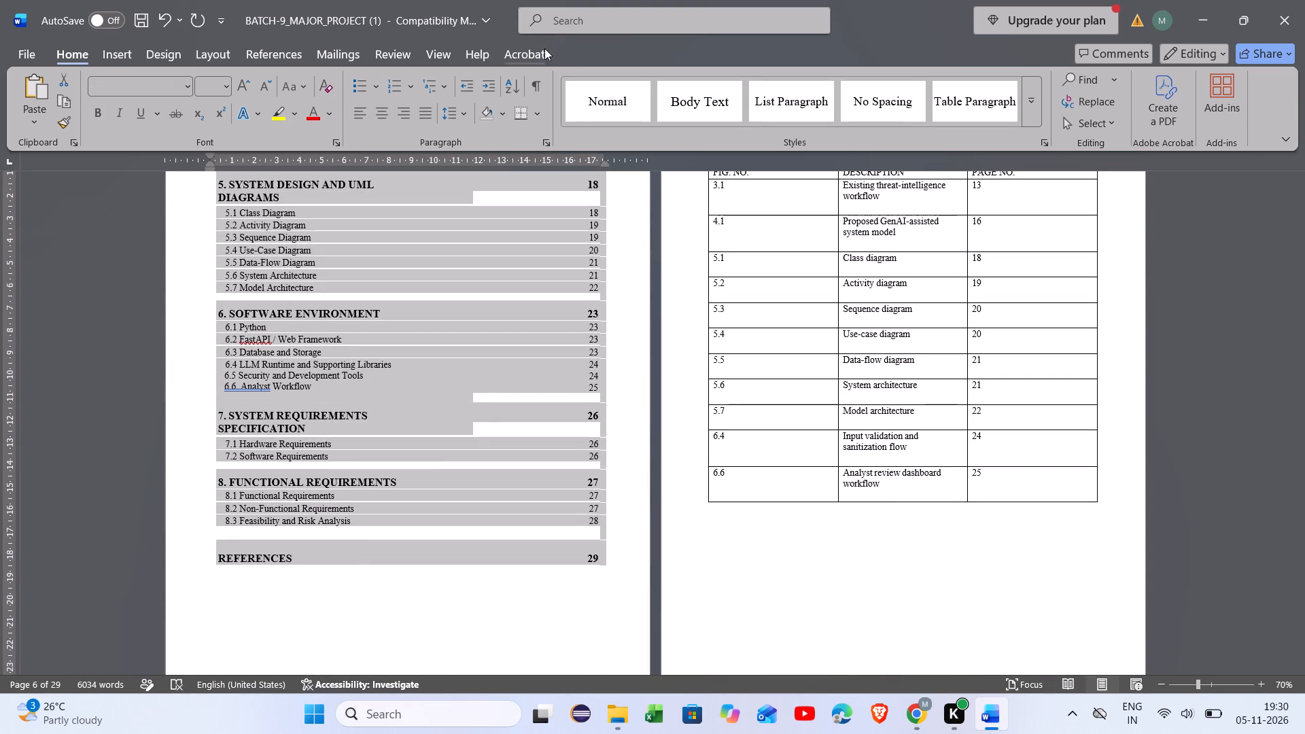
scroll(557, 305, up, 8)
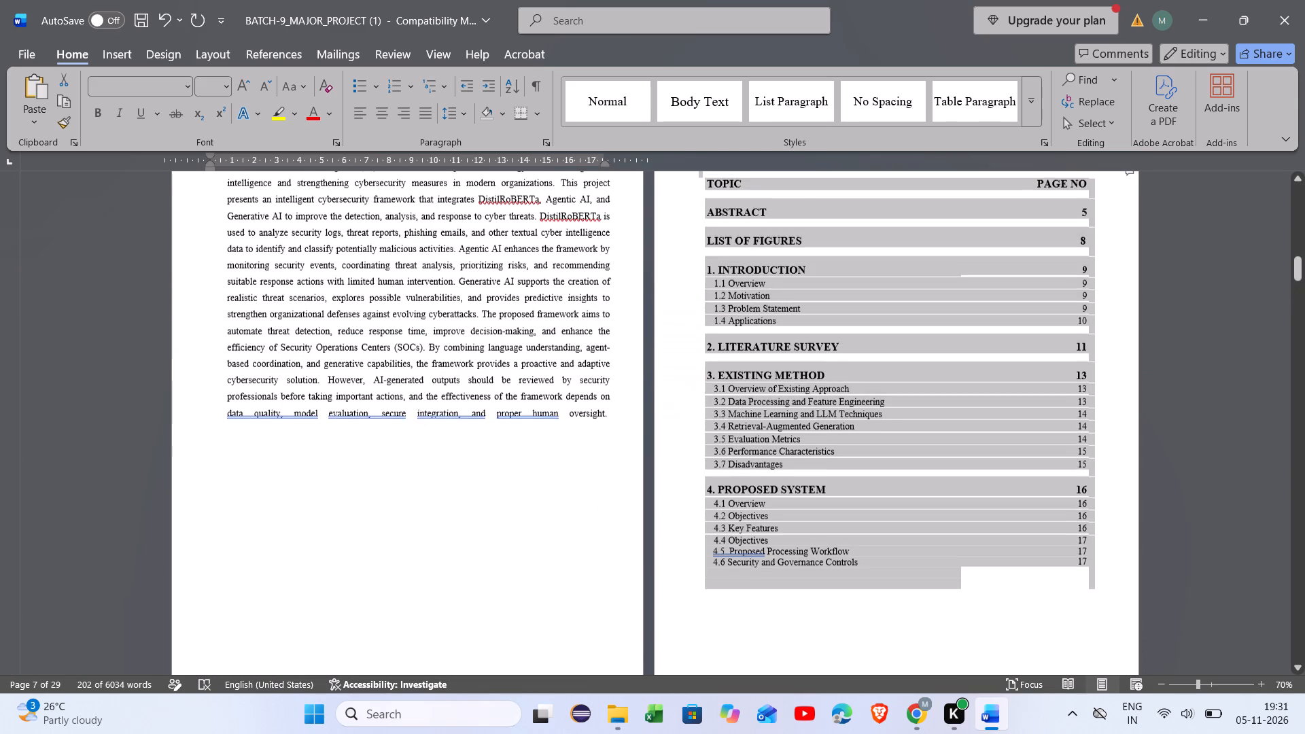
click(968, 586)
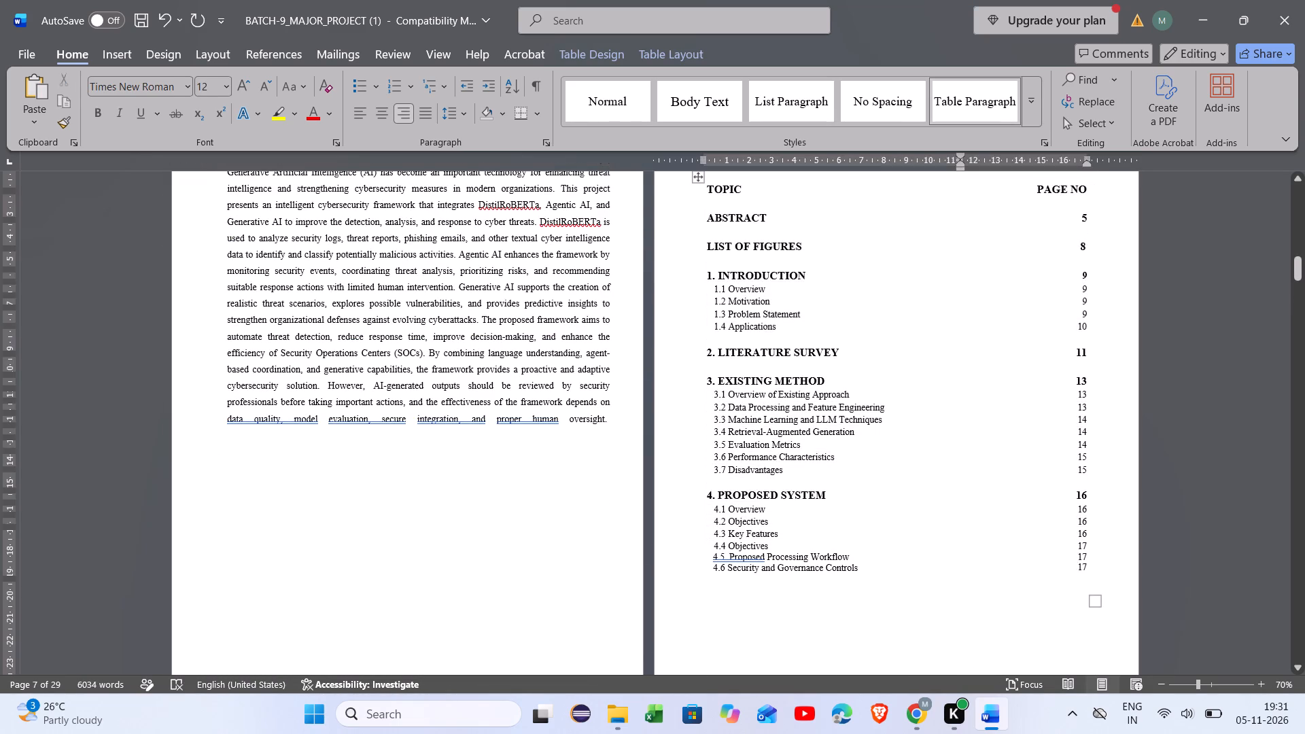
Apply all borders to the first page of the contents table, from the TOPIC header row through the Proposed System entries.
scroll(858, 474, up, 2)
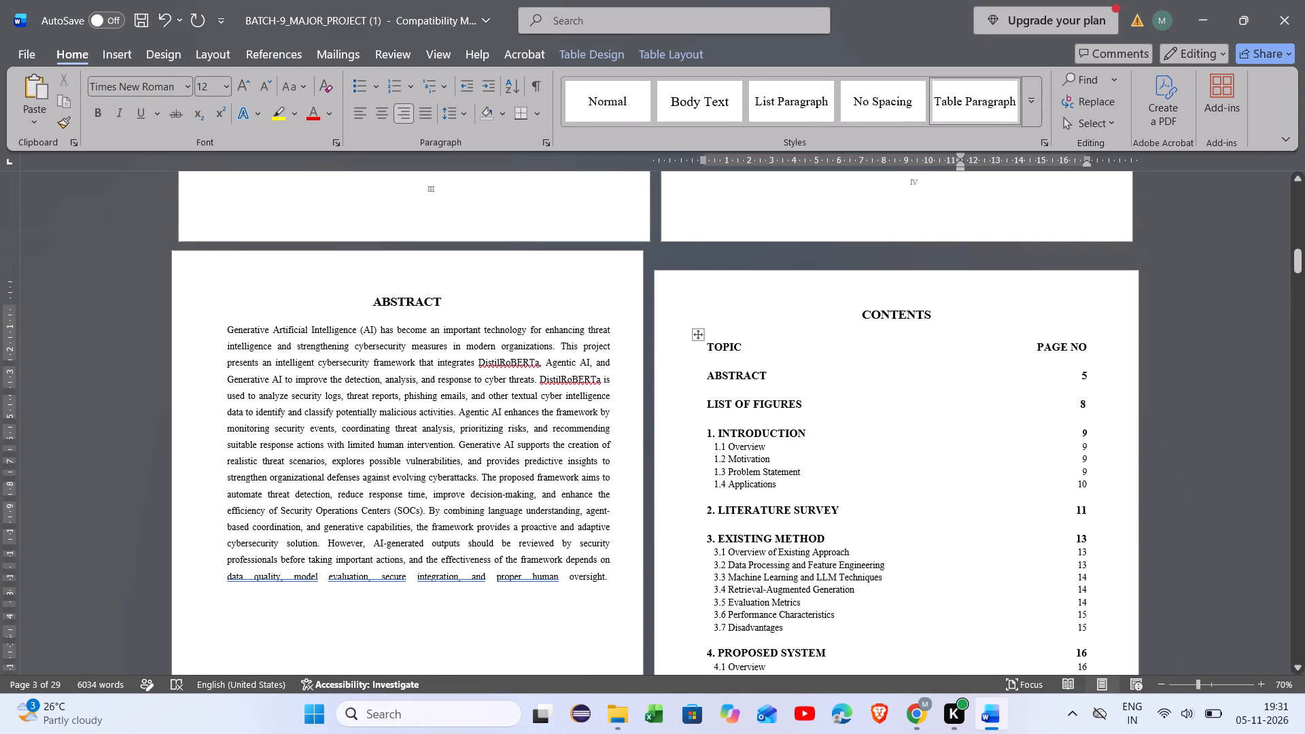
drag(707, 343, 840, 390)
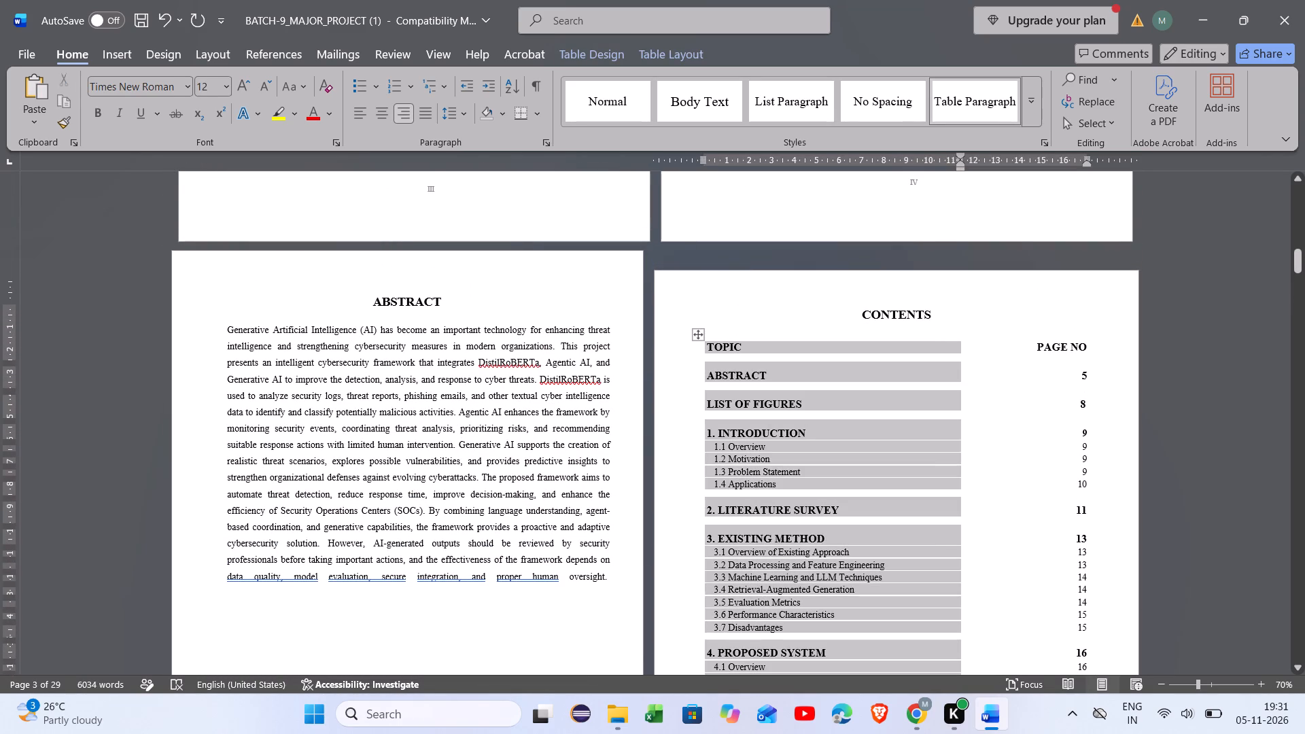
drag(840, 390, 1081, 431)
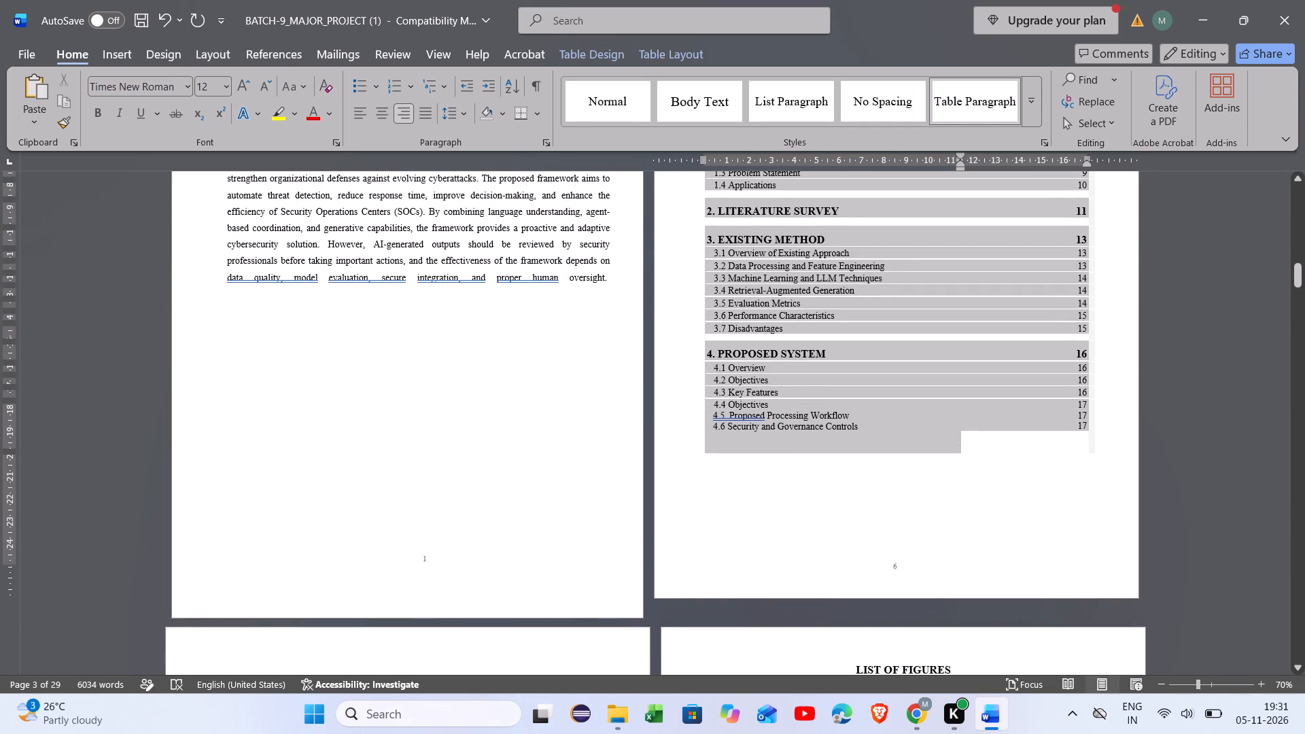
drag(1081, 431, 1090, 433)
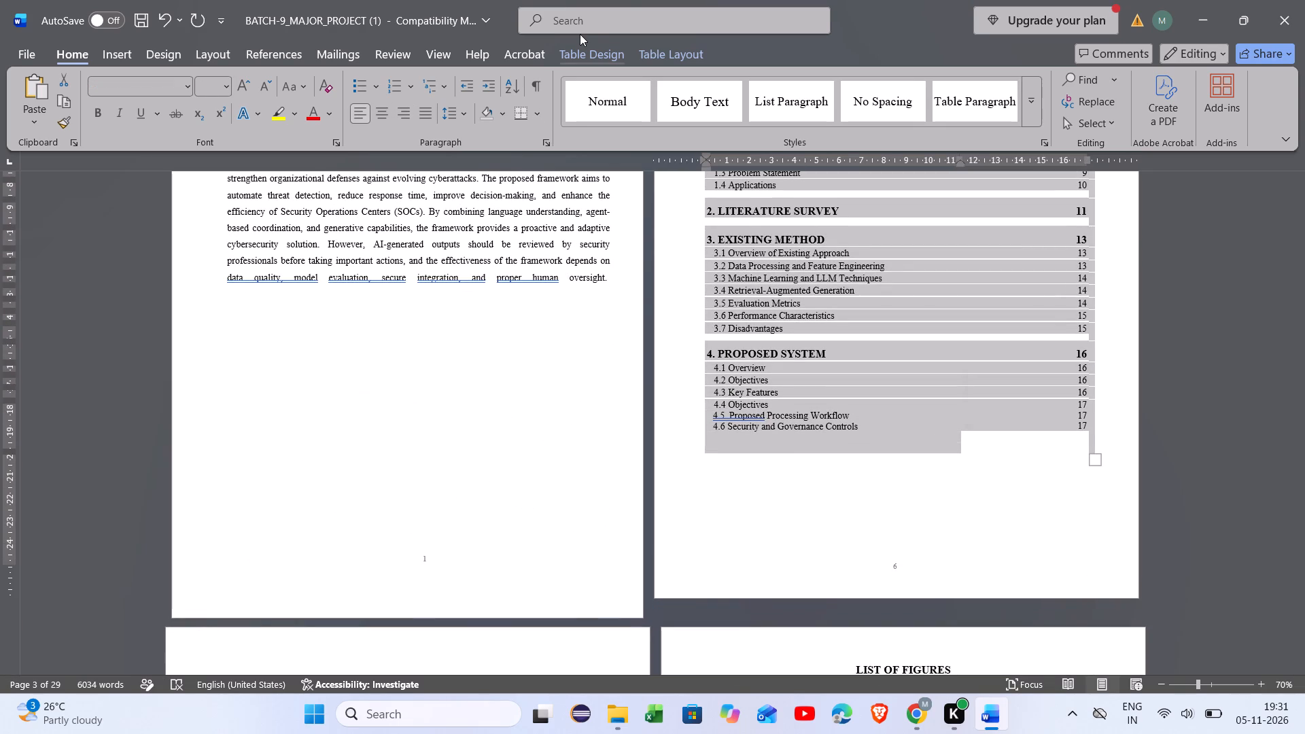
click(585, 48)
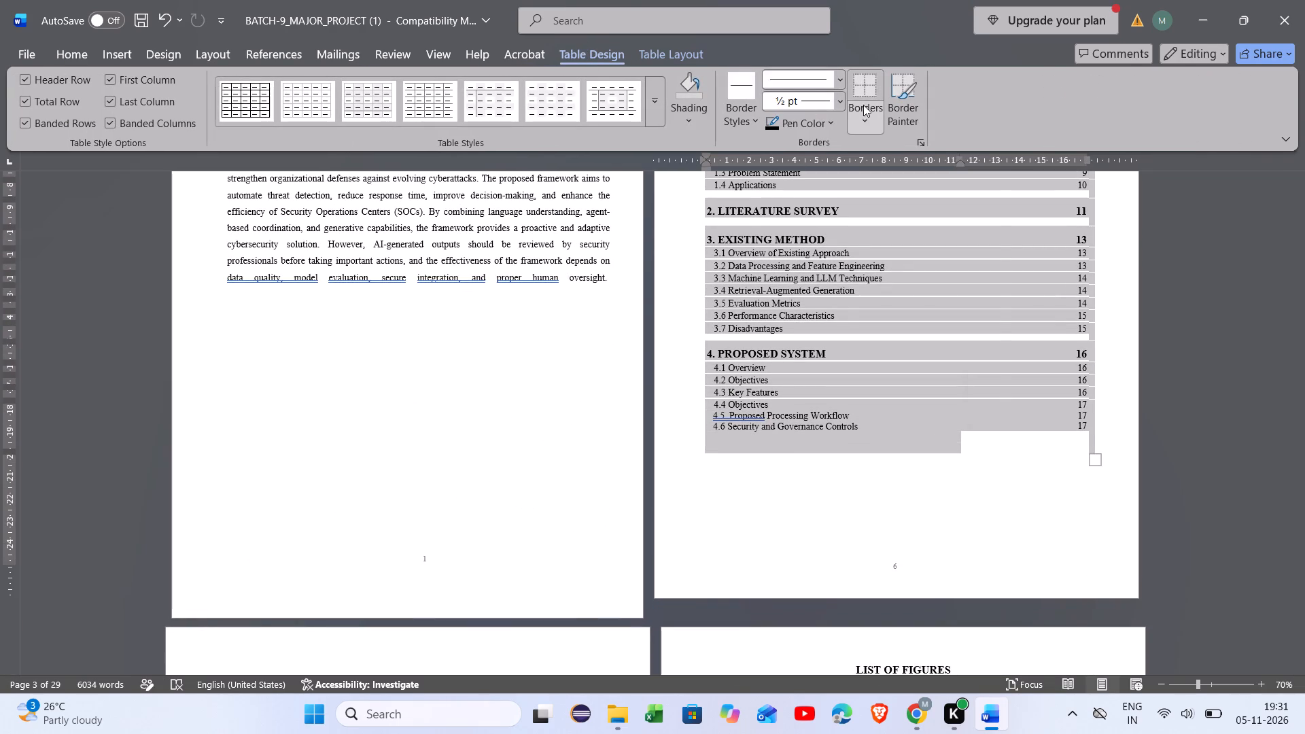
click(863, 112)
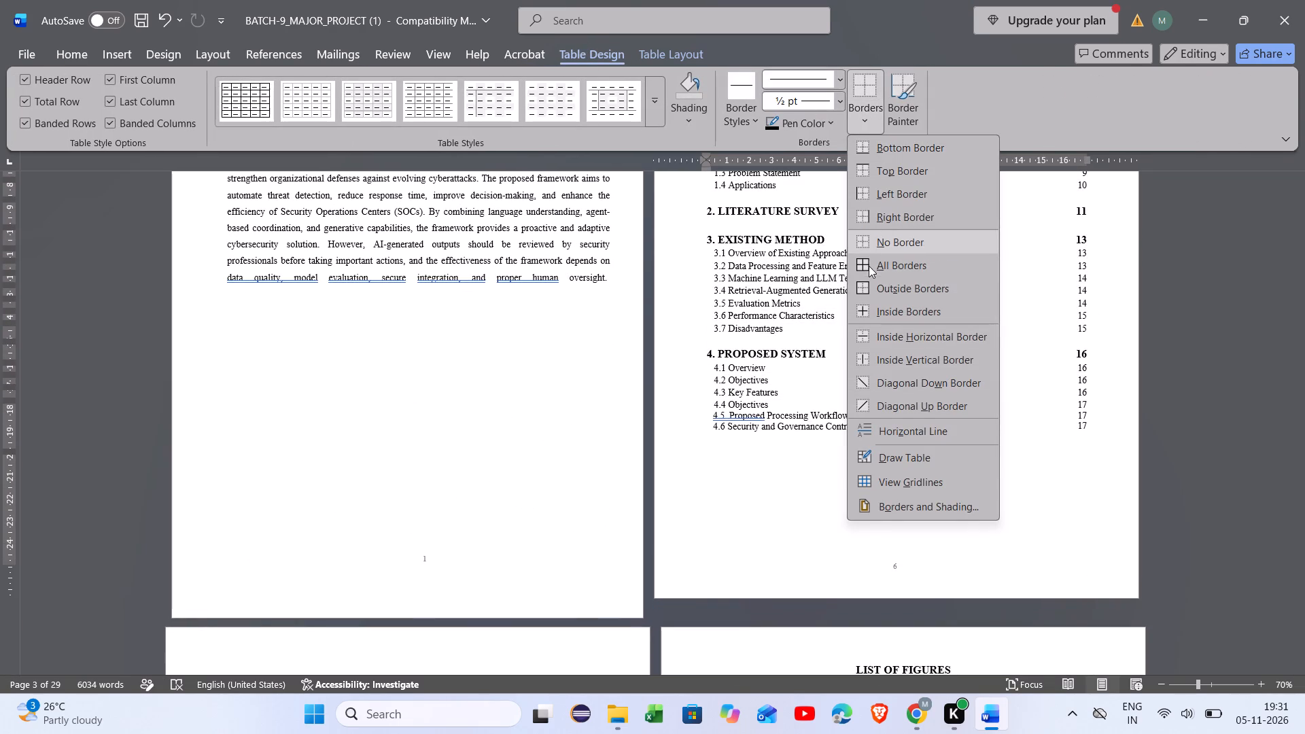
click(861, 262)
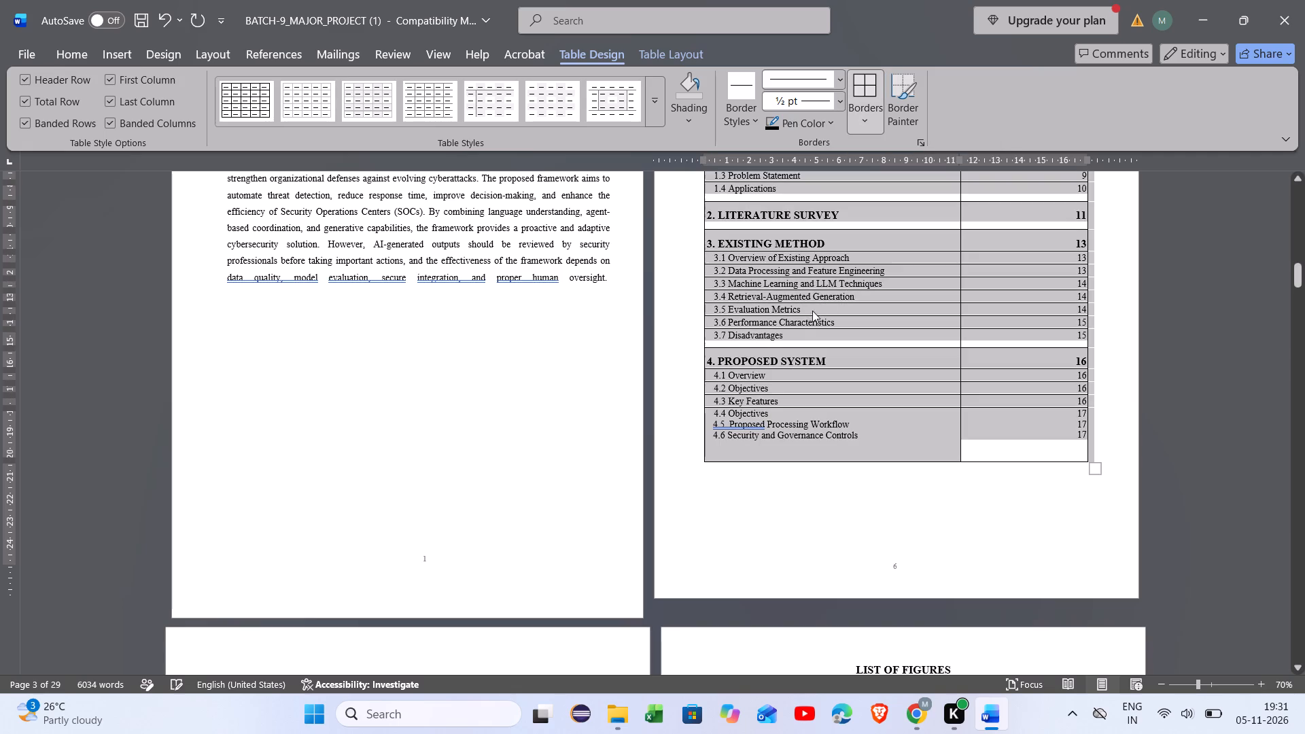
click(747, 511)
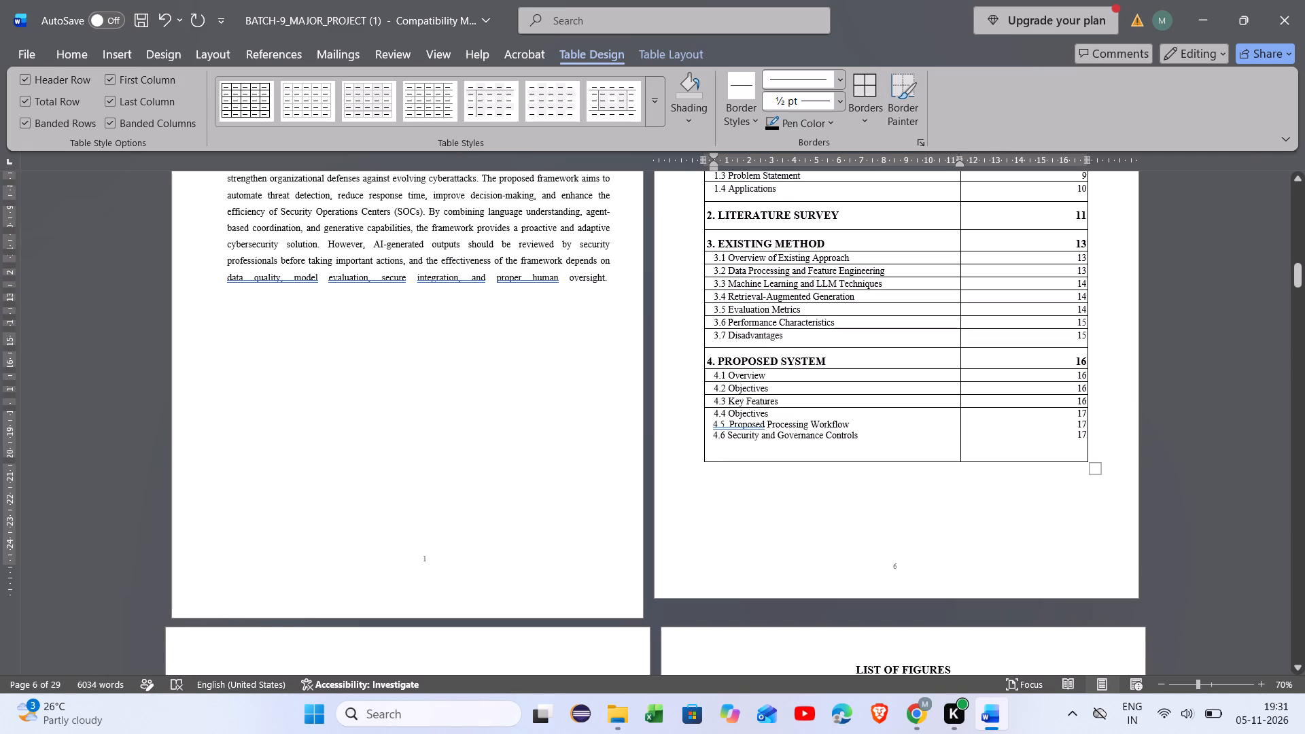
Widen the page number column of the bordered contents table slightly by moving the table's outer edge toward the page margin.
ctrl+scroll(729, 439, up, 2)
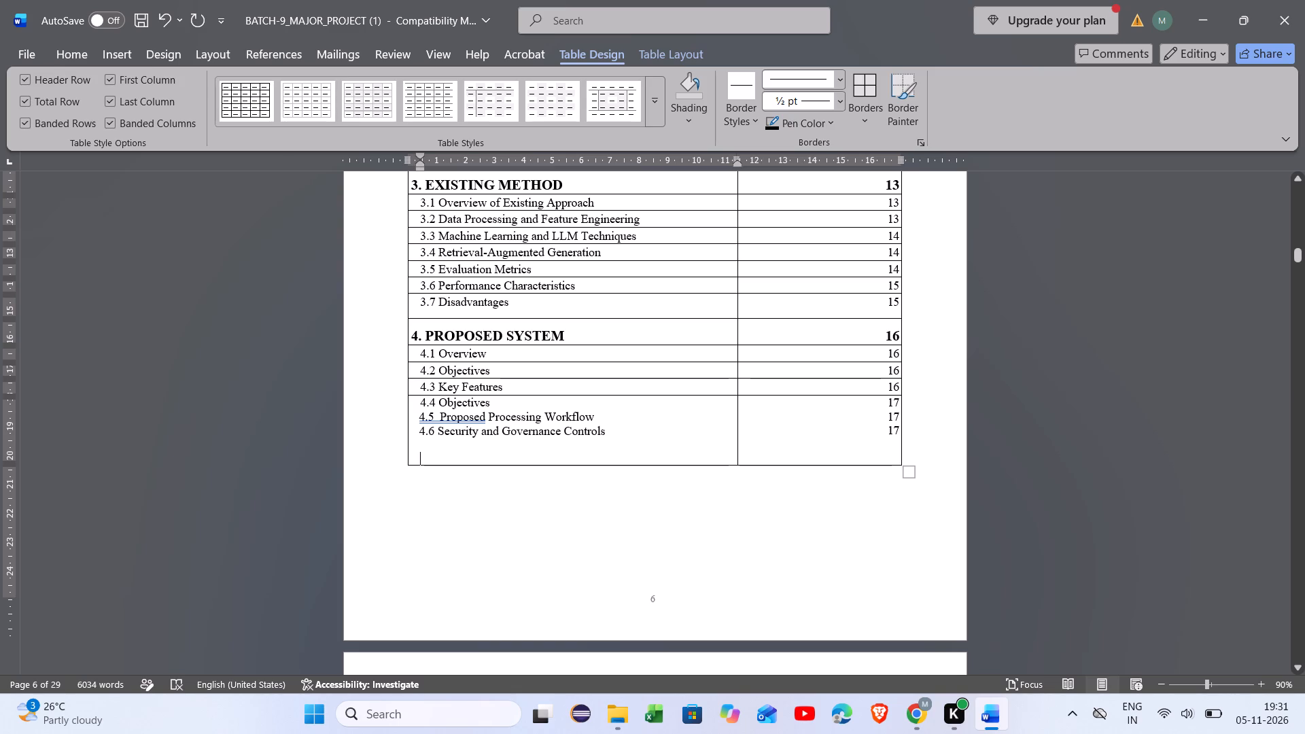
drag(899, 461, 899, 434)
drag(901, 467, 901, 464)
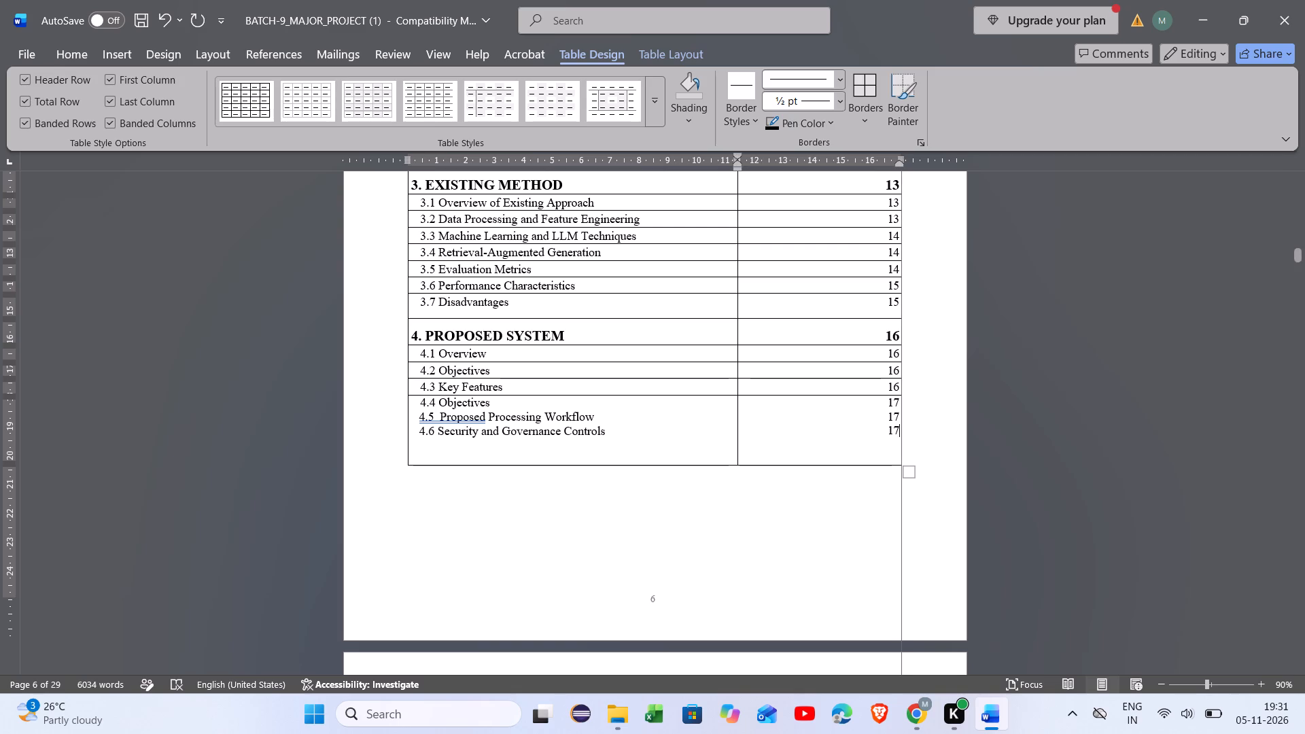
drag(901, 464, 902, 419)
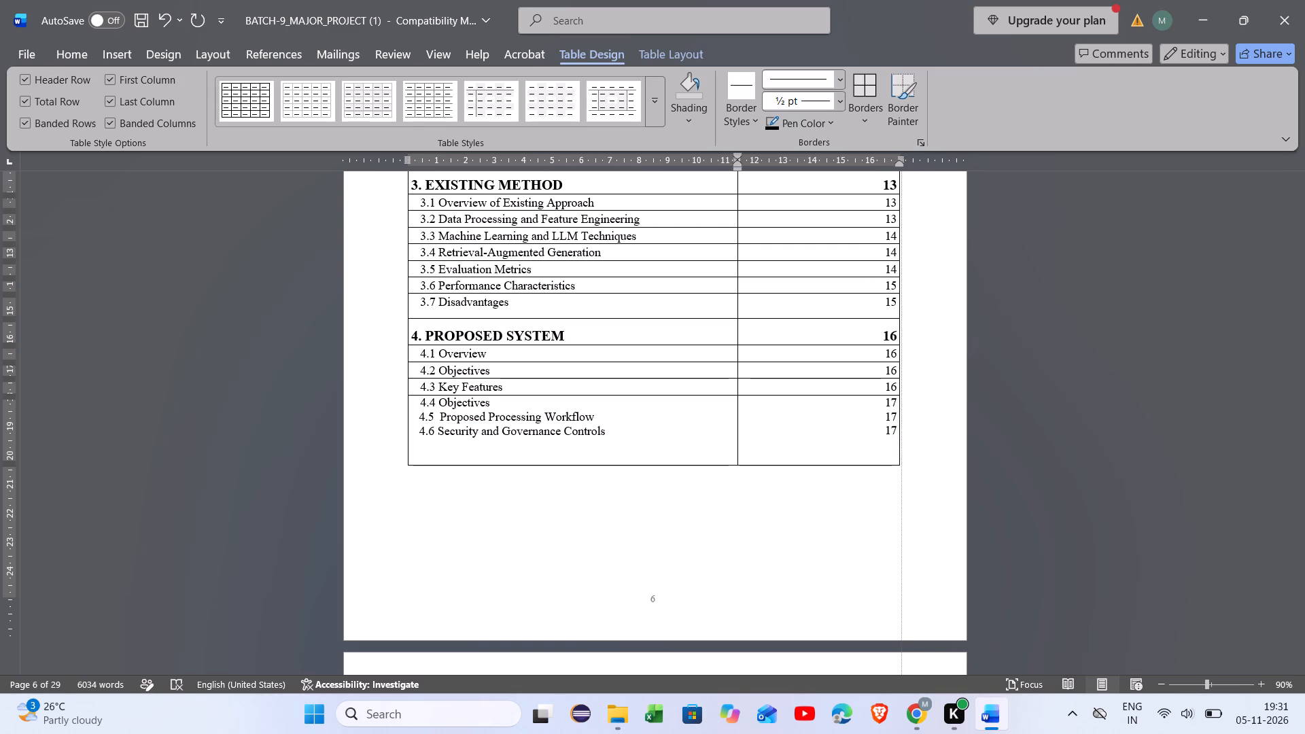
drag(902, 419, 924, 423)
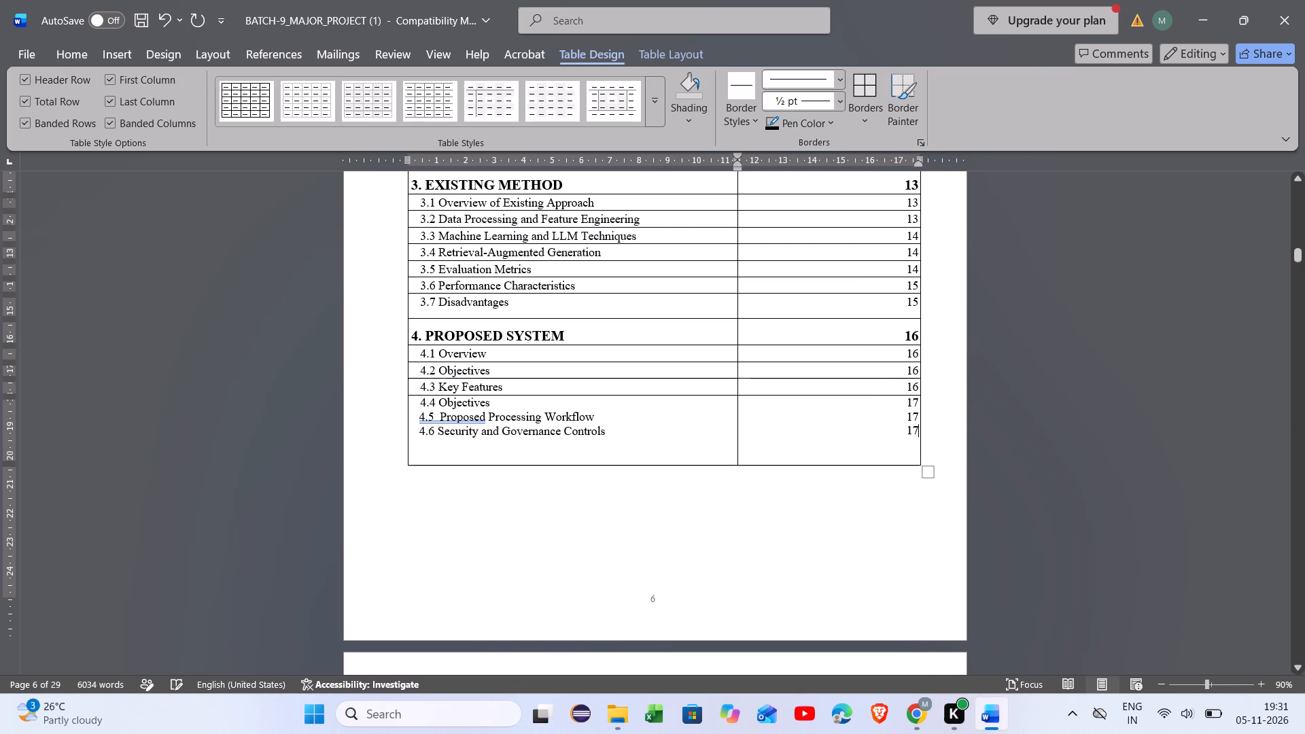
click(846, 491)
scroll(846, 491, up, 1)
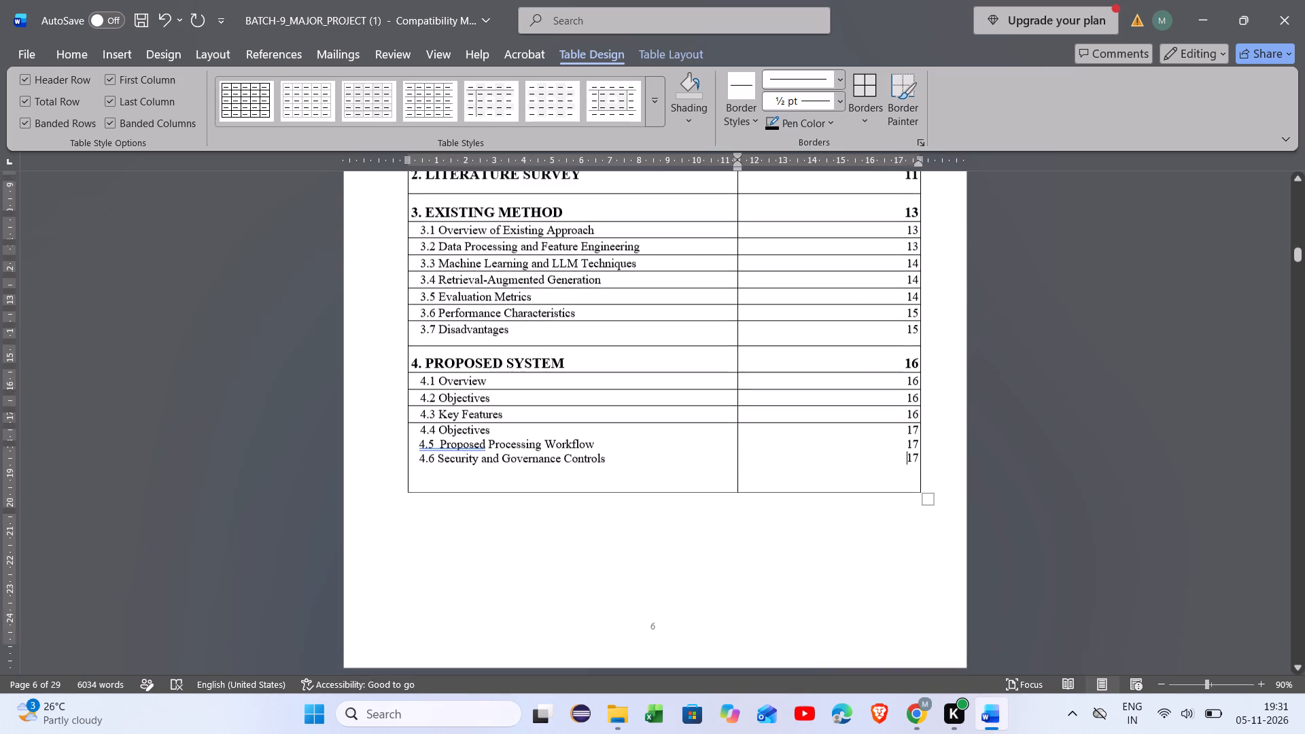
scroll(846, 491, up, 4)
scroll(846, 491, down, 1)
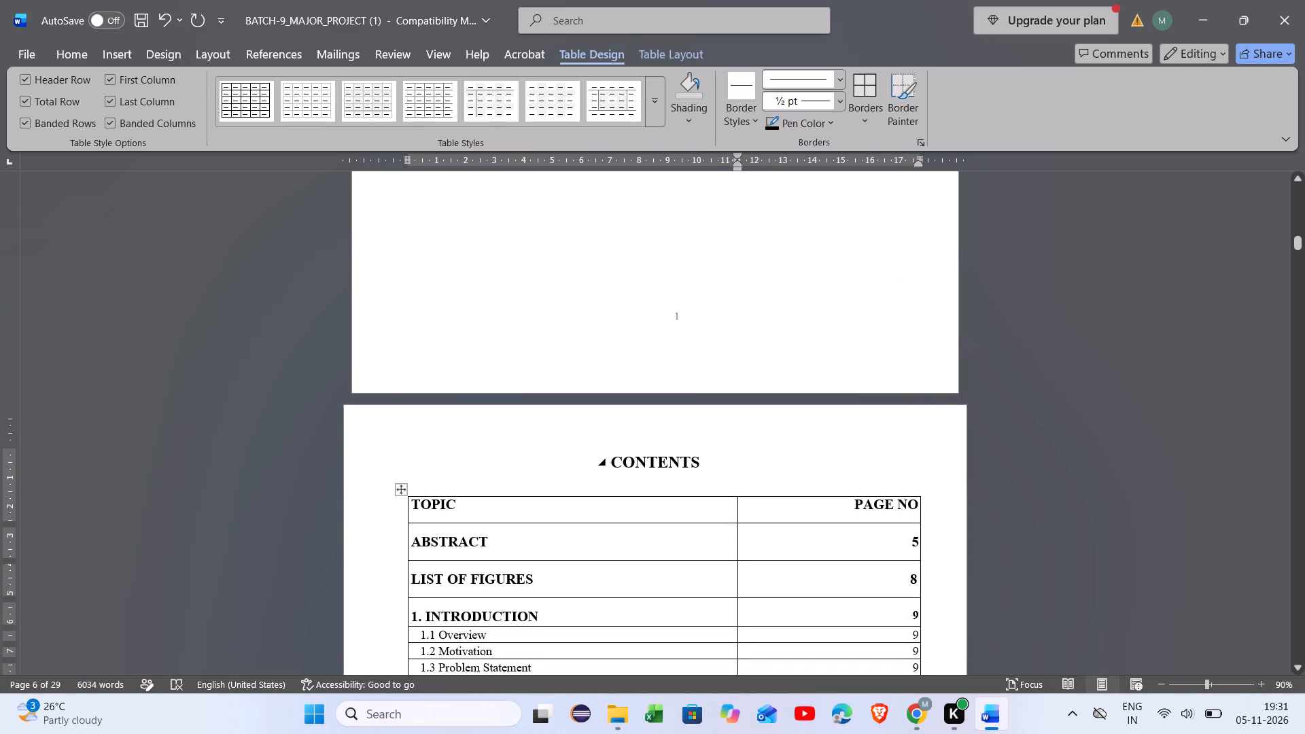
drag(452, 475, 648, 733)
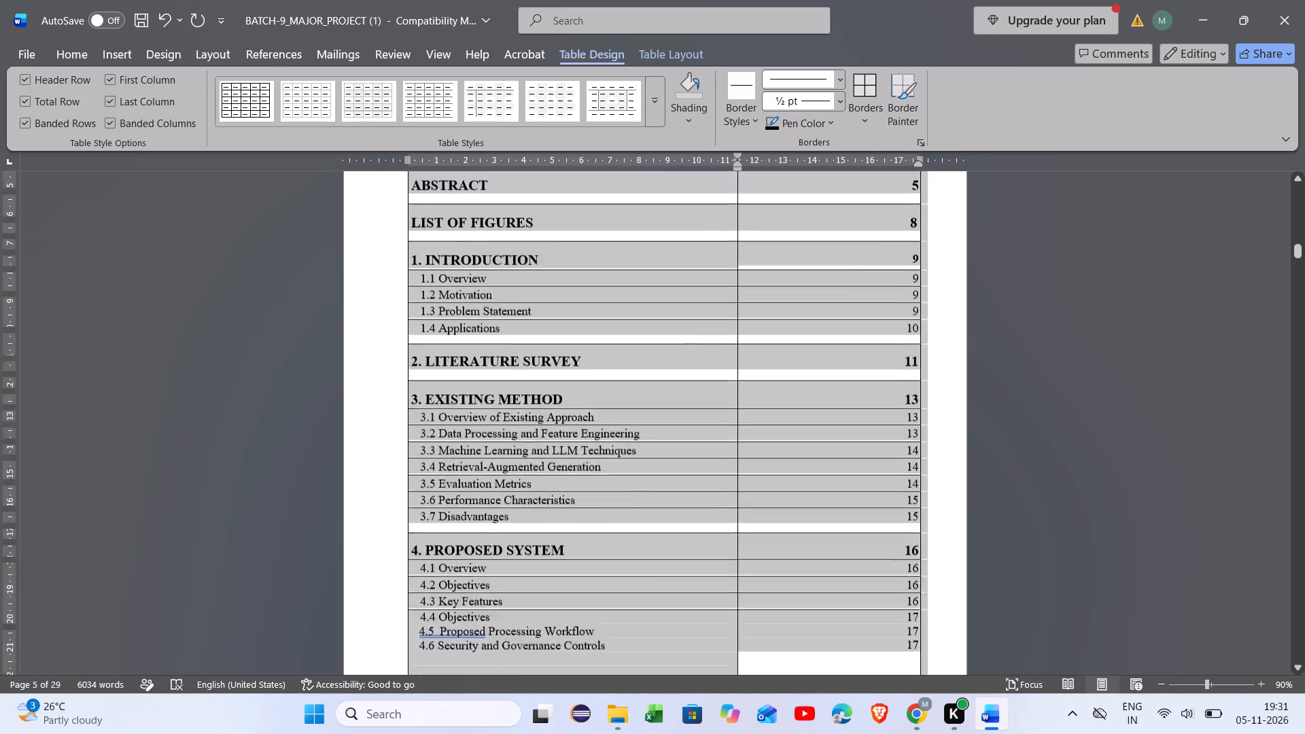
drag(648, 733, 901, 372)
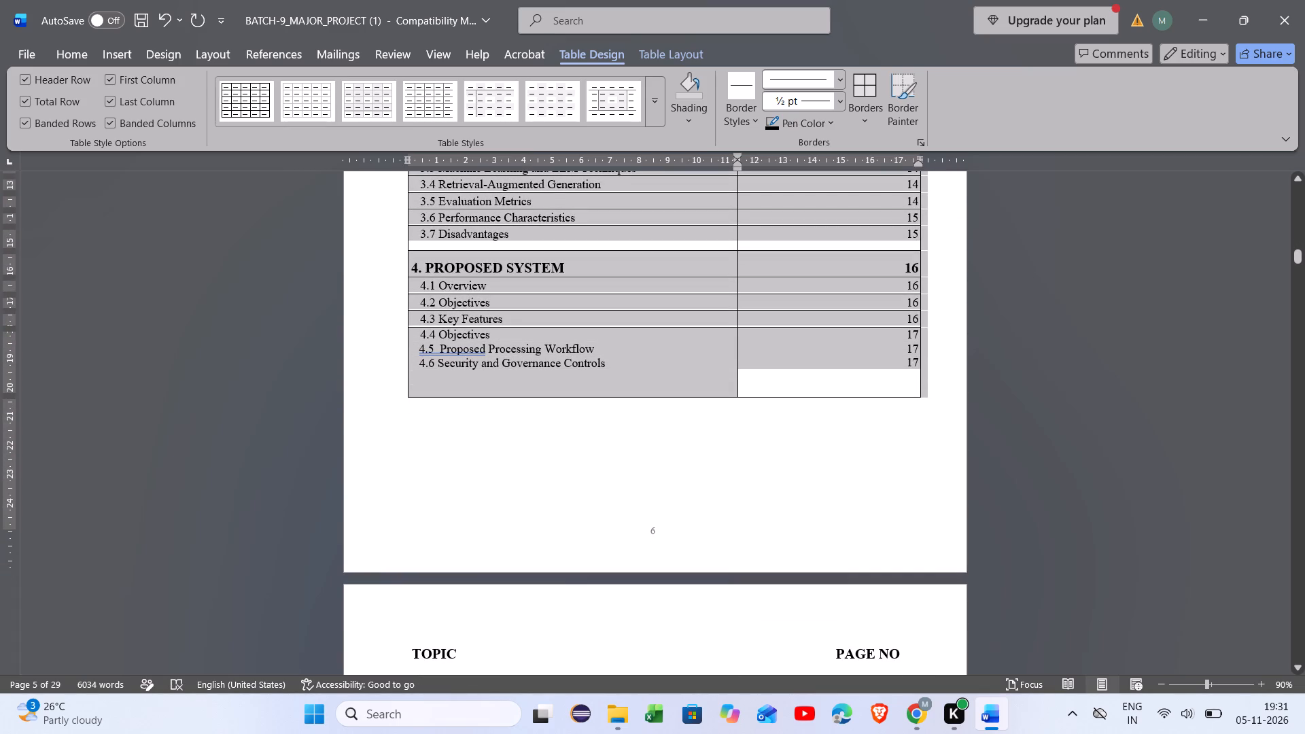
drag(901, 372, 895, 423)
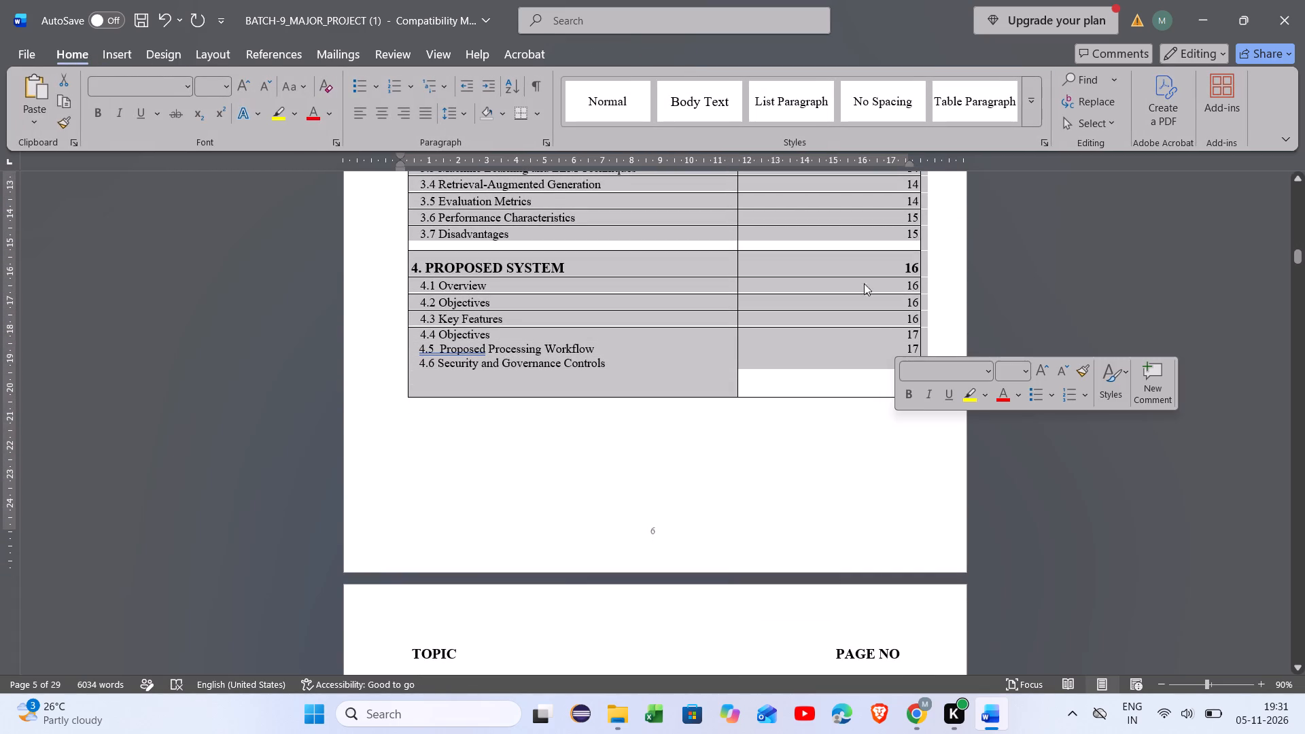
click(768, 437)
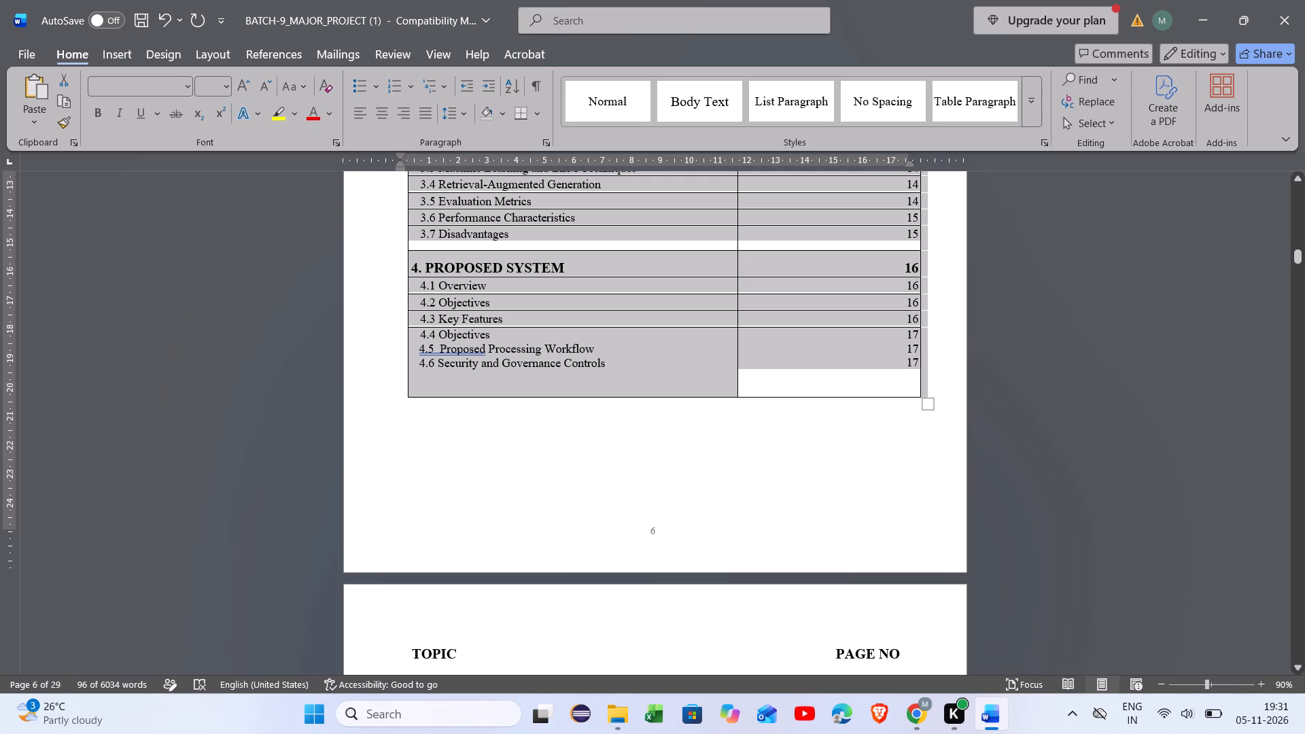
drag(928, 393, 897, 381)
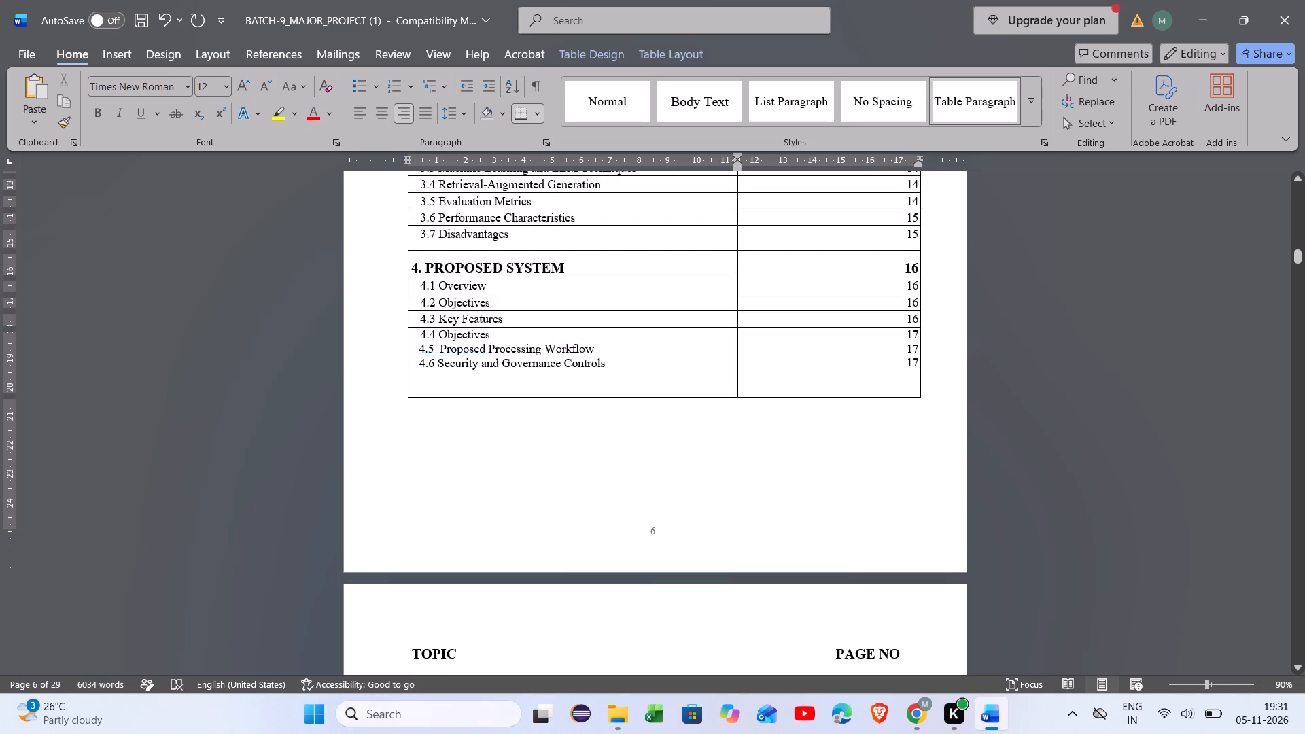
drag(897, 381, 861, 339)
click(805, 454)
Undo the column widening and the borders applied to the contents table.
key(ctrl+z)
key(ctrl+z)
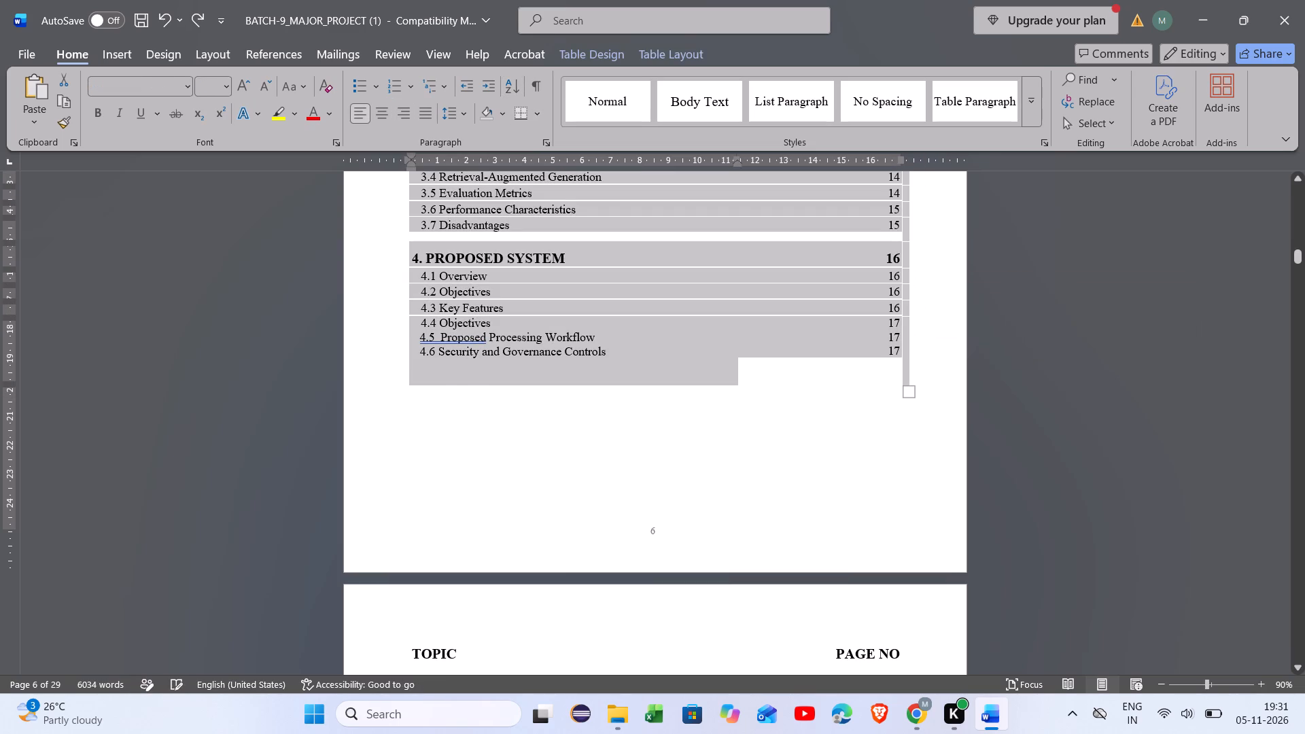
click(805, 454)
Look over the contents page from the 4.6 entry up to the CONTENTS heading, checking entry alignment and page numbers.
scroll(671, 497, up, 1)
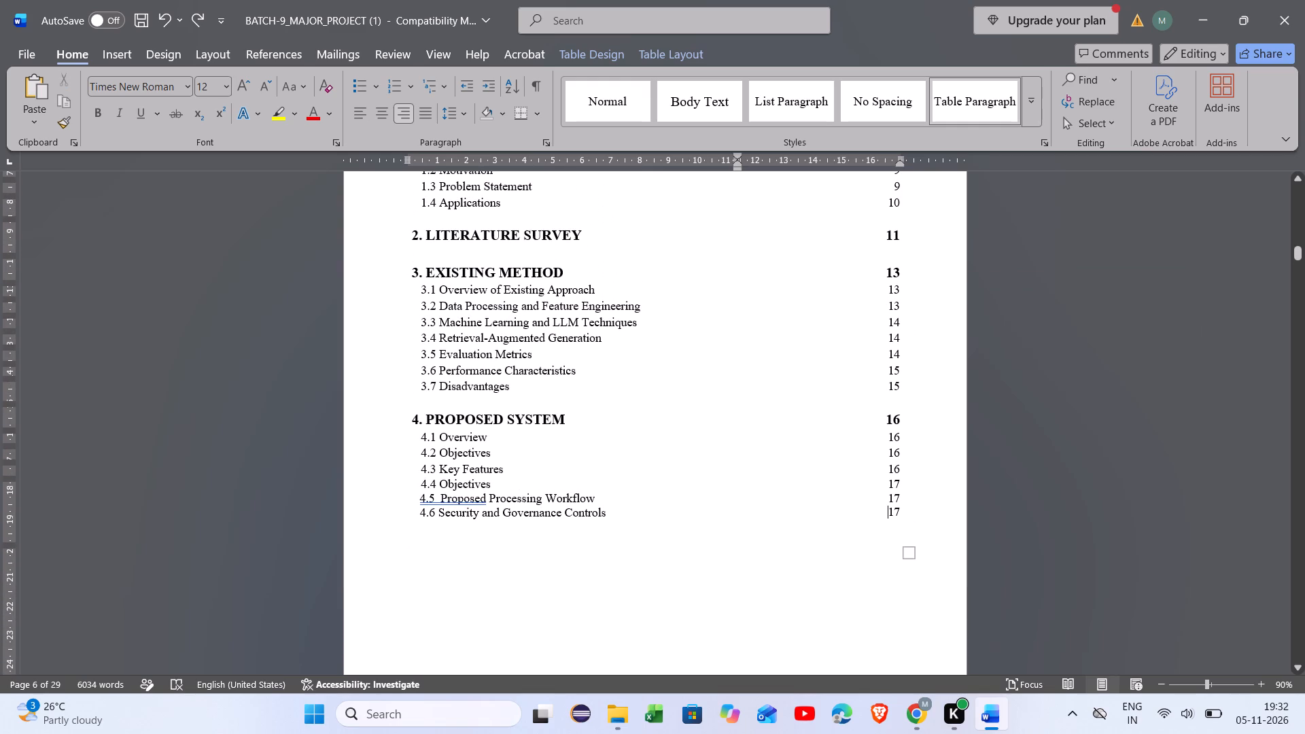
ctrl+scroll(451, 504, up, 2)
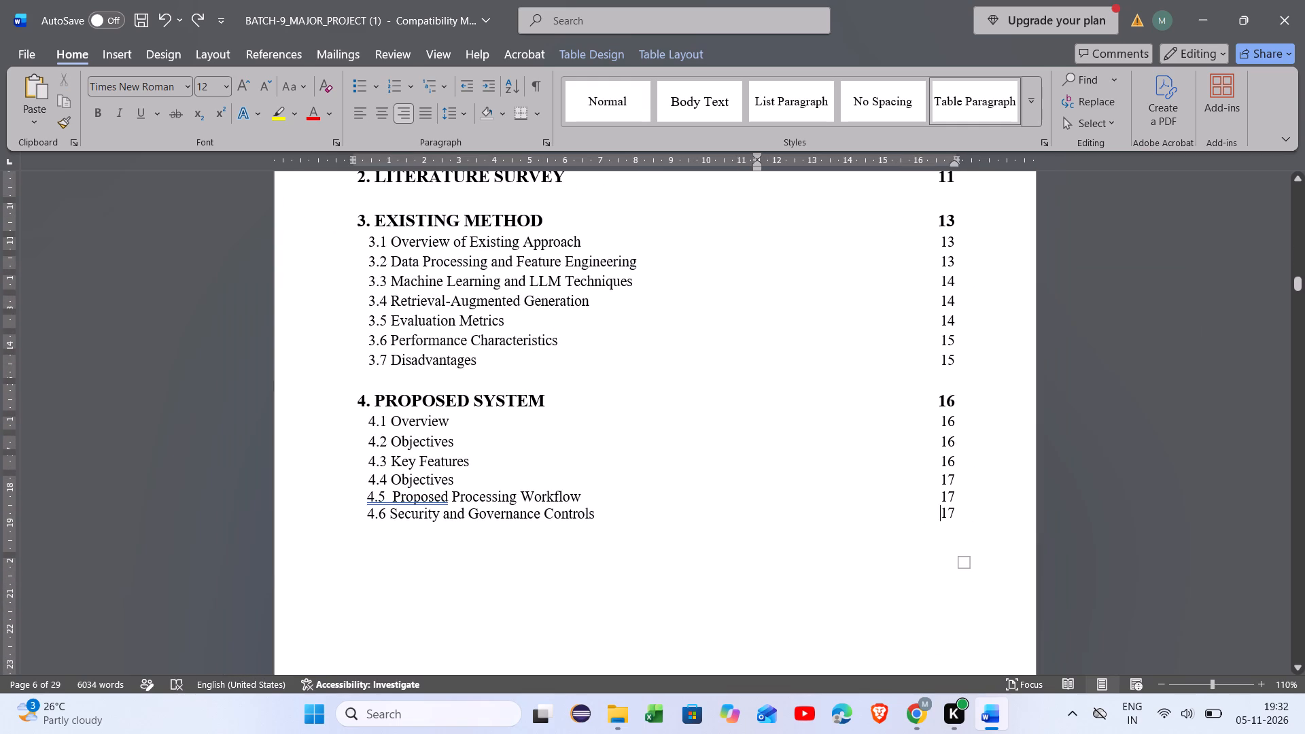
scroll(528, 442, up, 2)
ctrl+scroll(528, 442, down, 3)
scroll(528, 442, up, 1)
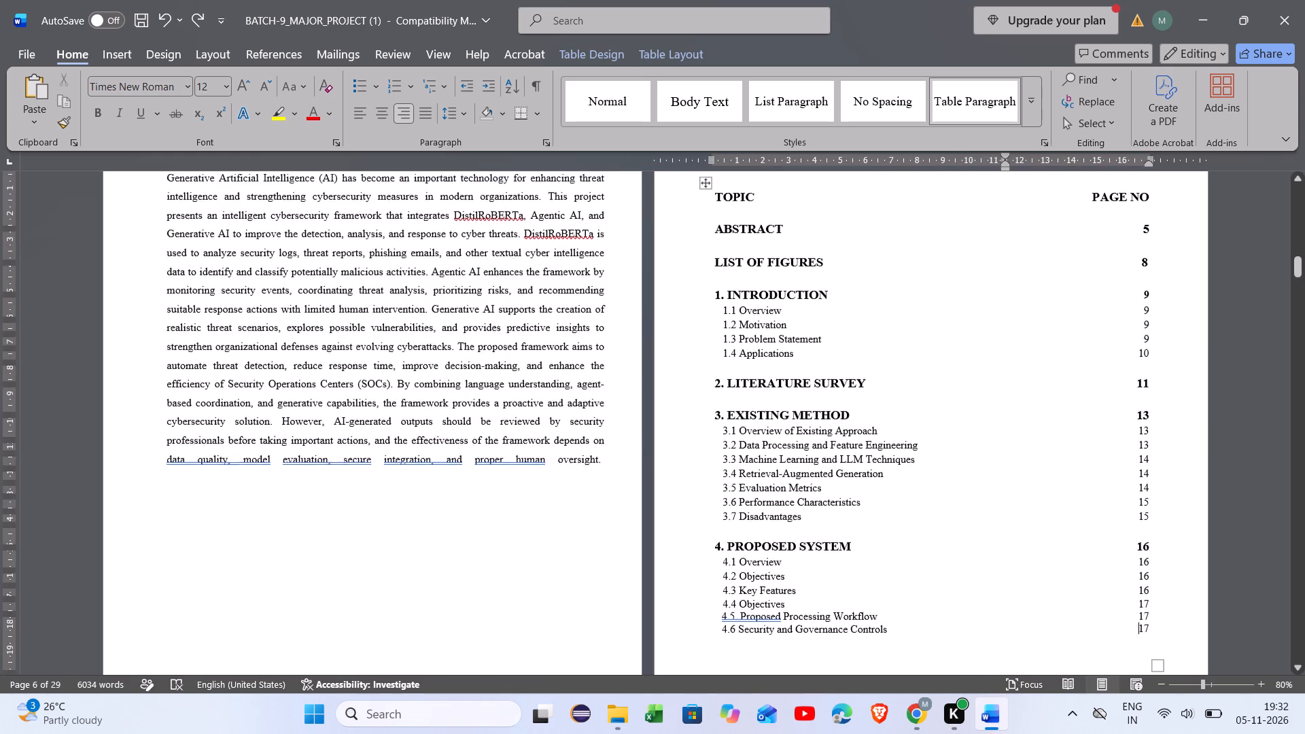
scroll(528, 442, up, 2)
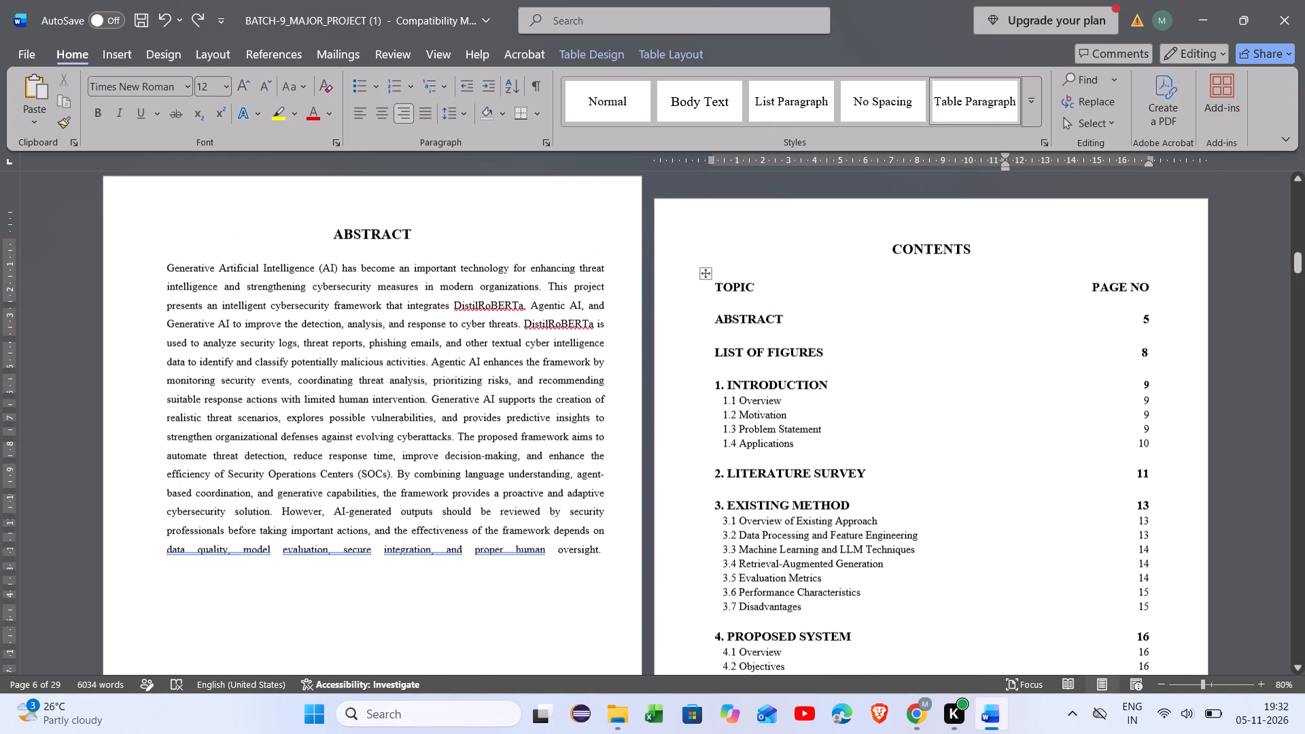
Look through the front matter from the Abstract page back to the title page, checking the page numbers.
scroll(528, 442, up, 3)
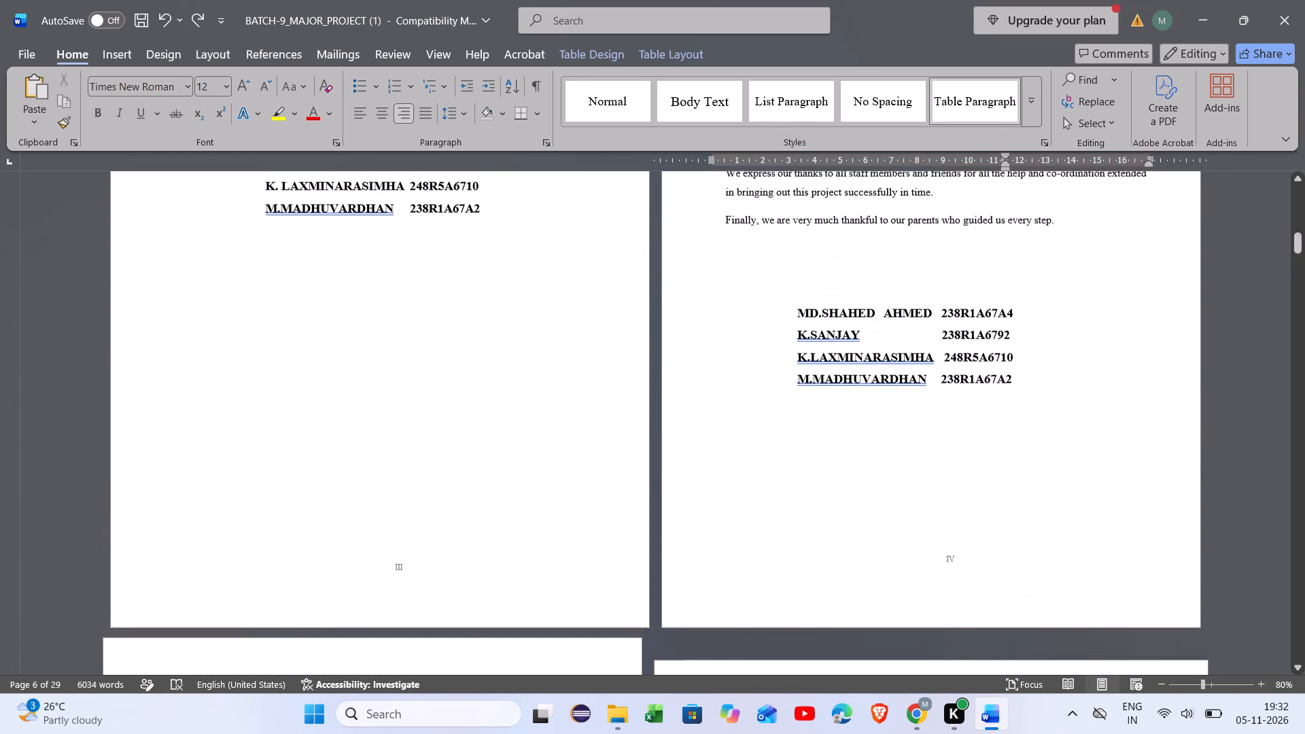
scroll(528, 442, up, 8)
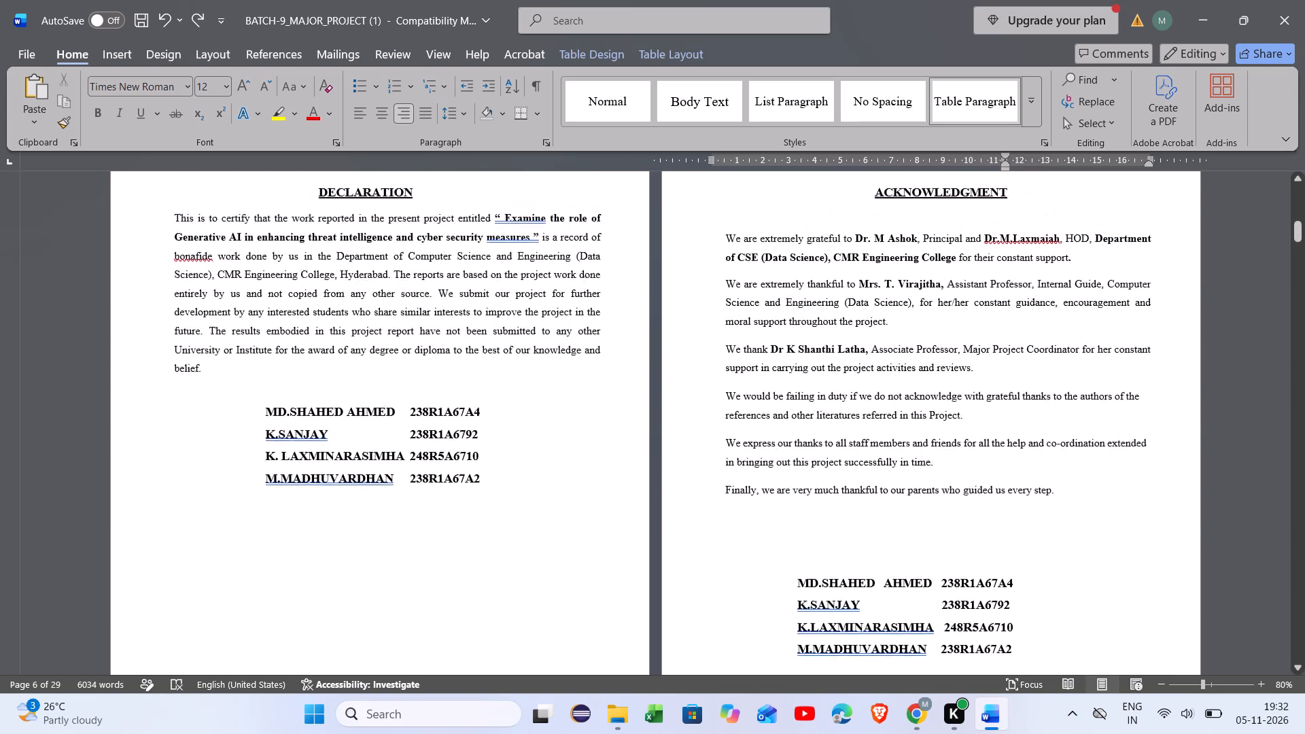
scroll(528, 442, up, 3)
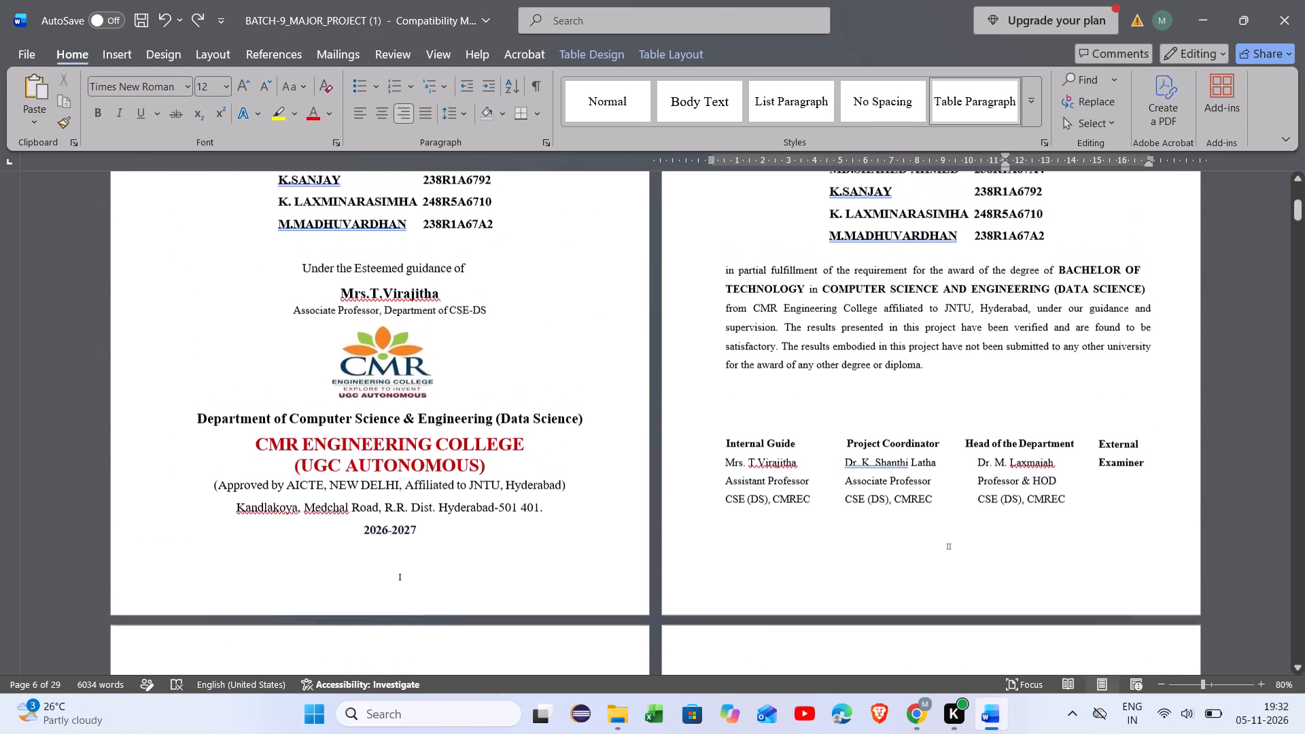
scroll(528, 442, up, 1)
Replace the Roman numeral page number at the bottom of the title page with 1.
scroll(528, 442, down, 1)
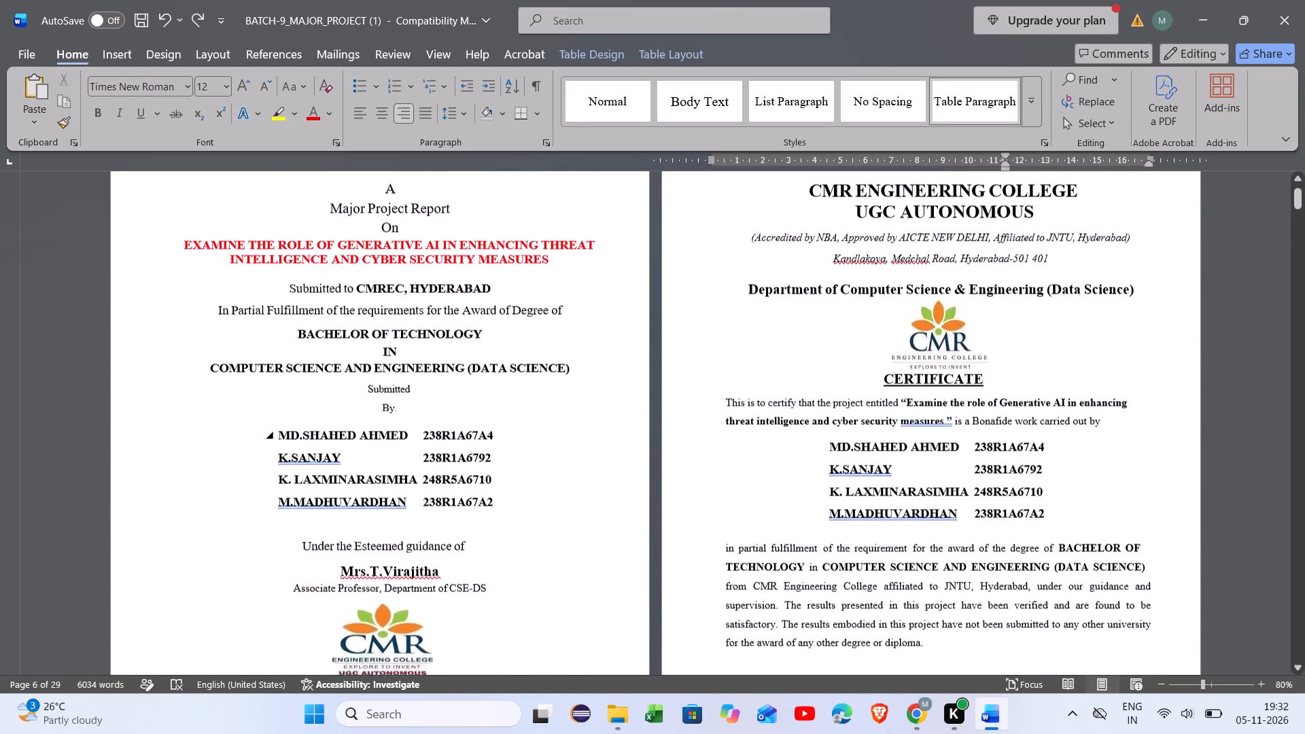
scroll(528, 442, down, 2)
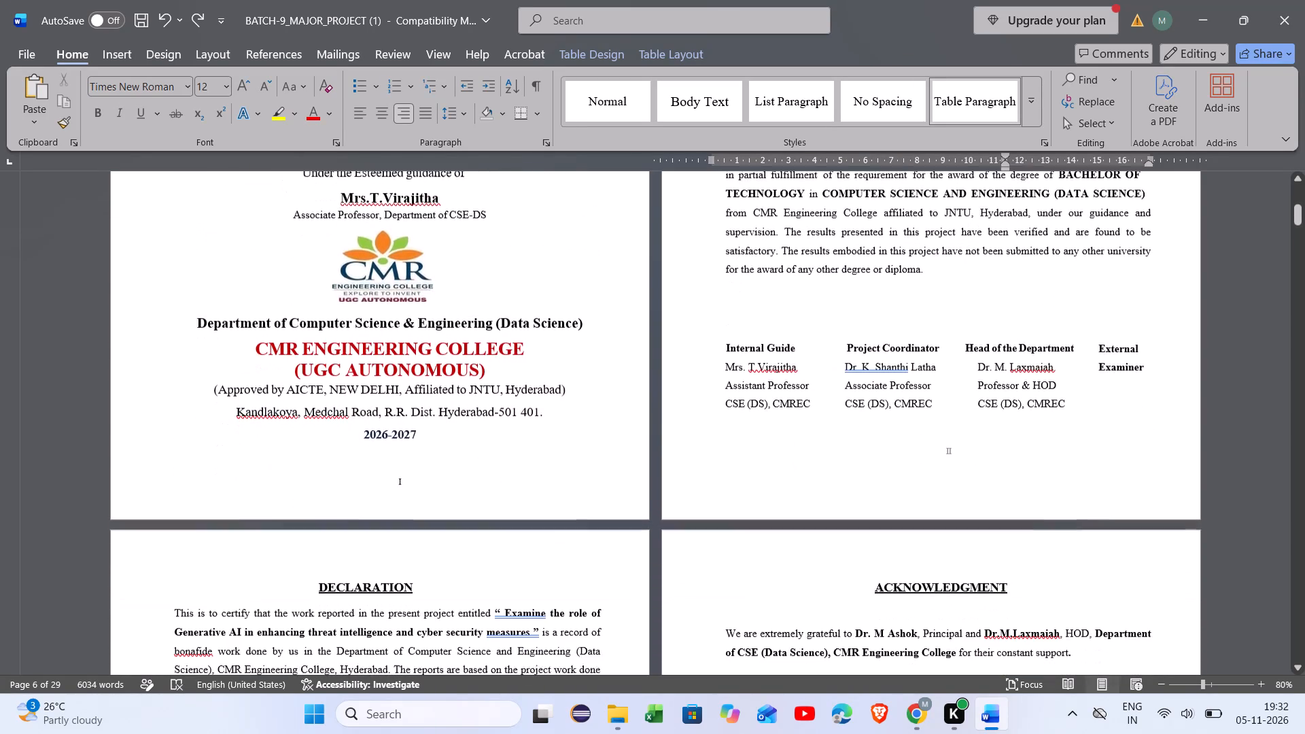
click(400, 466)
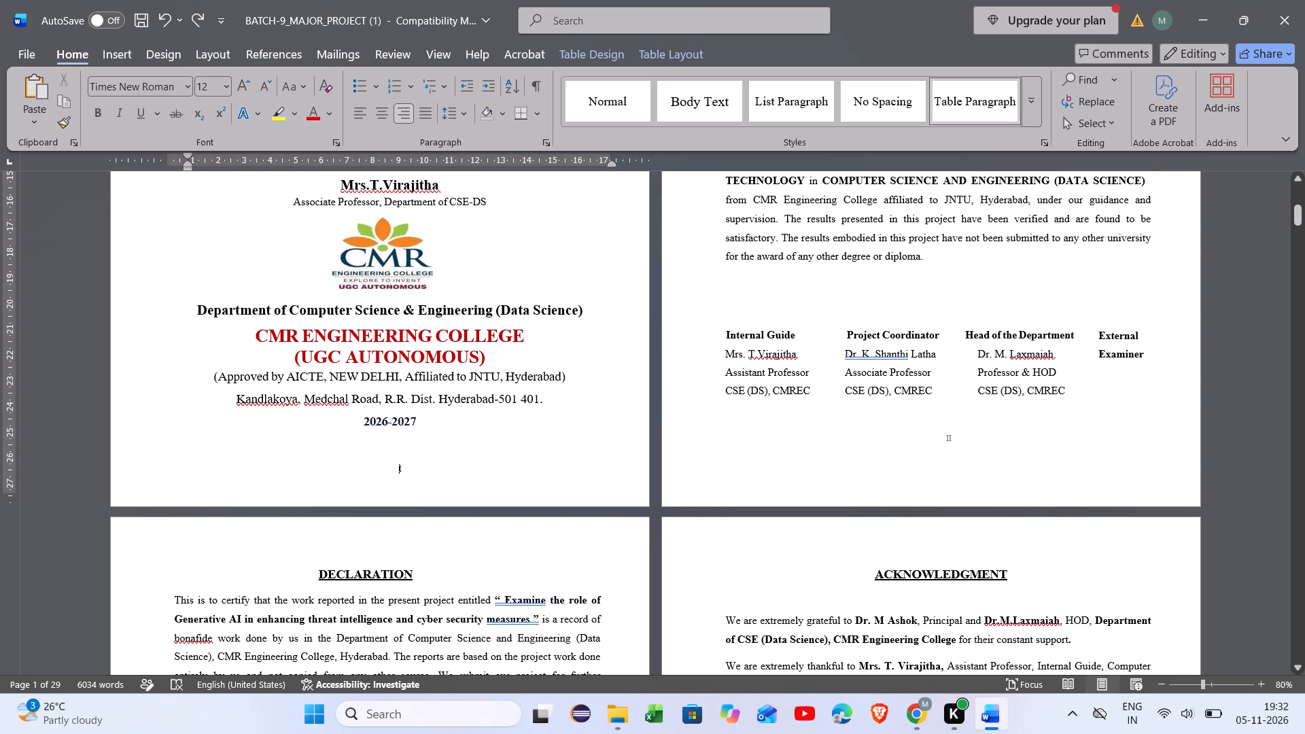
key(Right)
key(BackSpace)
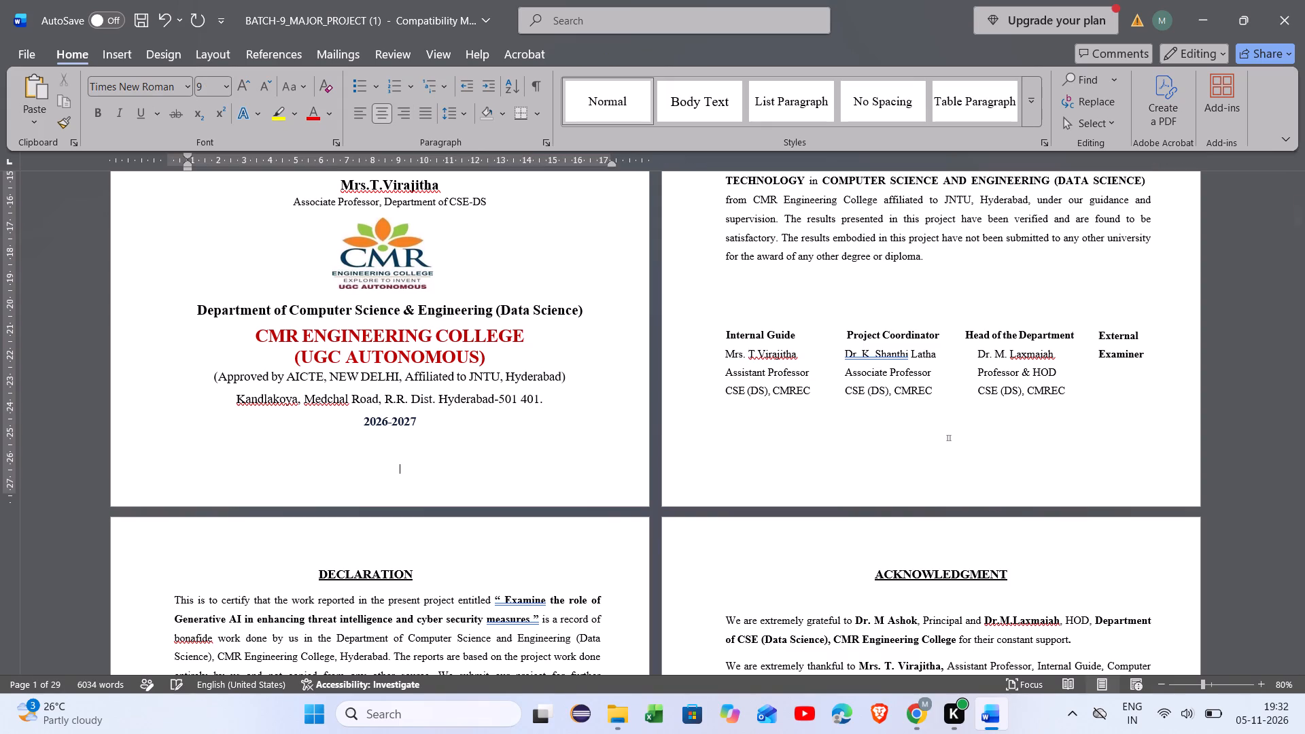
key(1)
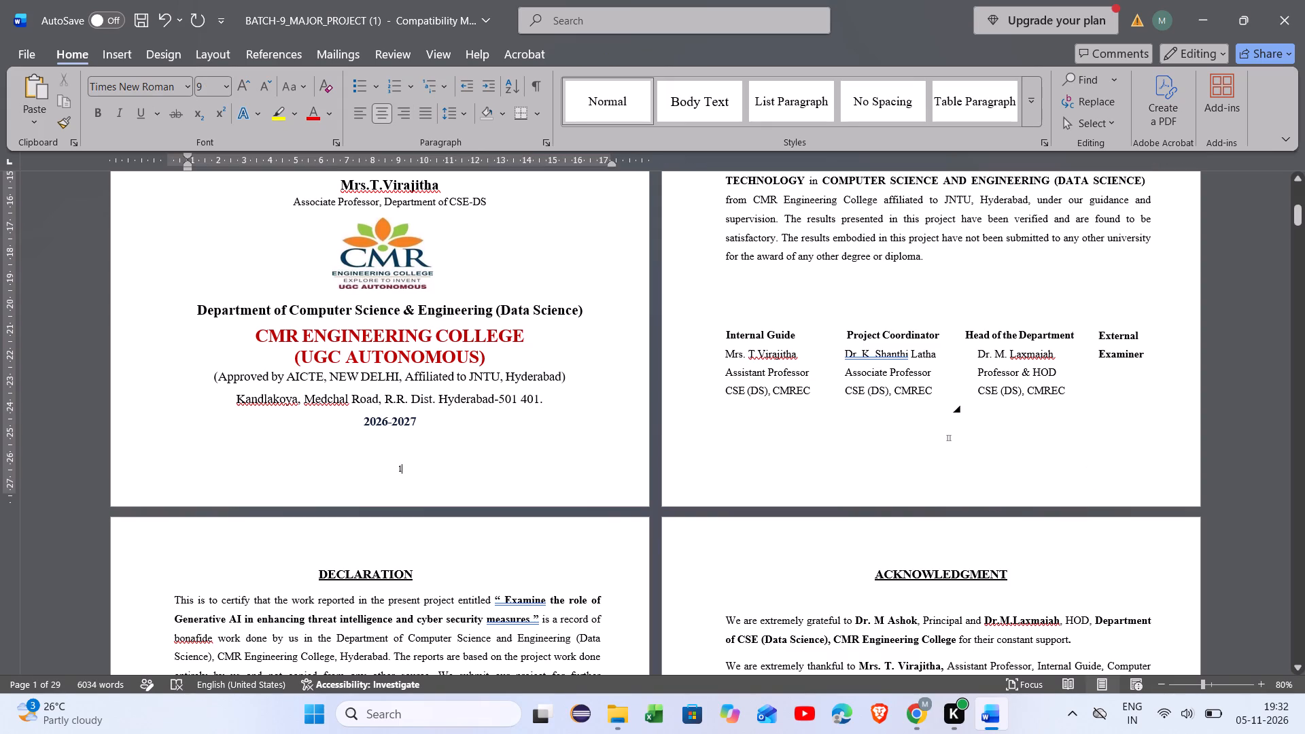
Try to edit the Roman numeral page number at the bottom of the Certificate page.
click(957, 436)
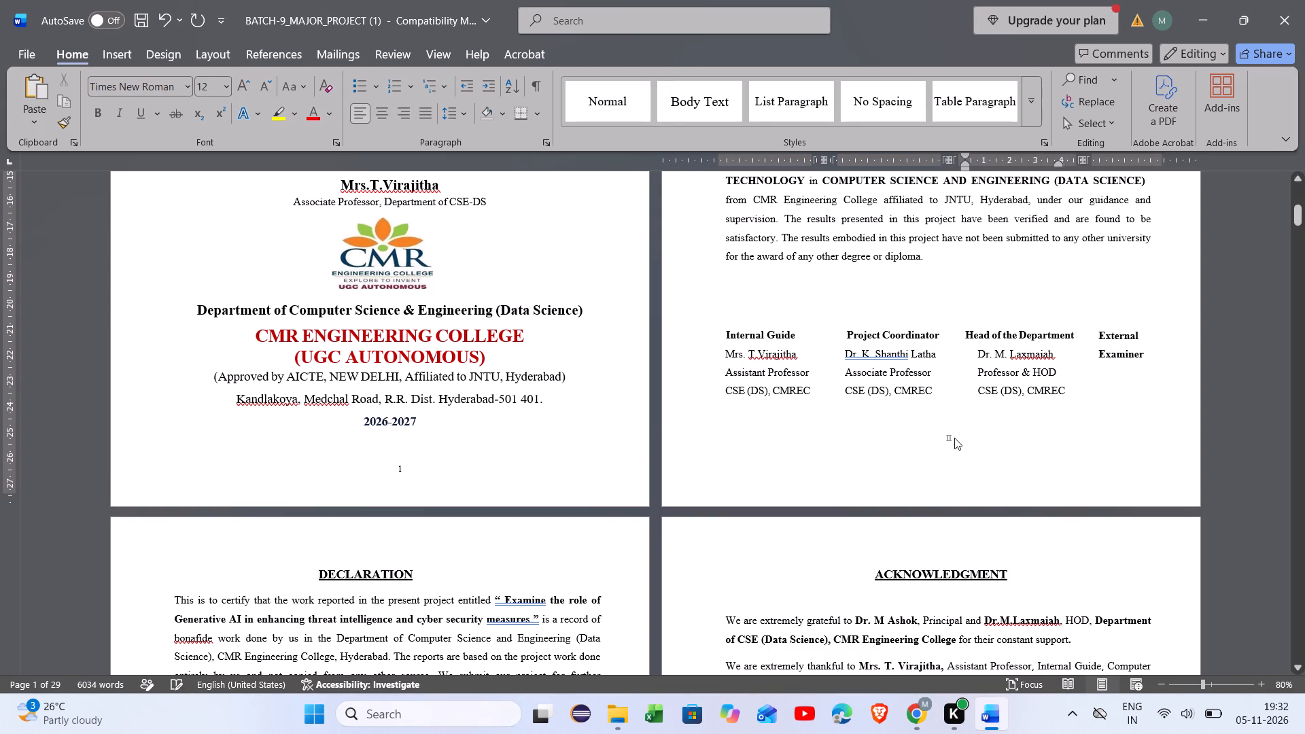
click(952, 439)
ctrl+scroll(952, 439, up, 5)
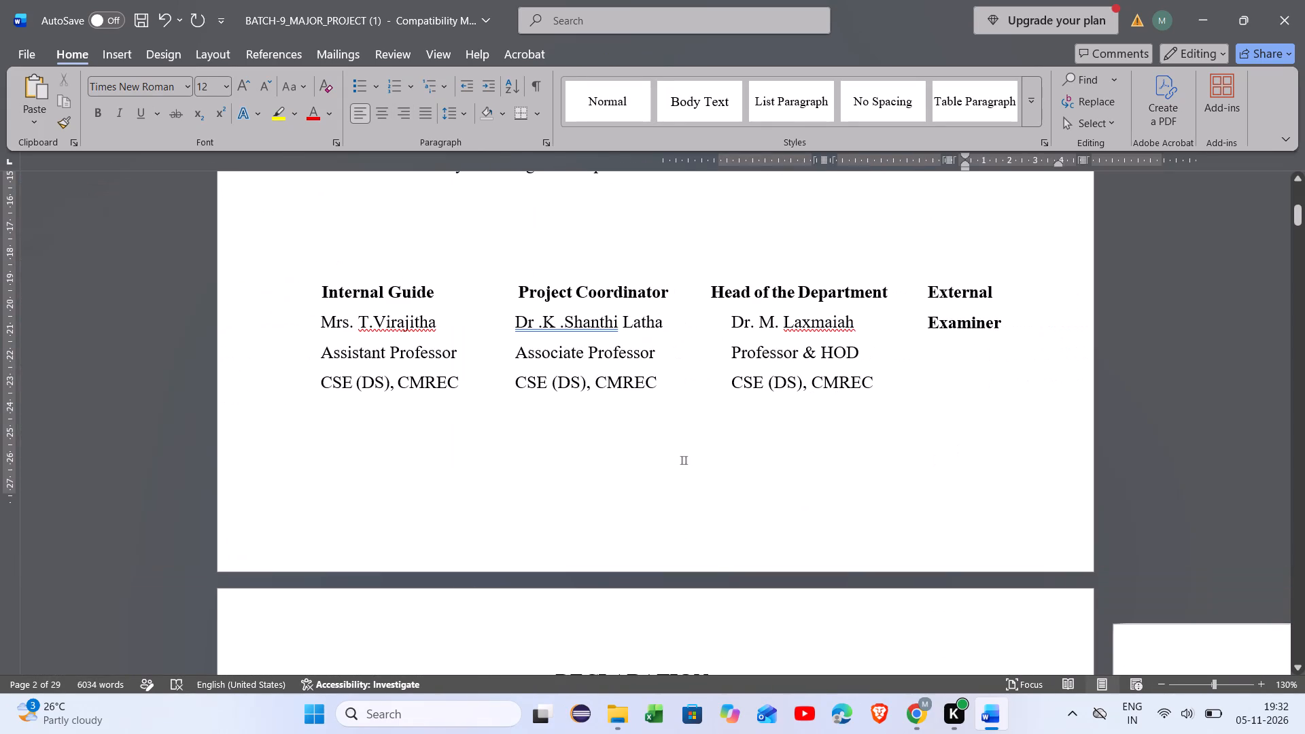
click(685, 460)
Look through the Declaration, Acknowledgment and Abstract pages, checking the page numbers at the bottom.
ctrl+scroll(685, 460, down, 4)
scroll(685, 460, down, 5)
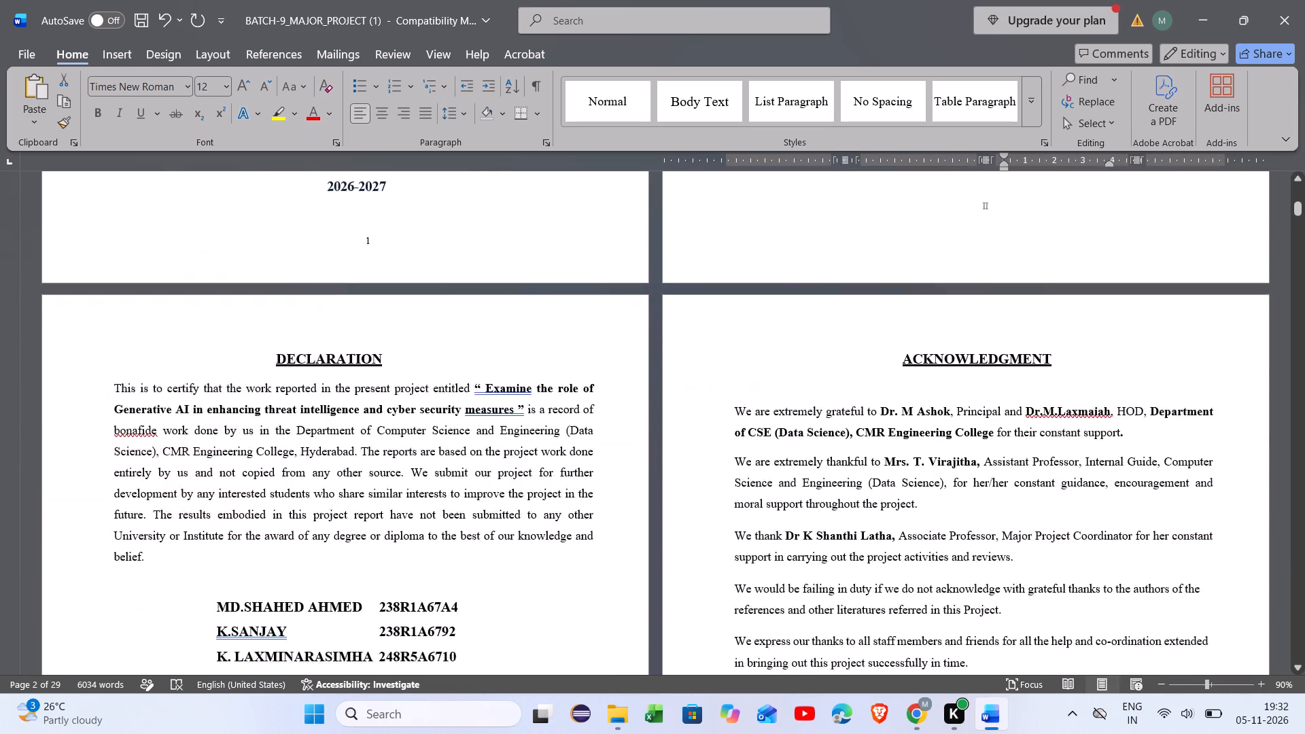
scroll(685, 460, down, 4)
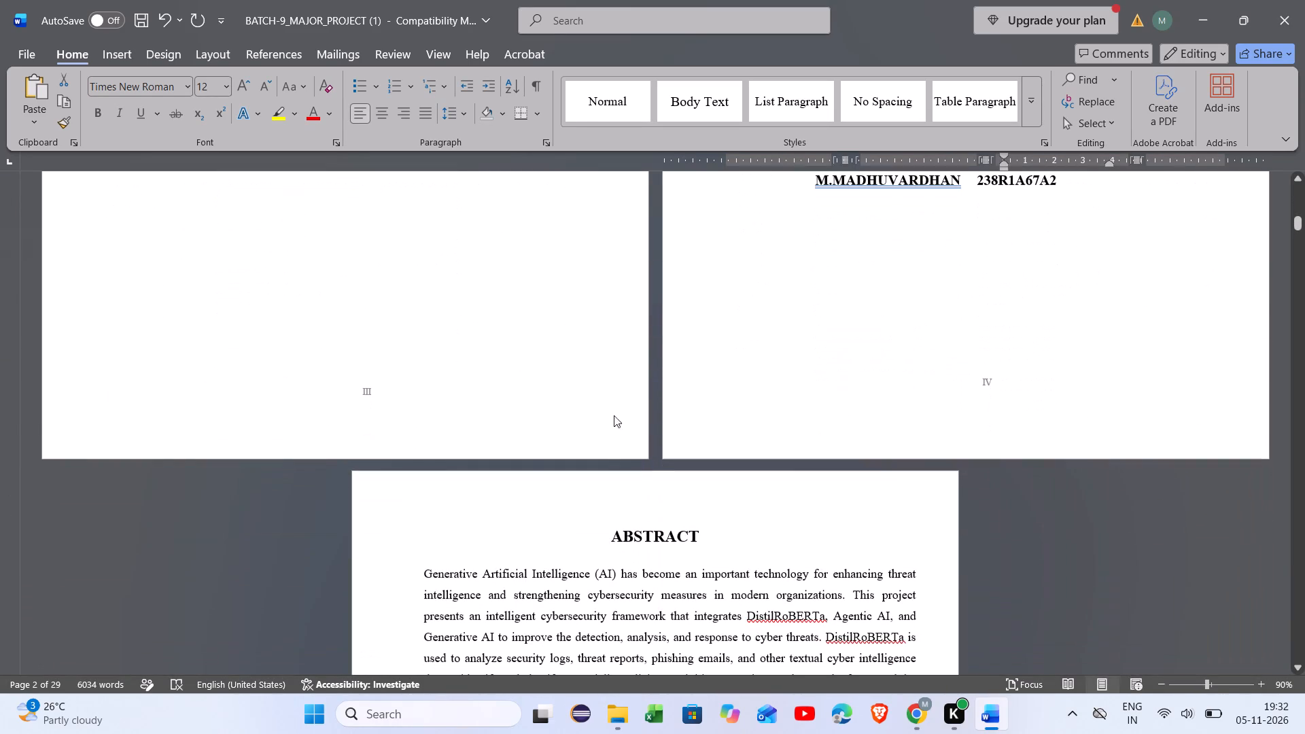
scroll(509, 424, down, 4)
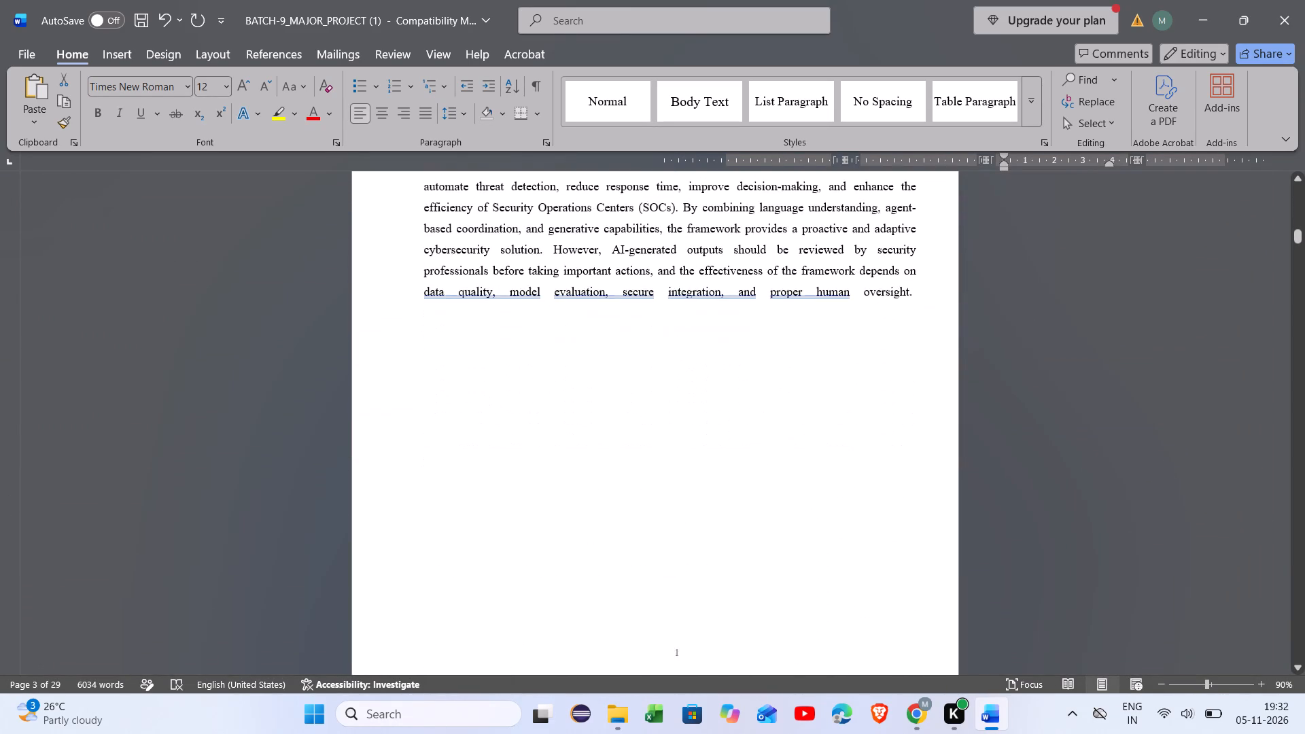
scroll(509, 424, down, 1)
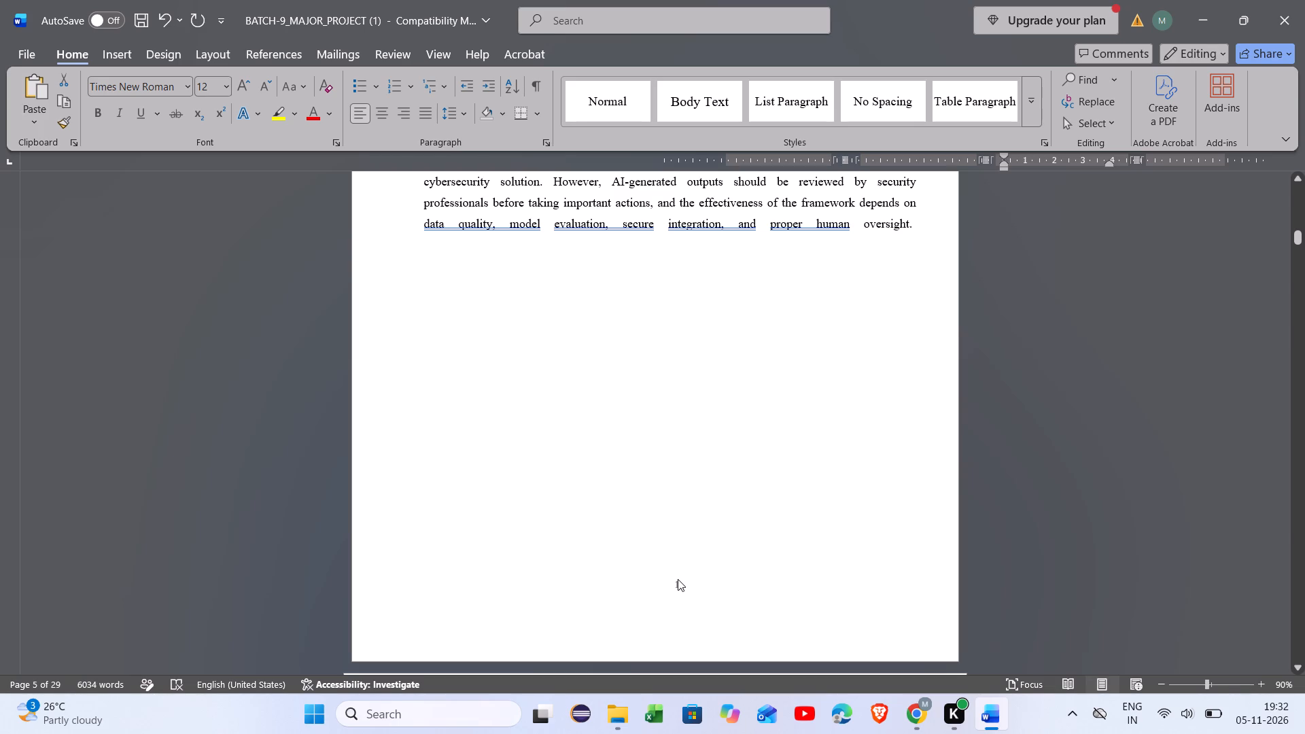
Open the footers for editing and replace the Roman numeral page number on the Acknowledgment page with 4.
click(678, 579)
double_click(679, 588)
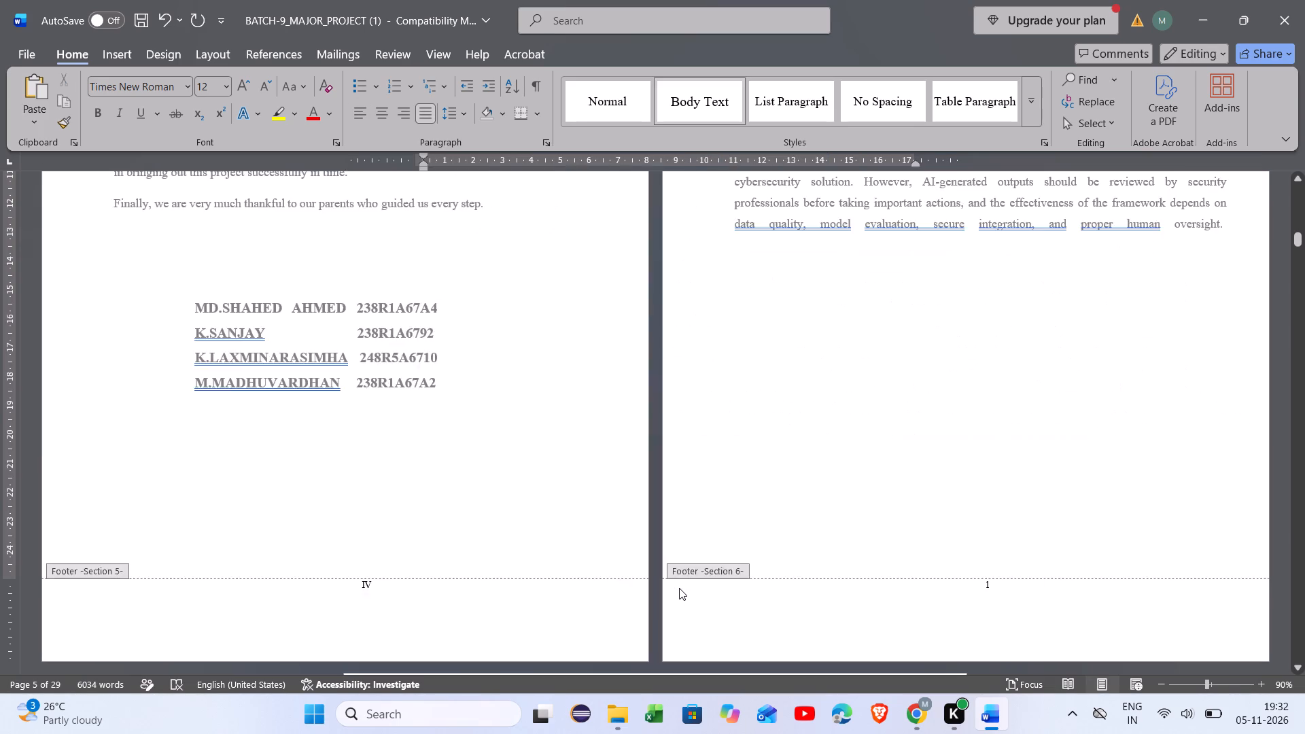
ctrl+scroll(679, 588, up, 1)
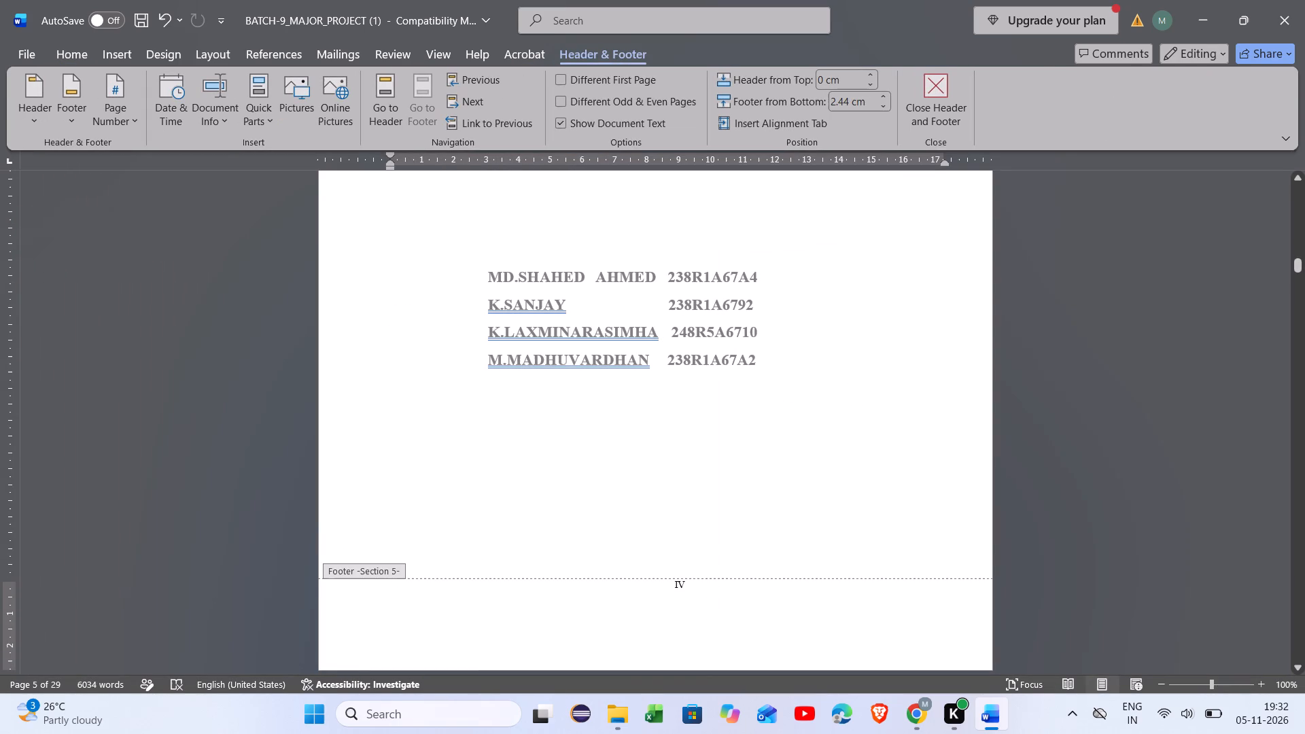
click(689, 591)
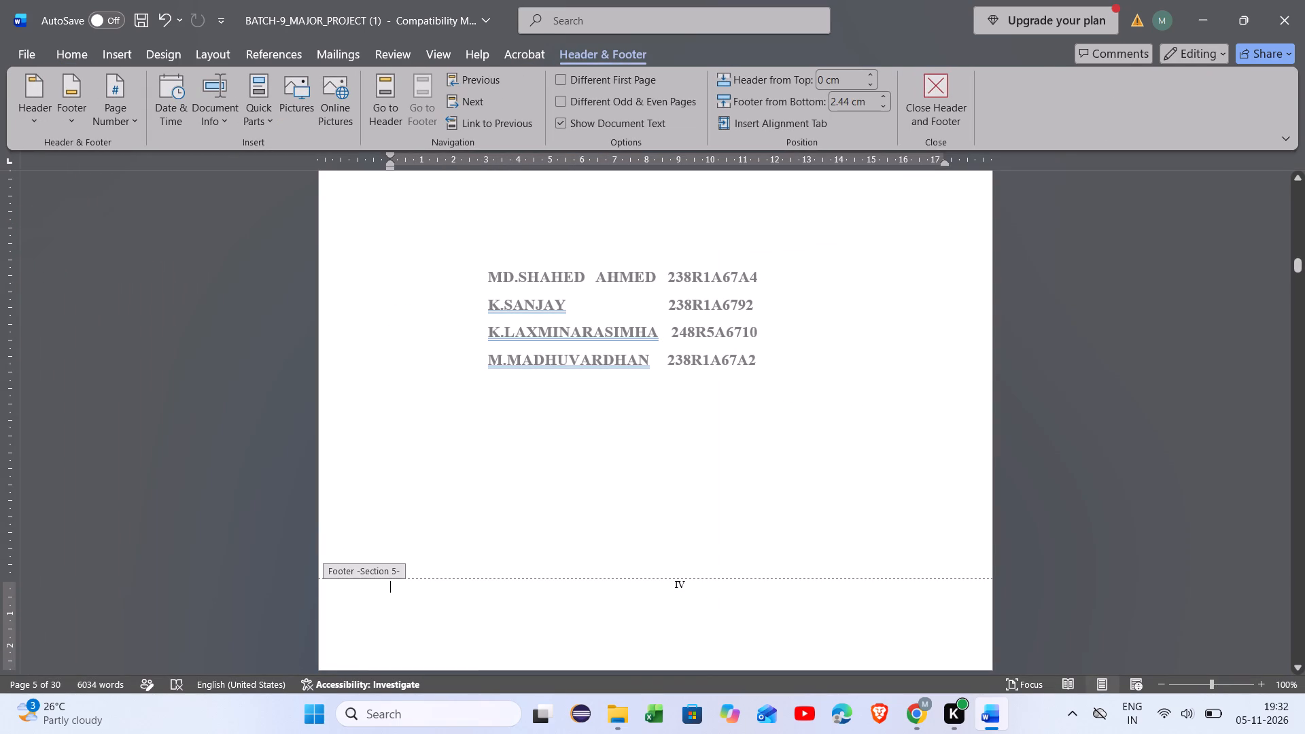
click(685, 587)
double_click(685, 587)
key(Right)
key(Right)
key(Right)
key(Right)
key(Right)
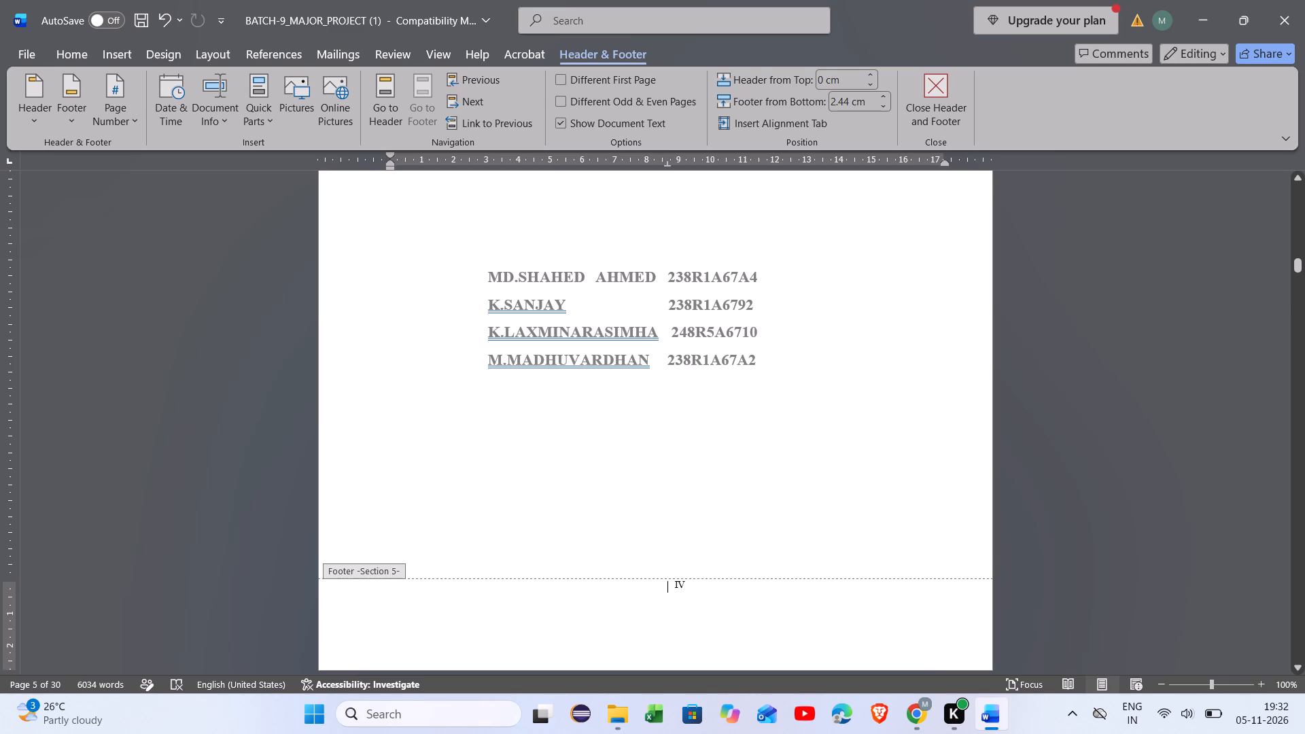
click(679, 578)
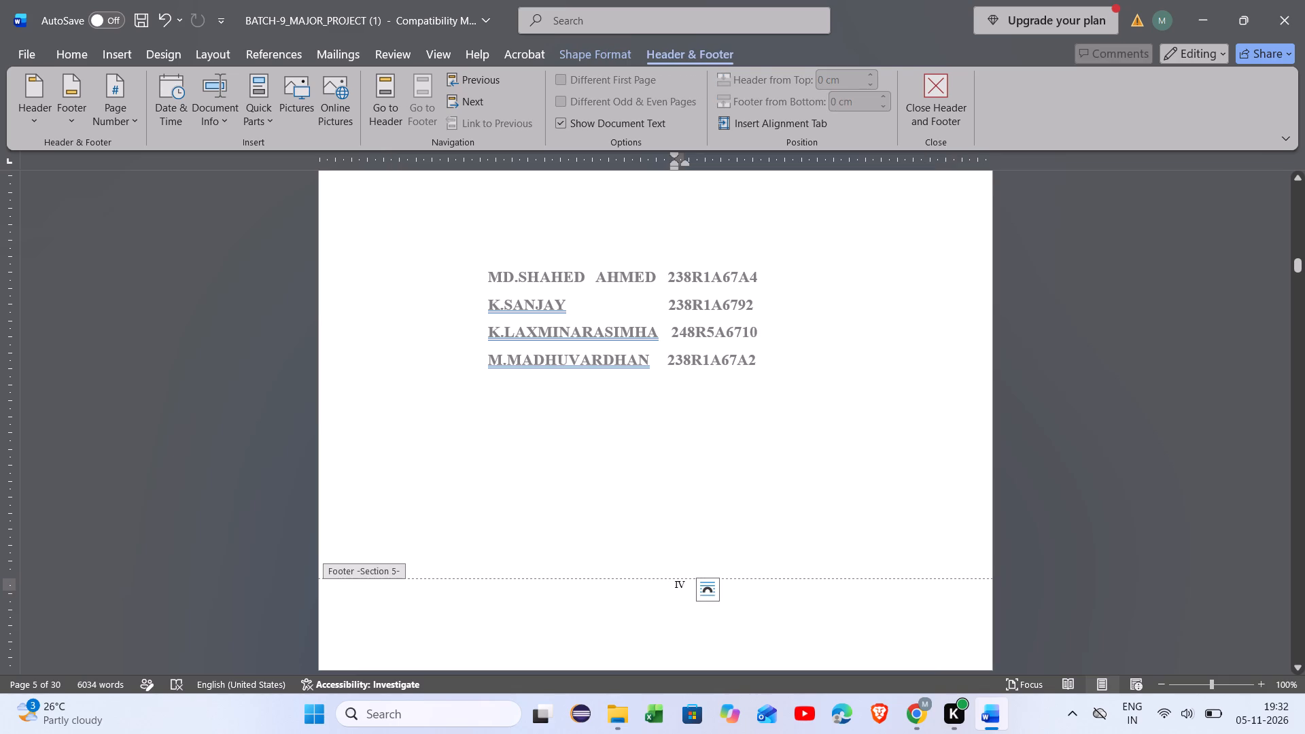
key(Right)
key(BackSpace)
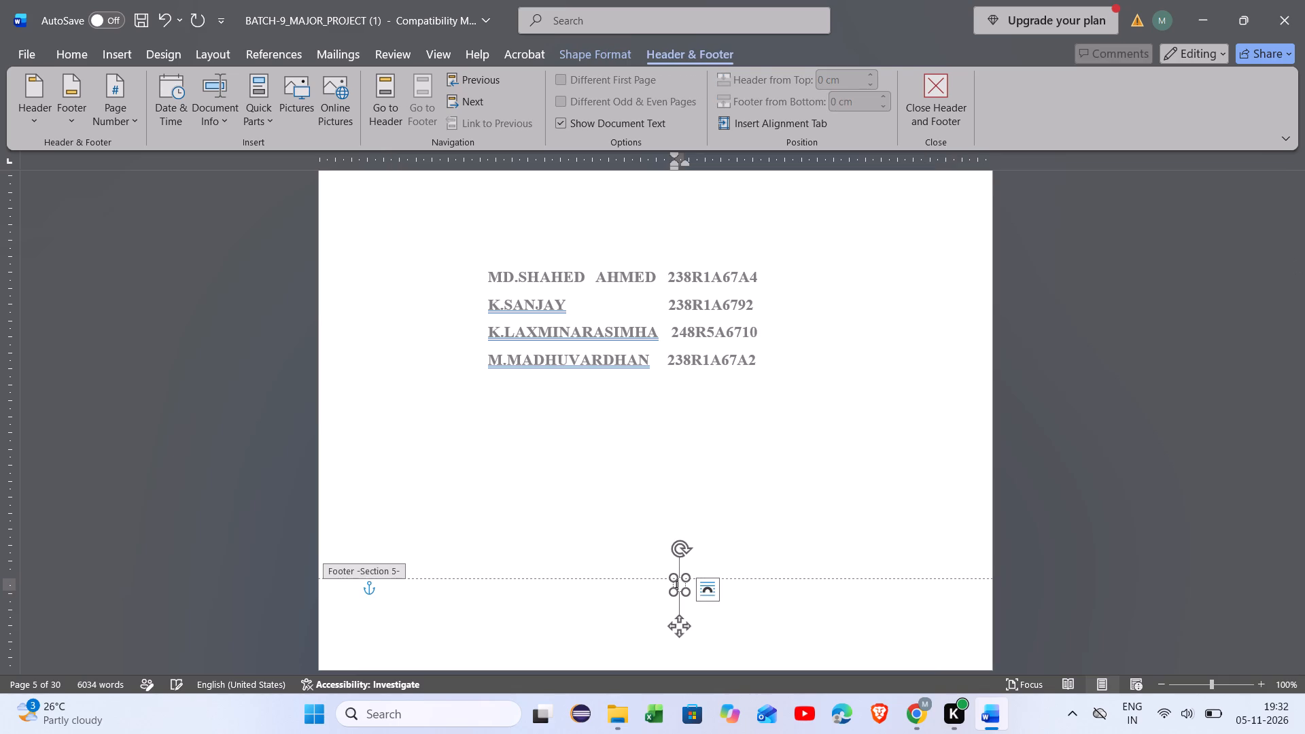
key(4)
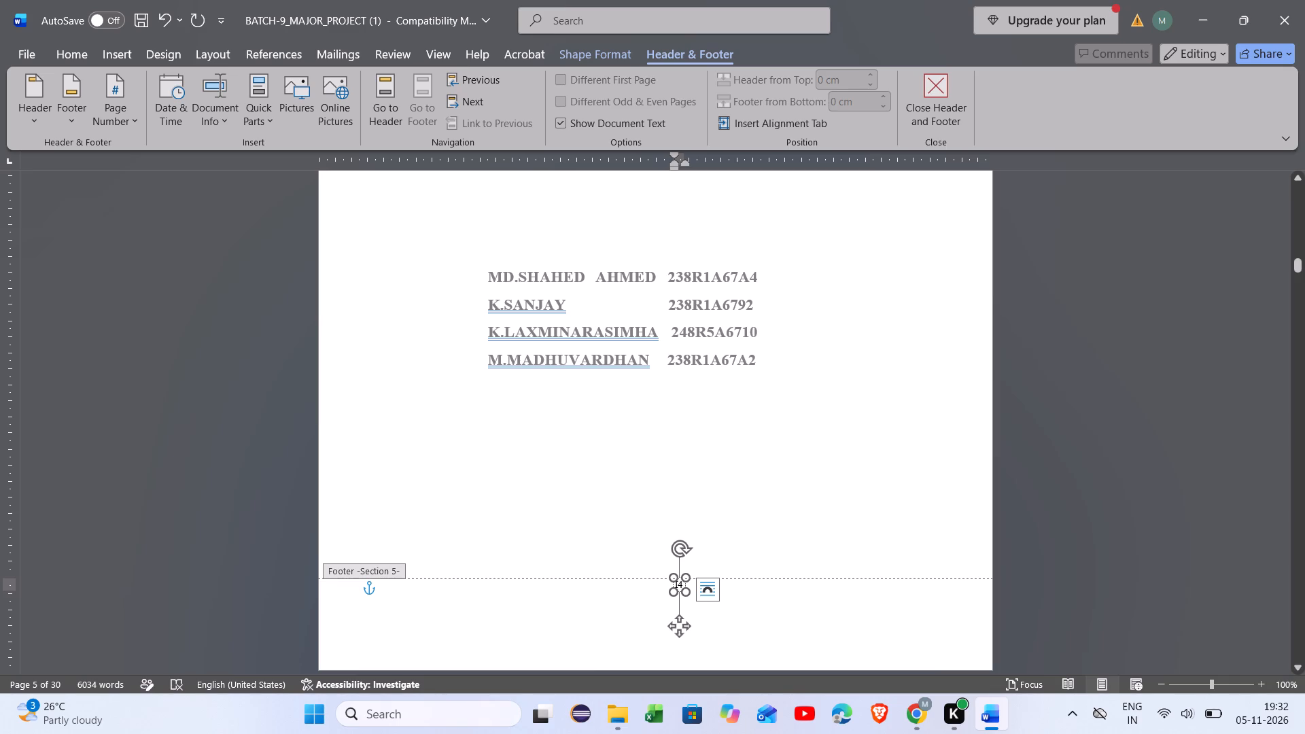
key(BackSpace)
key(BackSpace)
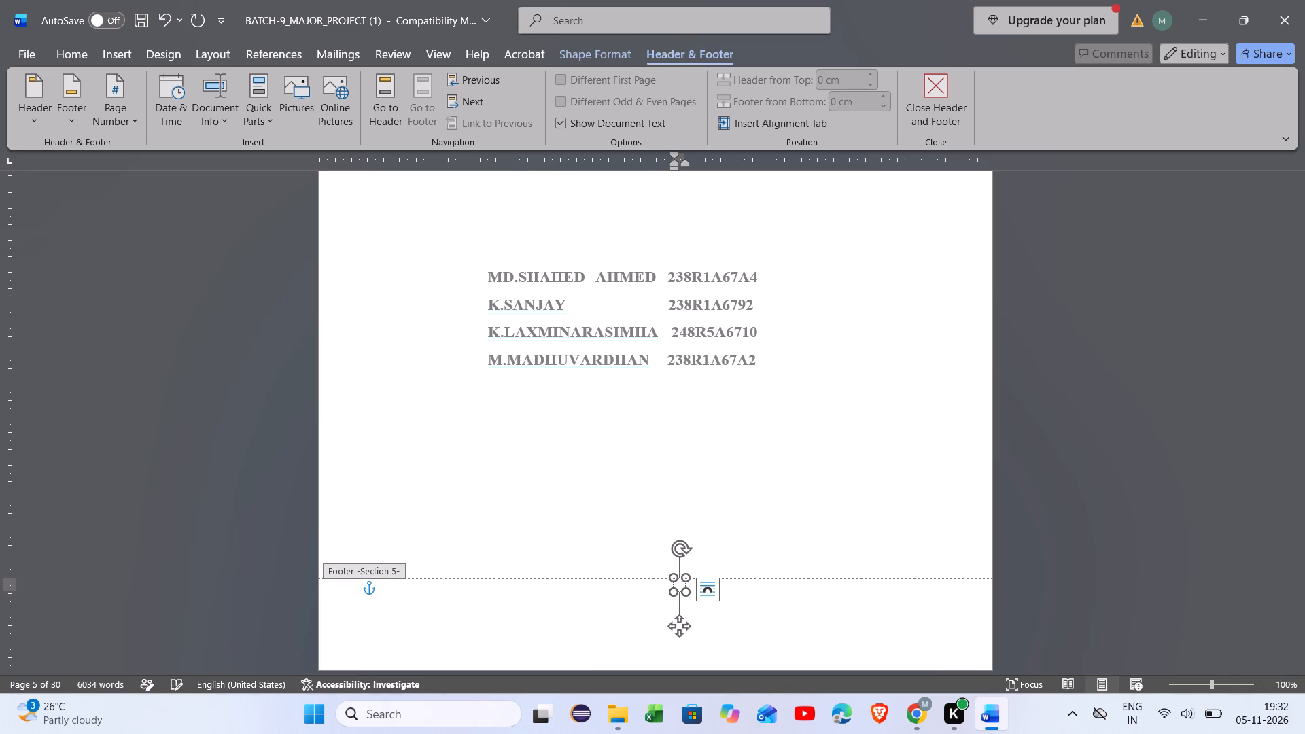
key(4)
click(879, 507)
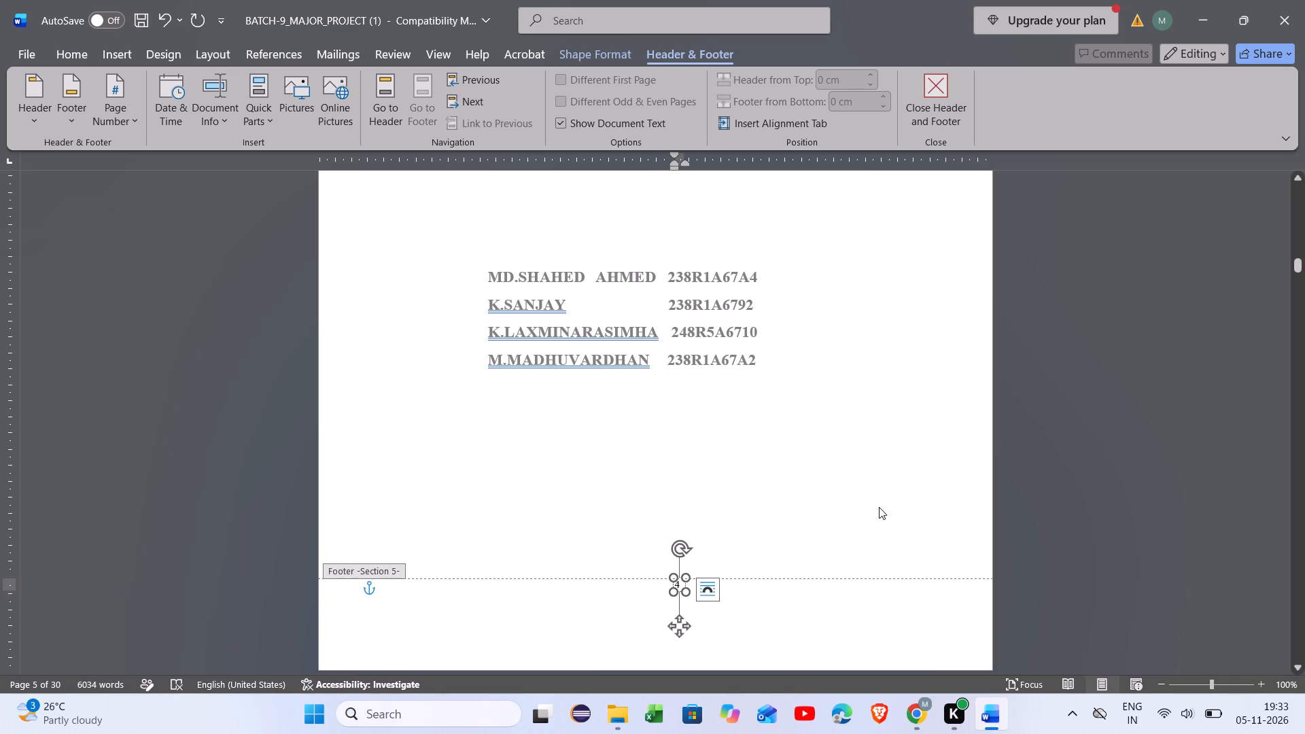
key(Return)
Replace the page number in the Abstract page's footer with 5.
ctrl+scroll(879, 507, down, 2)
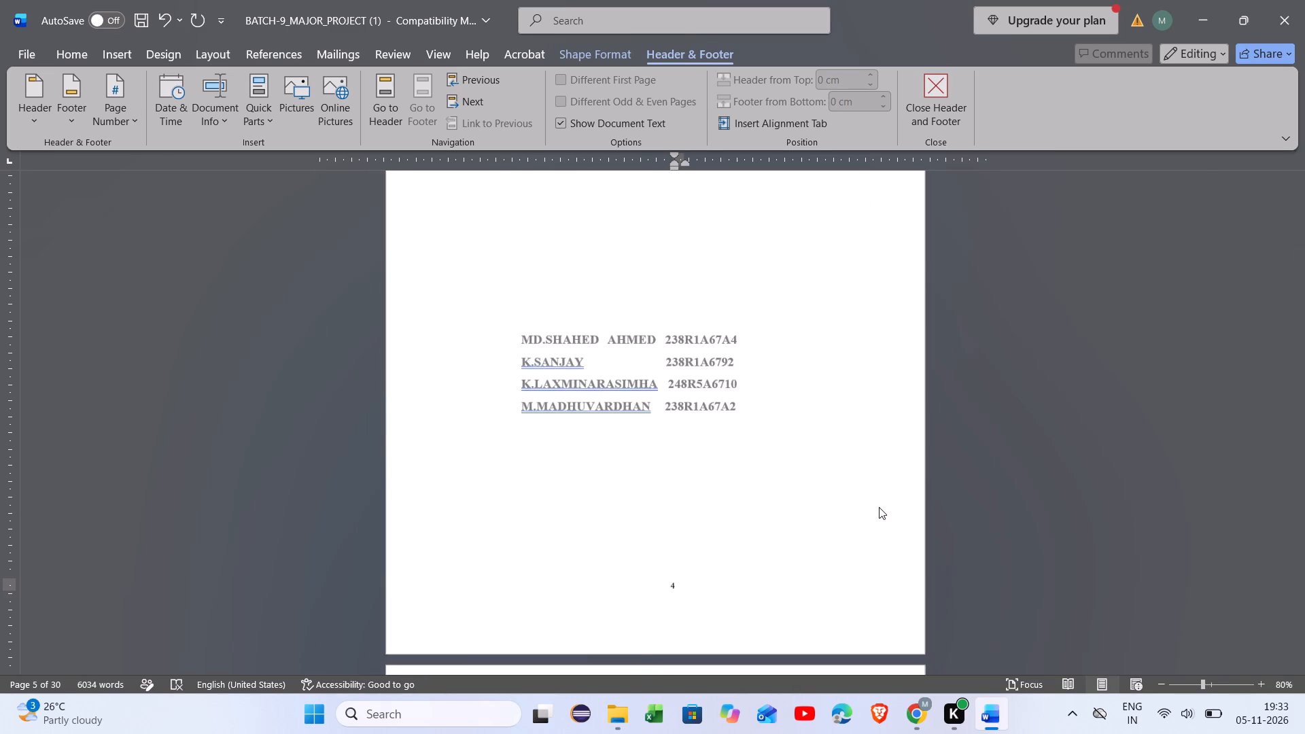
ctrl+scroll(879, 507, down, 3)
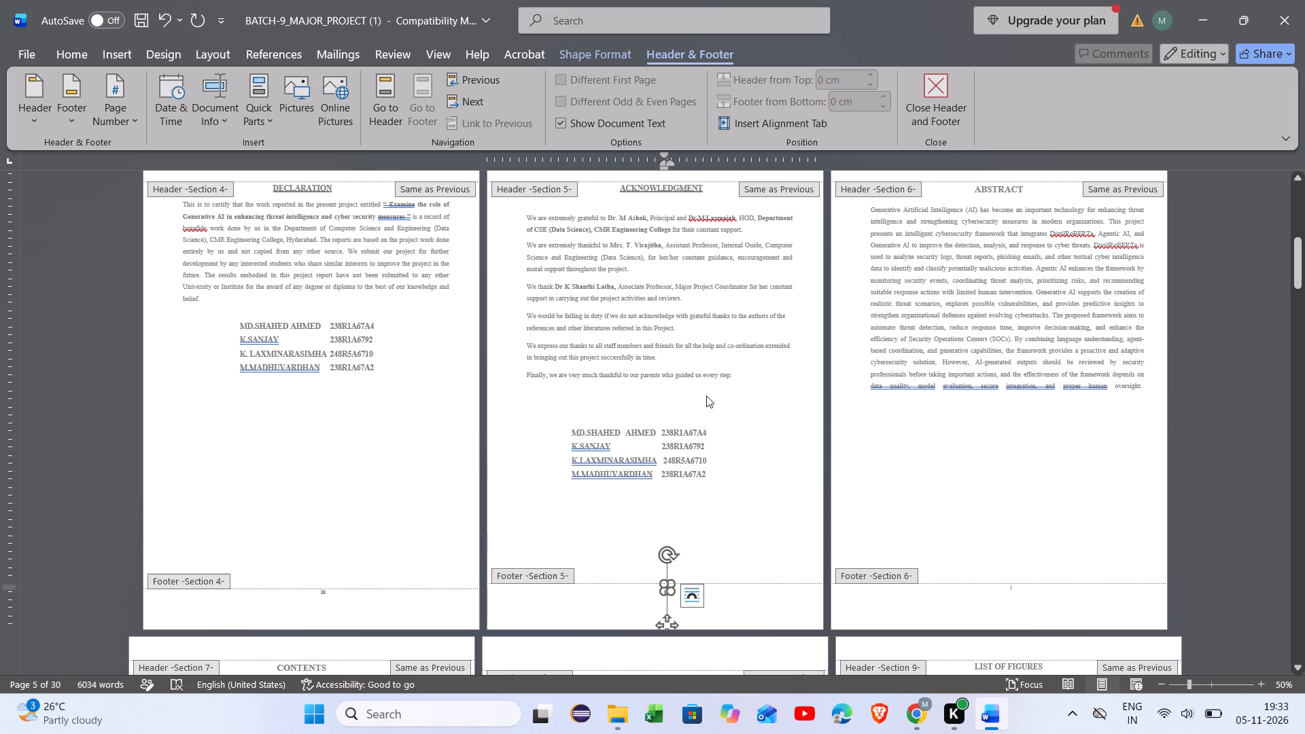
scroll(706, 396, right, 1)
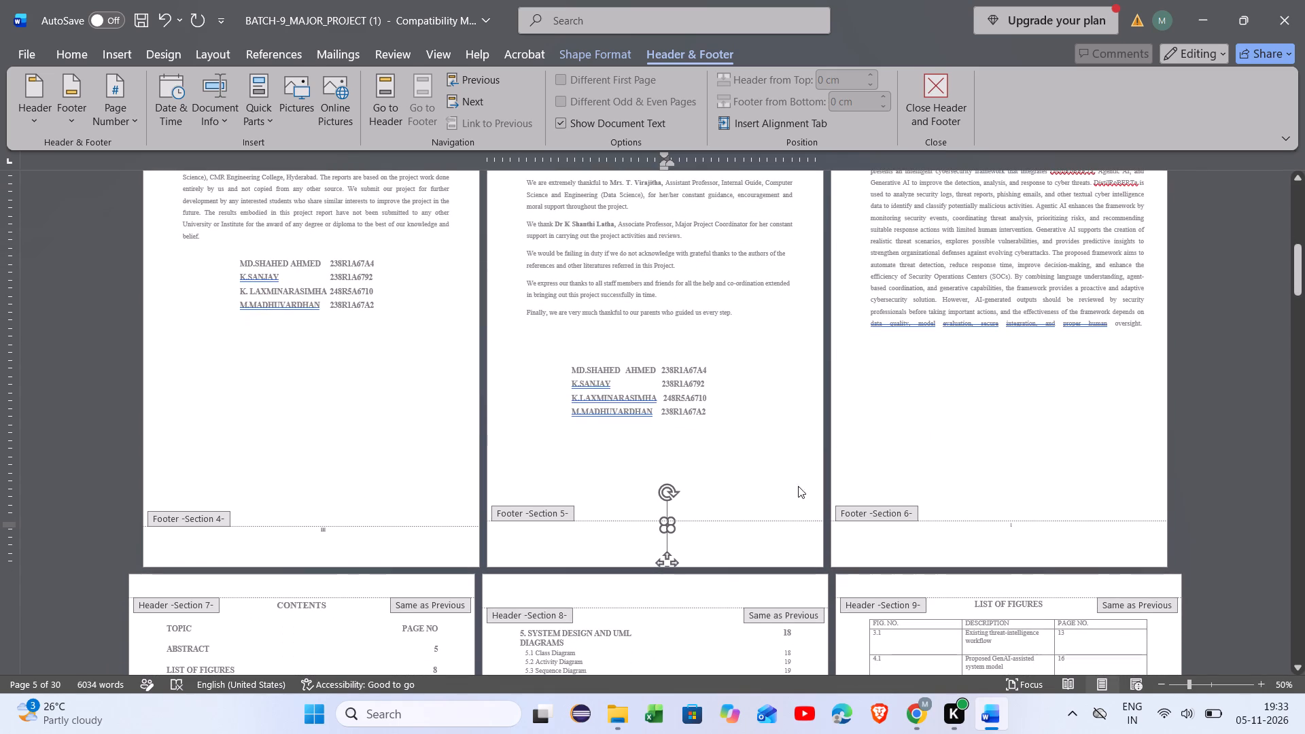
click(1014, 527)
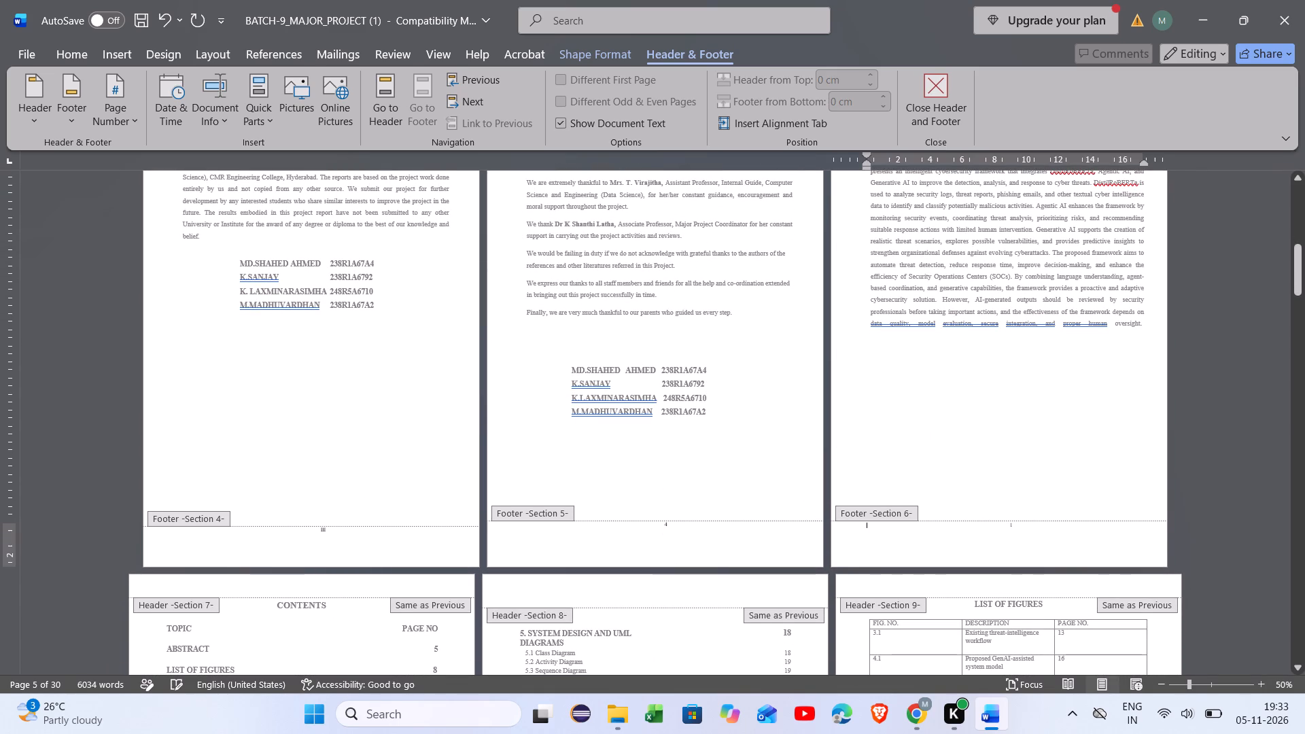
ctrl+scroll(1014, 527, up, 7)
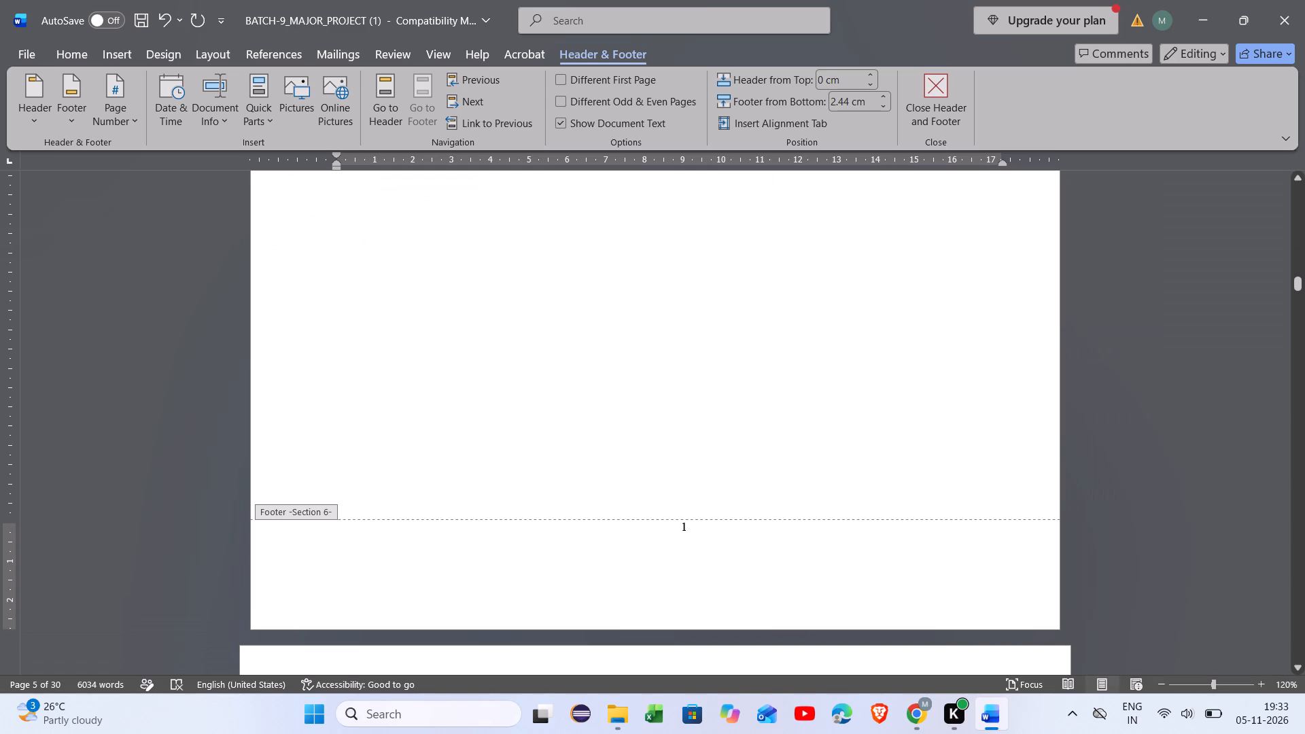
click(691, 527)
key(Right)
key(Right)
key(Right)
key(Right)
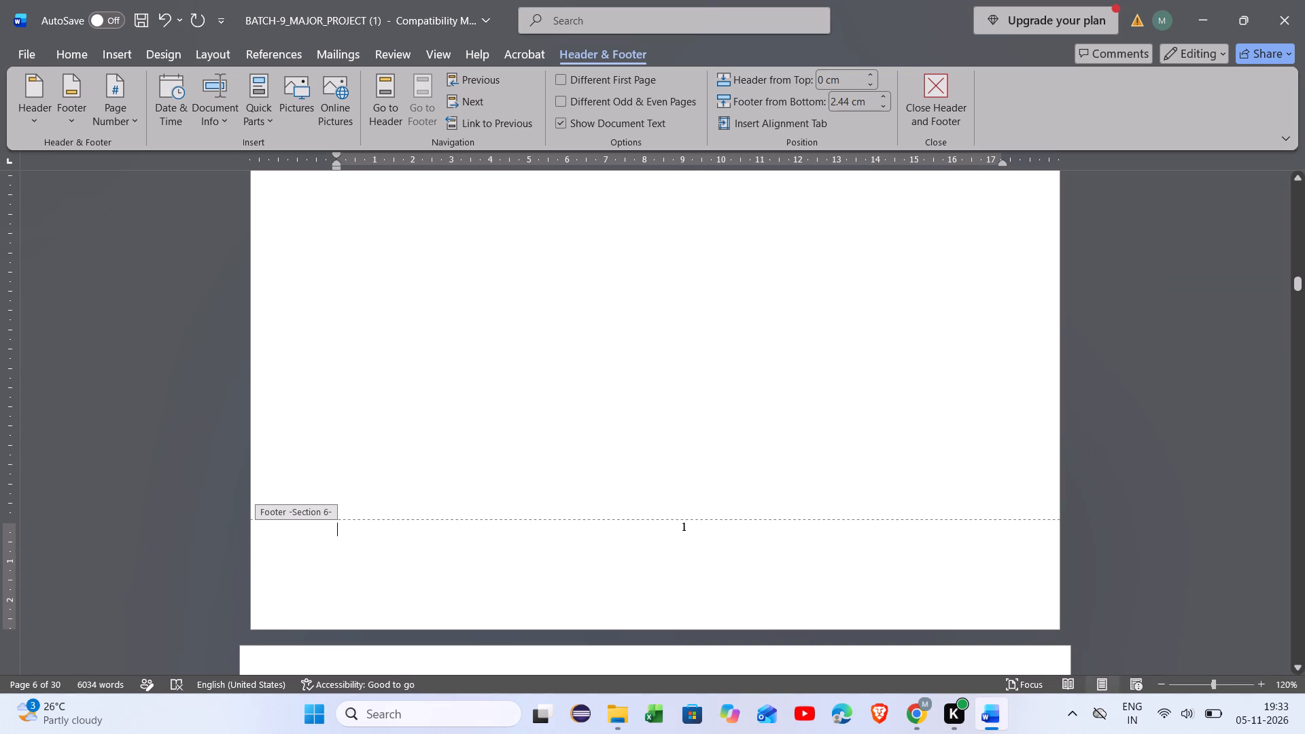
click(684, 521)
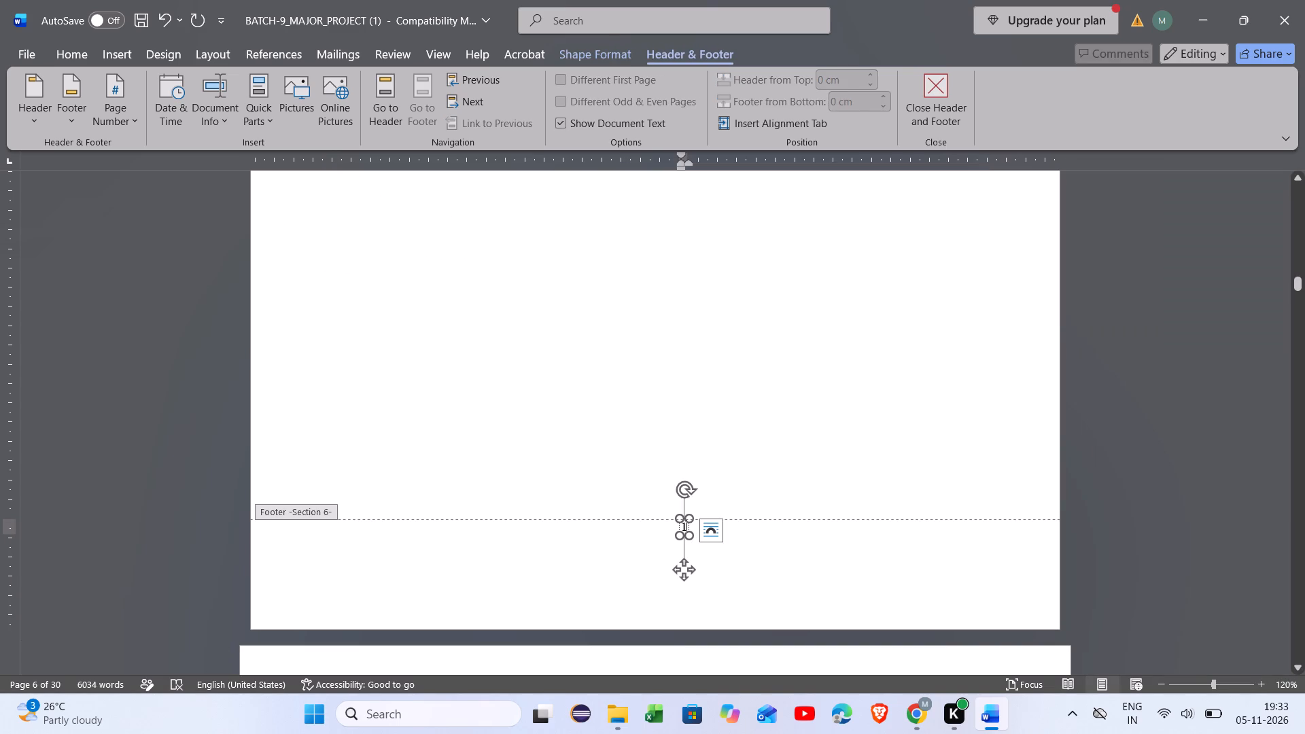
key(BackSpace)
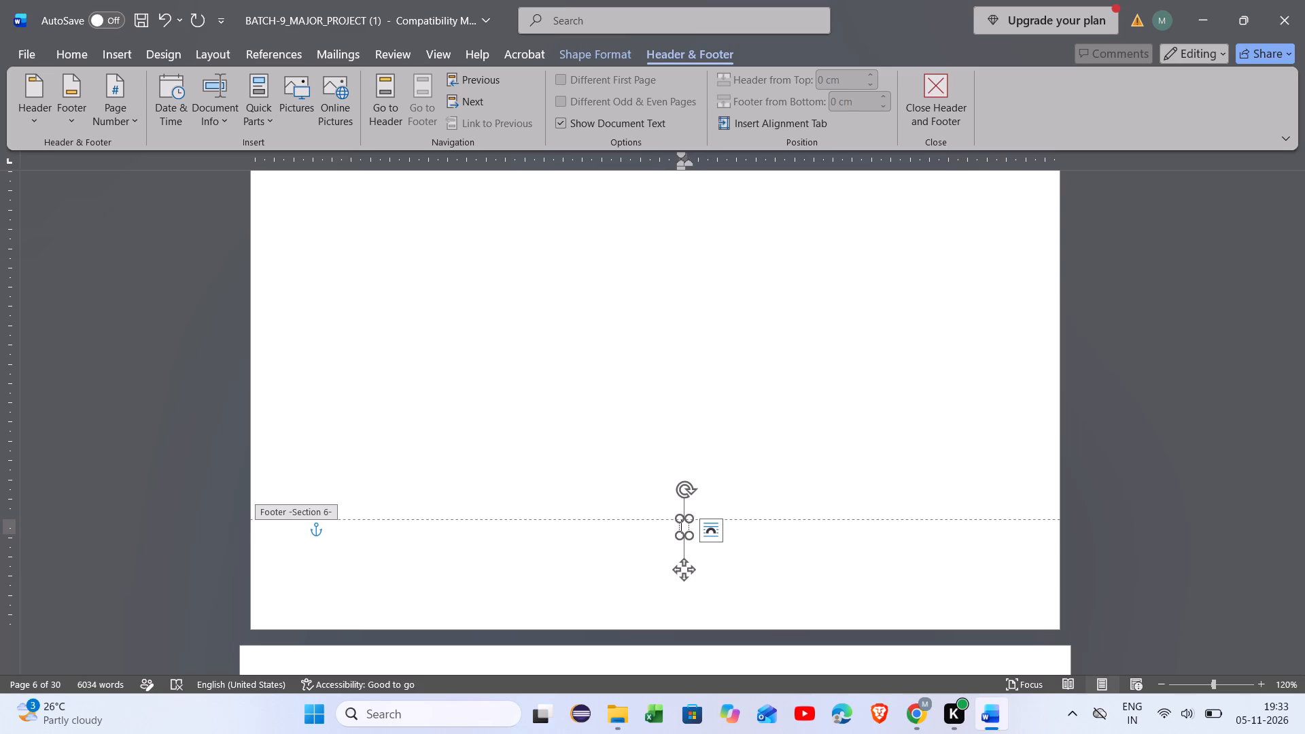
key(5)
click(967, 396)
Replace the Roman numeral page number in the Declaration page's footer with 3.
scroll(967, 396, up, 10)
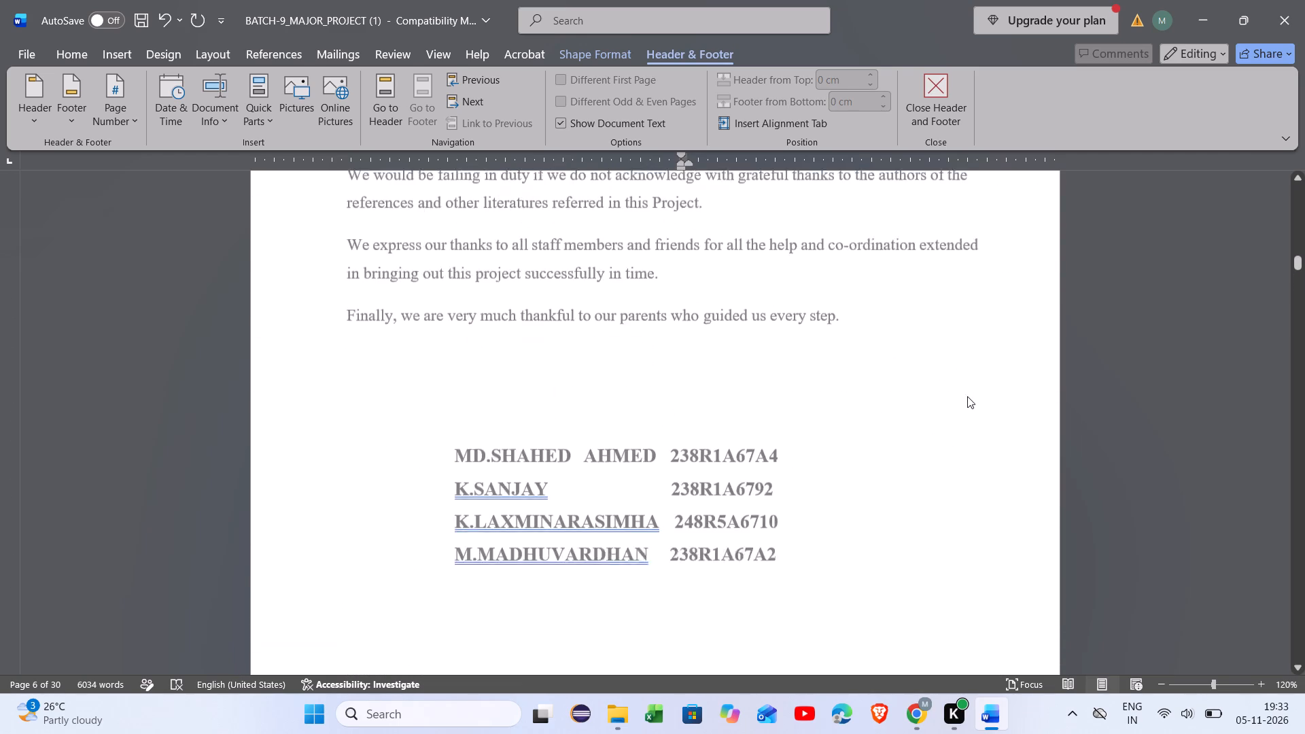
scroll(967, 396, up, 4)
scroll(967, 396, down, 1)
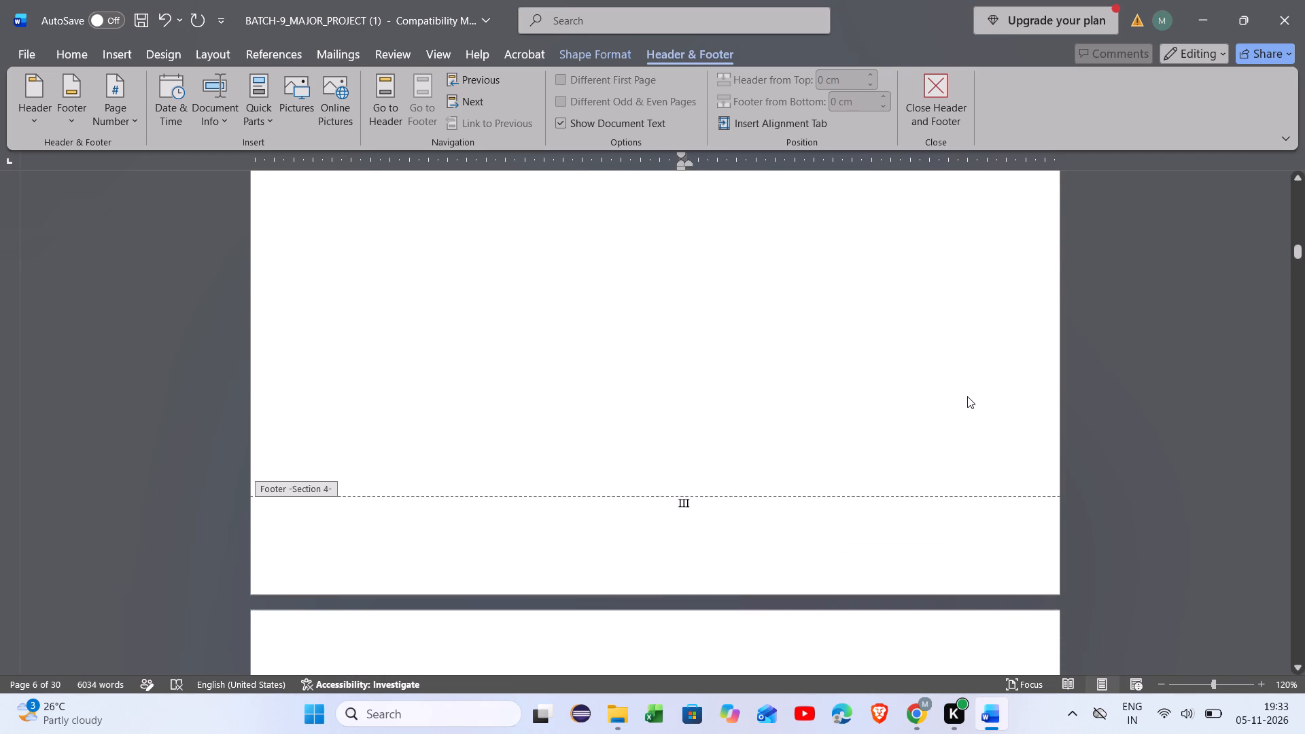
click(689, 498)
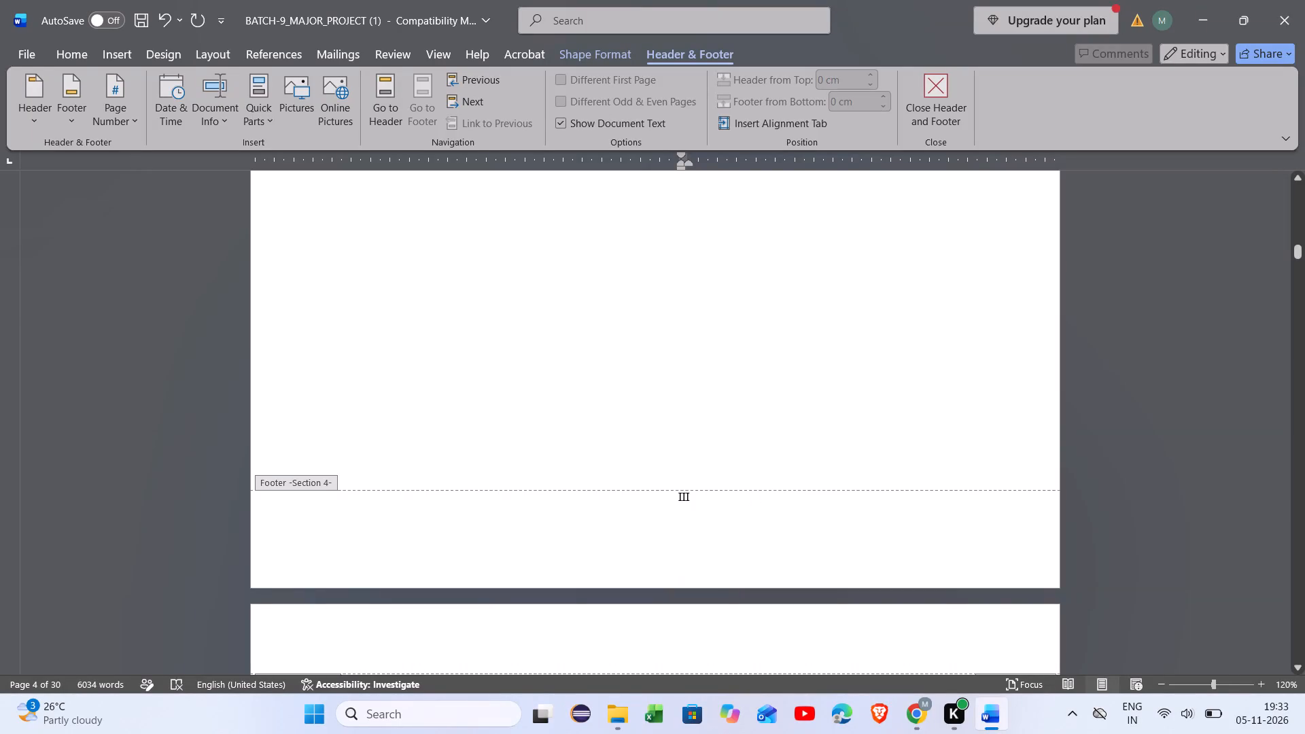
key(BackSpace)
key(BackSpace)
key(BackSpace)
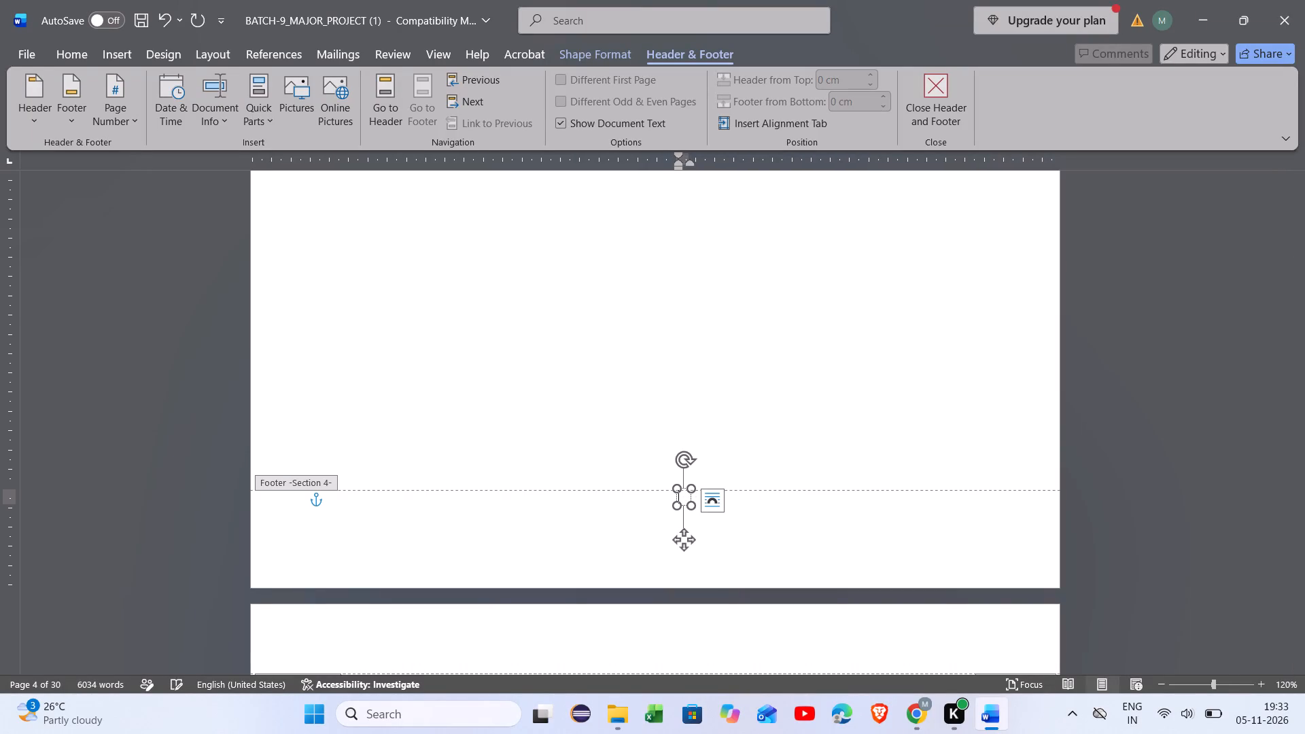
key(3)
Replace the Roman numeral in the Certificate page's footer with 2, preceded by a space, and close footer editing.
scroll(718, 379, up, 2)
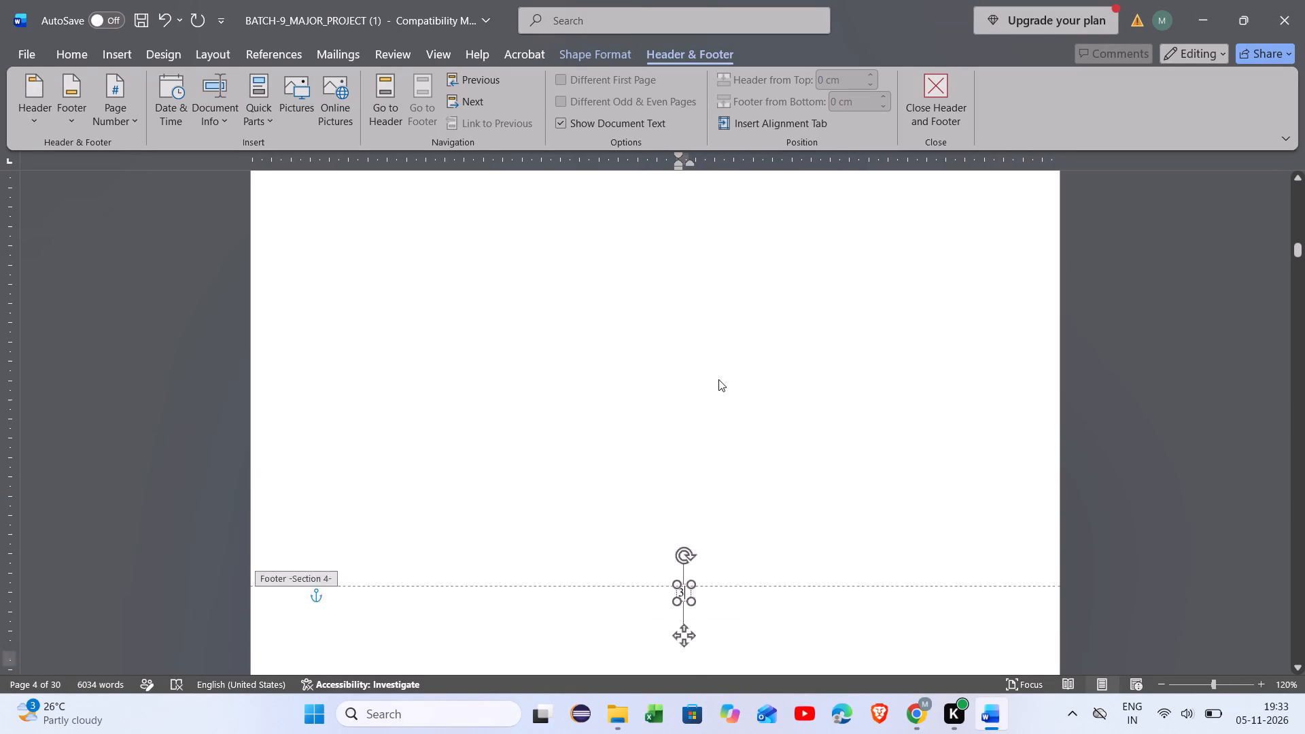
scroll(718, 379, up, 4)
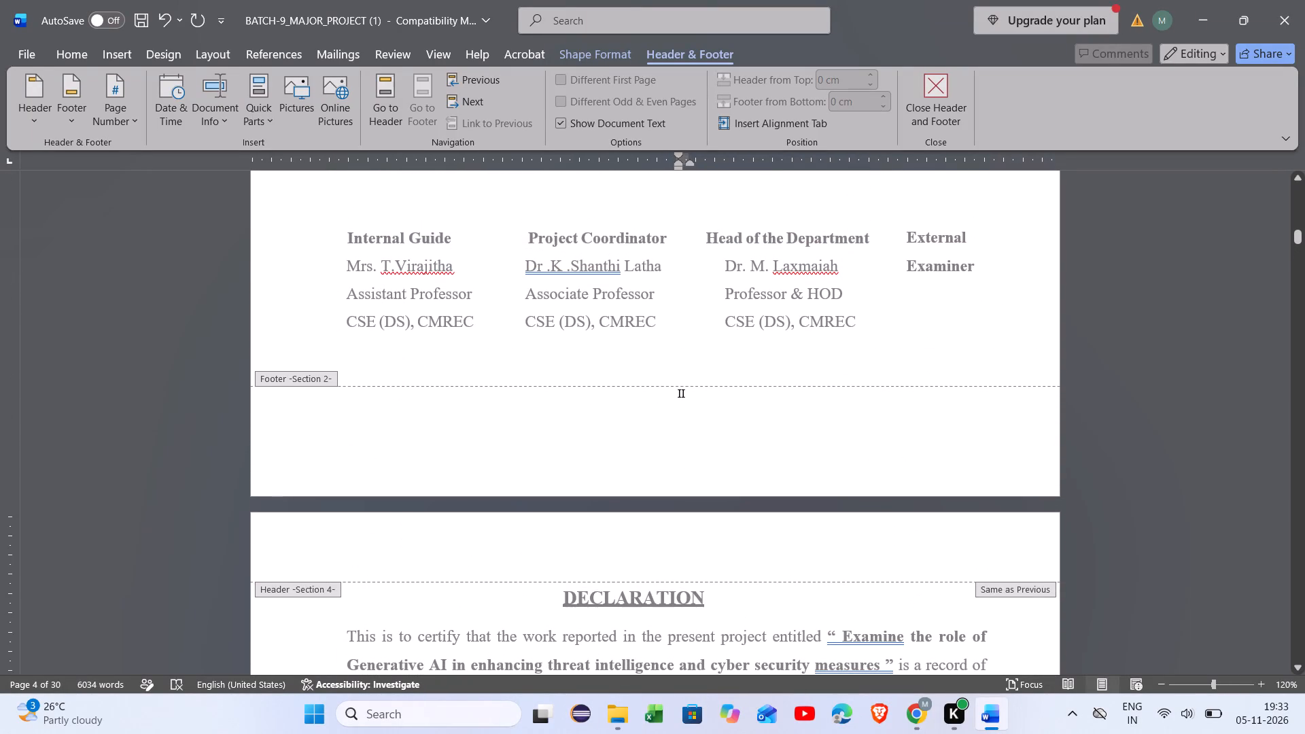
click(679, 396)
key(Right)
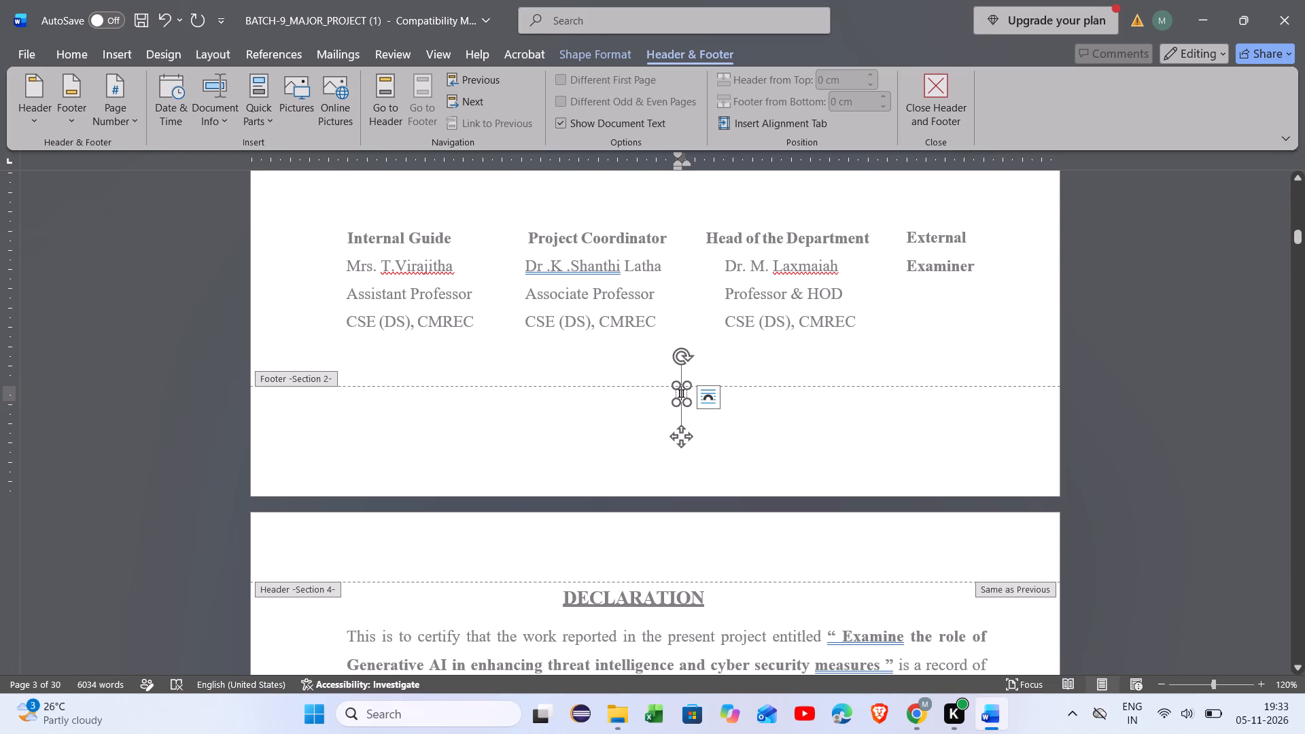
key(BackSpace)
key(BackSpace)
key(Right)
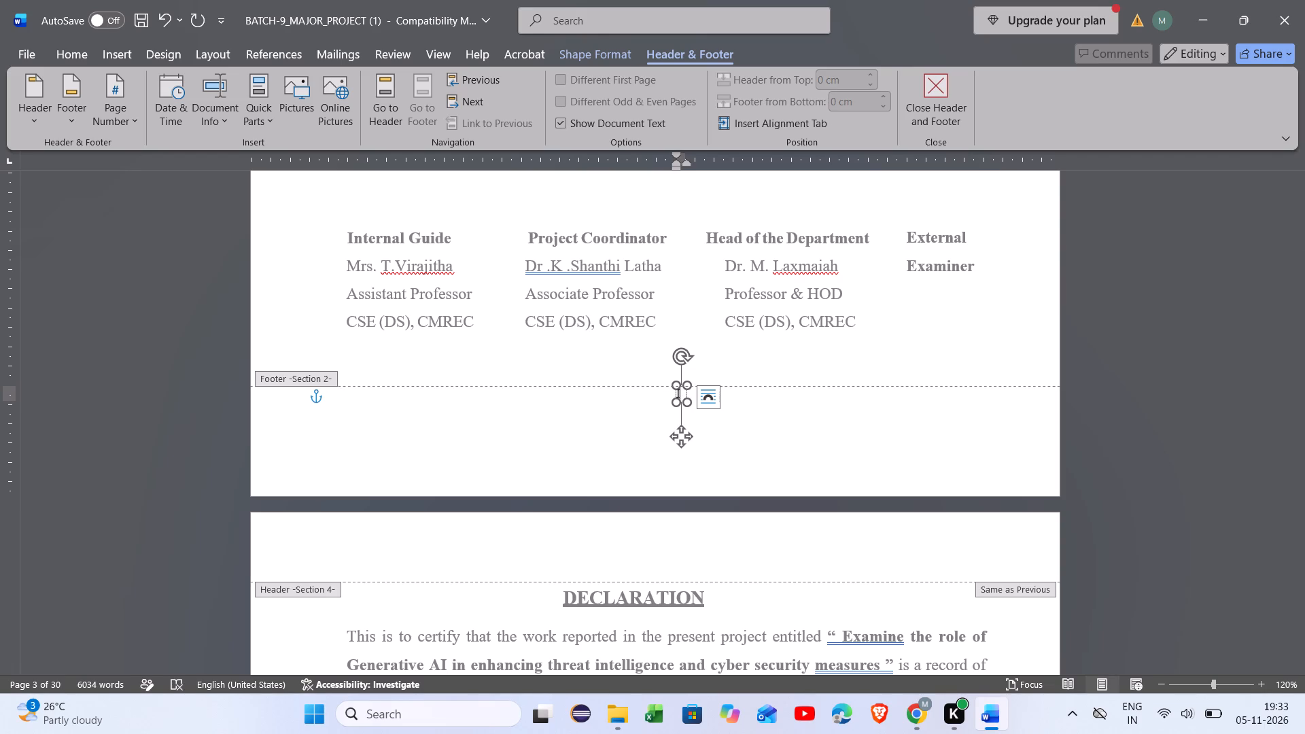
key(BackSpace)
key(2)
key(Left)
key(space)
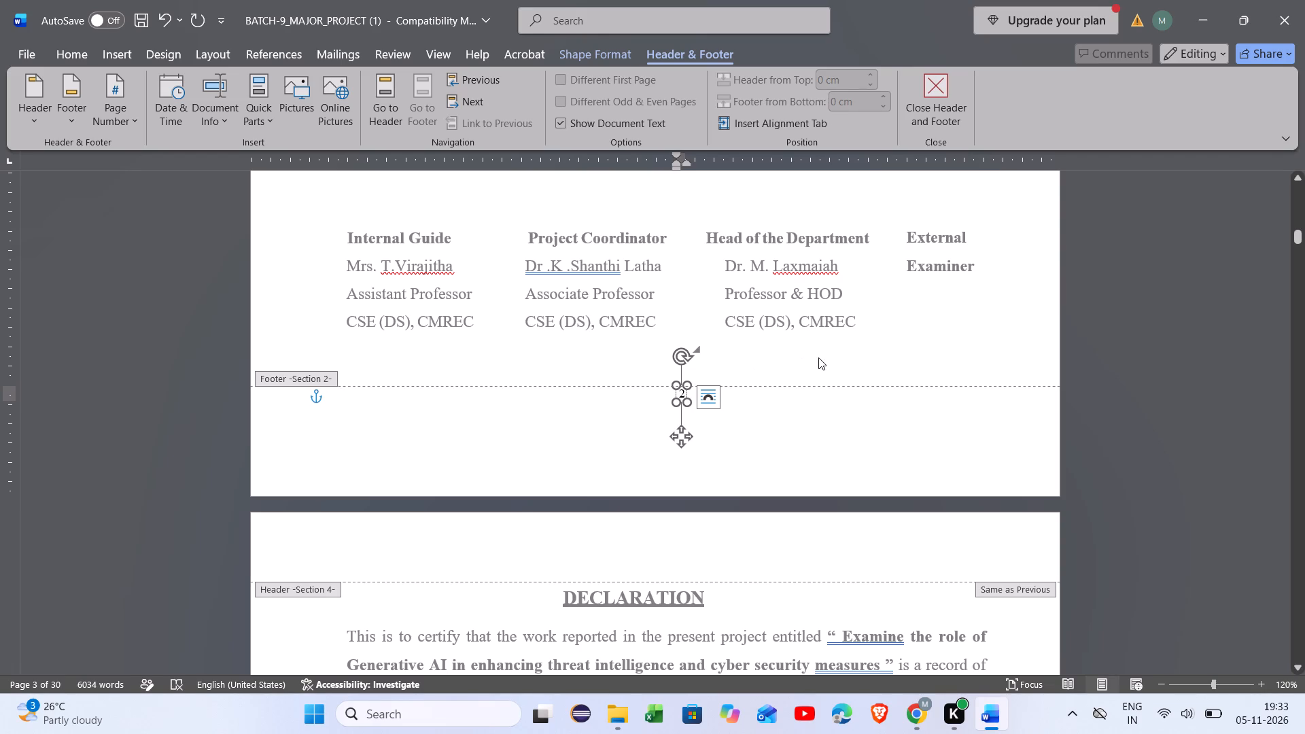
click(829, 356)
ctrl+scroll(829, 356, down, 4)
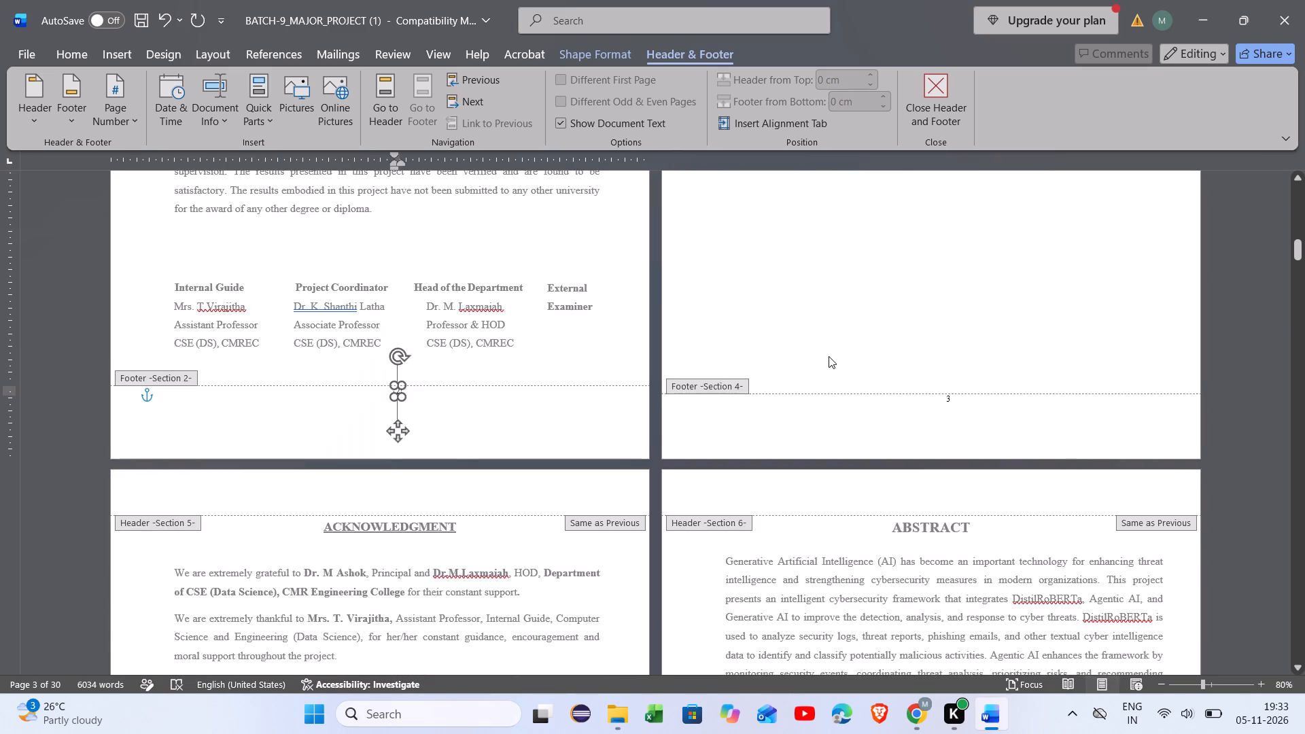
scroll(829, 356, up, 4)
click(934, 92)
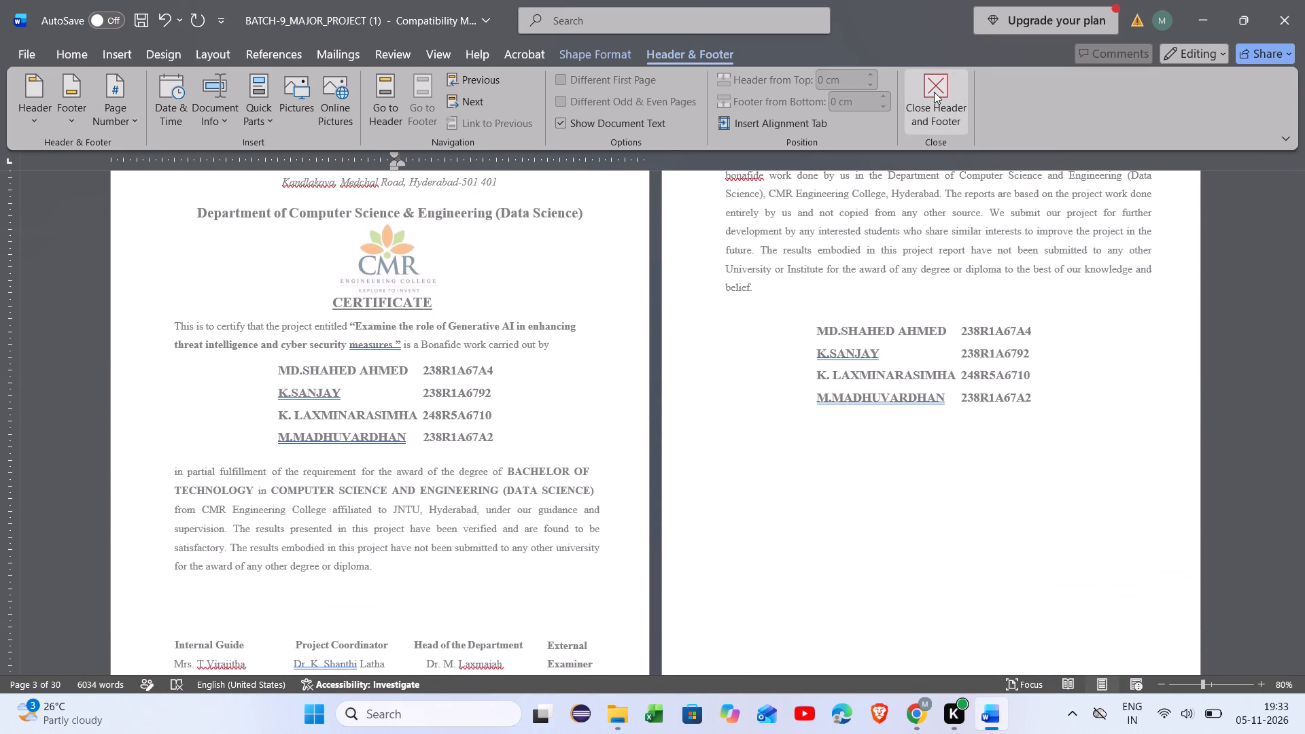
Review the footer page numbers across the front matter, along with the contents table and the list of figures.
scroll(743, 277, up, 4)
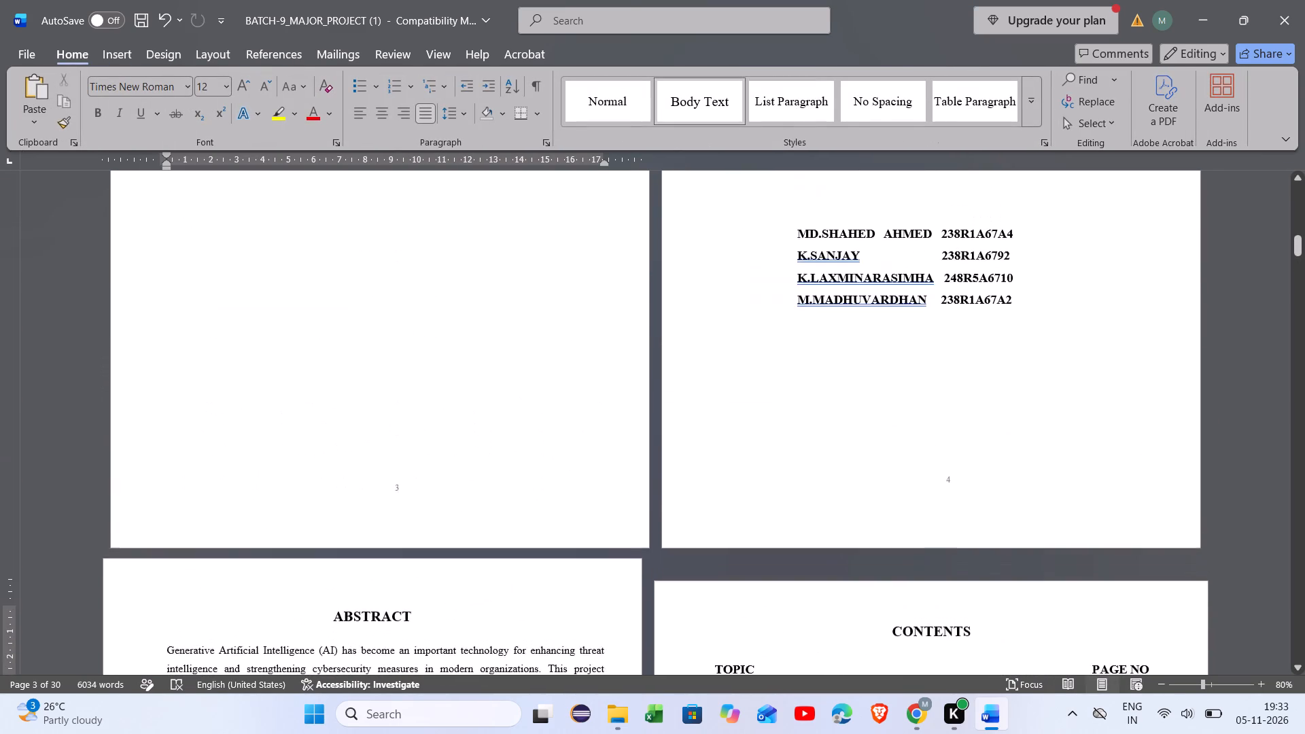
scroll(743, 277, up, 5)
scroll(743, 277, down, 3)
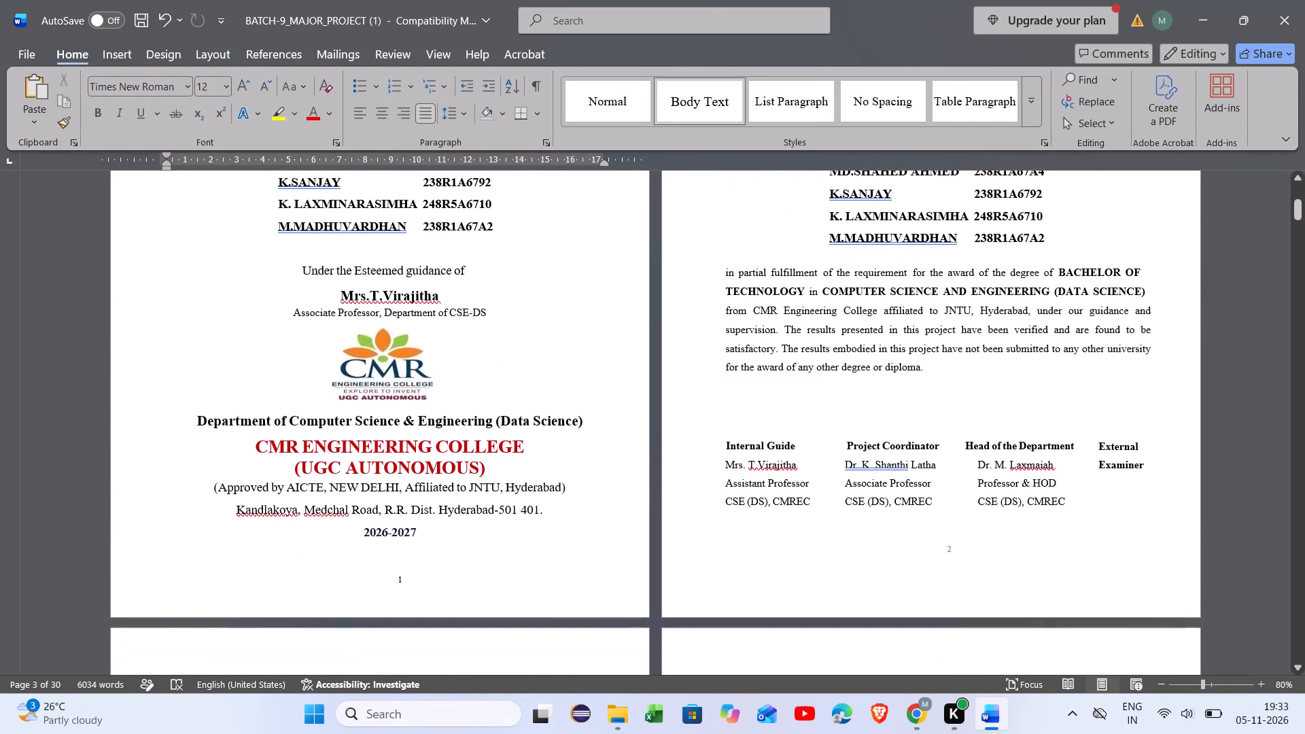
scroll(743, 277, down, 4)
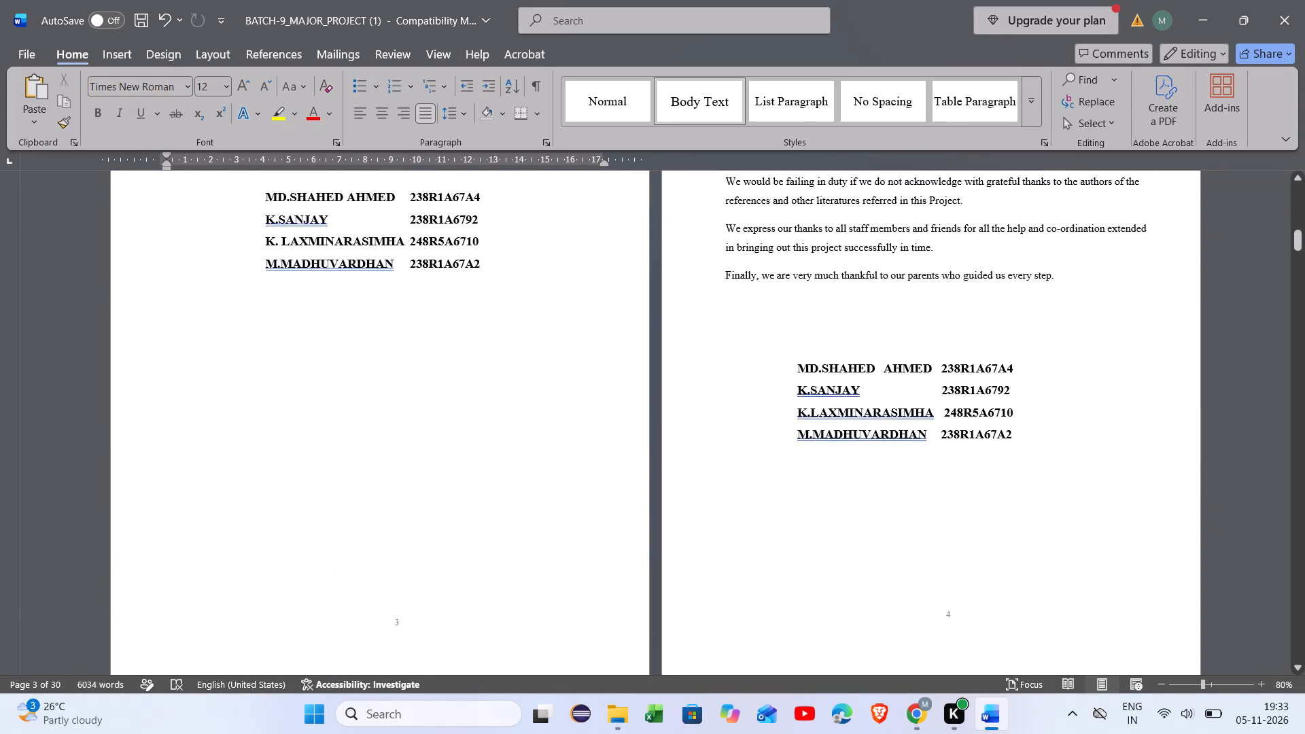
scroll(743, 277, down, 3)
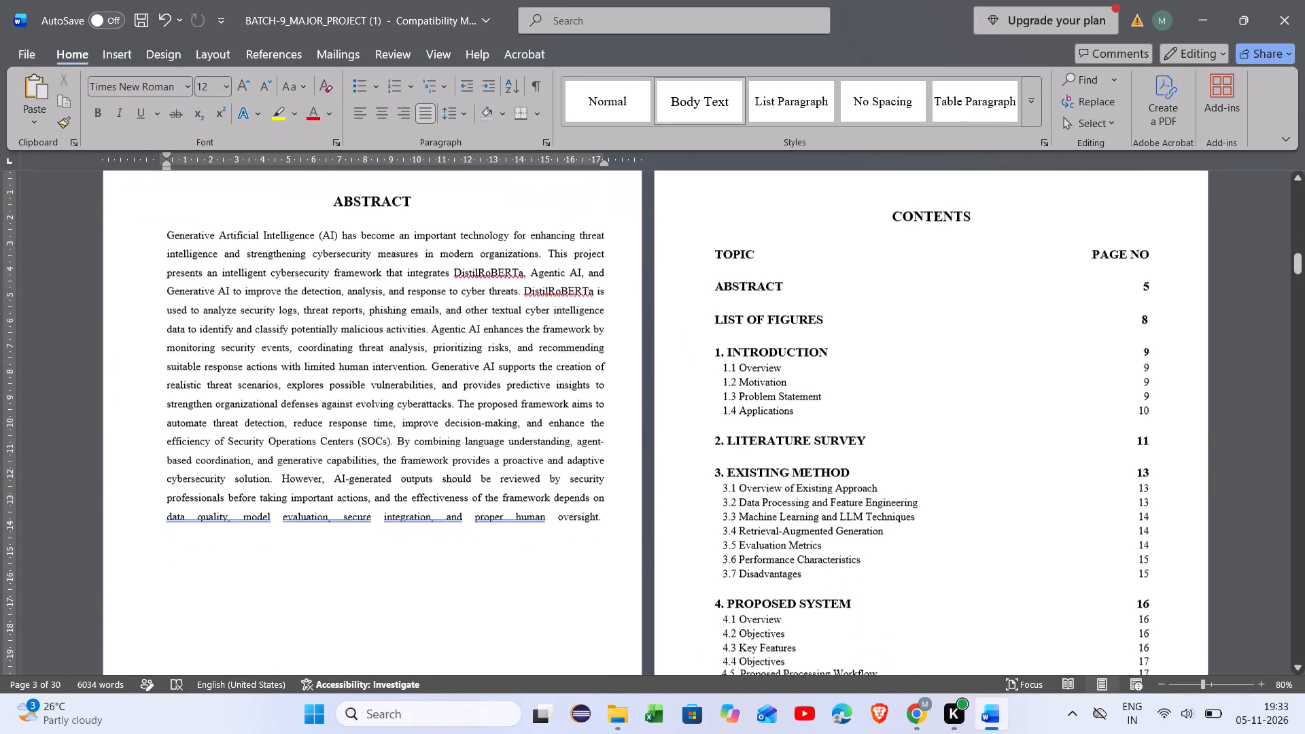
scroll(743, 277, down, 3)
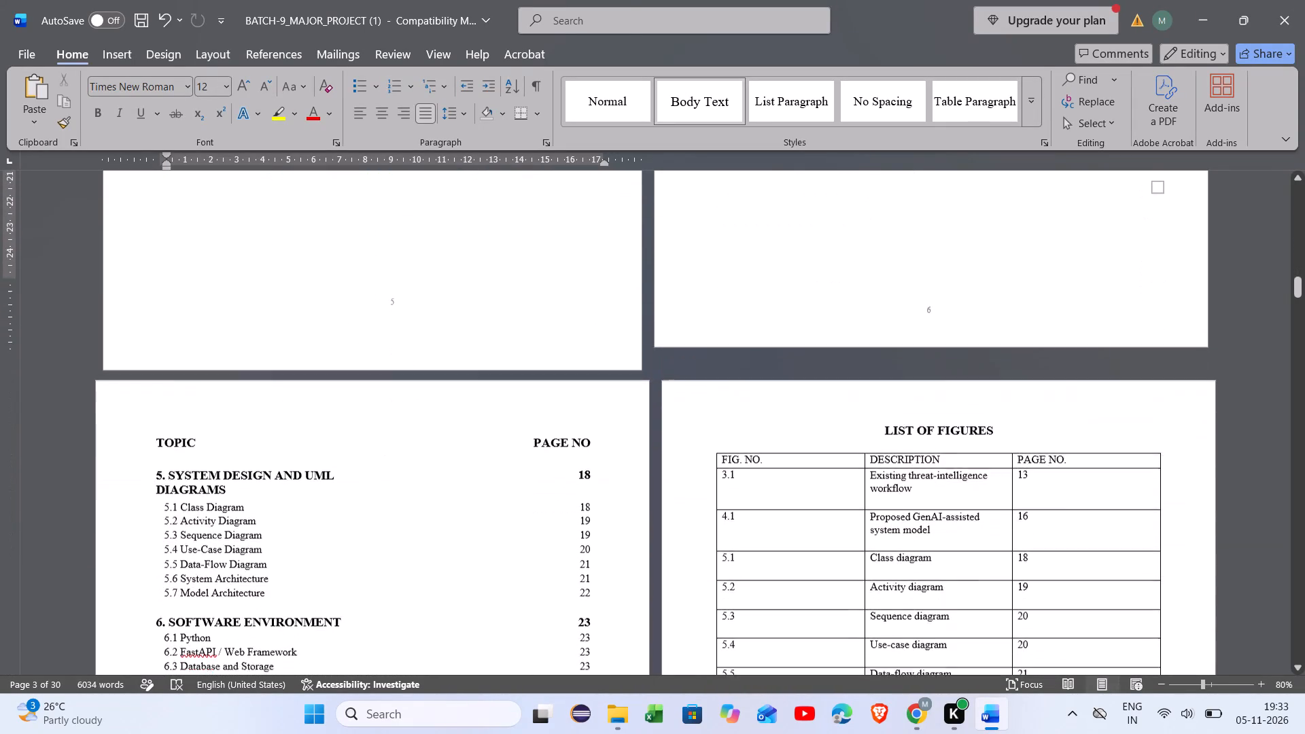
scroll(743, 277, down, 3)
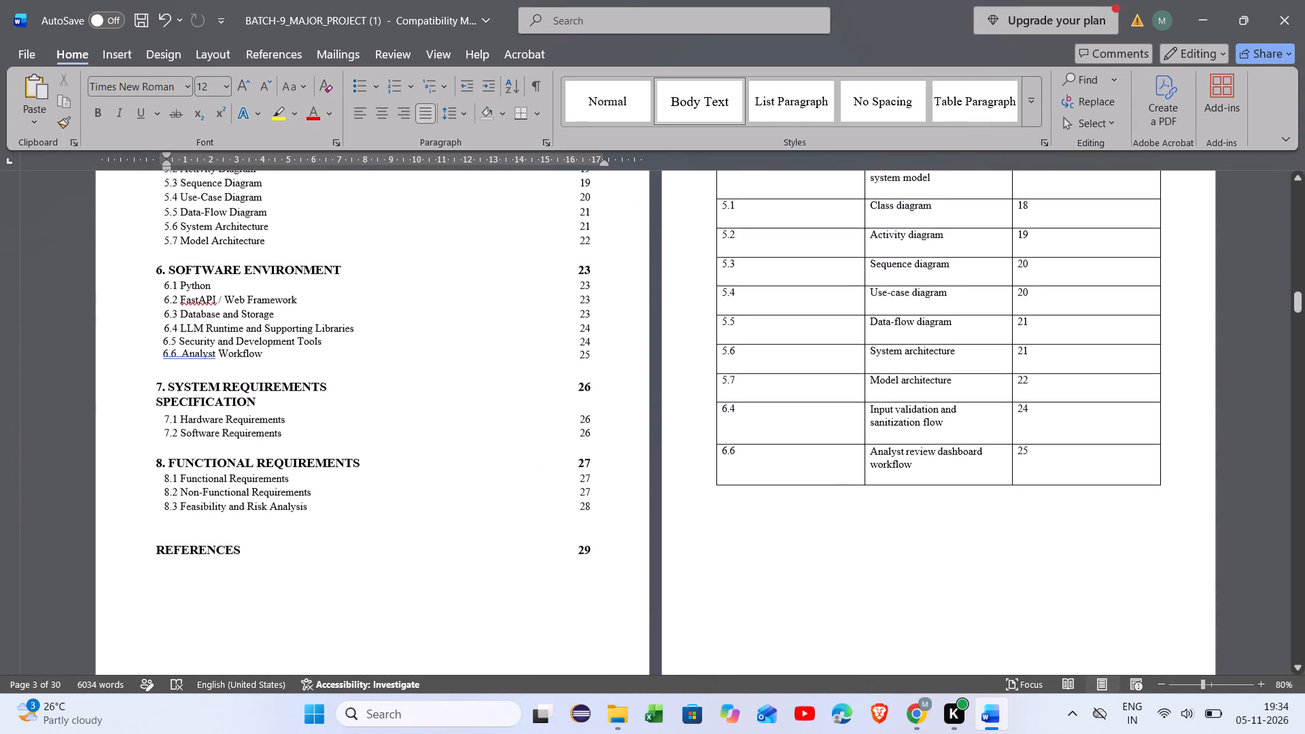
scroll(493, 343, up, 1)
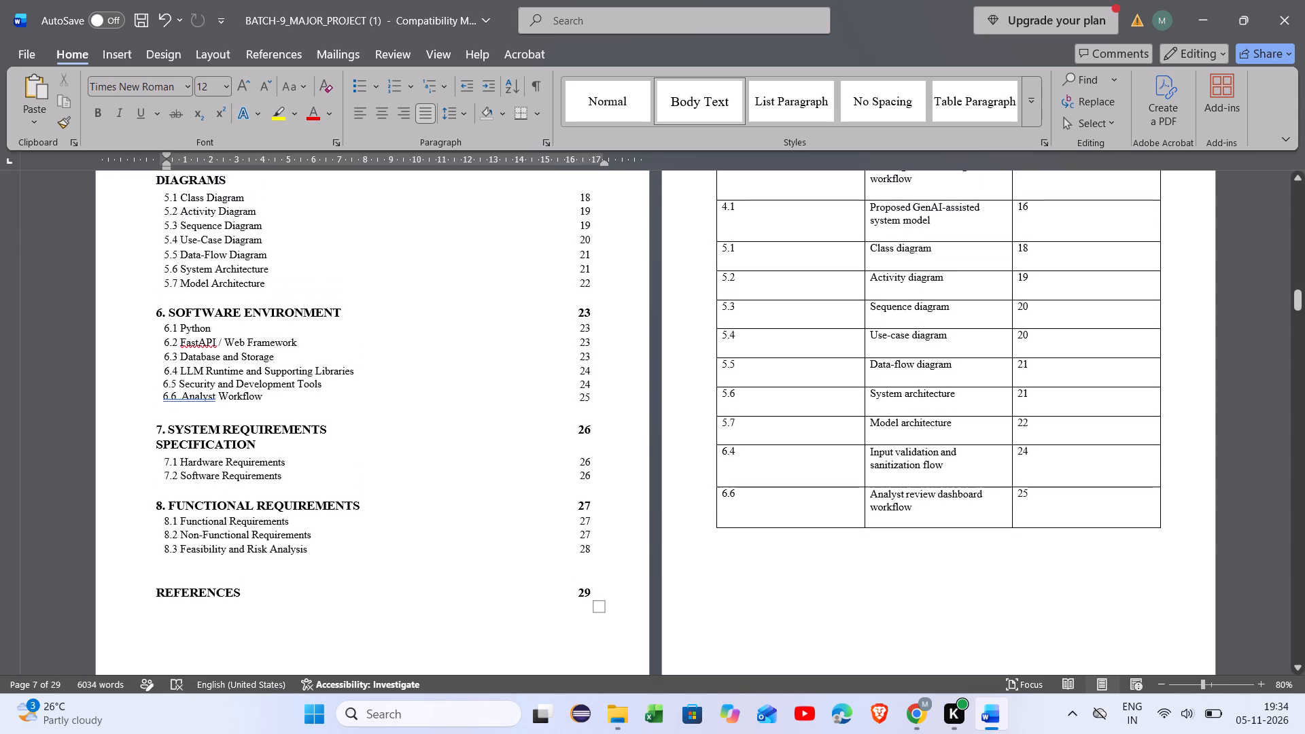
scroll(493, 343, up, 2)
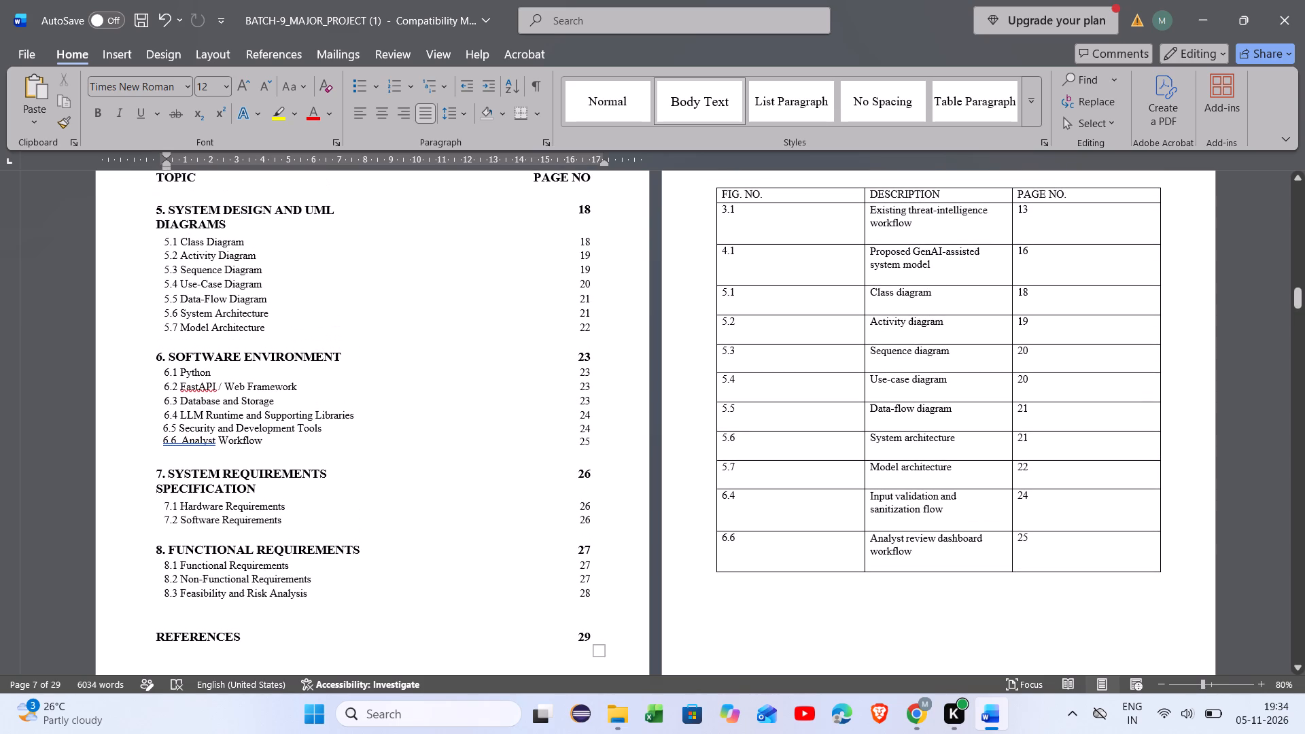
Insert a blank line above the 7.1 Hardware Requirements entry and above its page number in the contents table.
click(171, 509)
key(Left)
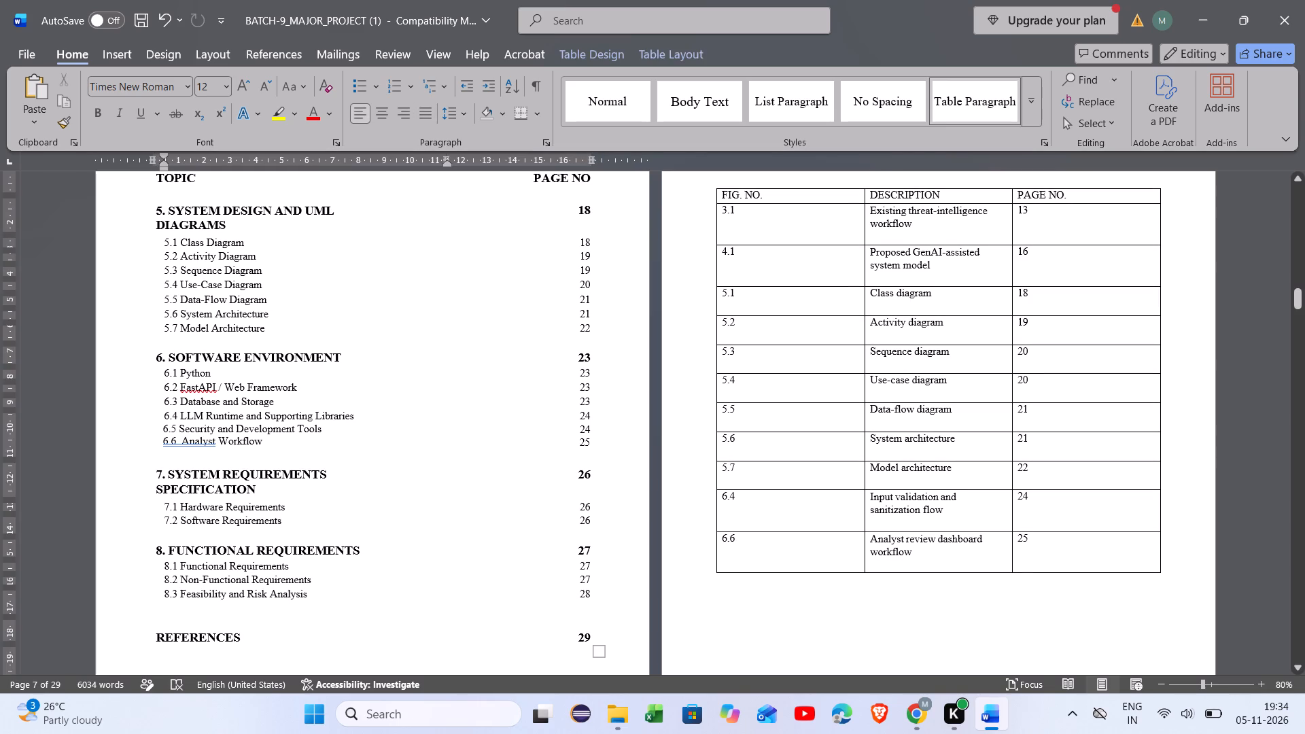
key(Left)
key(Return)
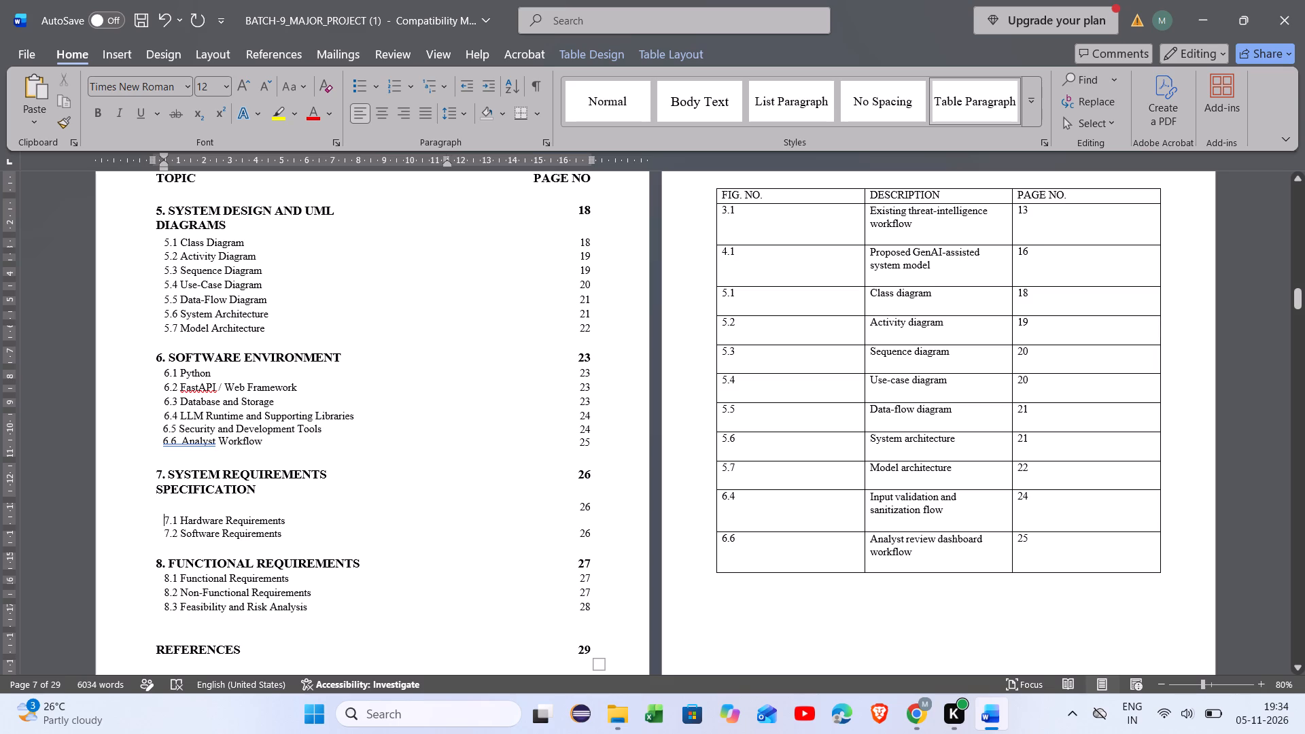
click(578, 500)
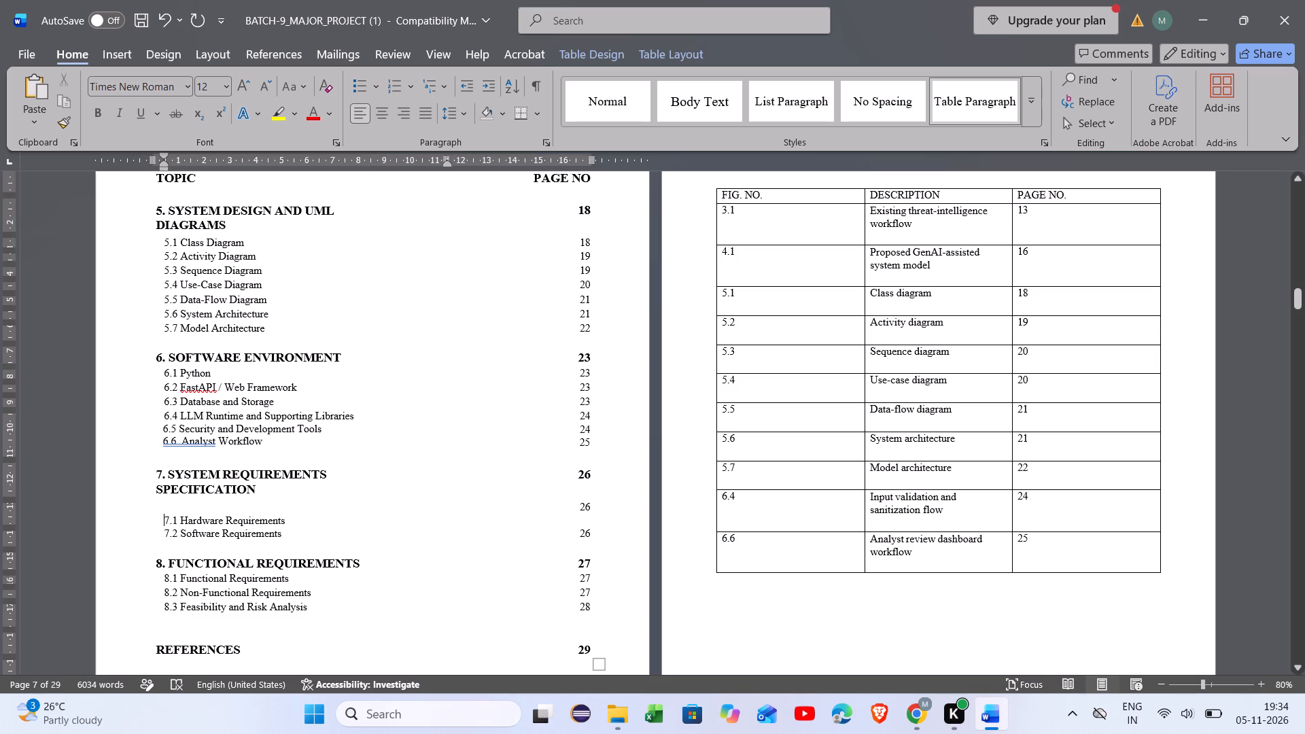
click(580, 504)
key(Return)
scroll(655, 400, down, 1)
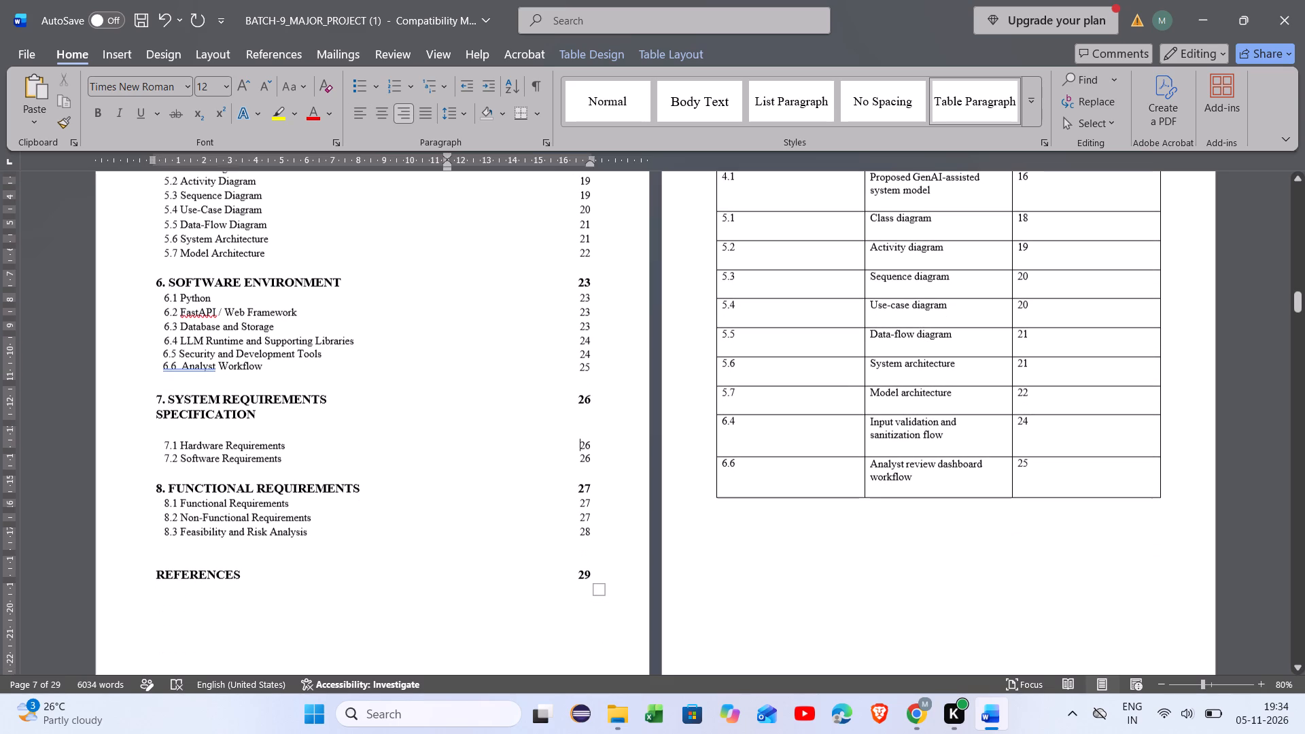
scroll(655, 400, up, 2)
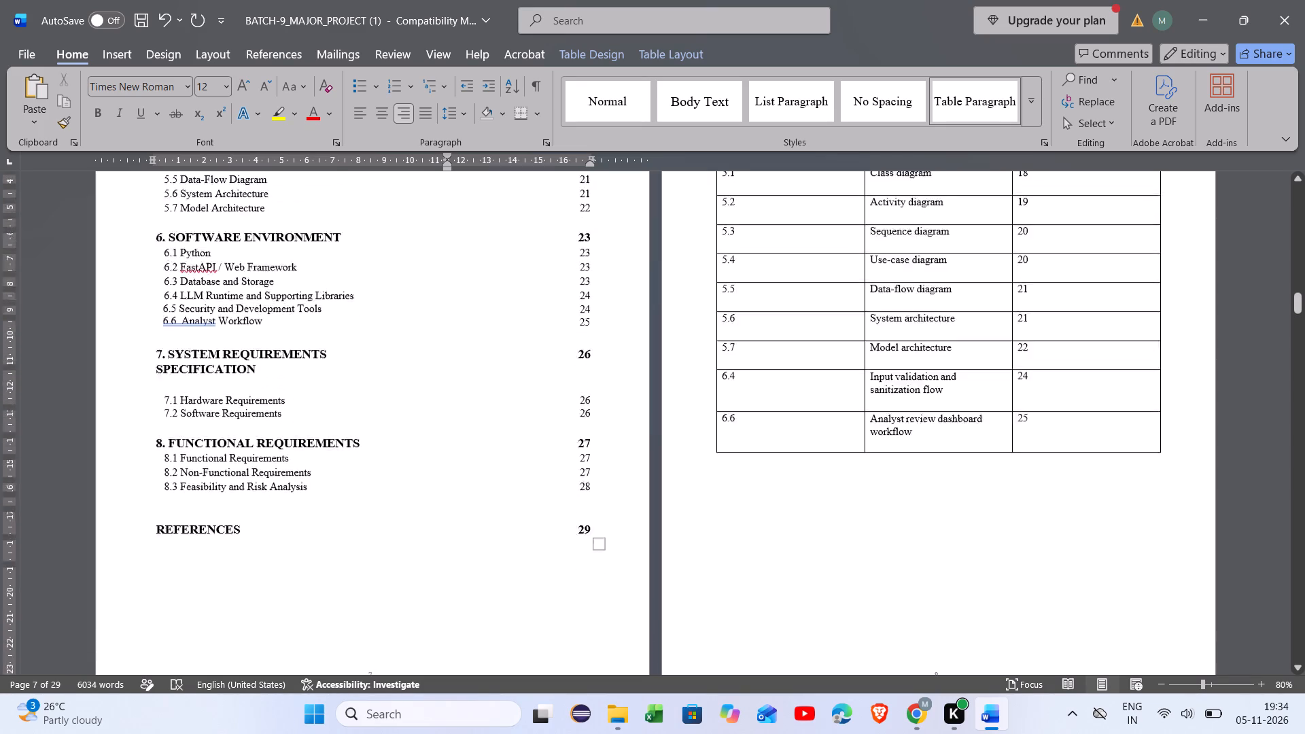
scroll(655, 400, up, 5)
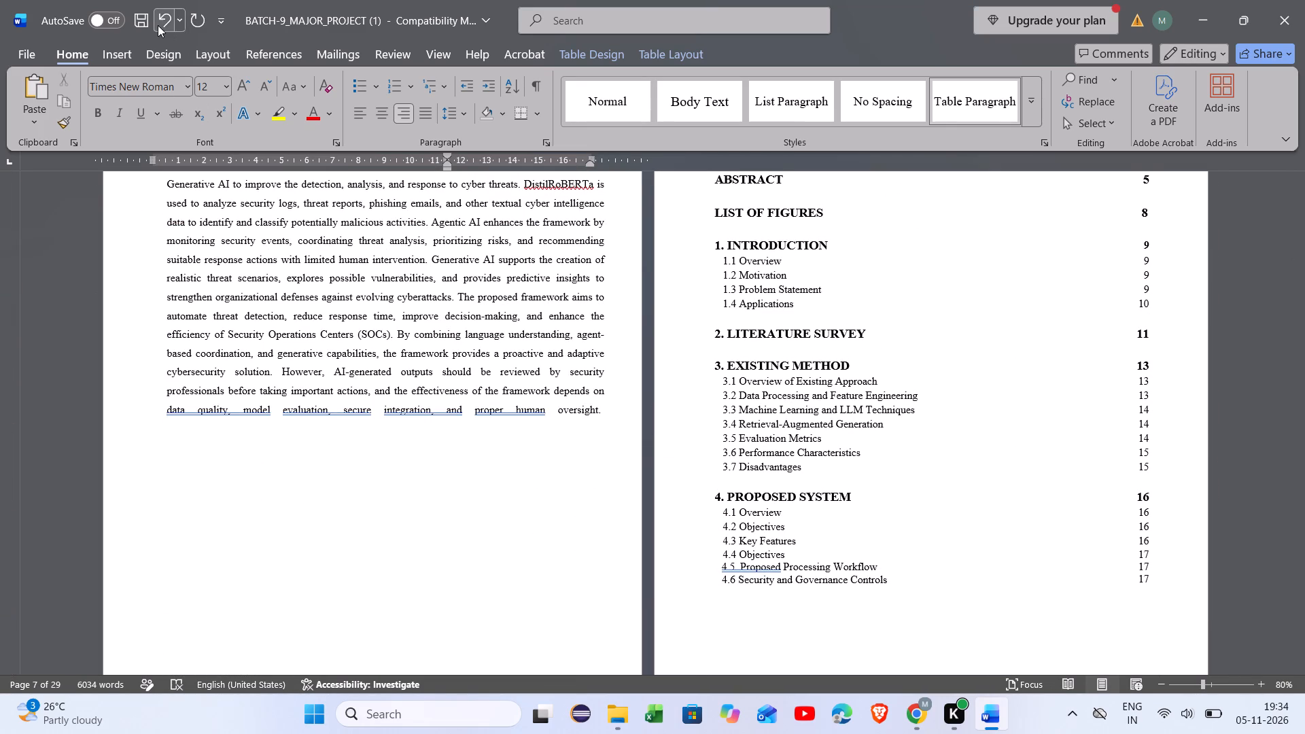
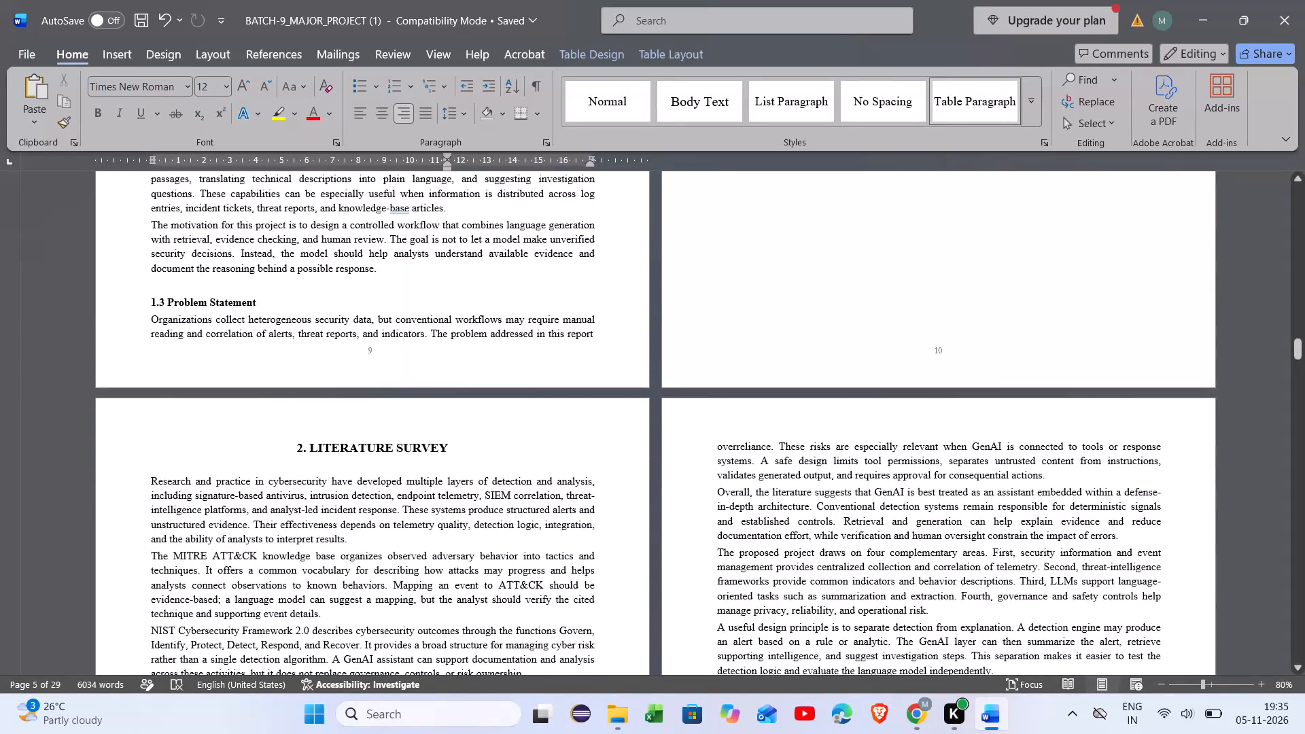
Review the report's body pages from the Motivation section of chapter 1 through the end of the Literature Survey chapter.
scroll(933, 538, up, 4)
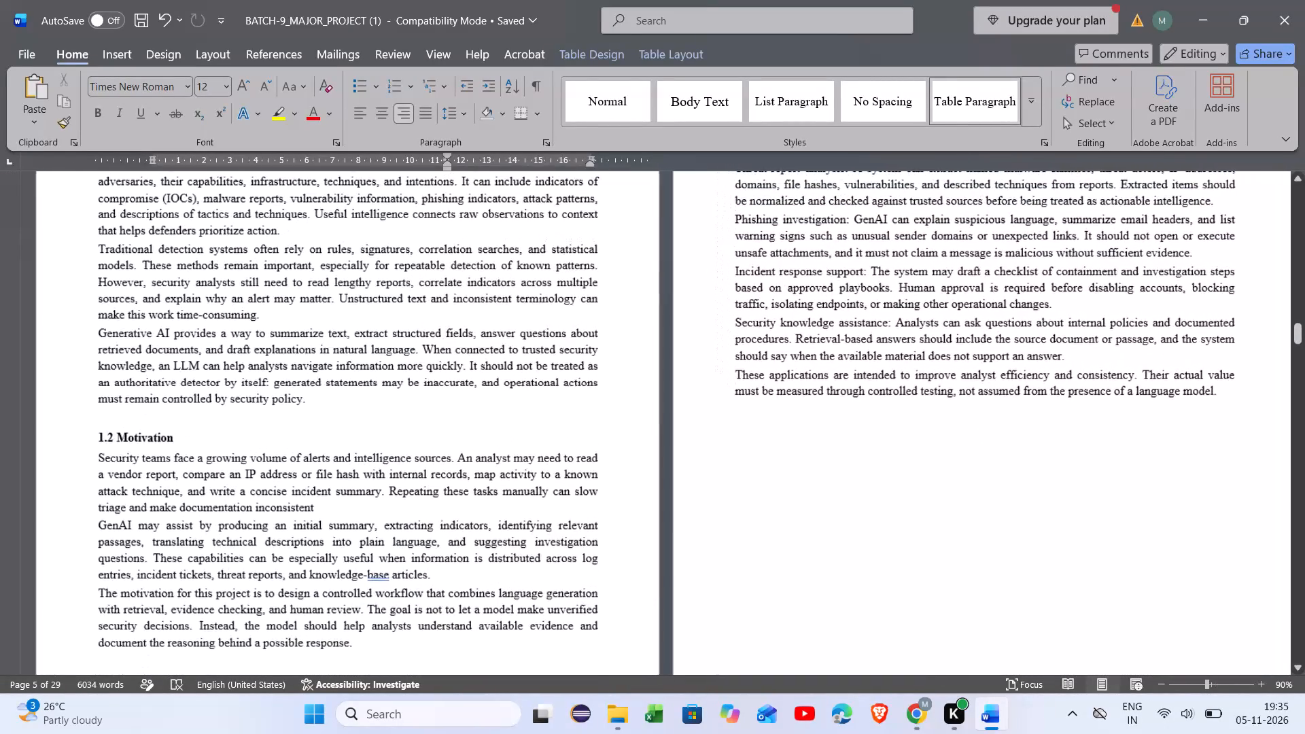
scroll(658, 646, down, 1)
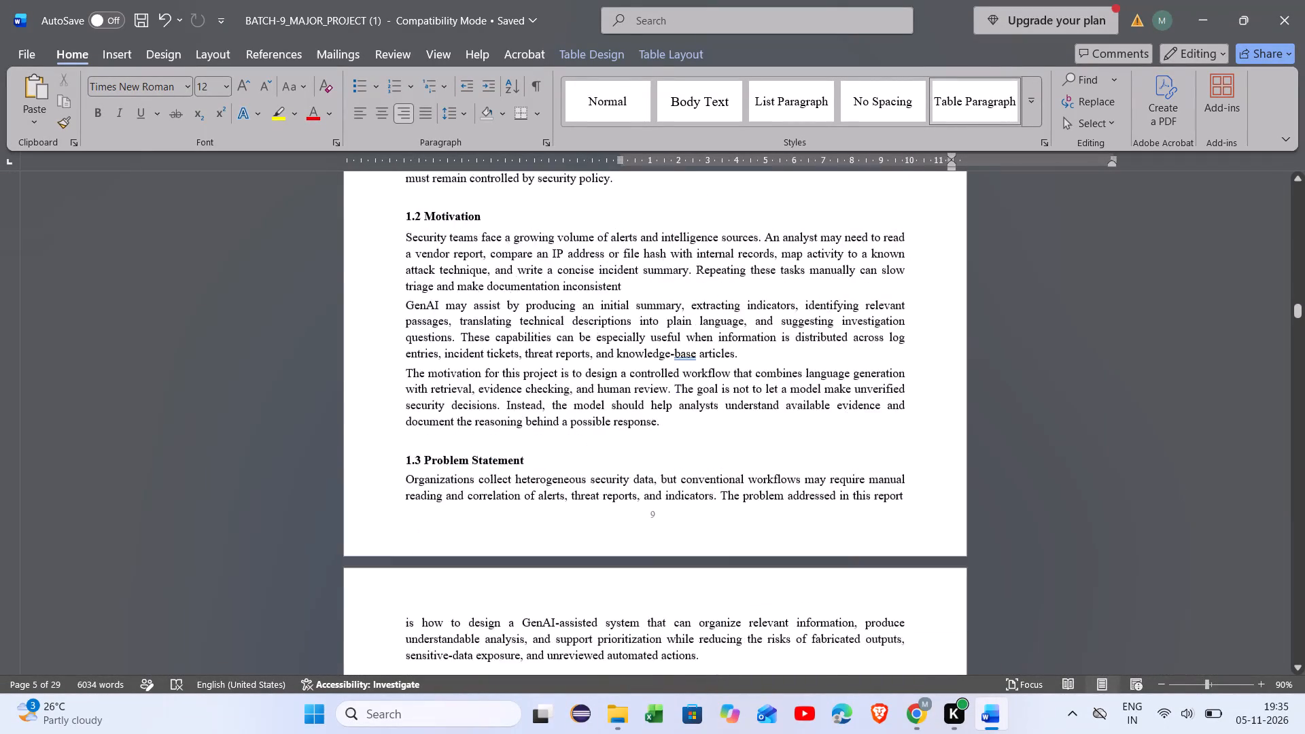
scroll(658, 646, down, 2)
scroll(658, 646, up, 1)
scroll(658, 646, right, 1)
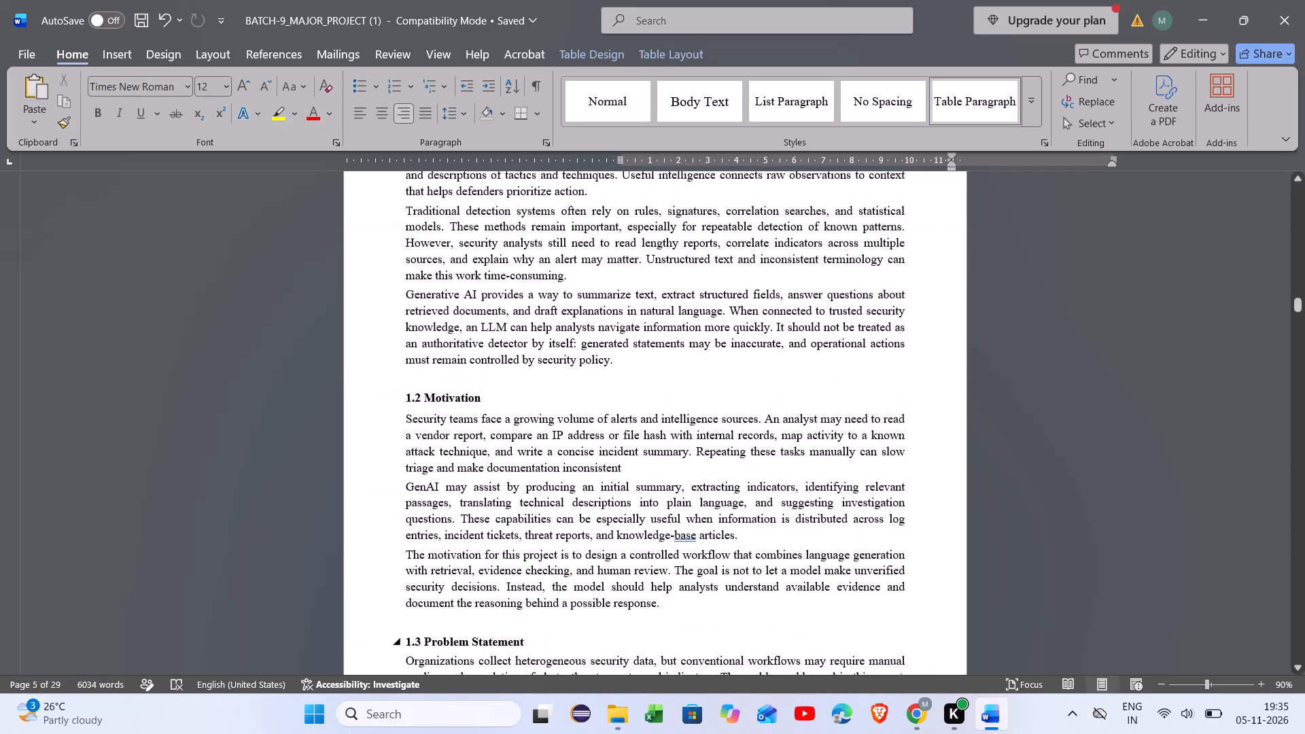
scroll(658, 646, right, 1)
scroll(658, 646, down, 2)
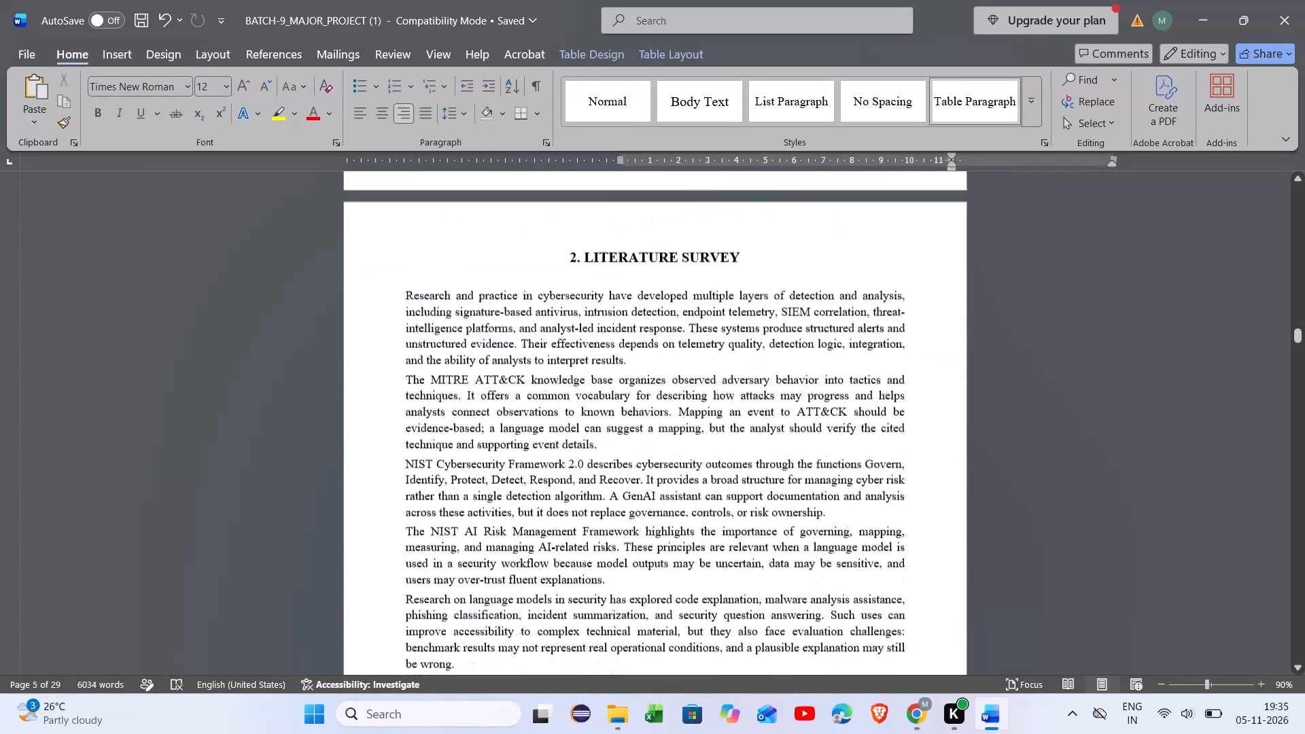
scroll(658, 646, down, 1)
scroll(658, 646, up, 1)
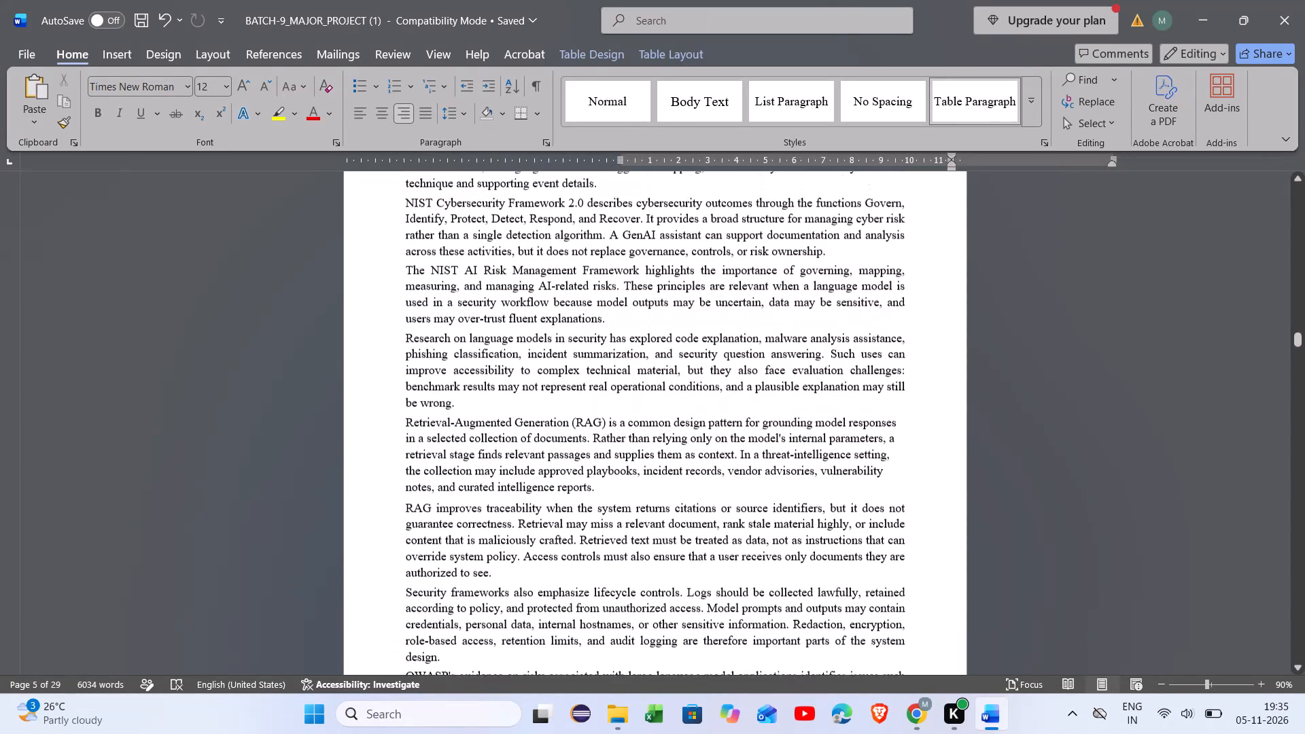
scroll(658, 646, down, 2)
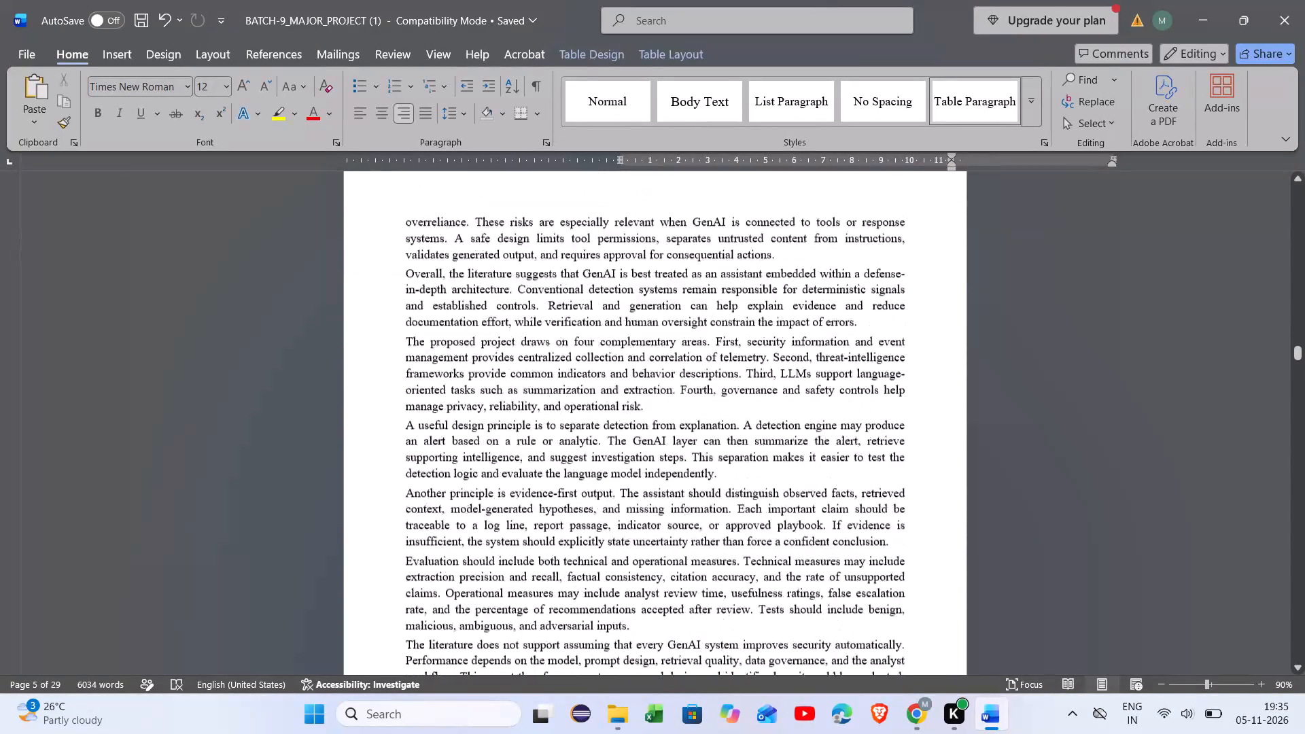
scroll(658, 646, down, 1)
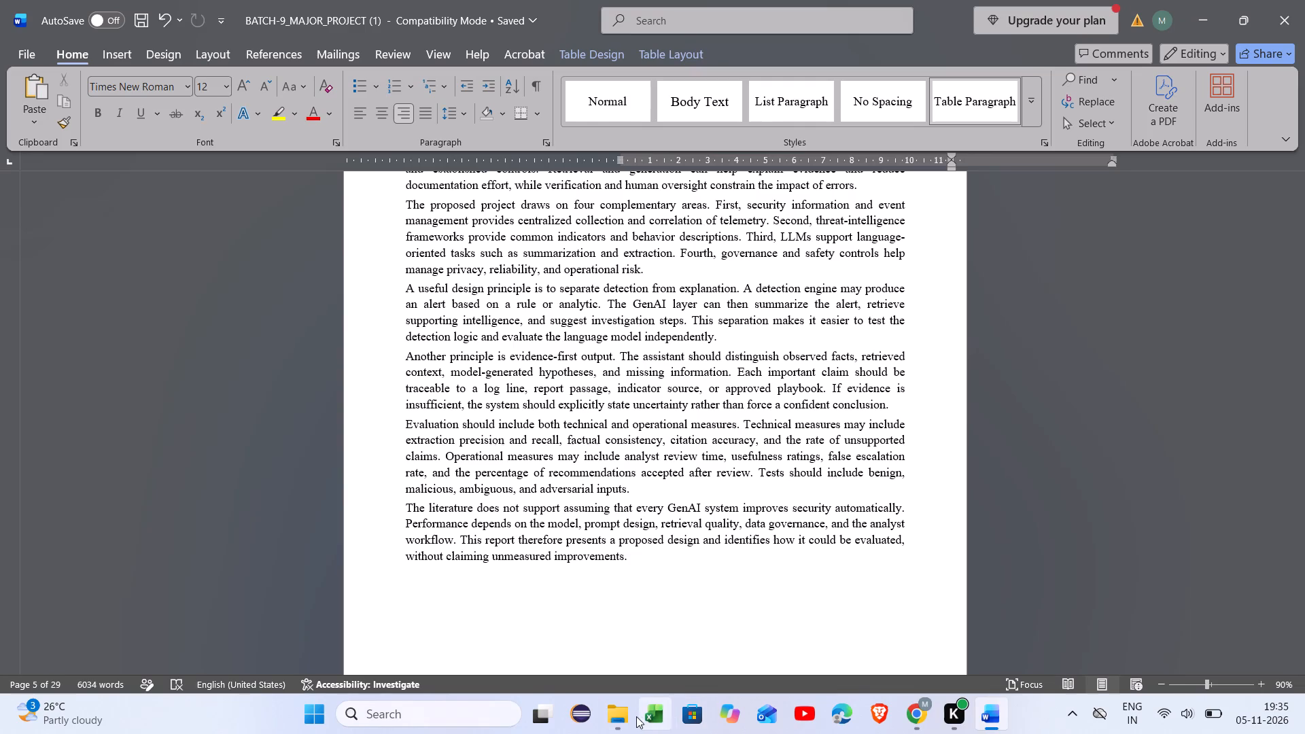
Switch to File Explorer and look through the files in the Downloads folder, from today's down to those from earlier this year.
click(635, 716)
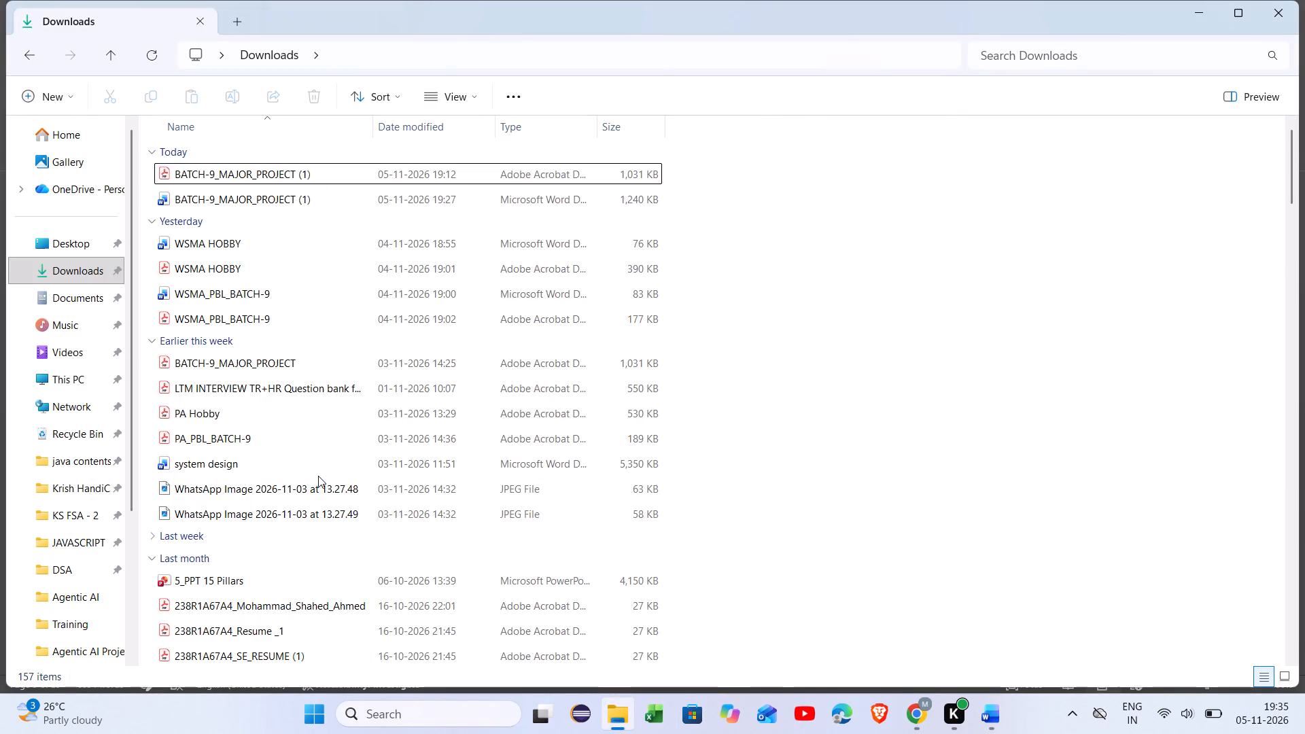
scroll(318, 476, down, 4)
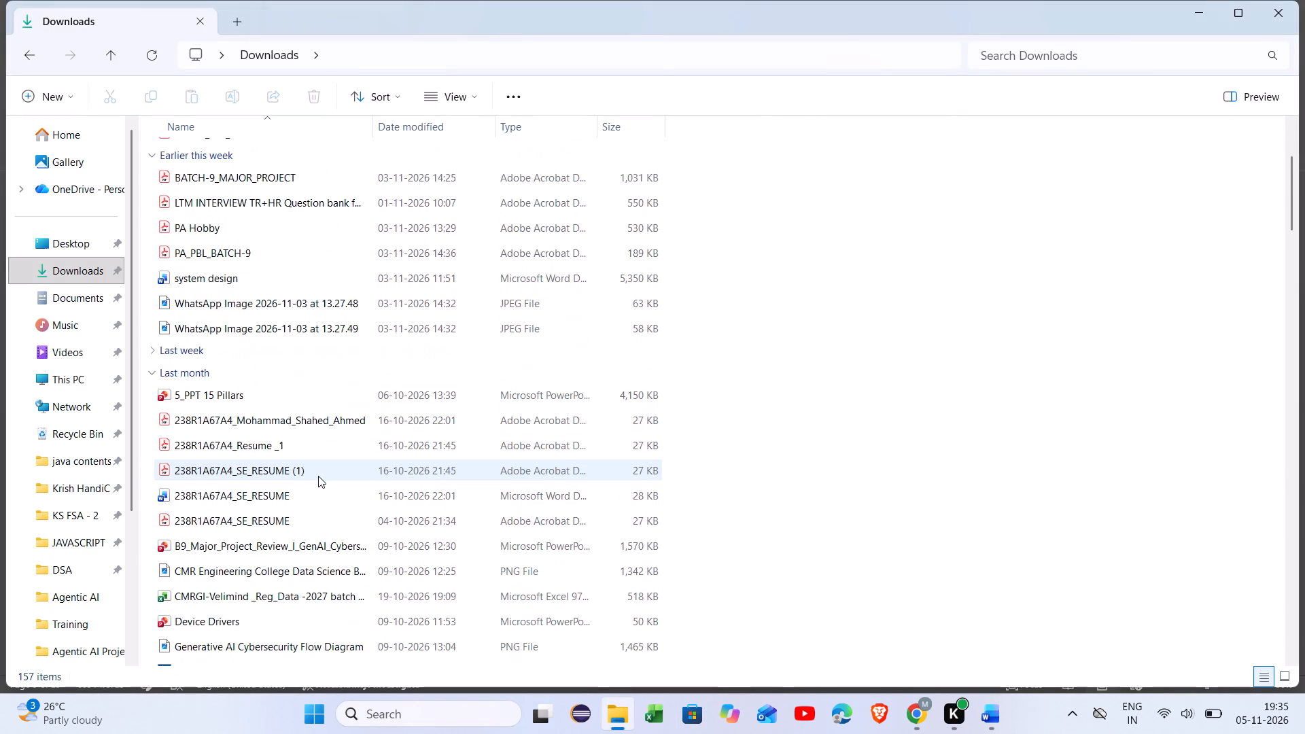
scroll(318, 476, down, 3)
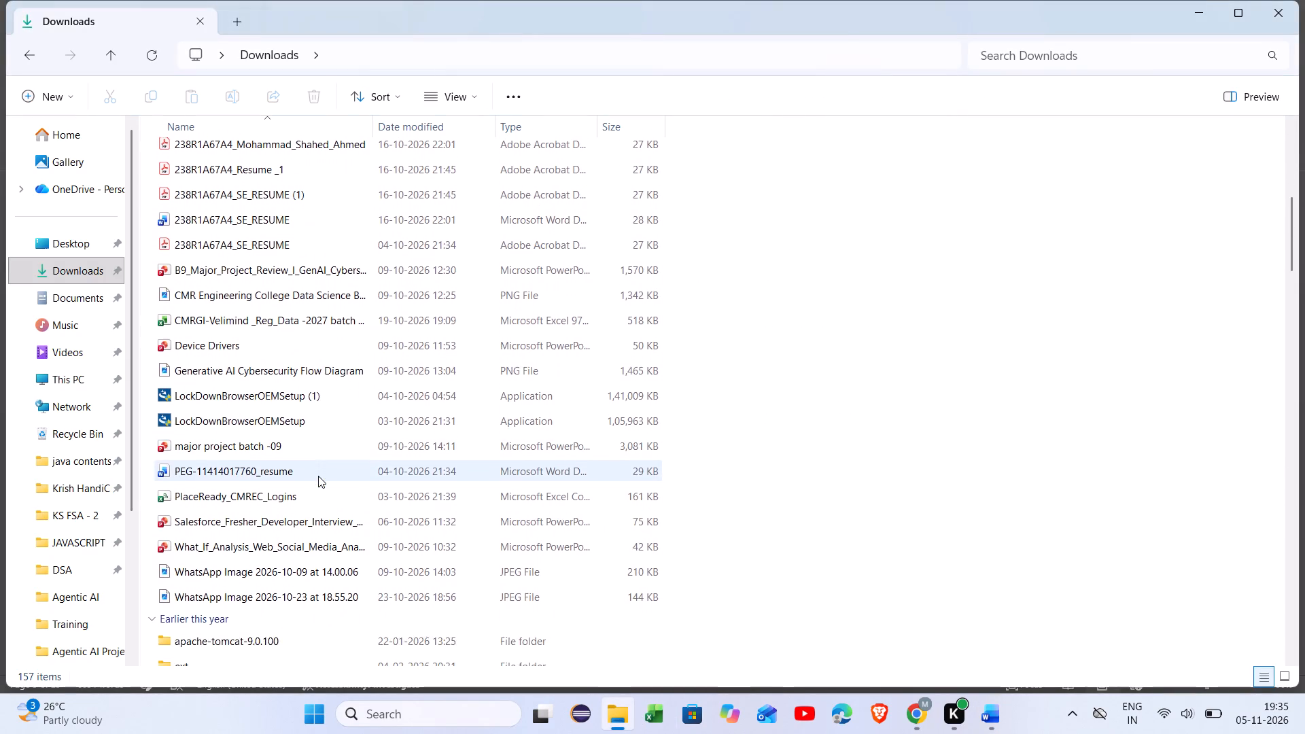
scroll(318, 476, down, 1)
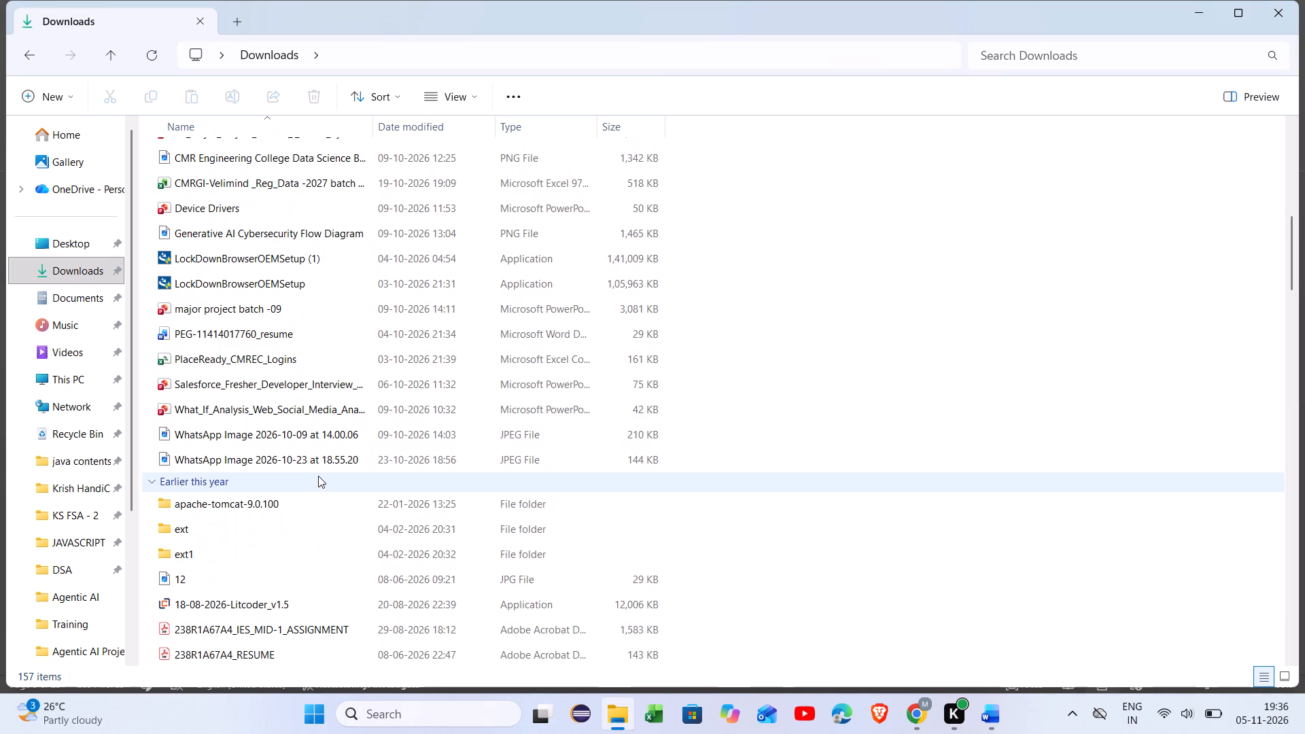
scroll(318, 476, down, 4)
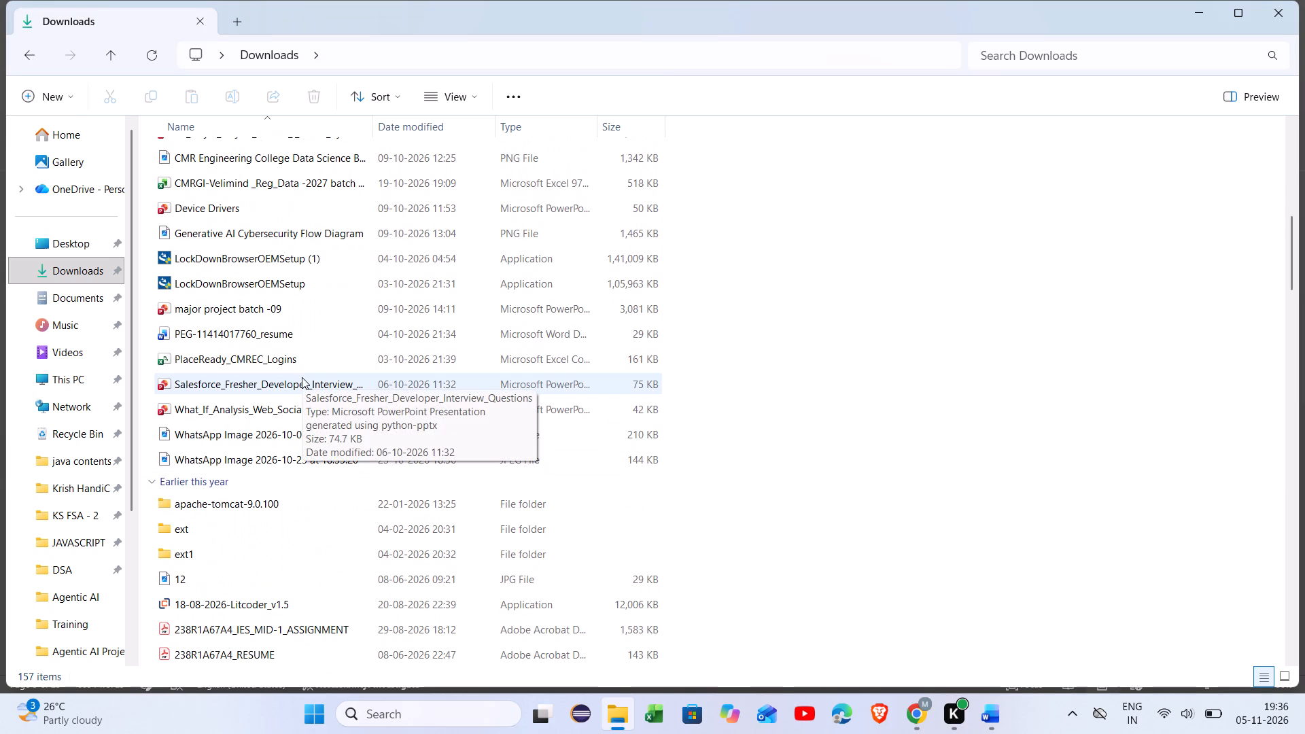
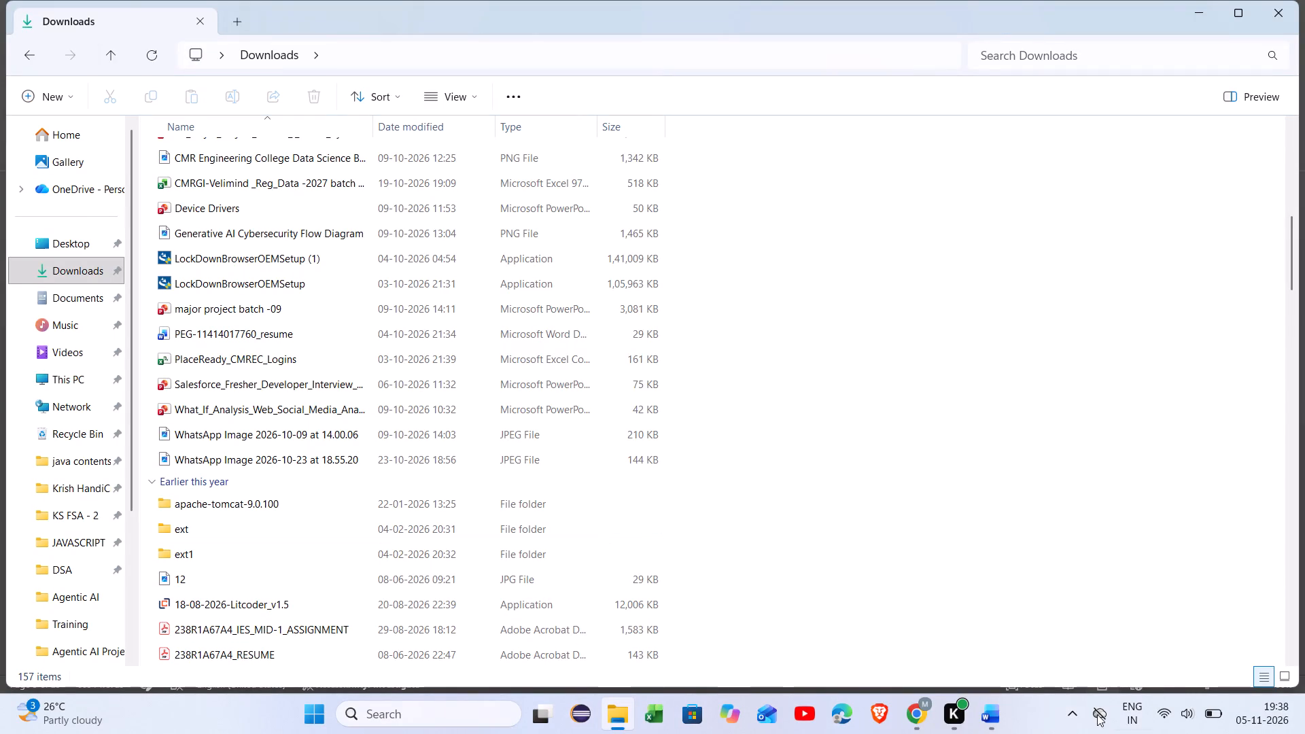
Switch back to the Word report and select all body text under 2. LITERATURE SURVEY, from its first paragraph through its last.
click(984, 708)
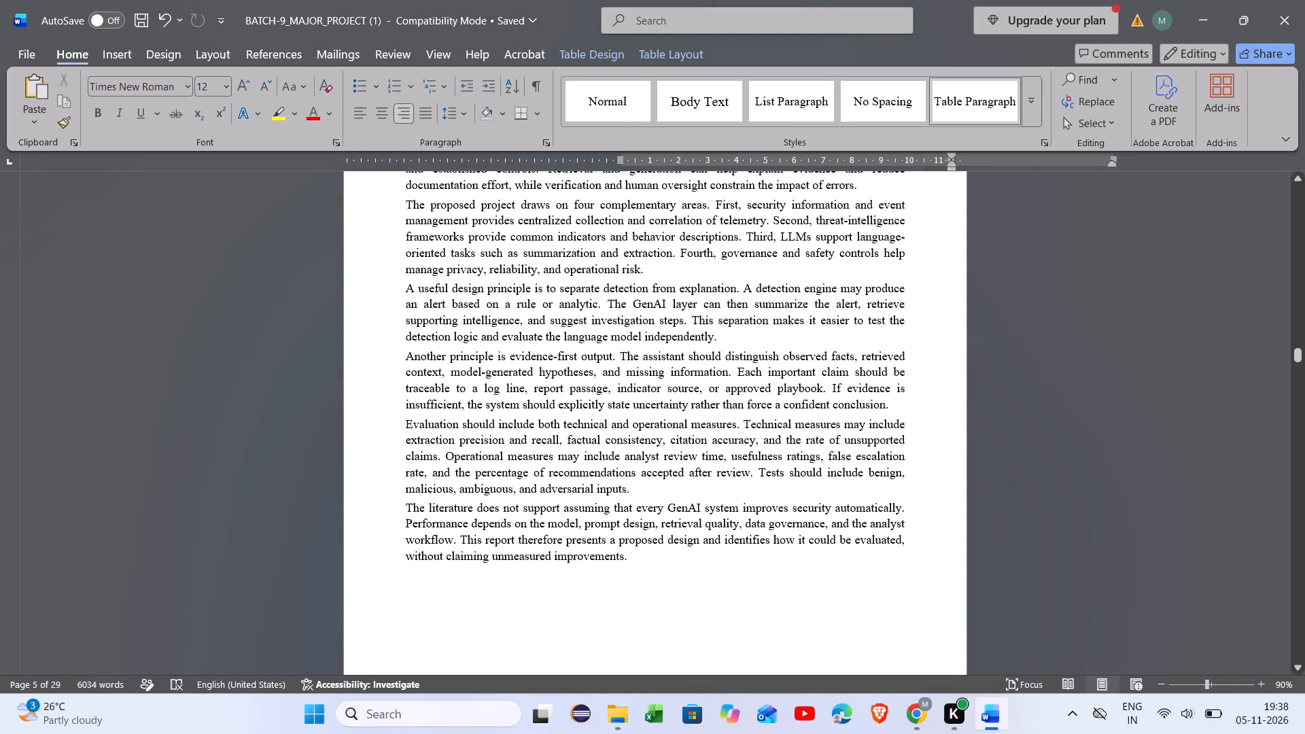
scroll(599, 372, up, 7)
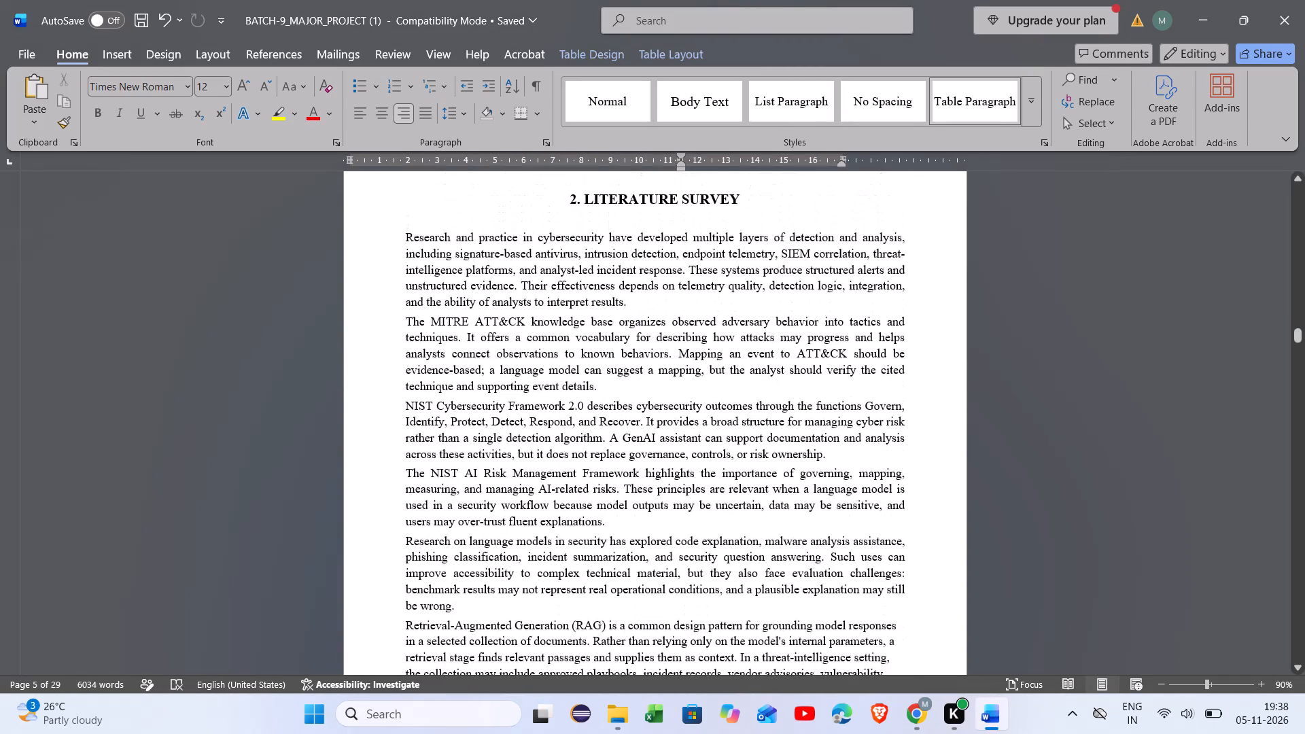
scroll(599, 372, up, 1)
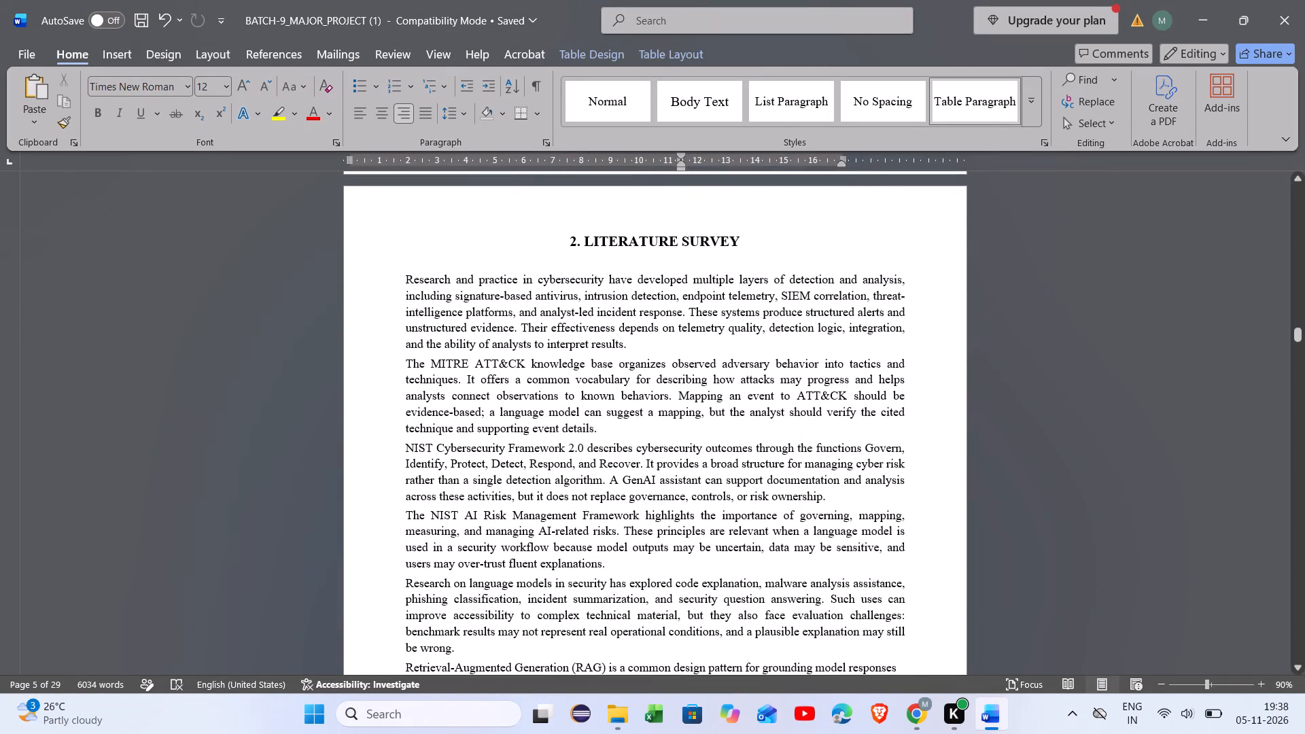
drag(408, 276, 544, 690)
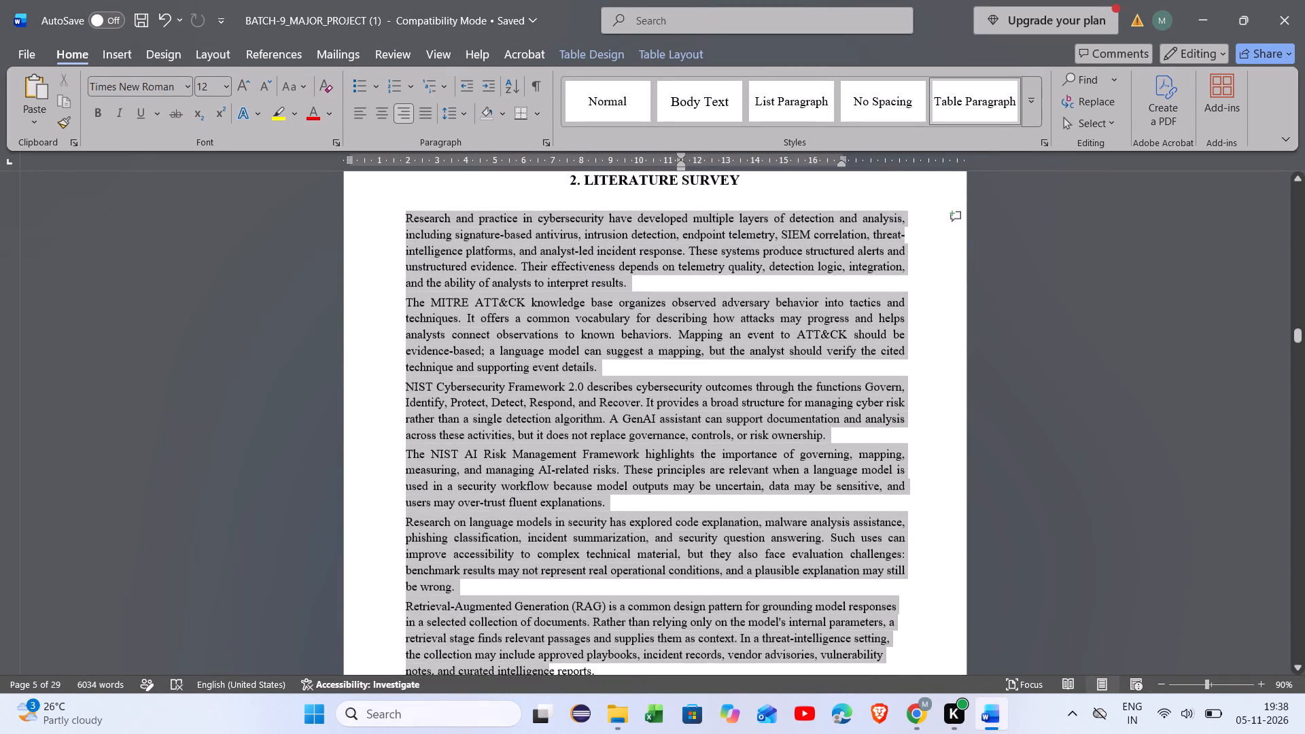
drag(544, 690, 541, 662)
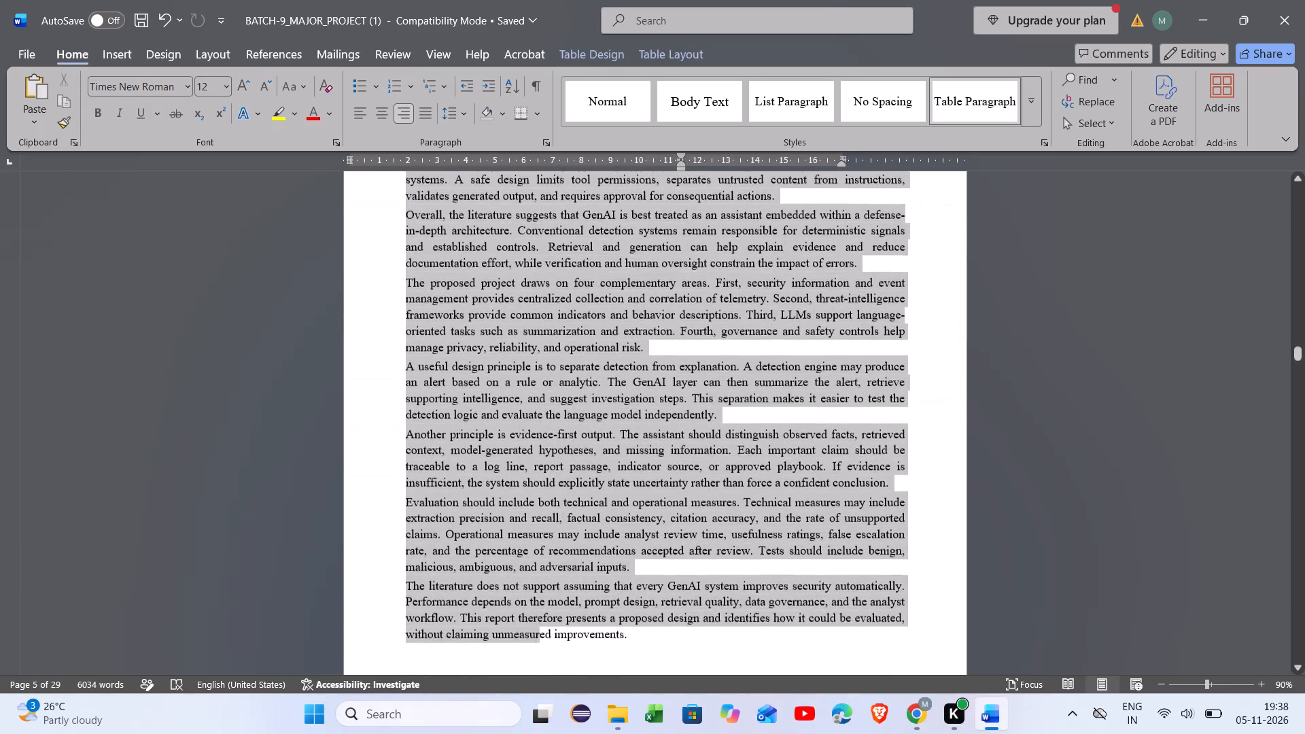
drag(541, 662, 638, 631)
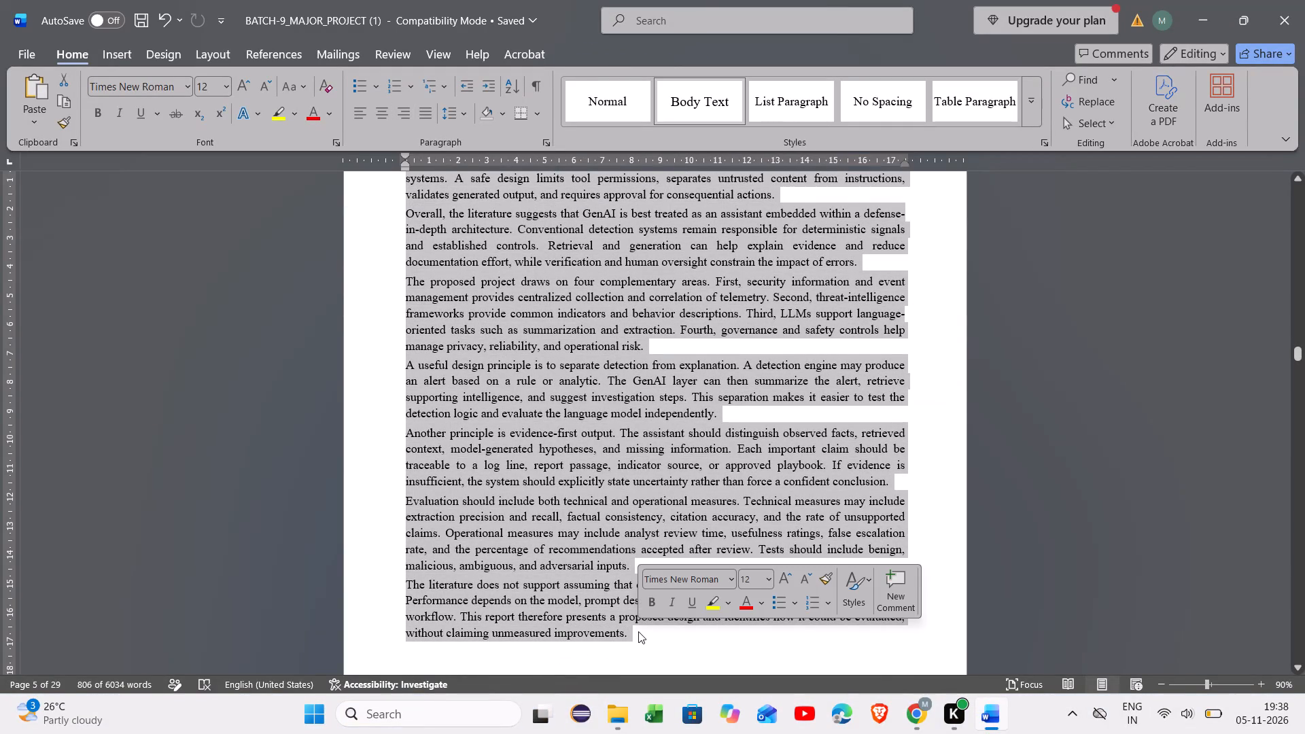
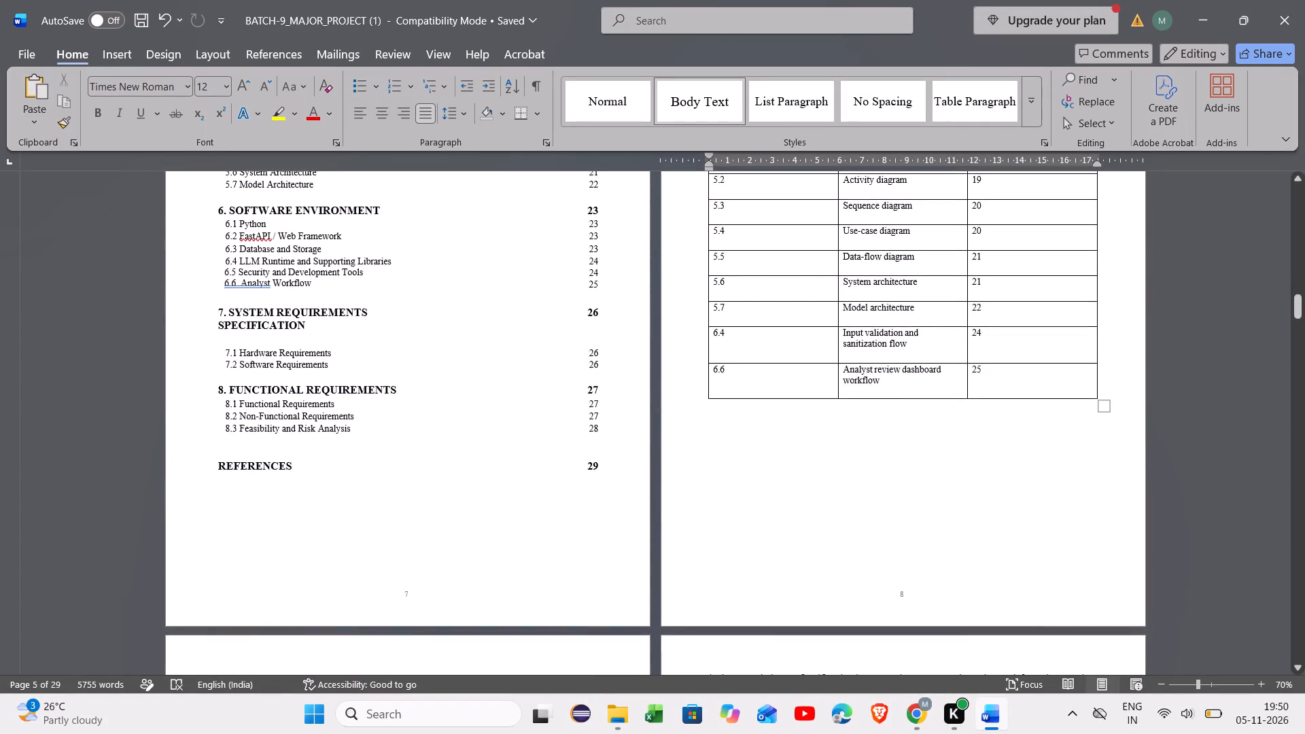
Review the report from the contents pages through to the Software Environment chapter, sections 6.2 to 6.6, and the System Requirements Specification page.
scroll(752, 485, up, 1)
scroll(752, 485, down, 2)
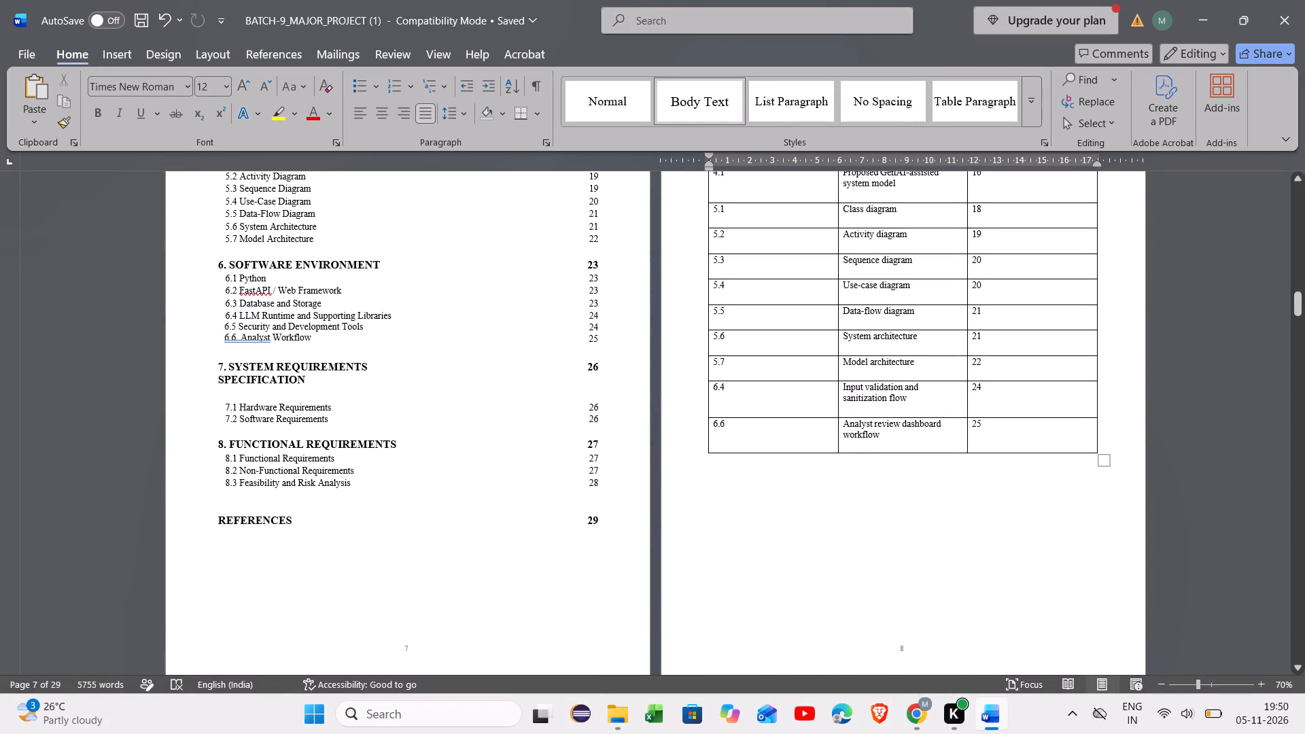
scroll(752, 485, down, 1)
scroll(752, 485, down, 20)
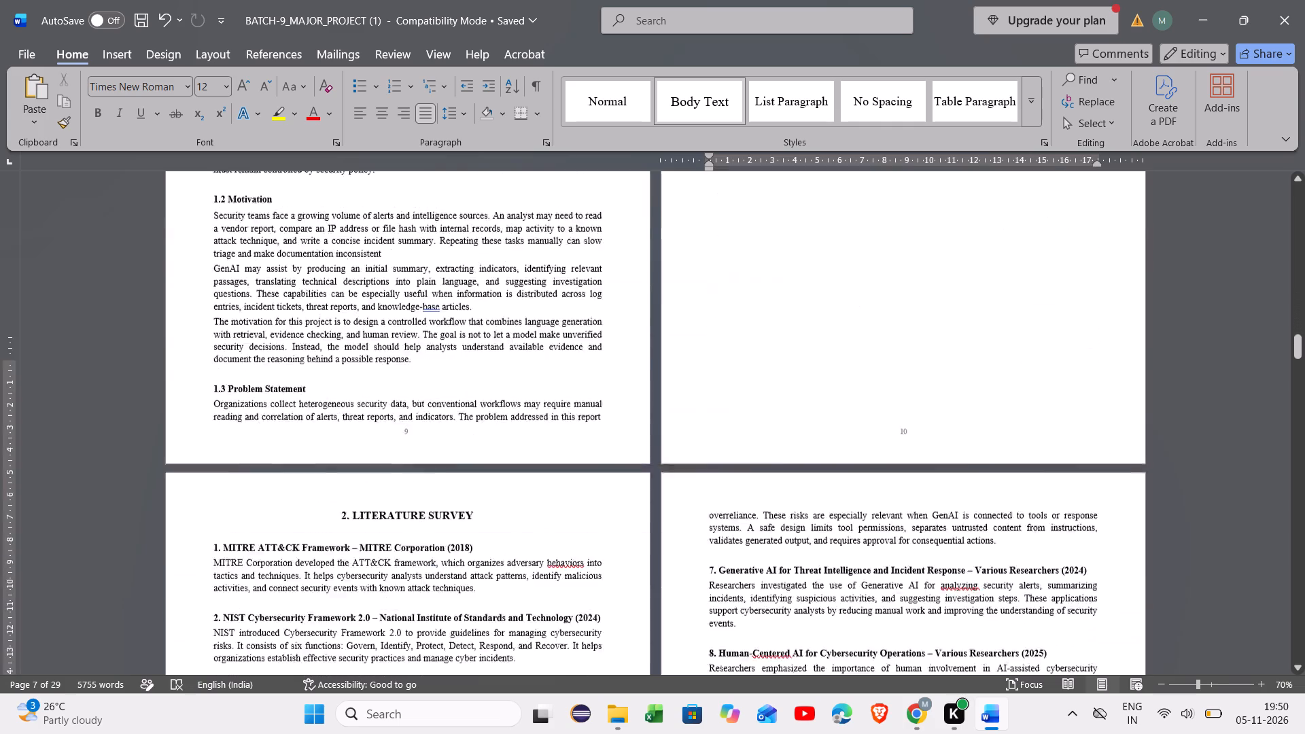
scroll(752, 485, down, 20)
scroll(752, 485, down, 10)
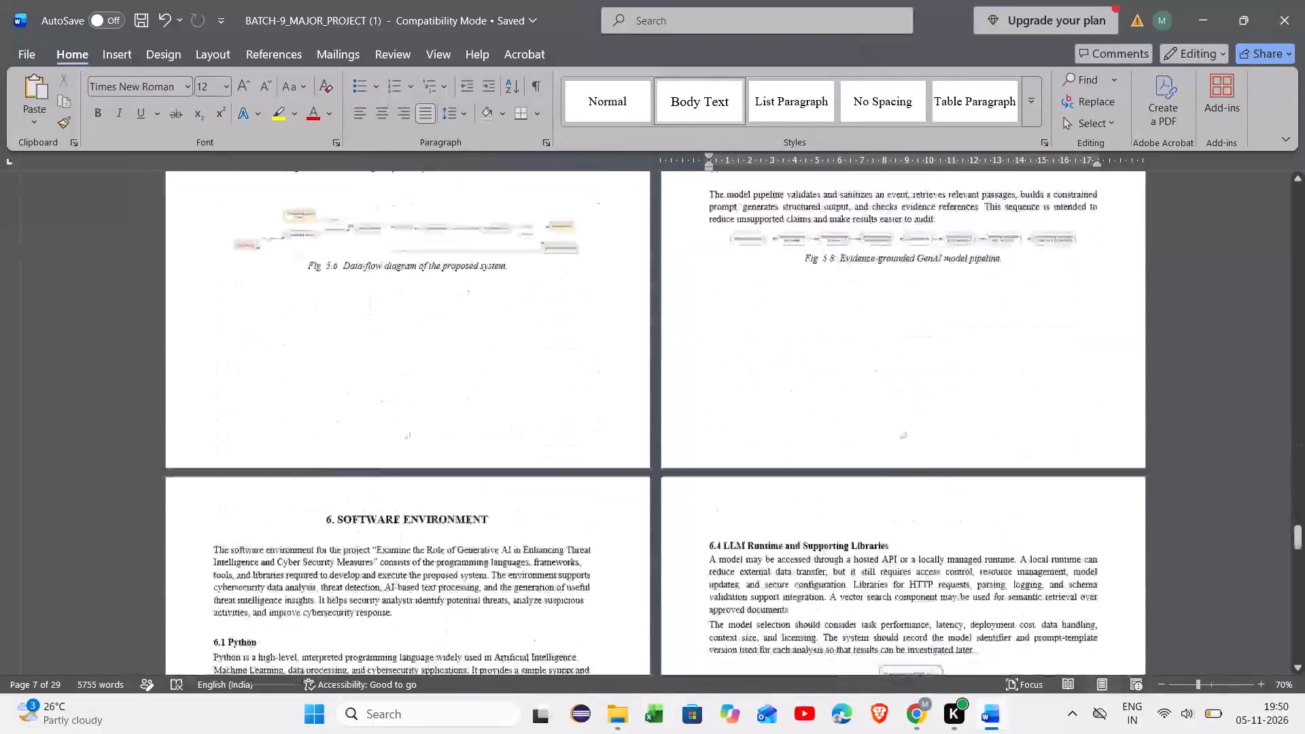
scroll(752, 485, down, 5)
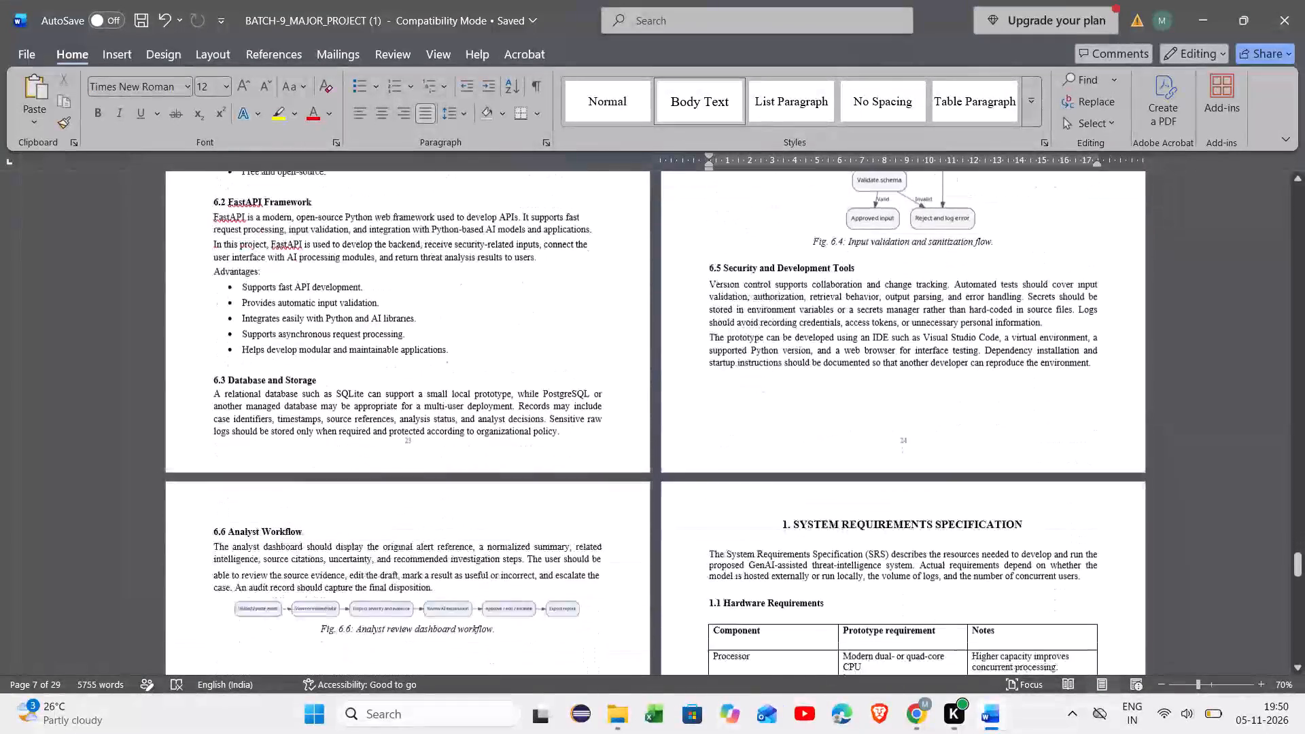
scroll(752, 485, down, 1)
scroll(752, 485, up, 1)
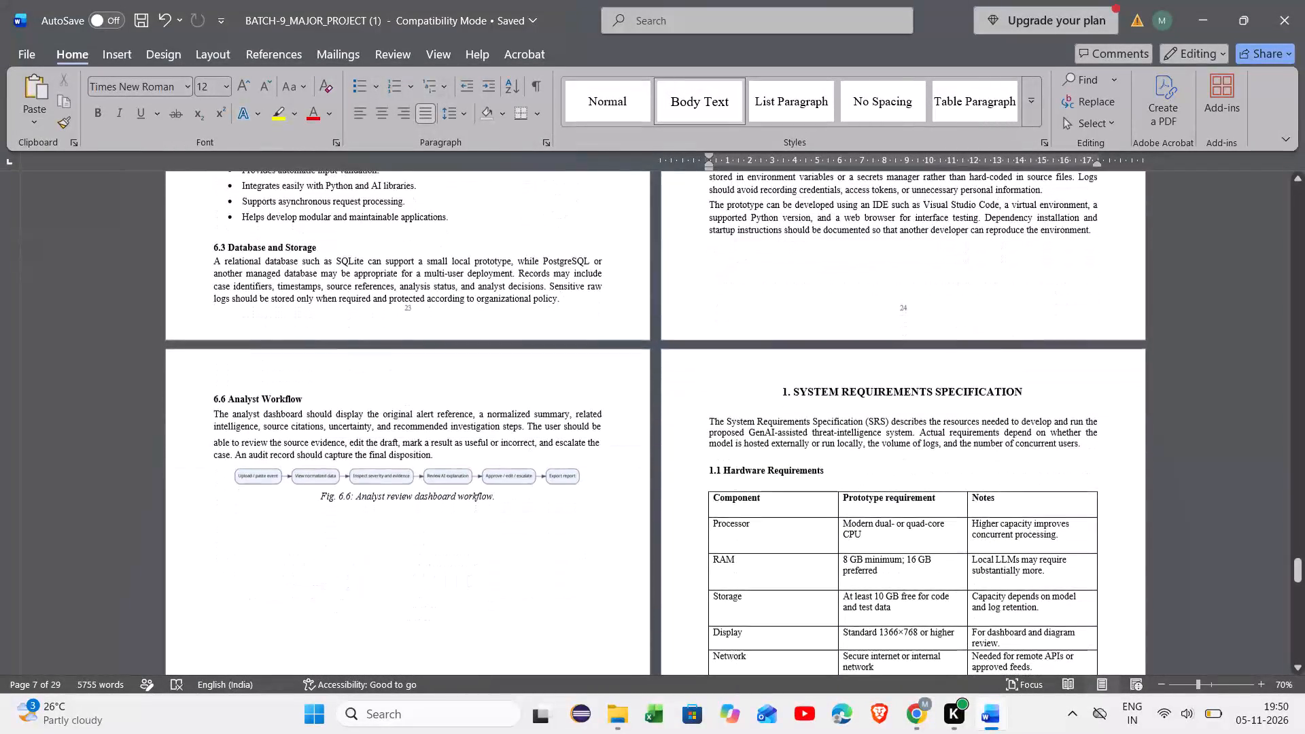
scroll(752, 485, up, 2)
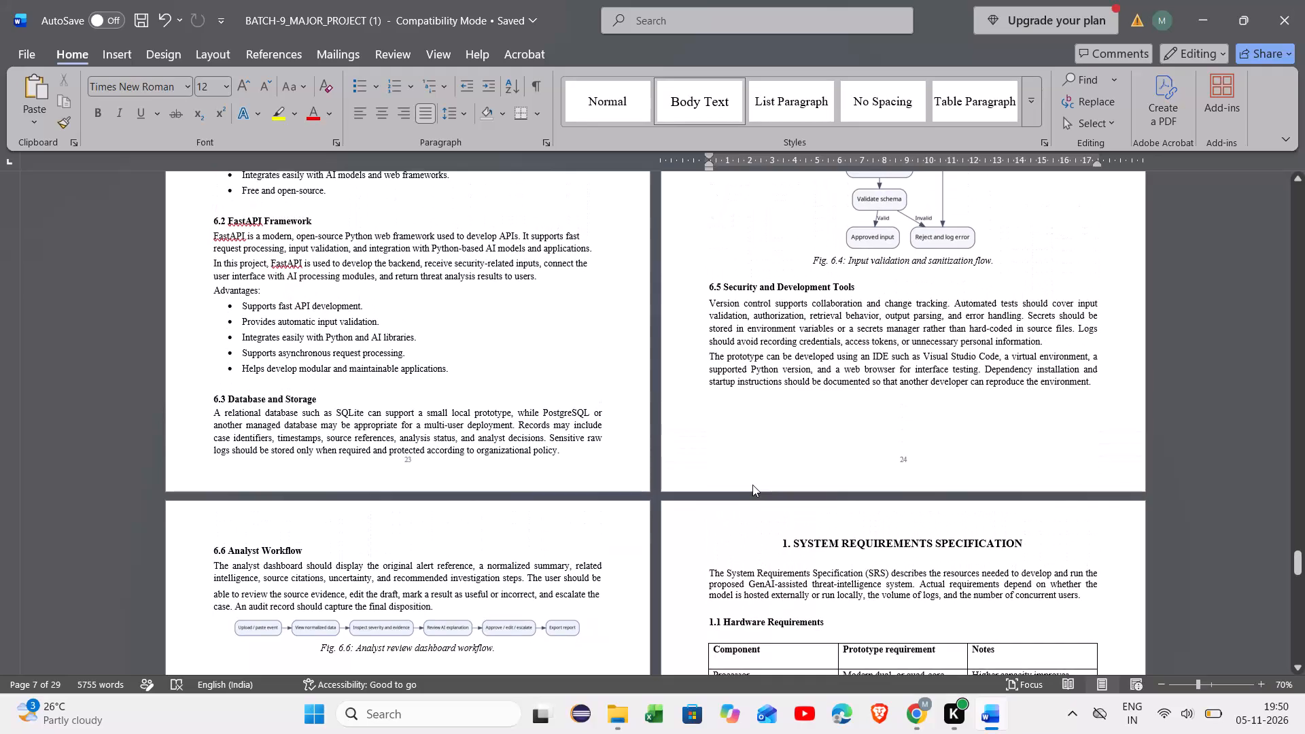
scroll(752, 485, up, 1)
scroll(752, 485, down, 1)
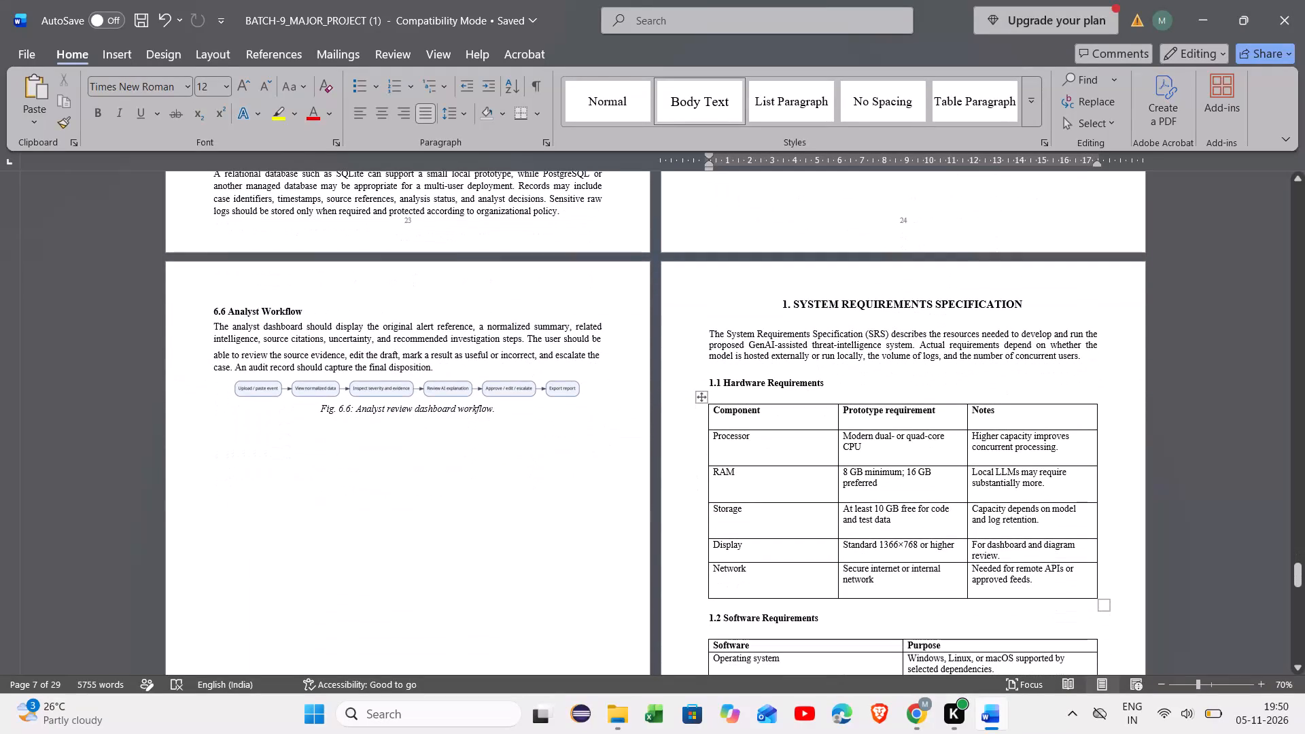
scroll(752, 485, down, 1)
scroll(752, 485, up, 2)
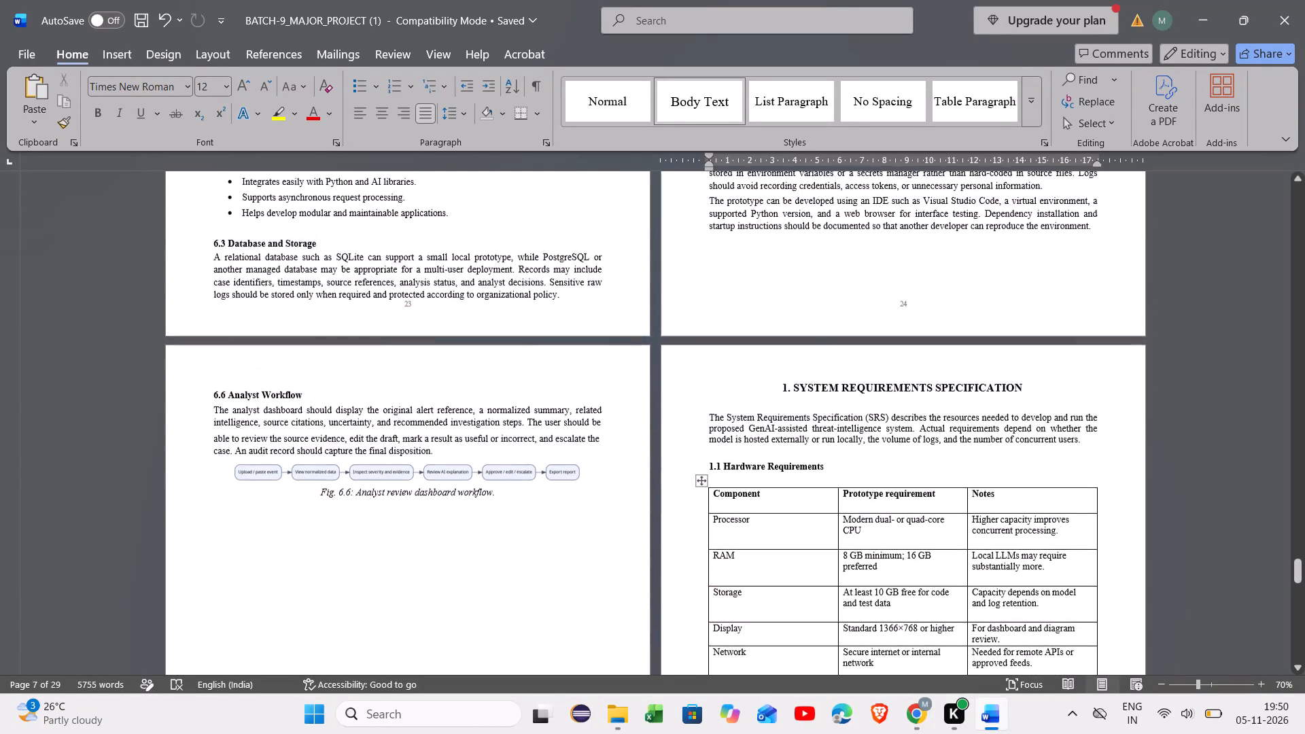
scroll(752, 485, up, 1)
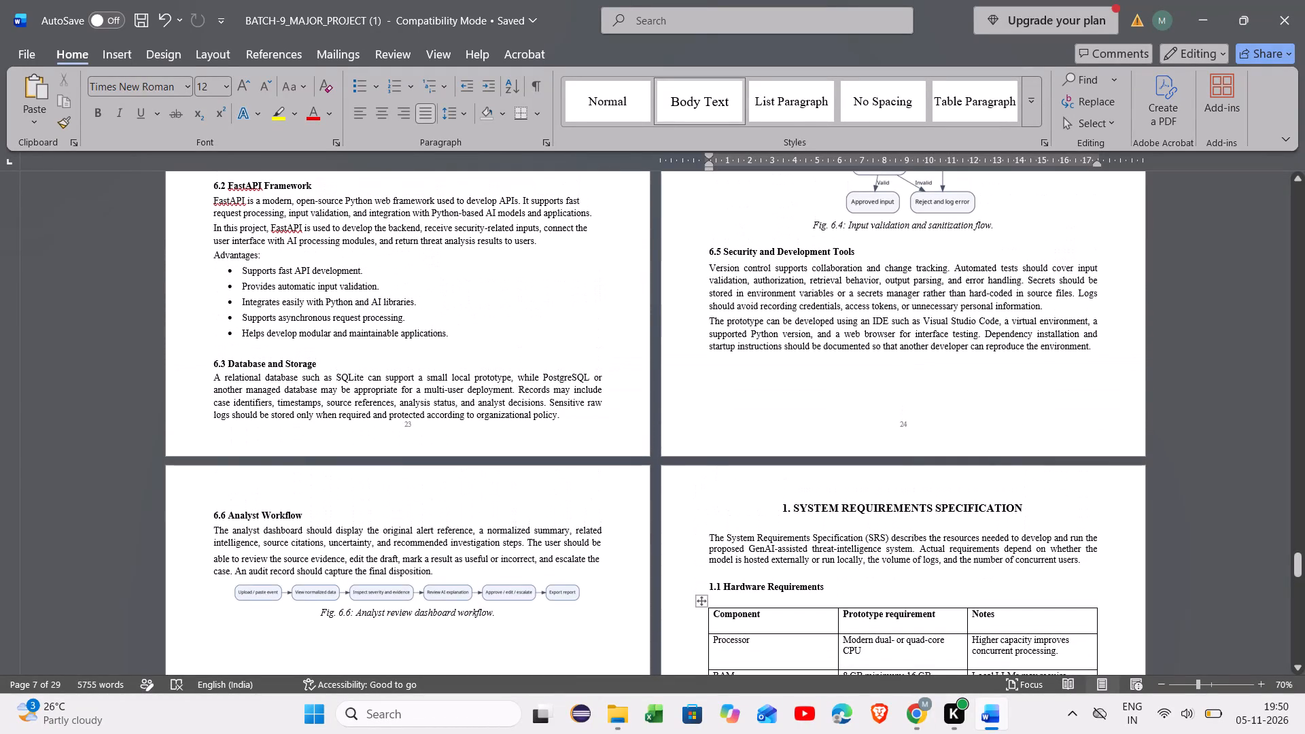
Review the page layout from the end of the Literature Survey through chapter 3, Existing Method, and chapter 4, Proposed System.
scroll(752, 485, up, 5)
scroll(752, 485, up, 20)
scroll(752, 485, up, 20)
scroll(752, 485, up, 15)
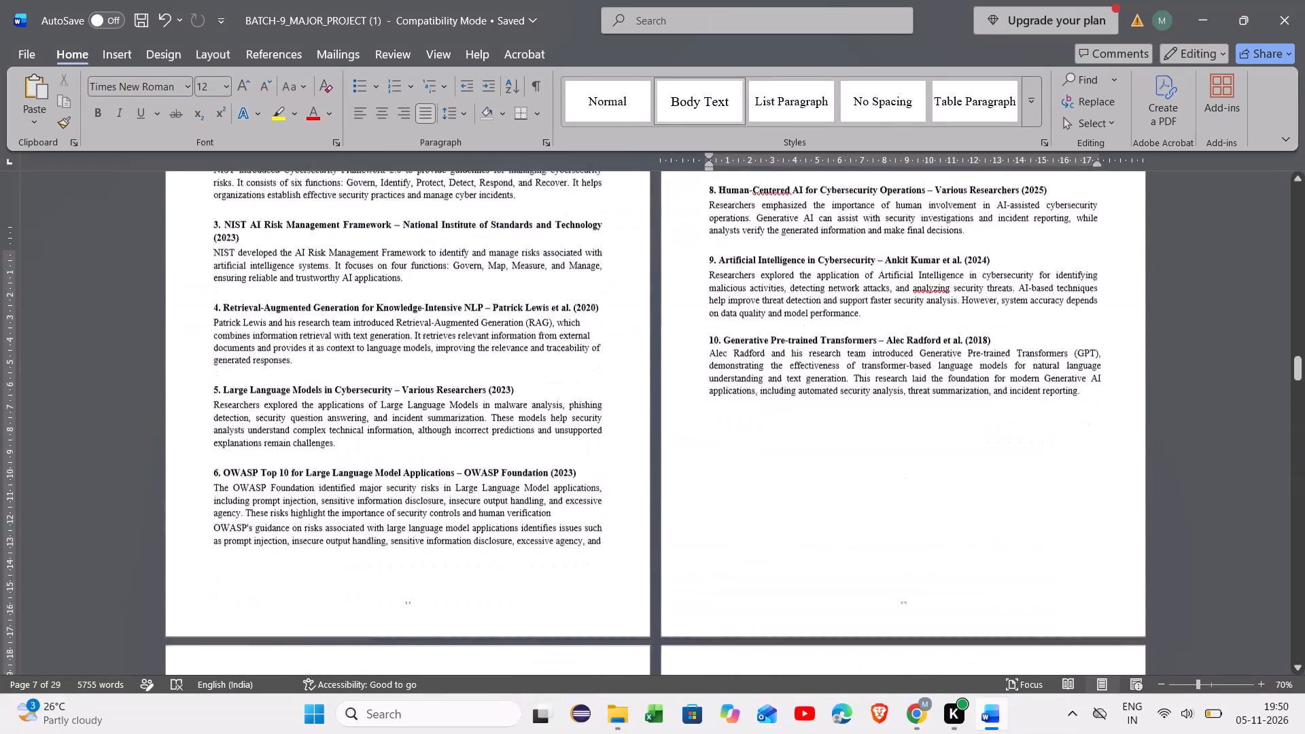
scroll(752, 485, up, 2)
scroll(752, 485, down, 5)
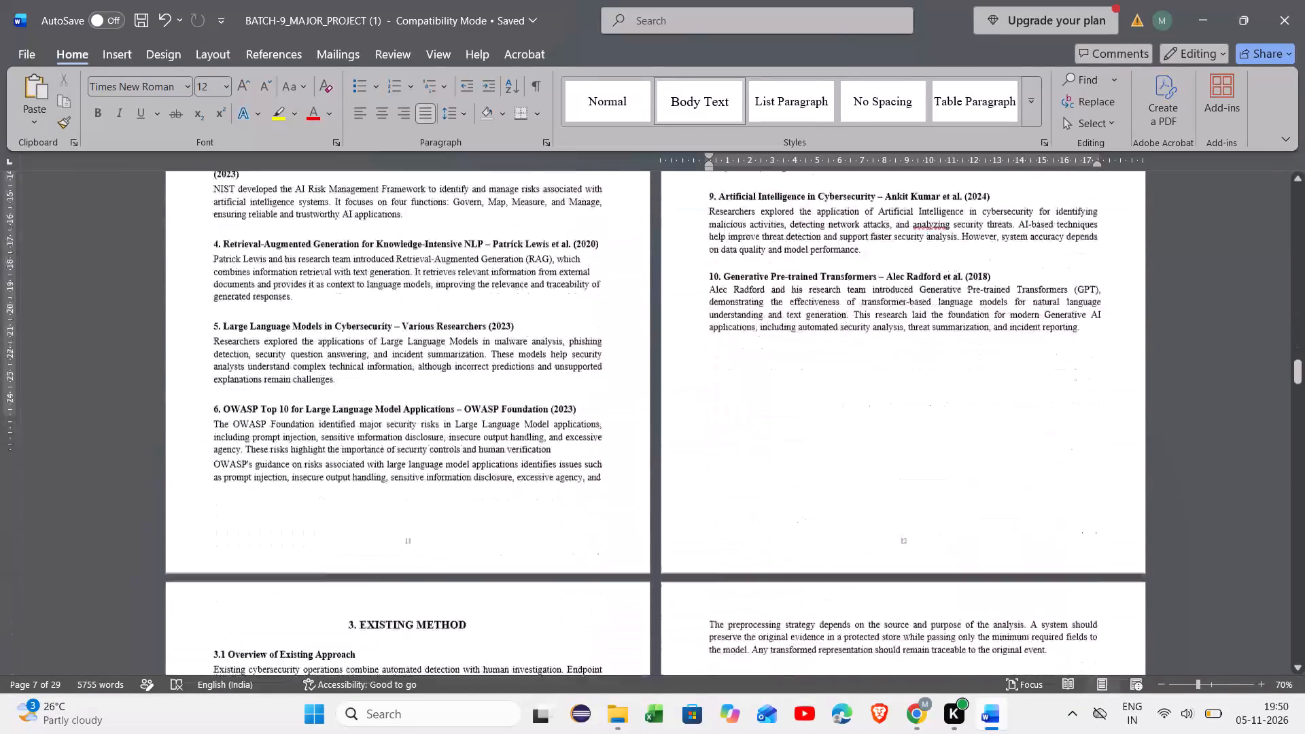
scroll(752, 485, down, 3)
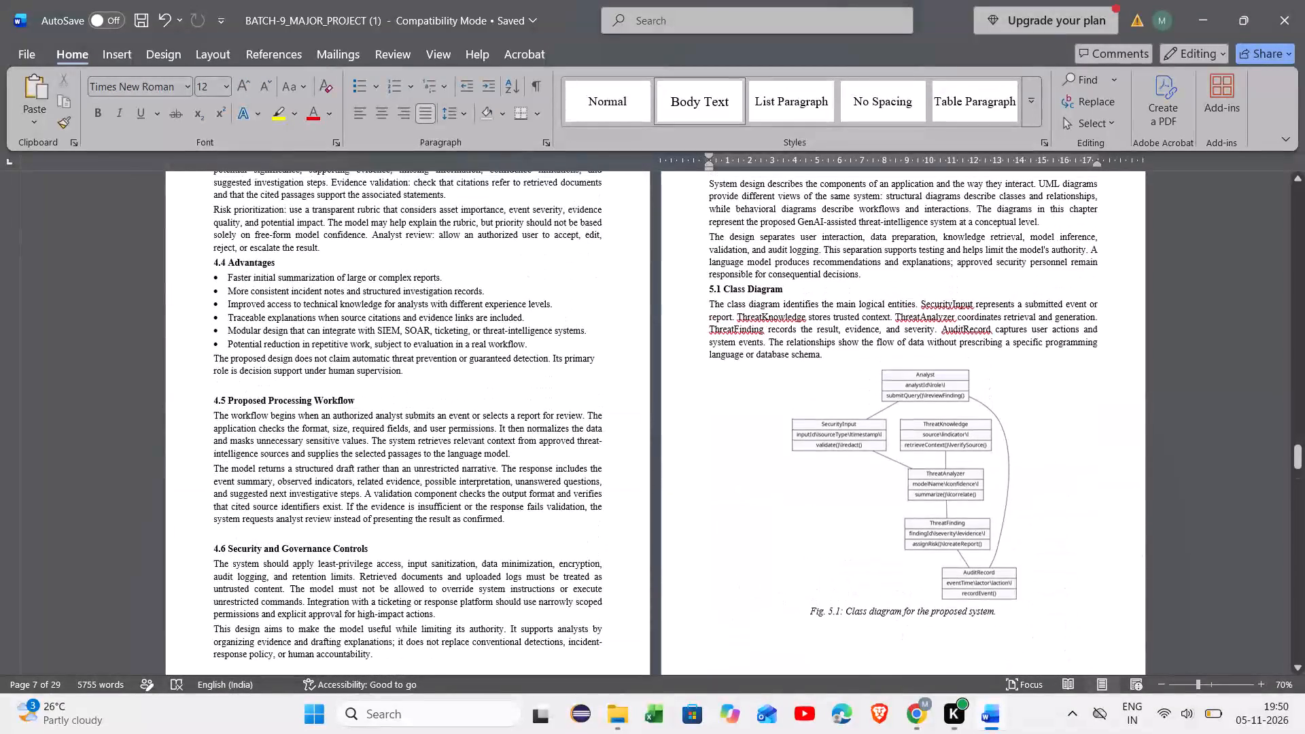
scroll(752, 485, down, 1)
scroll(752, 485, up, 4)
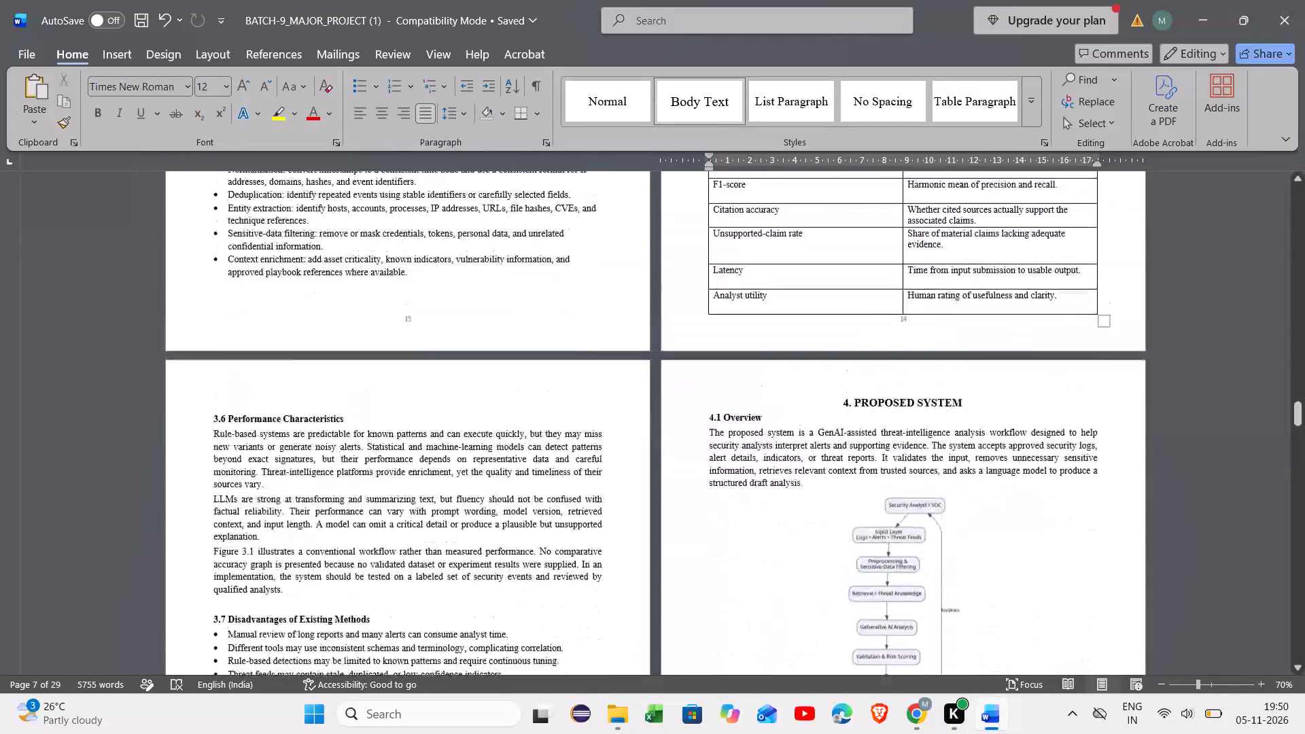
scroll(752, 485, up, 2)
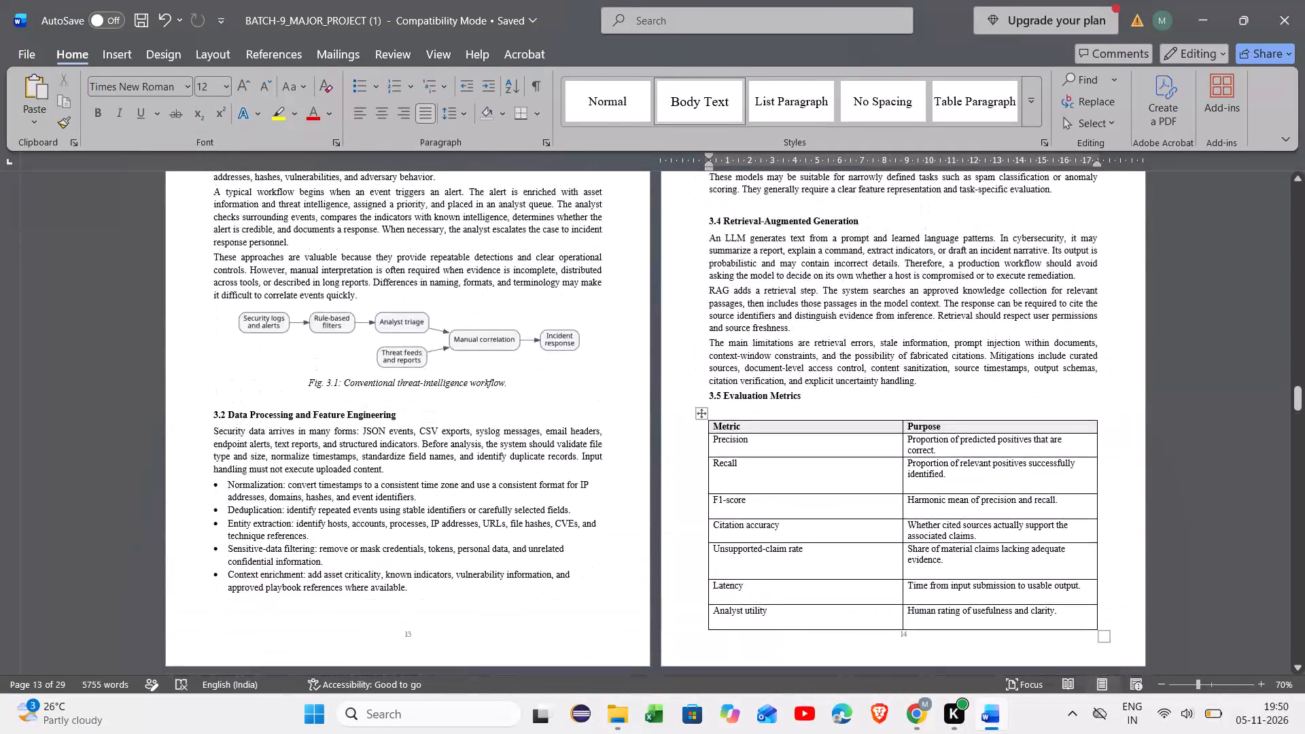
scroll(752, 485, down, 3)
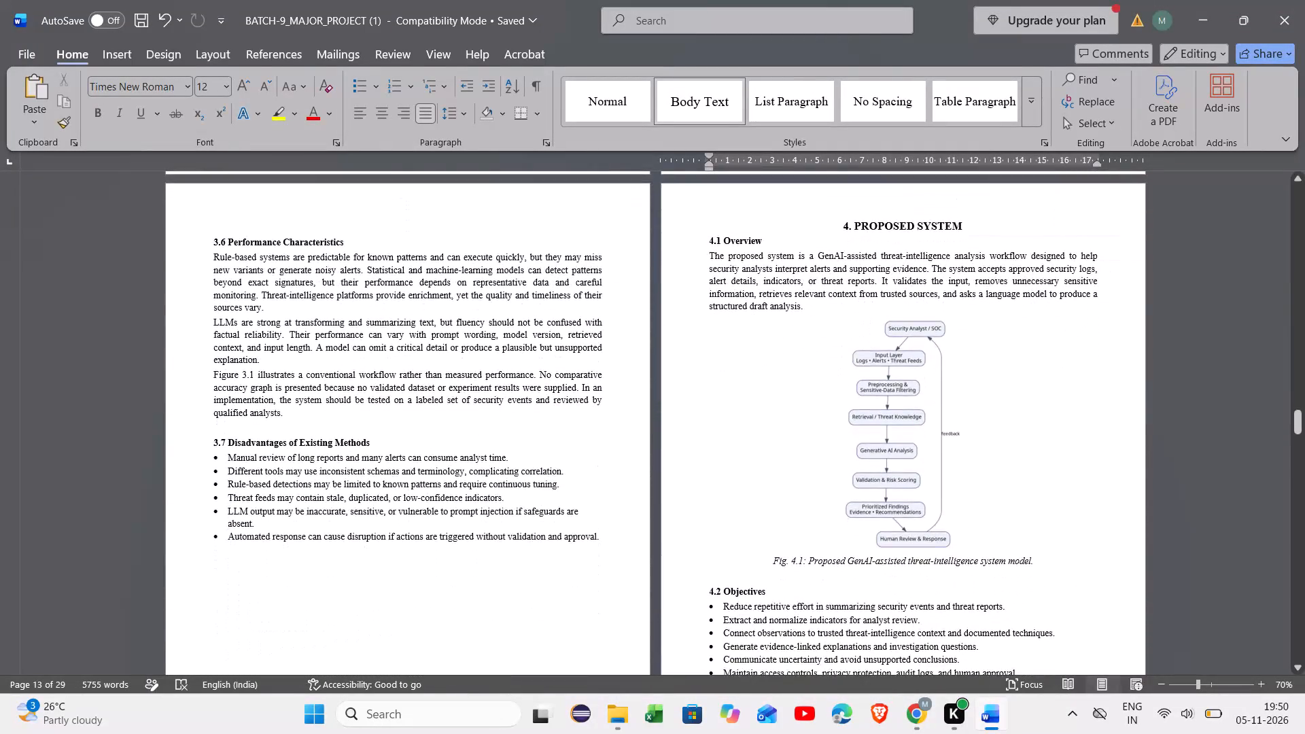
scroll(752, 485, down, 4)
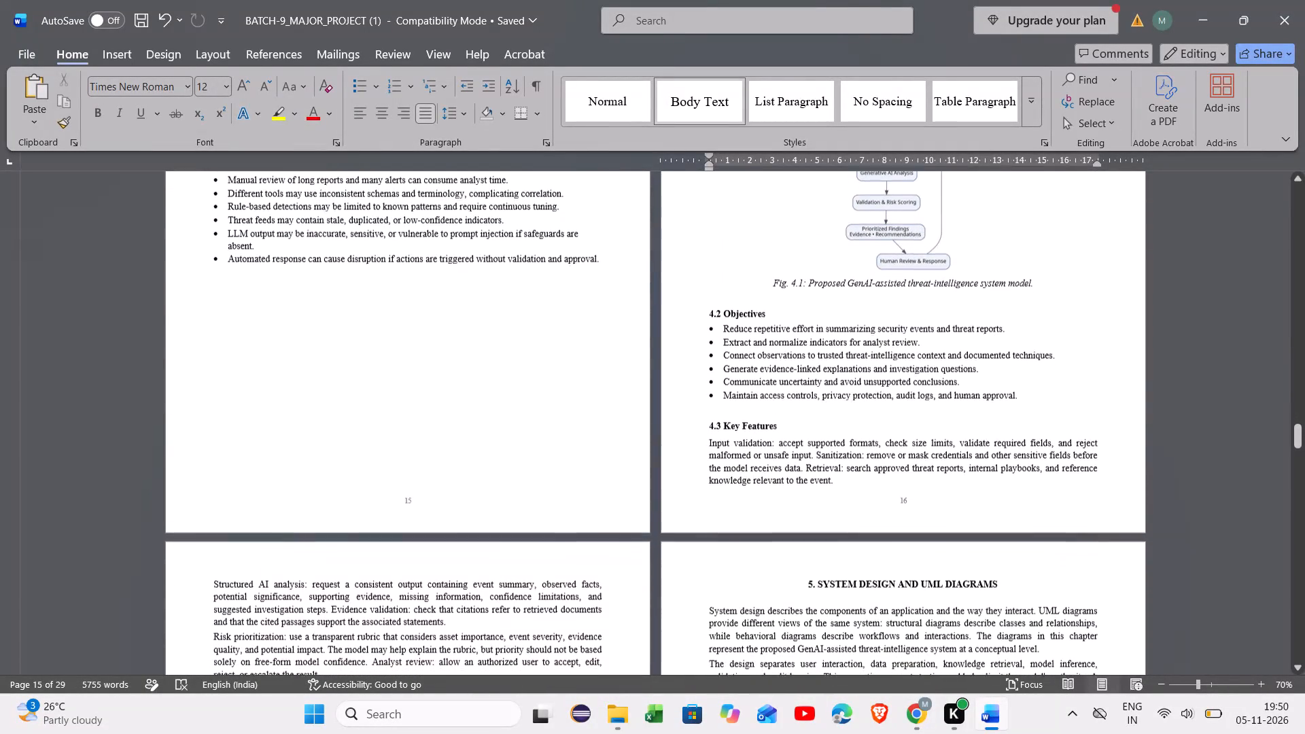
Examine the chapter 5 System Design and UML Diagrams pages, from the class diagram to the GenAI model pipeline figure.
scroll(752, 485, down, 1)
right_click(752, 485)
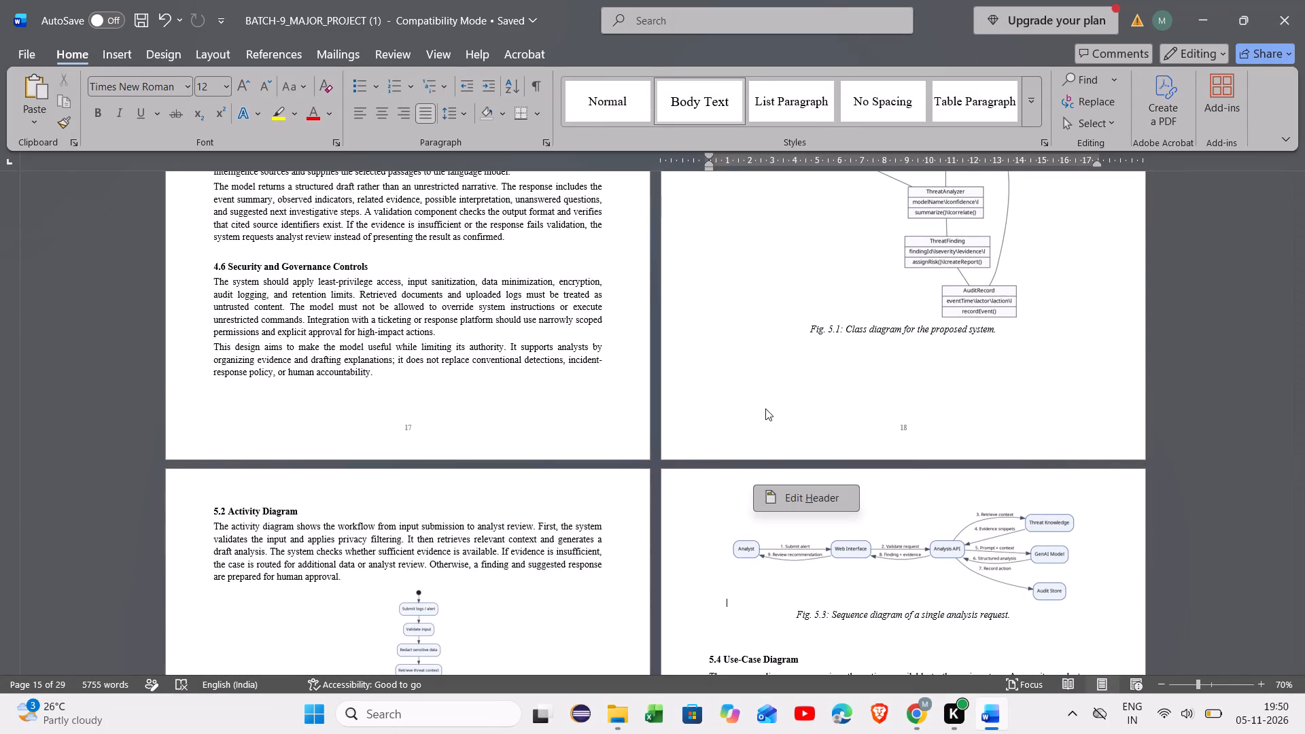
click(765, 408)
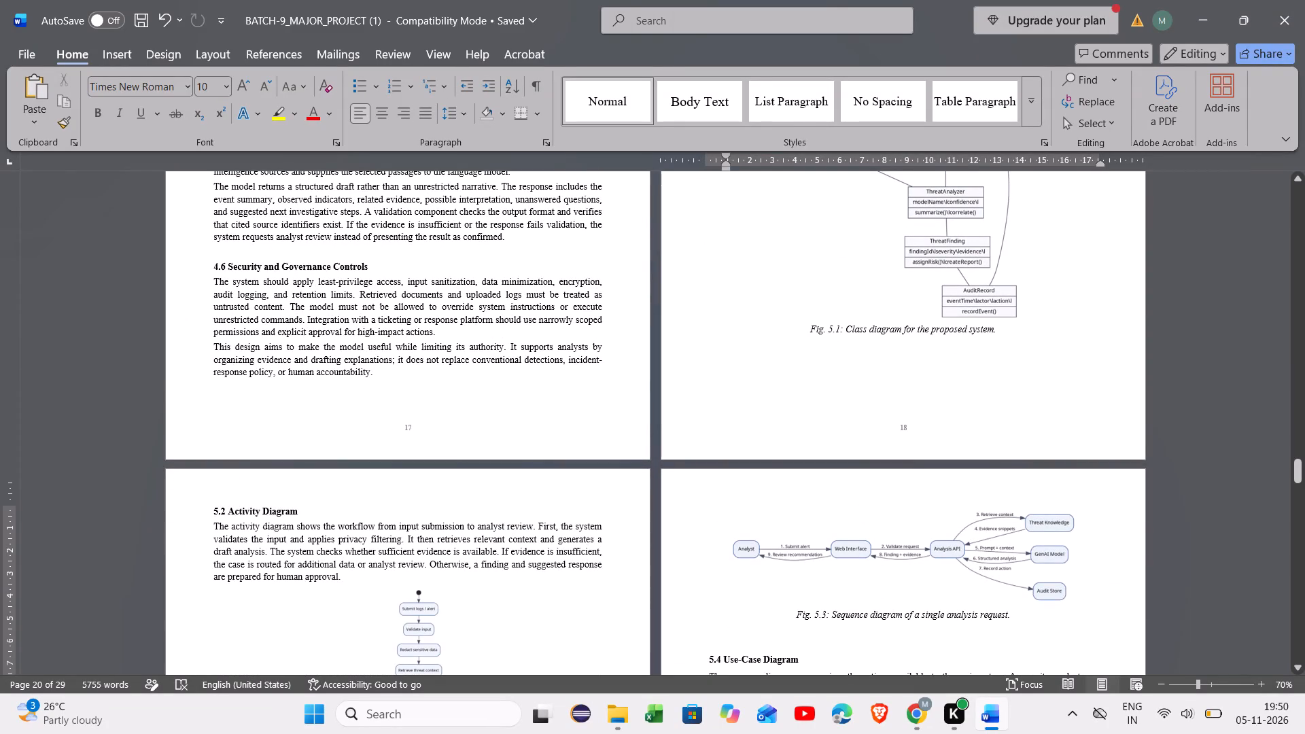
scroll(757, 376, down, 2)
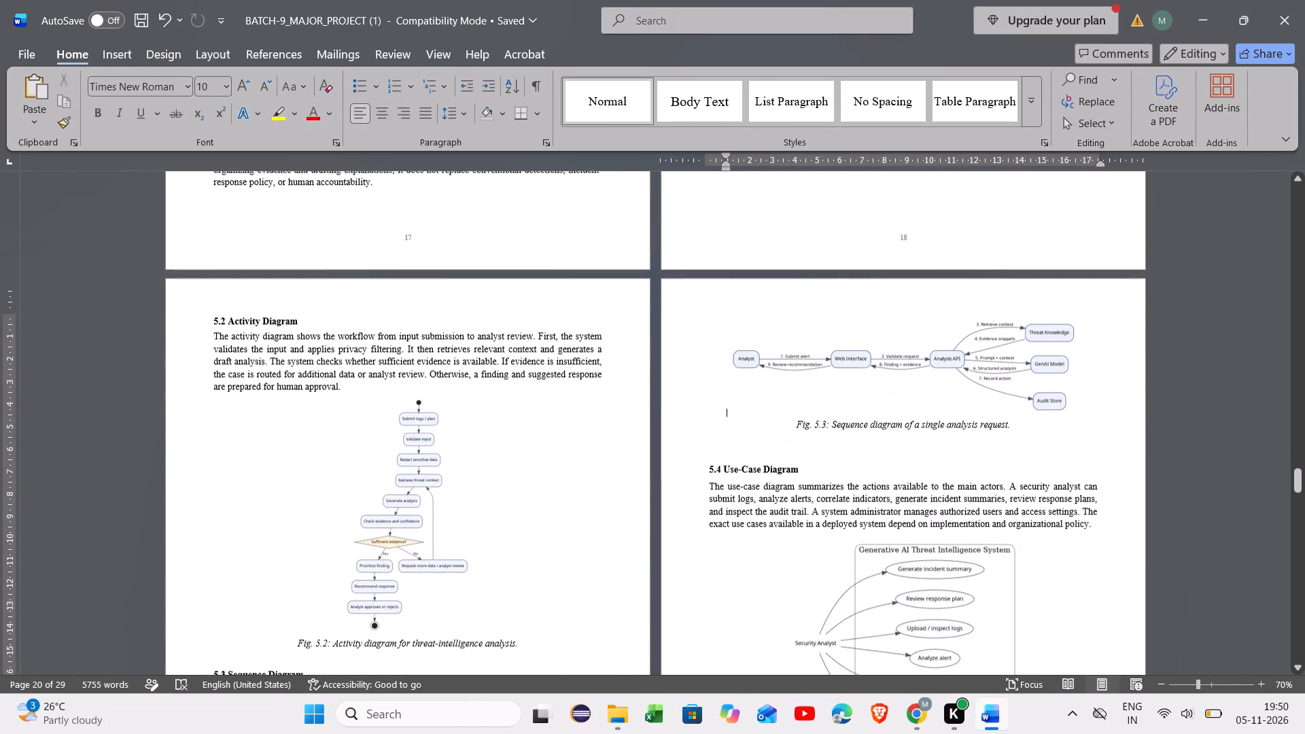
scroll(757, 376, down, 2)
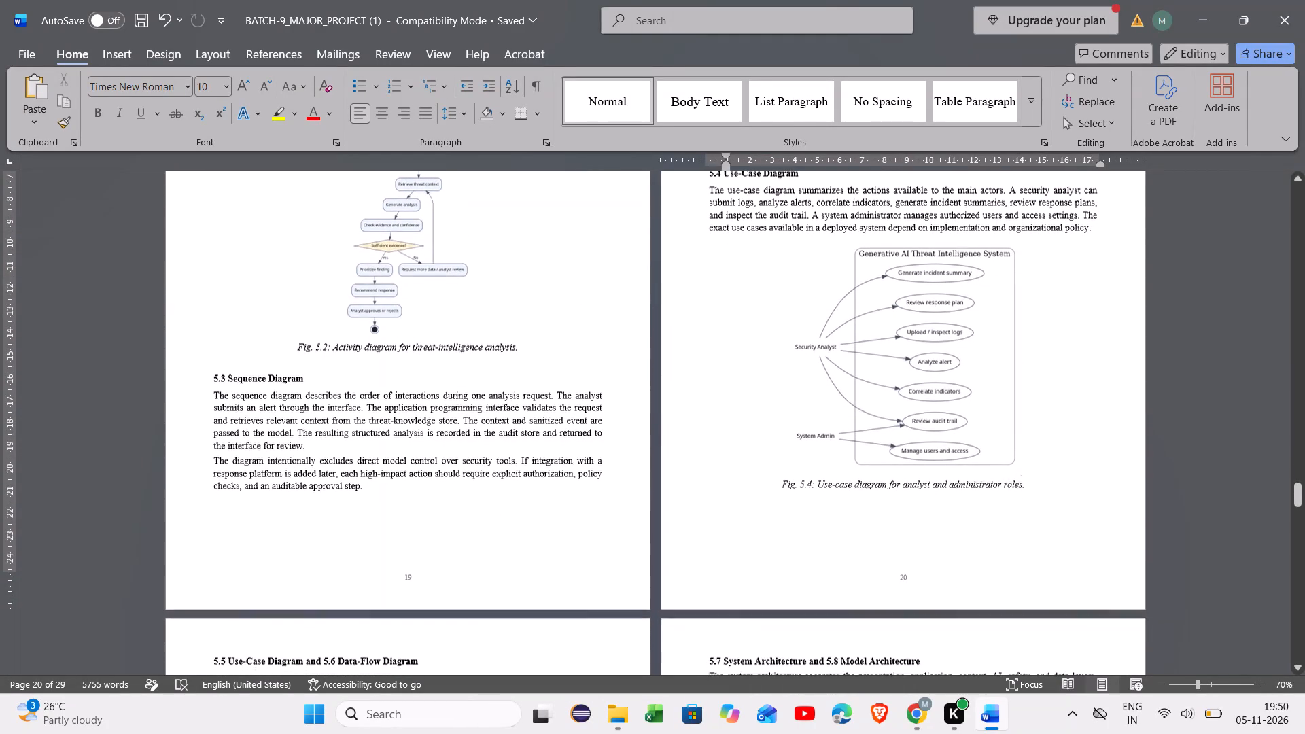
scroll(757, 376, right, 1)
scroll(757, 376, down, 1)
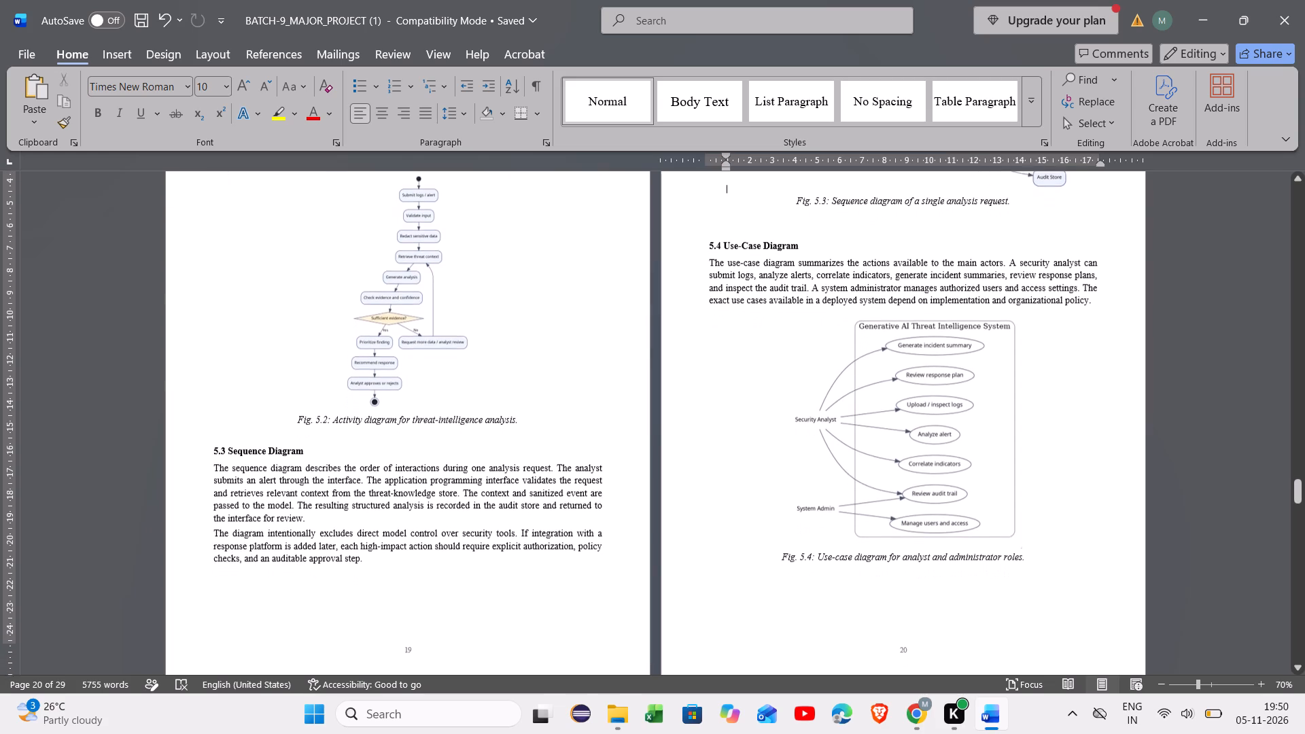
scroll(757, 376, down, 1)
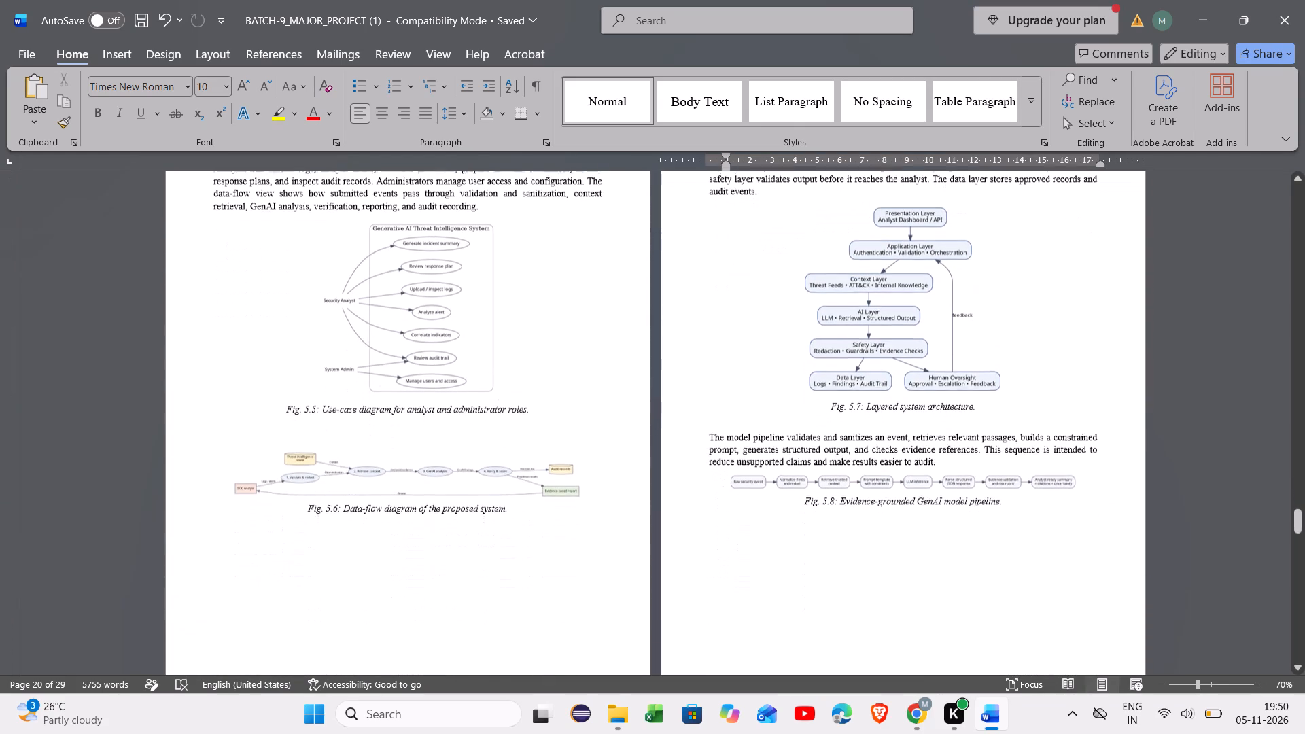
scroll(757, 376, down, 1)
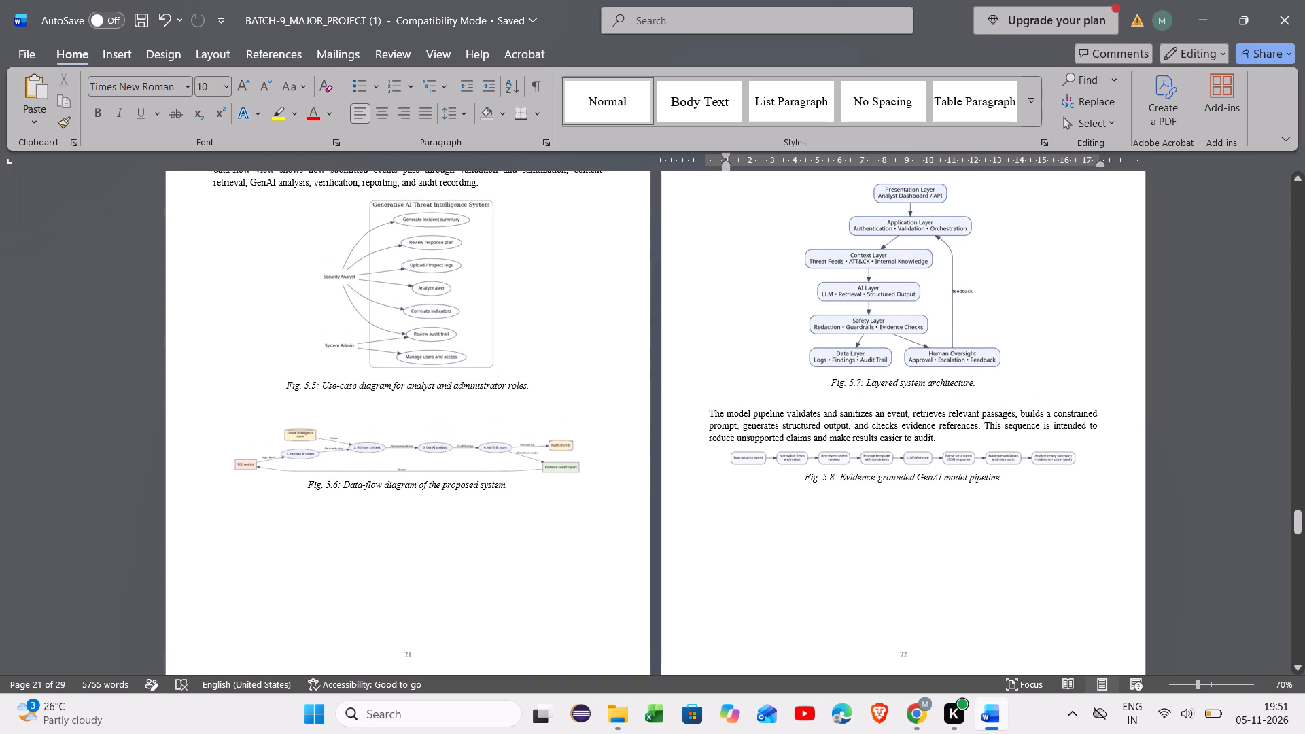
scroll(757, 376, down, 1)
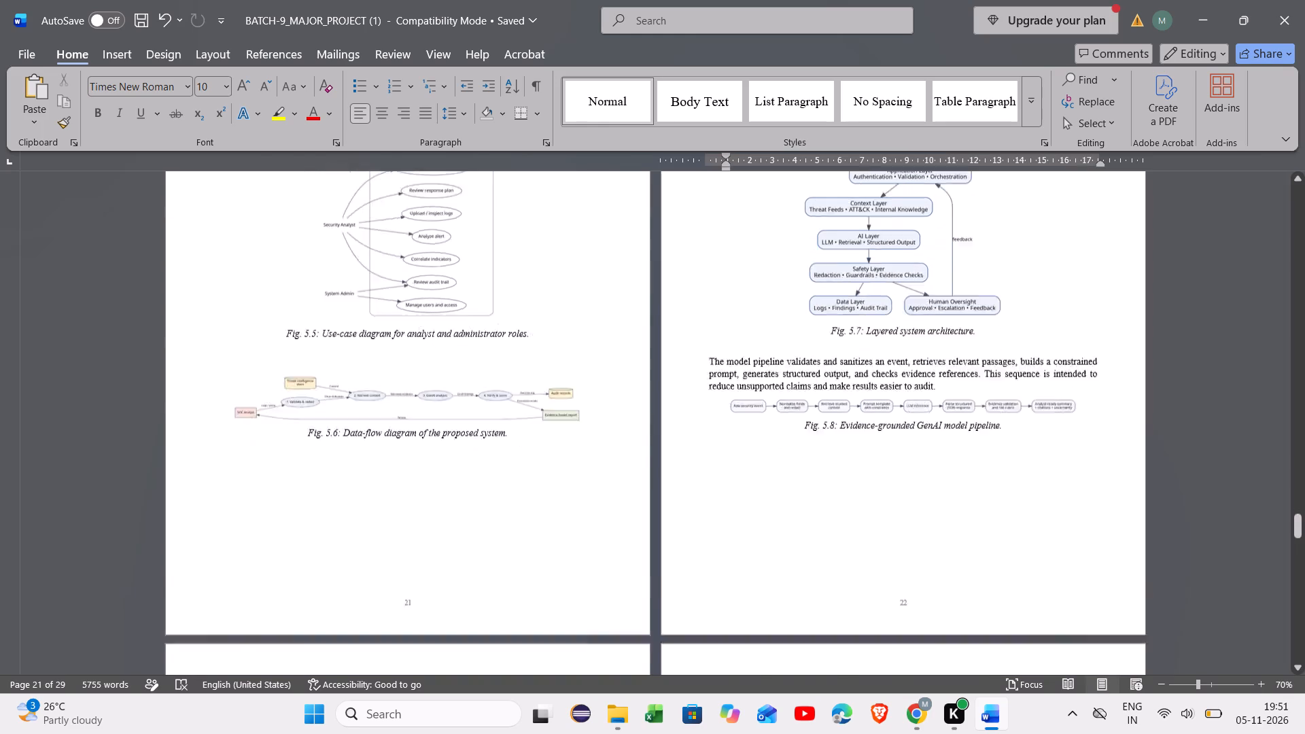
scroll(757, 376, down, 1)
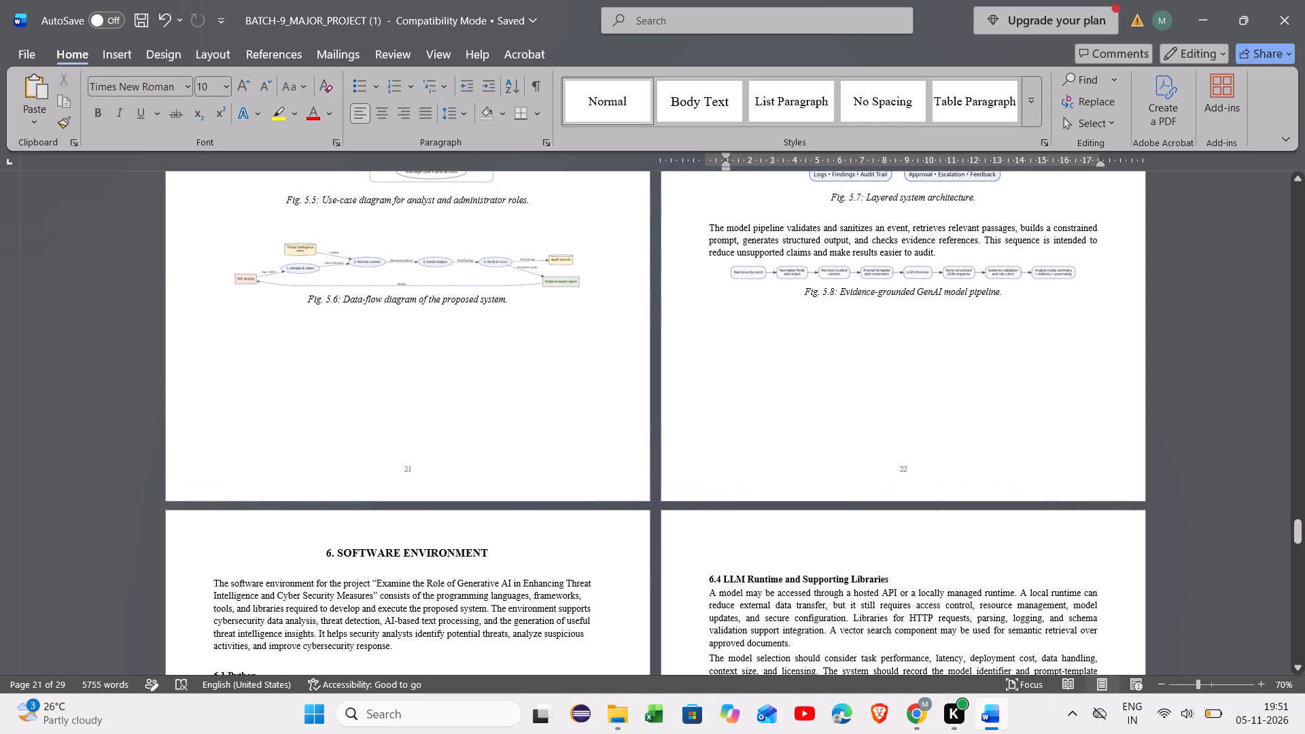
Review chapter 6, Software Environment, from section 6.1 Python through section 6.6 Analyst Workflow.
scroll(757, 376, down, 1)
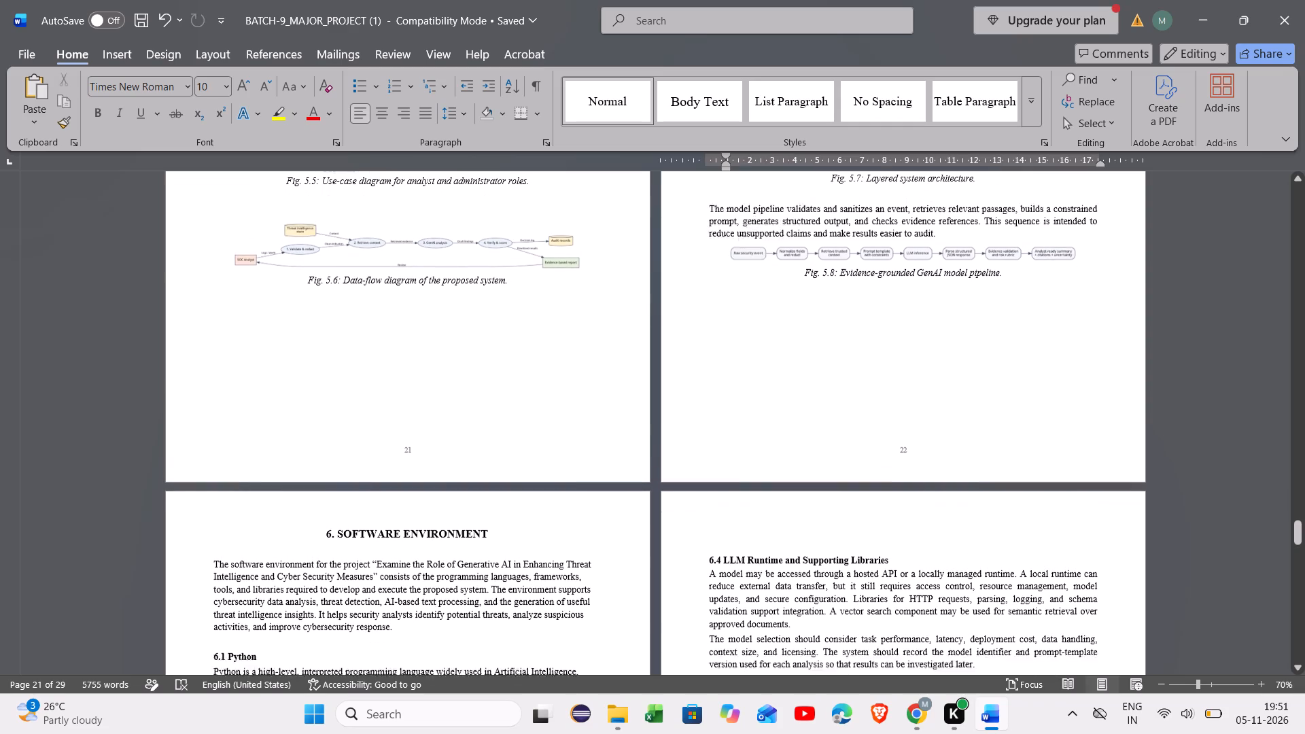
scroll(757, 376, down, 3)
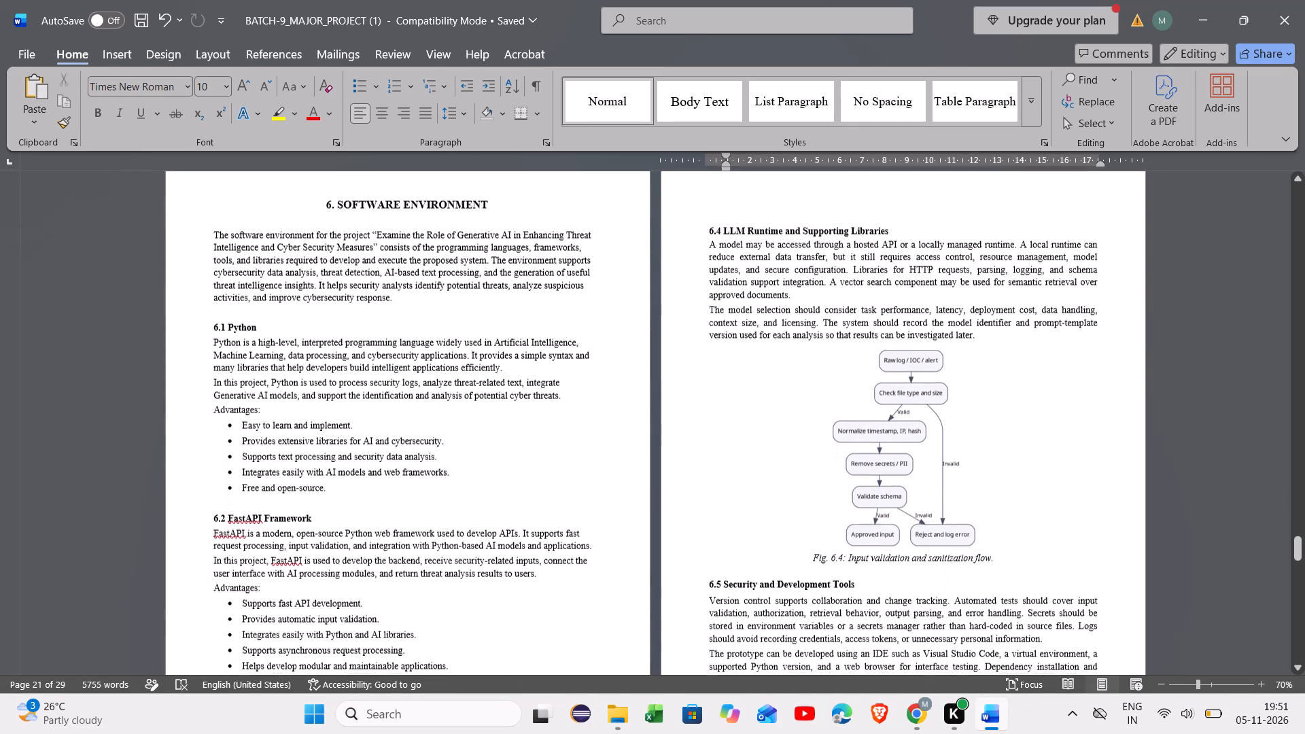
scroll(757, 376, down, 4)
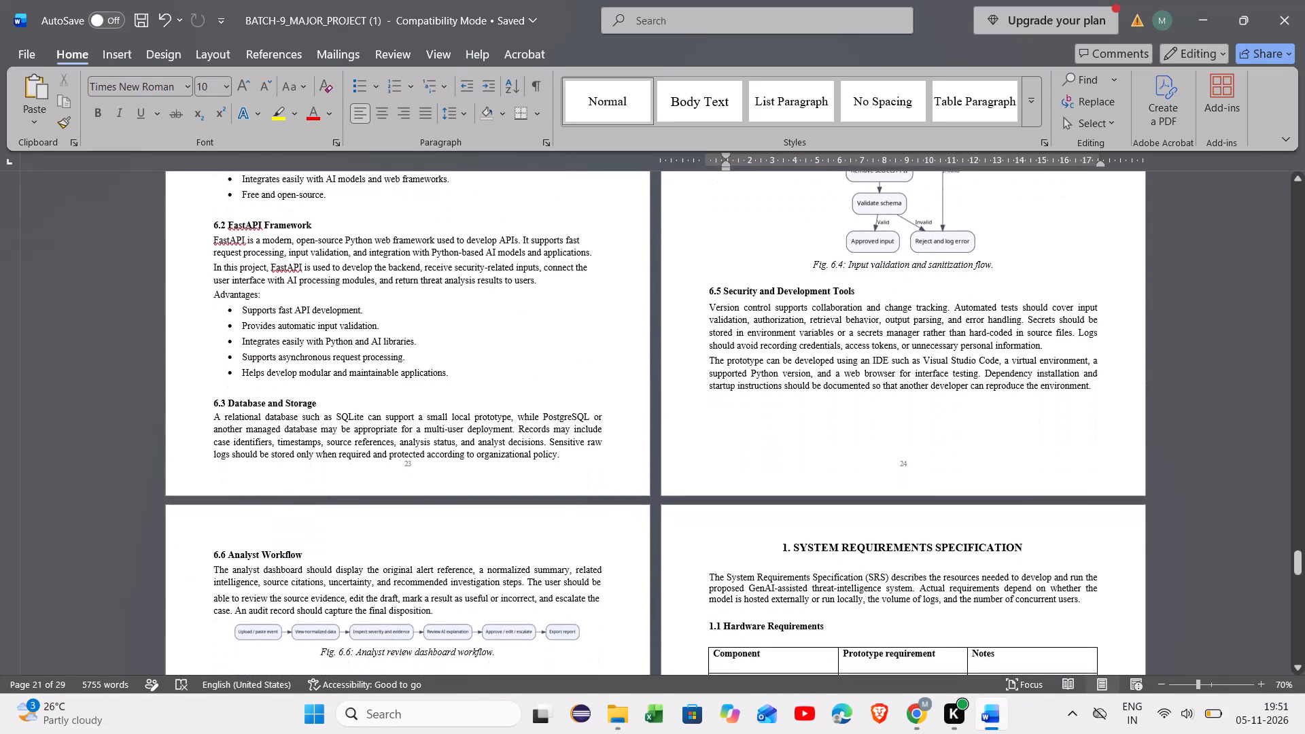
scroll(757, 376, down, 3)
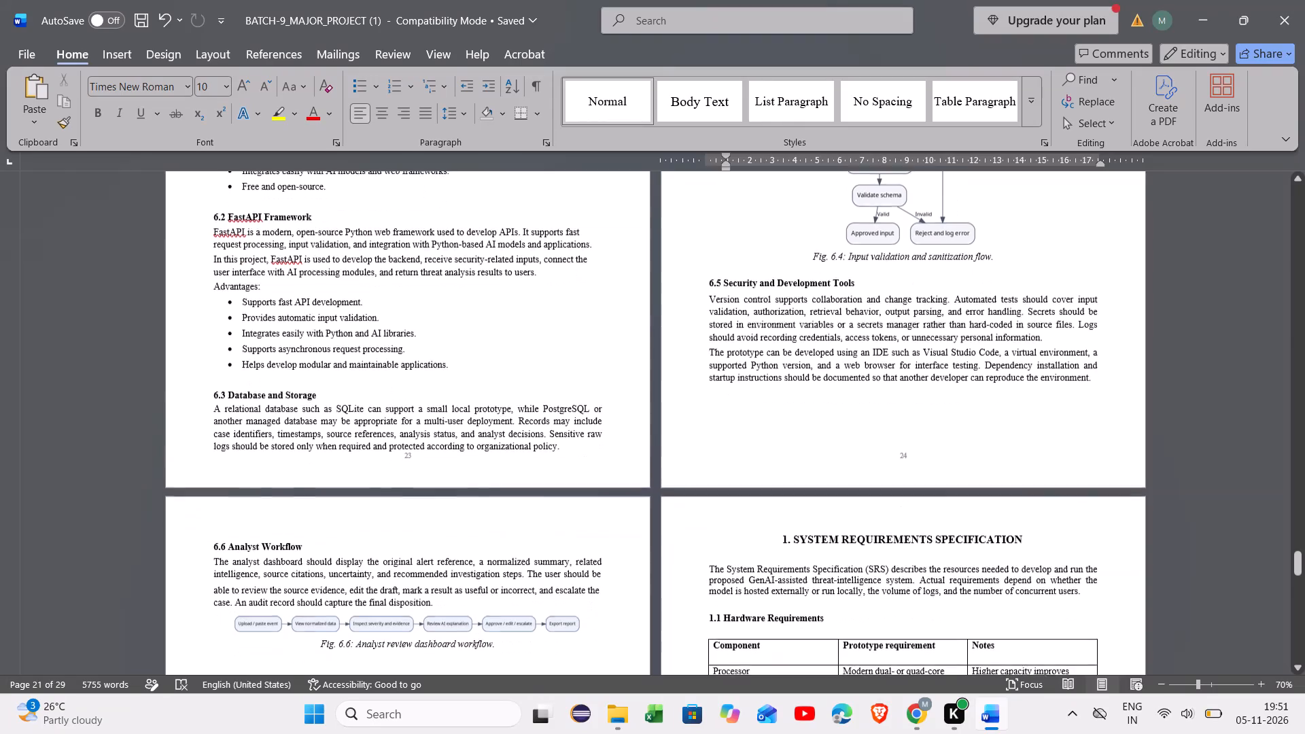
Examine the System Requirements Specification tables and the Functional Requirements and Feasibility and Risk Analysis pages that follow.
scroll(757, 376, down, 1)
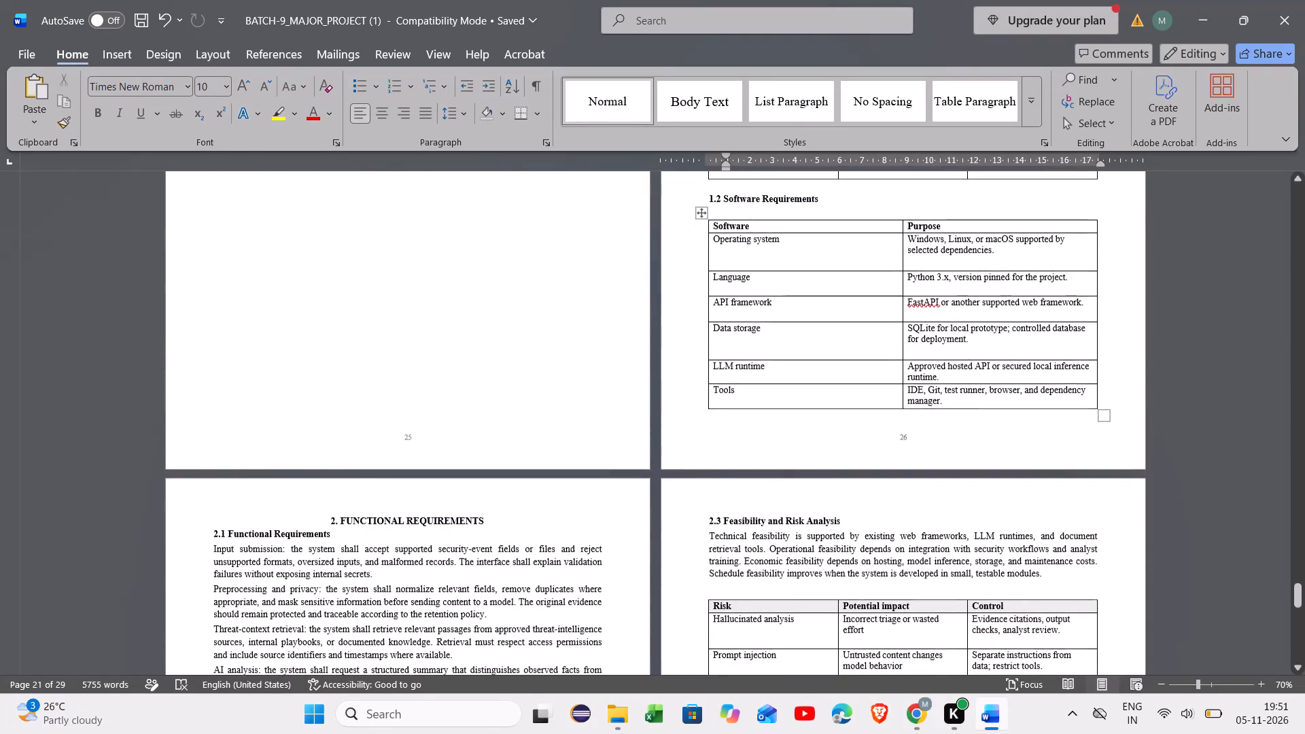
scroll(757, 376, right, 3)
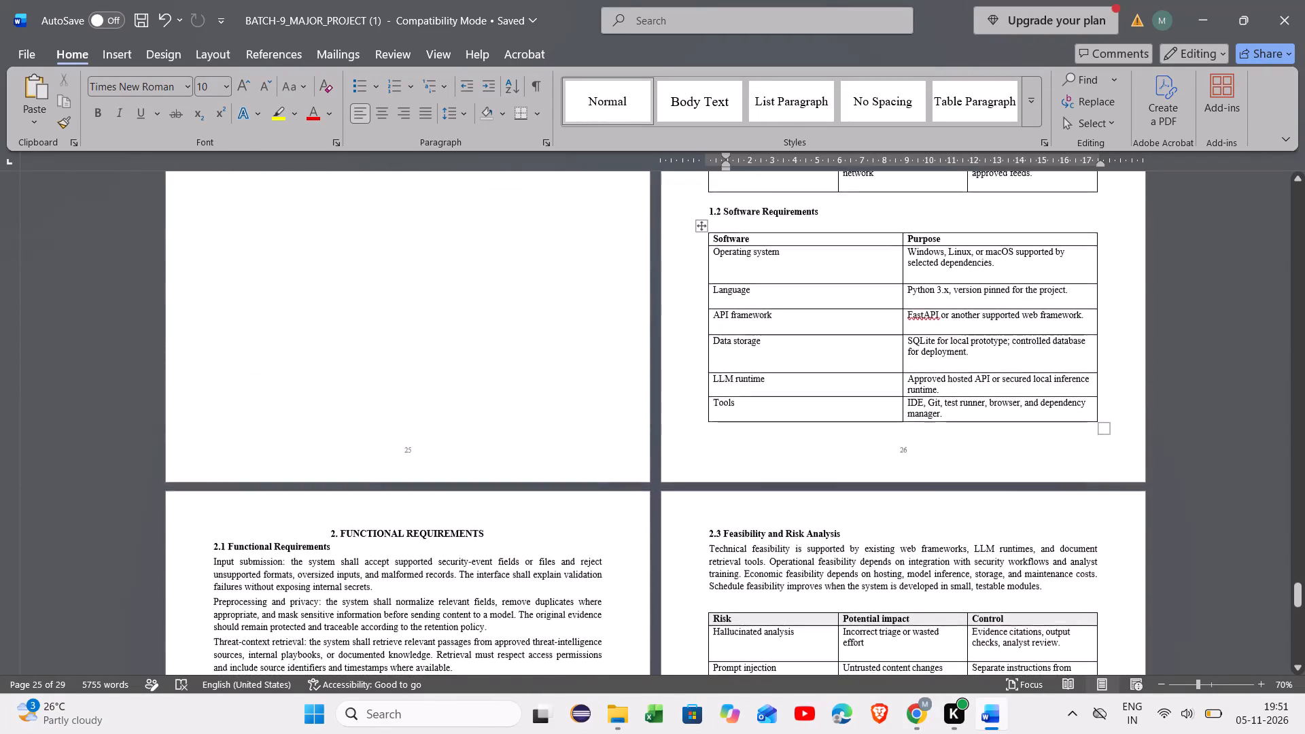
scroll(757, 376, right, 1)
scroll(757, 376, down, 3)
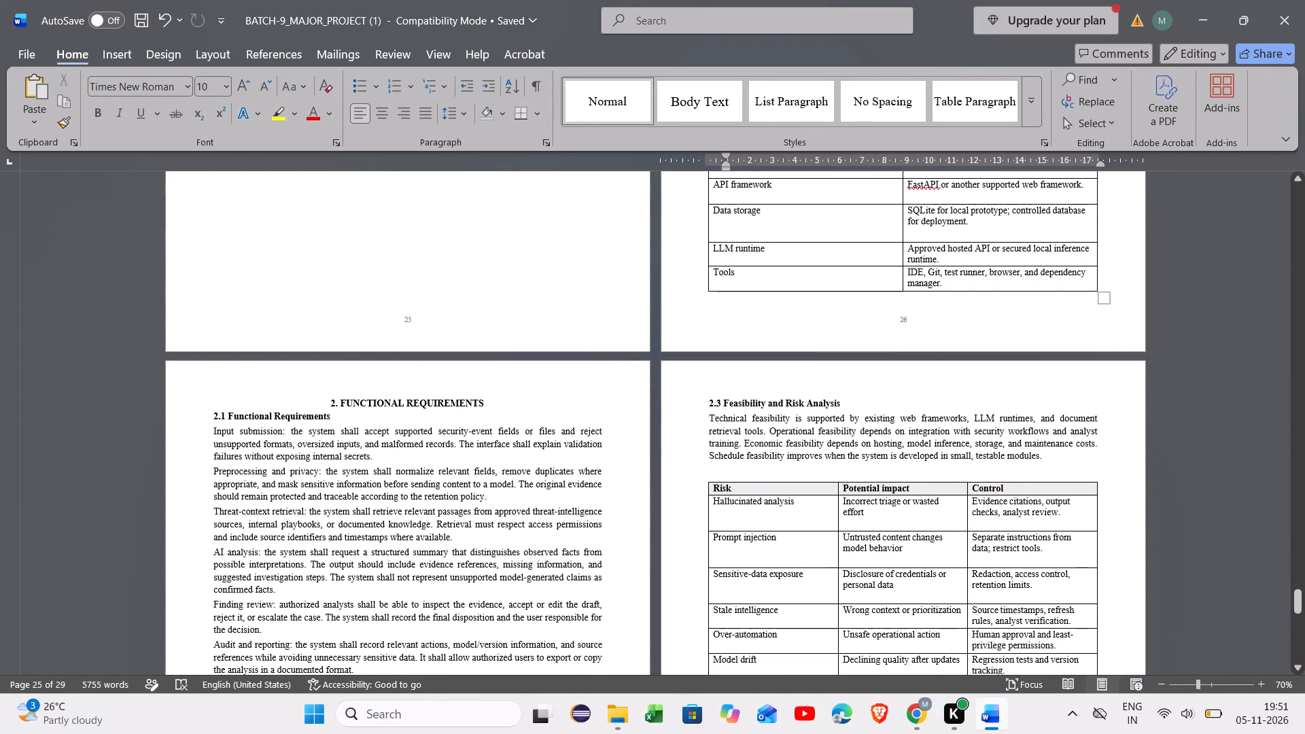
Review the Non-Functional Requirements section and the end of the Feasibility and Risk Analysis page, just before the References.
scroll(757, 376, down, 2)
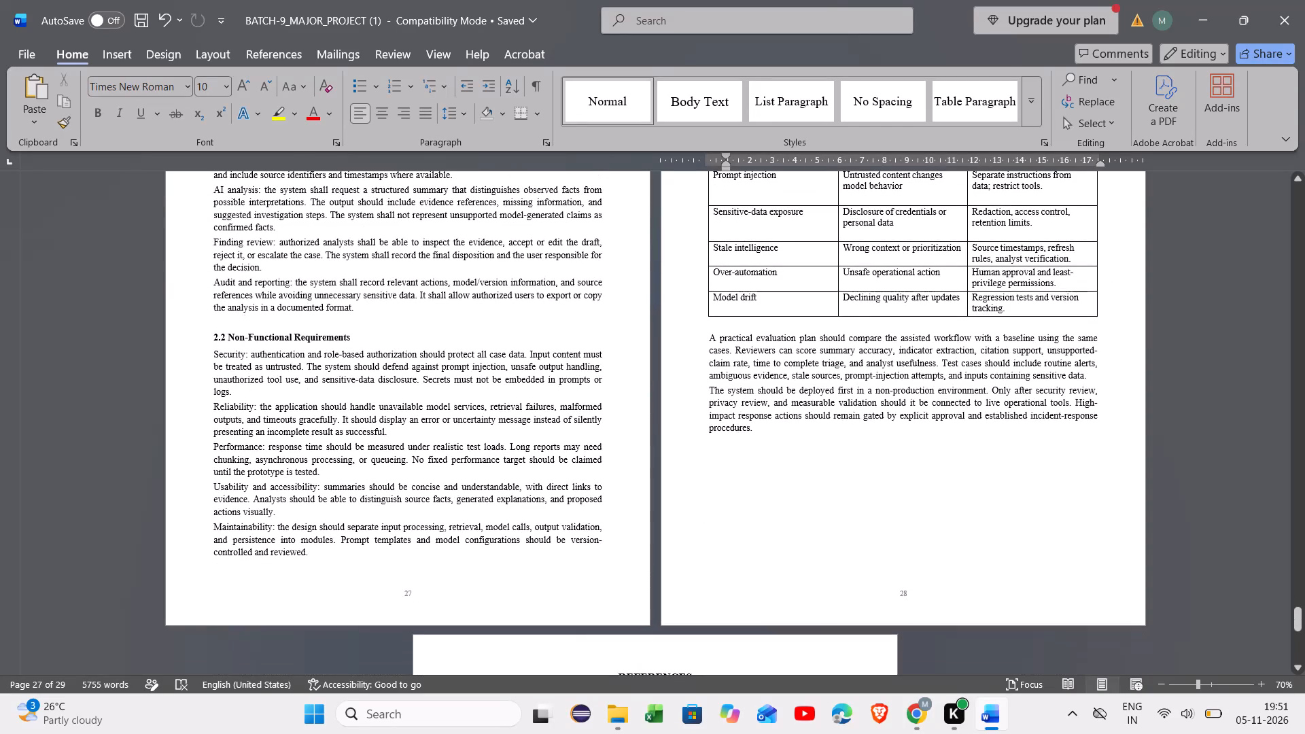
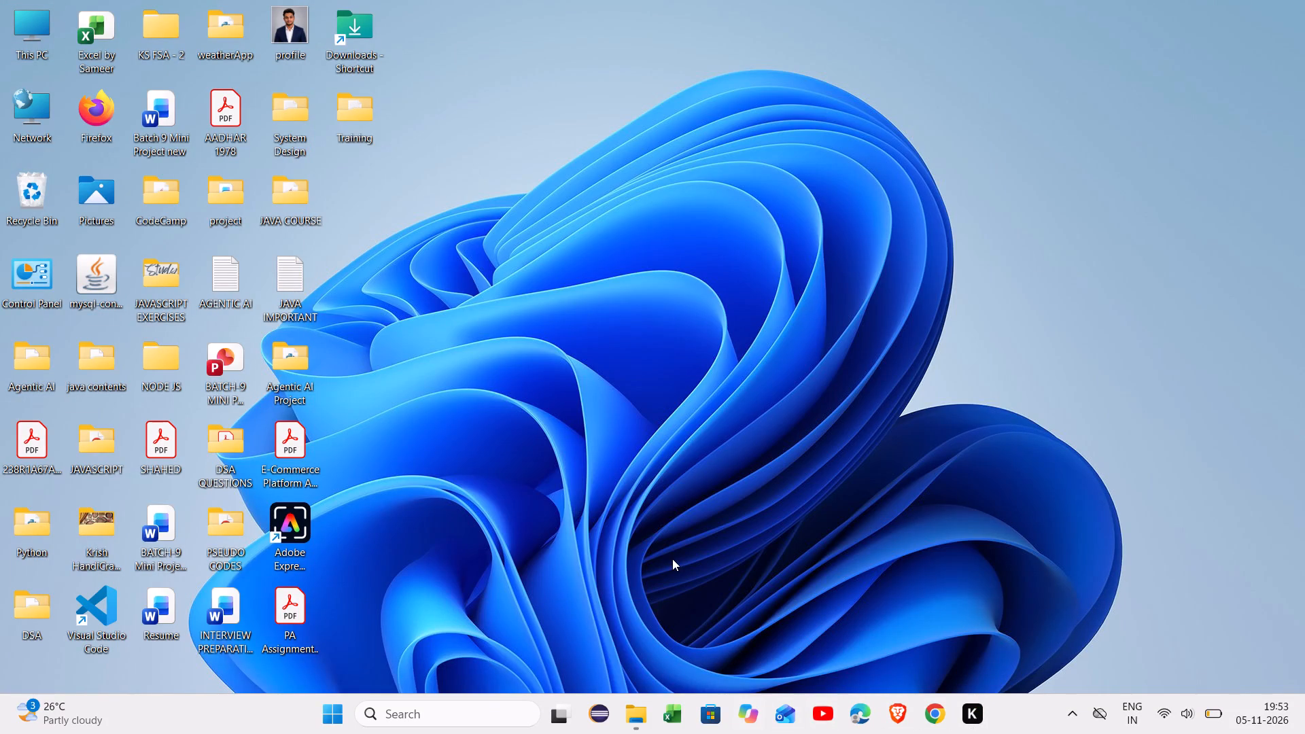
Switch to File Explorer and bring up the Downloads folder containing the BATCH-9 major project files.
click(642, 706)
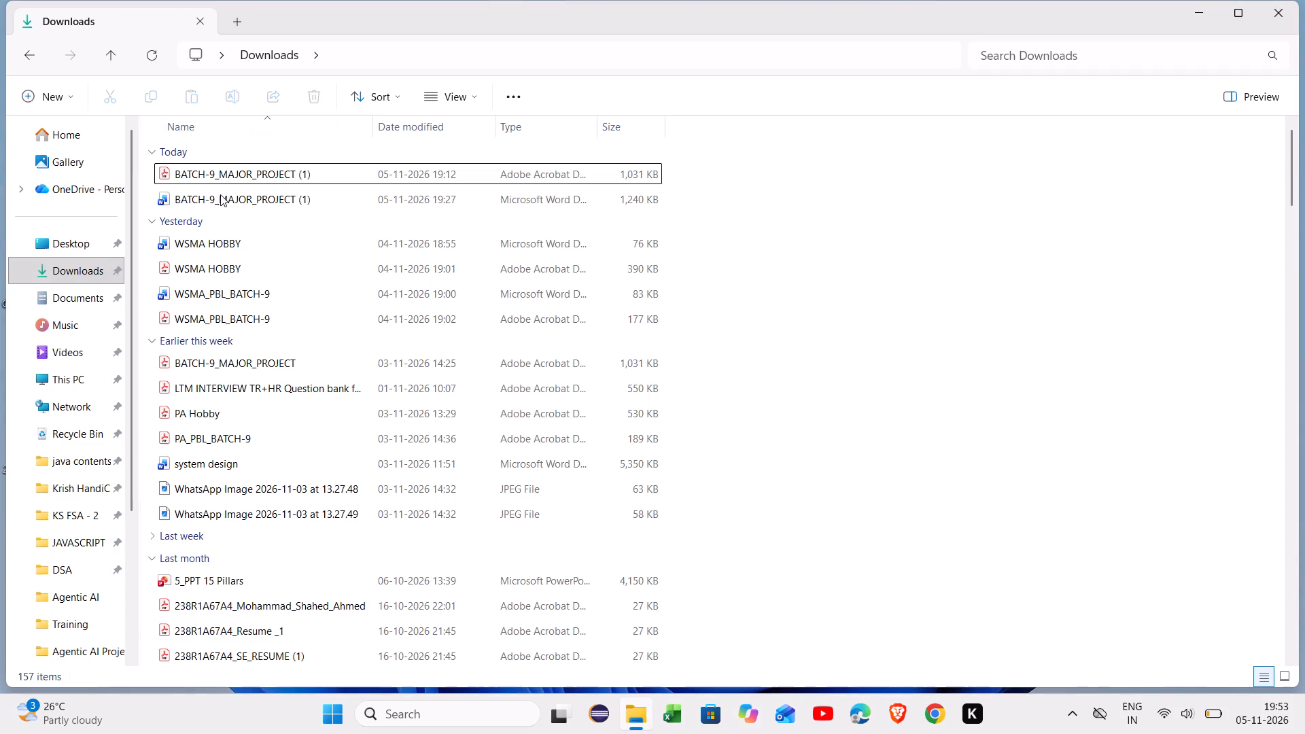
Open the BATCH-9_MAJOR_PROJECT (1) Word document from Downloads and maximize its window.
double_click(228, 198)
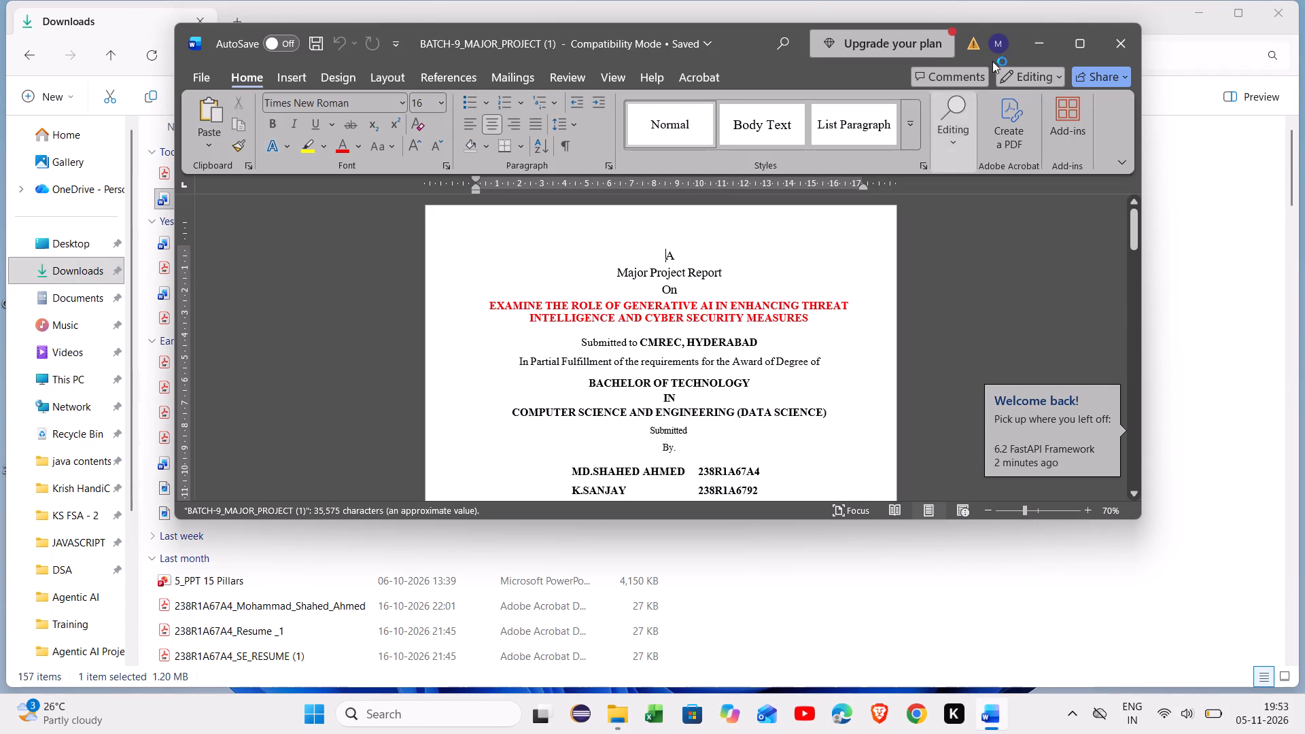
click(1081, 46)
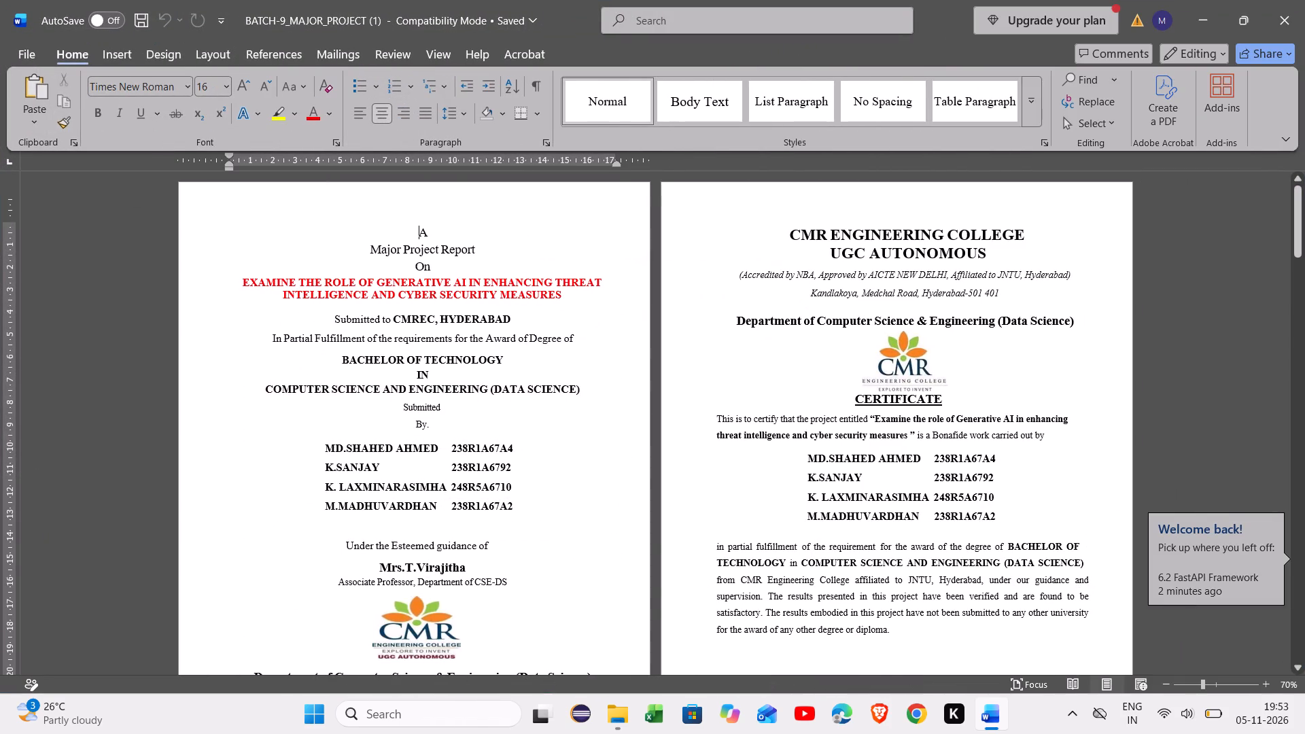
Examine the front matter, including the Acknowledgment text, table of contents and list of figures, up to the chapter 1 Introduction.
scroll(787, 339, down, 5)
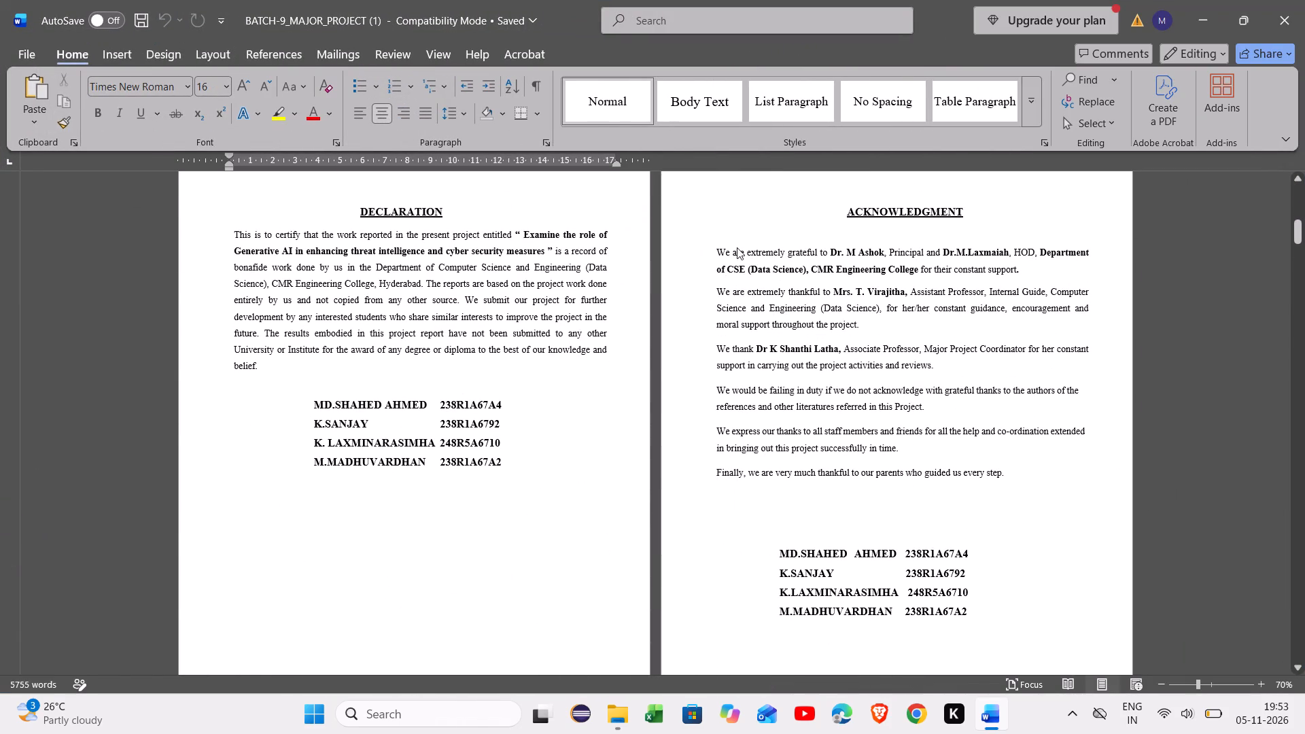
drag(717, 250, 1009, 475)
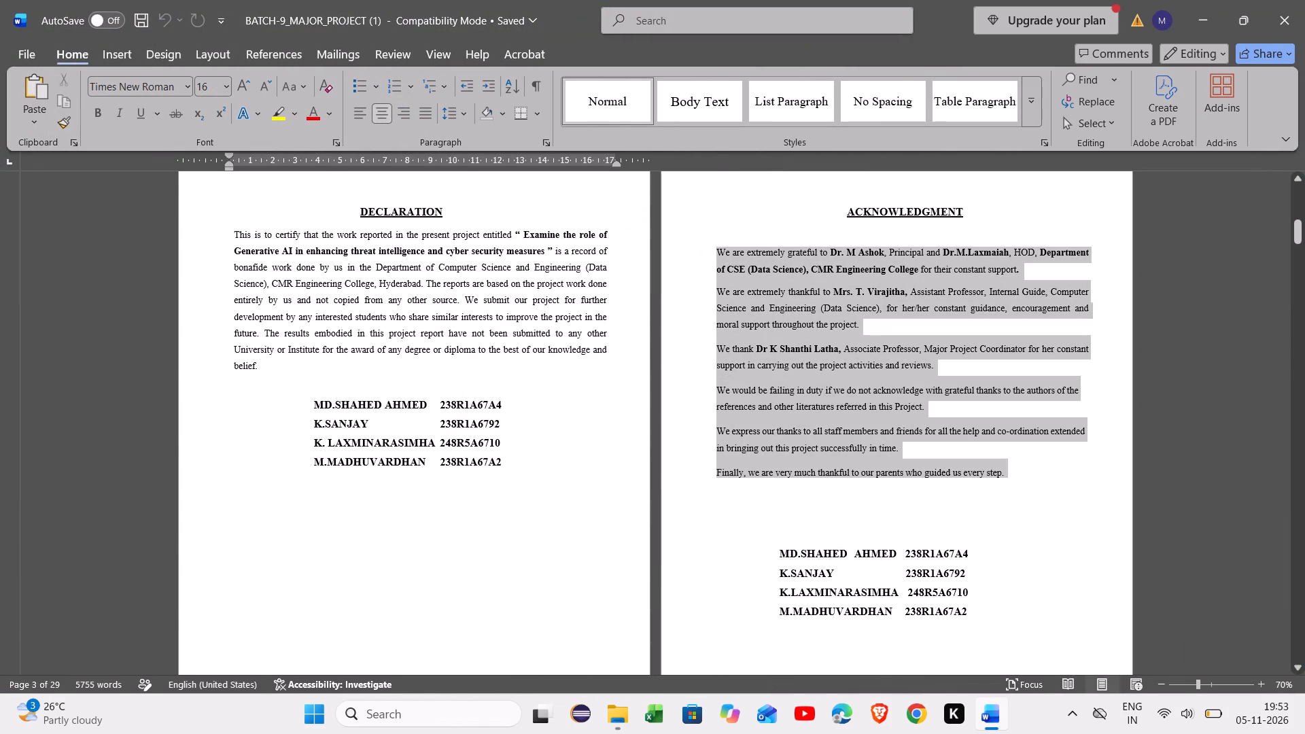
drag(1009, 475, 1007, 474)
click(1012, 514)
scroll(1012, 514, down, 1)
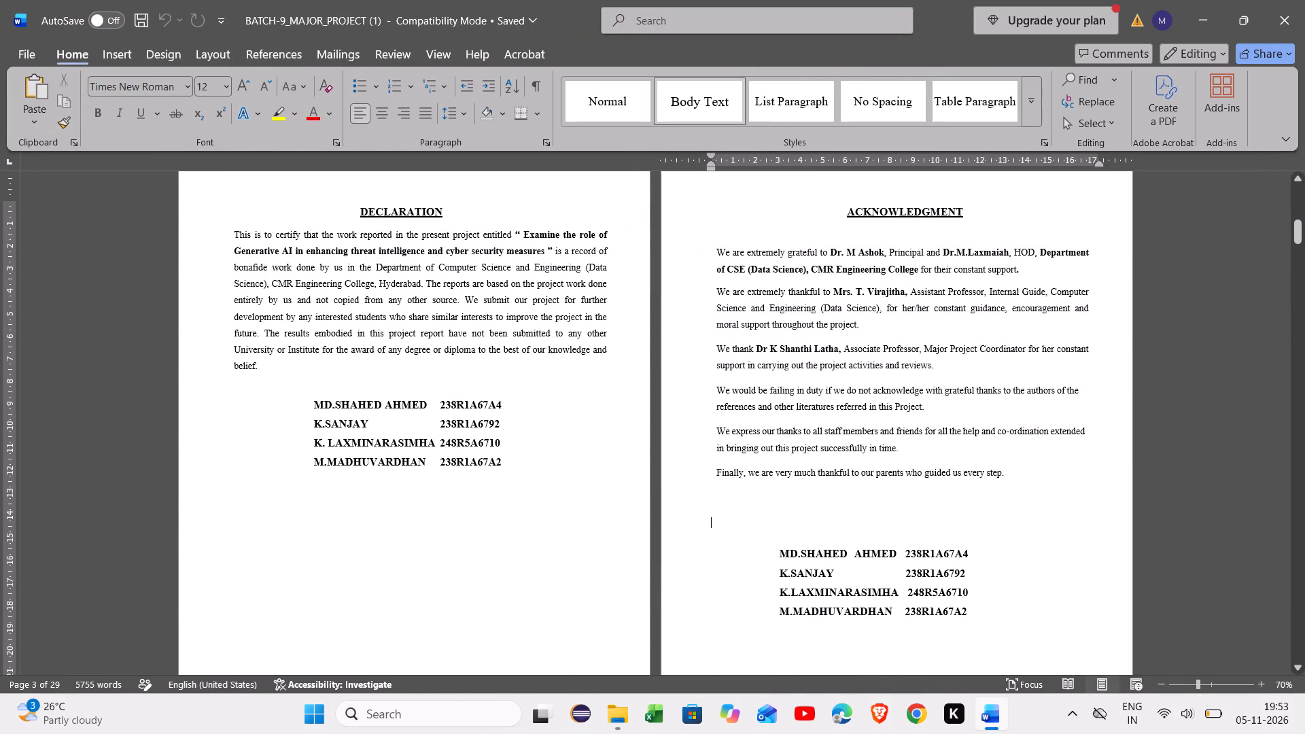
scroll(1012, 514, down, 7)
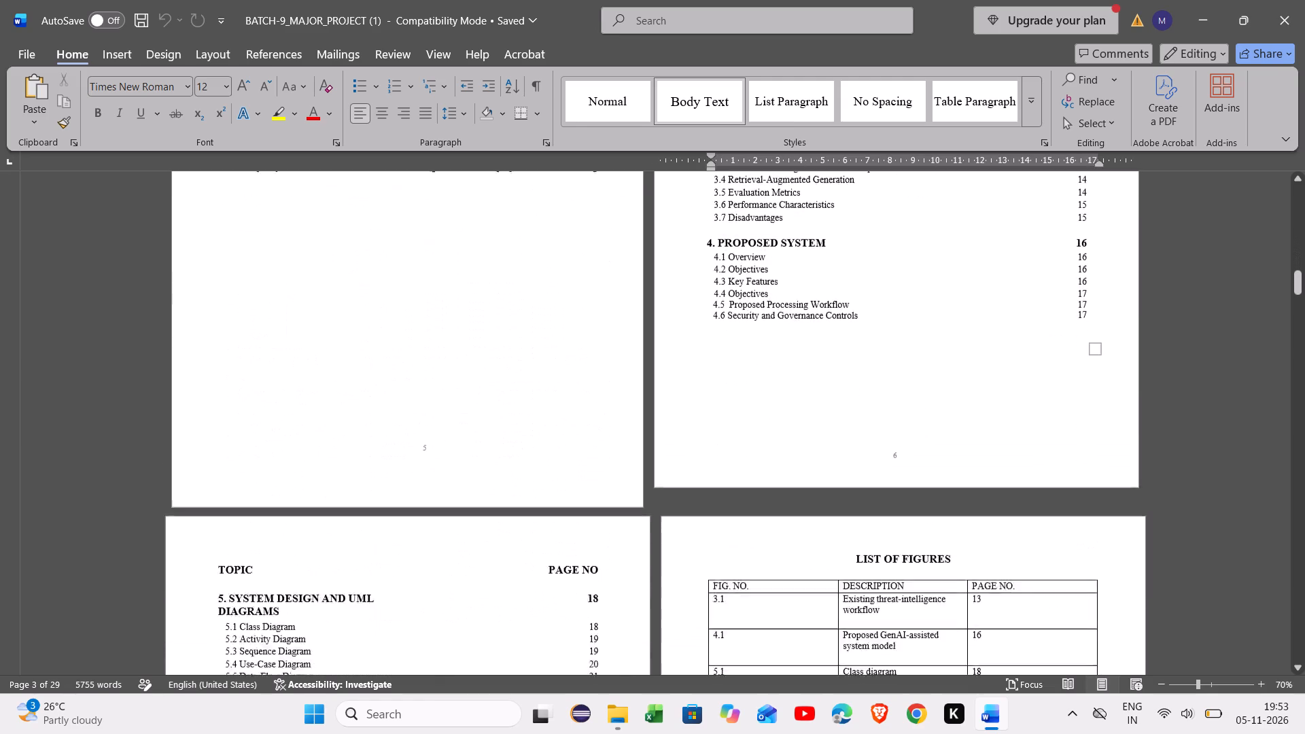
scroll(1012, 514, down, 5)
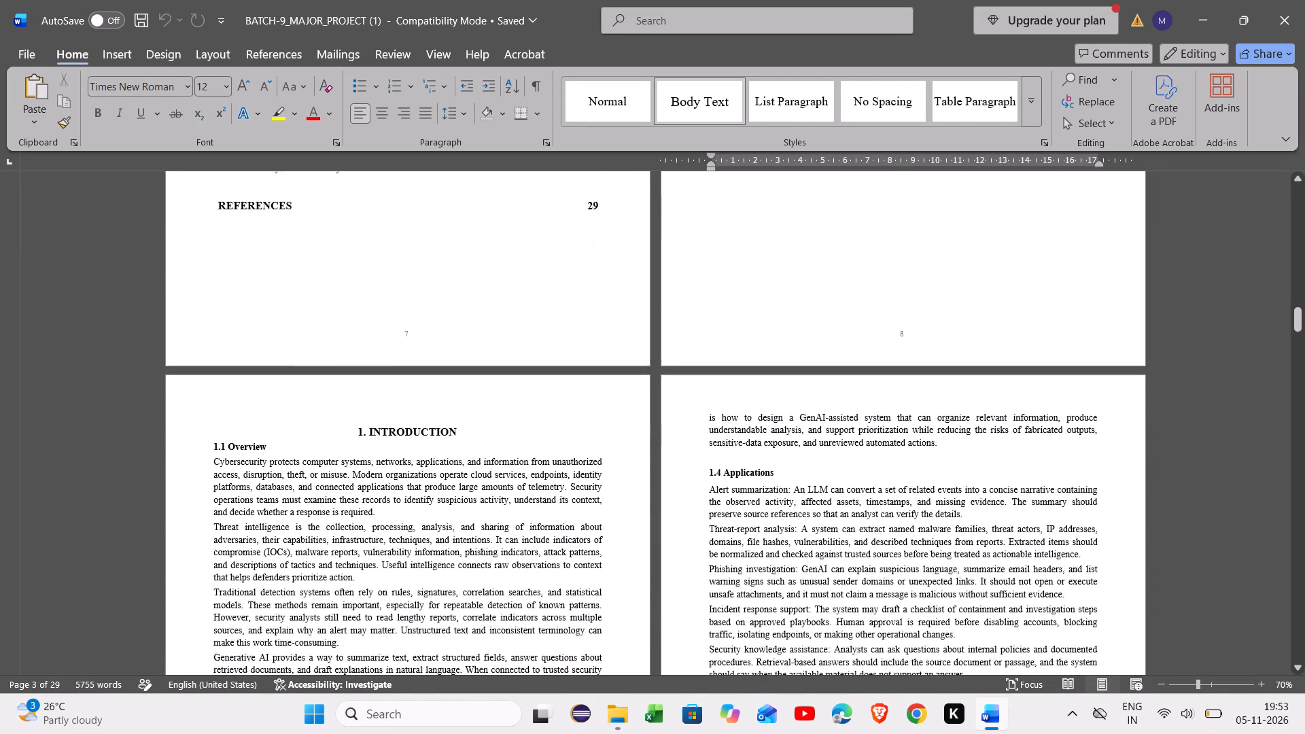
scroll(1012, 514, down, 2)
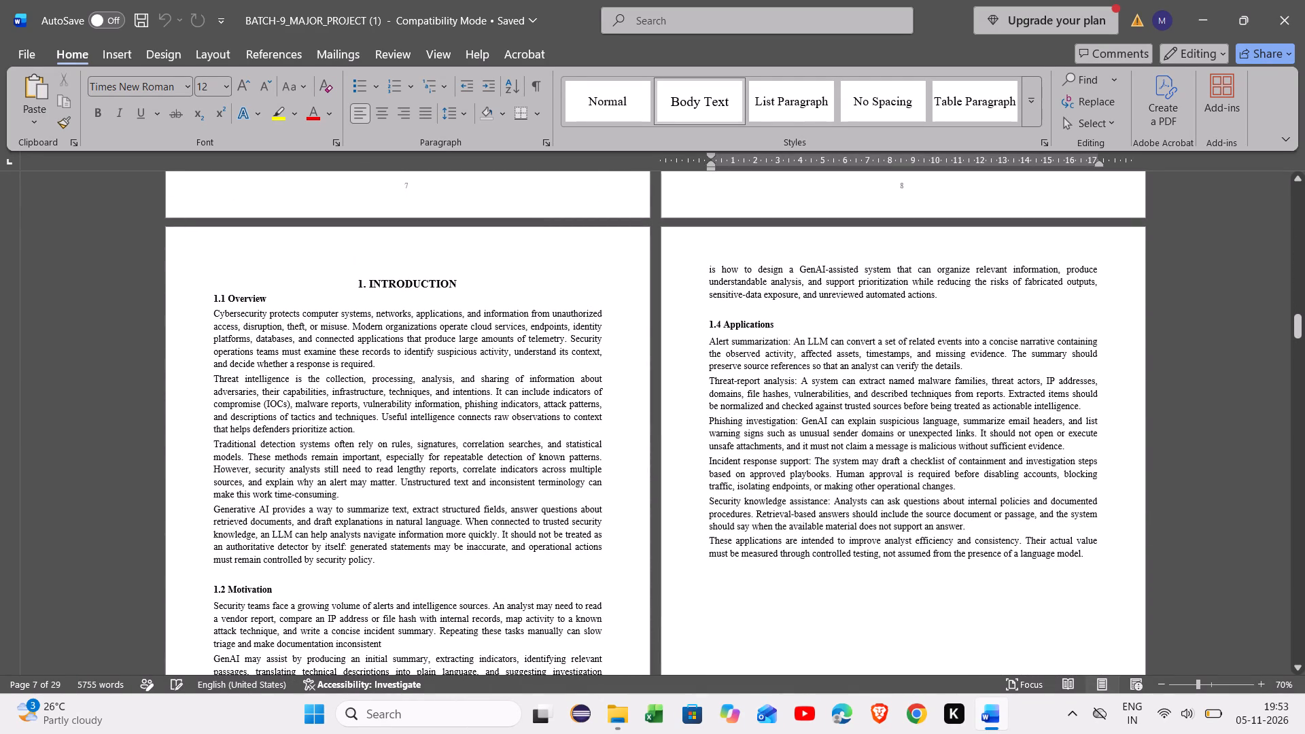
Set the body text of section 1.1 Overview to font size 11.
drag(211, 311, 379, 557)
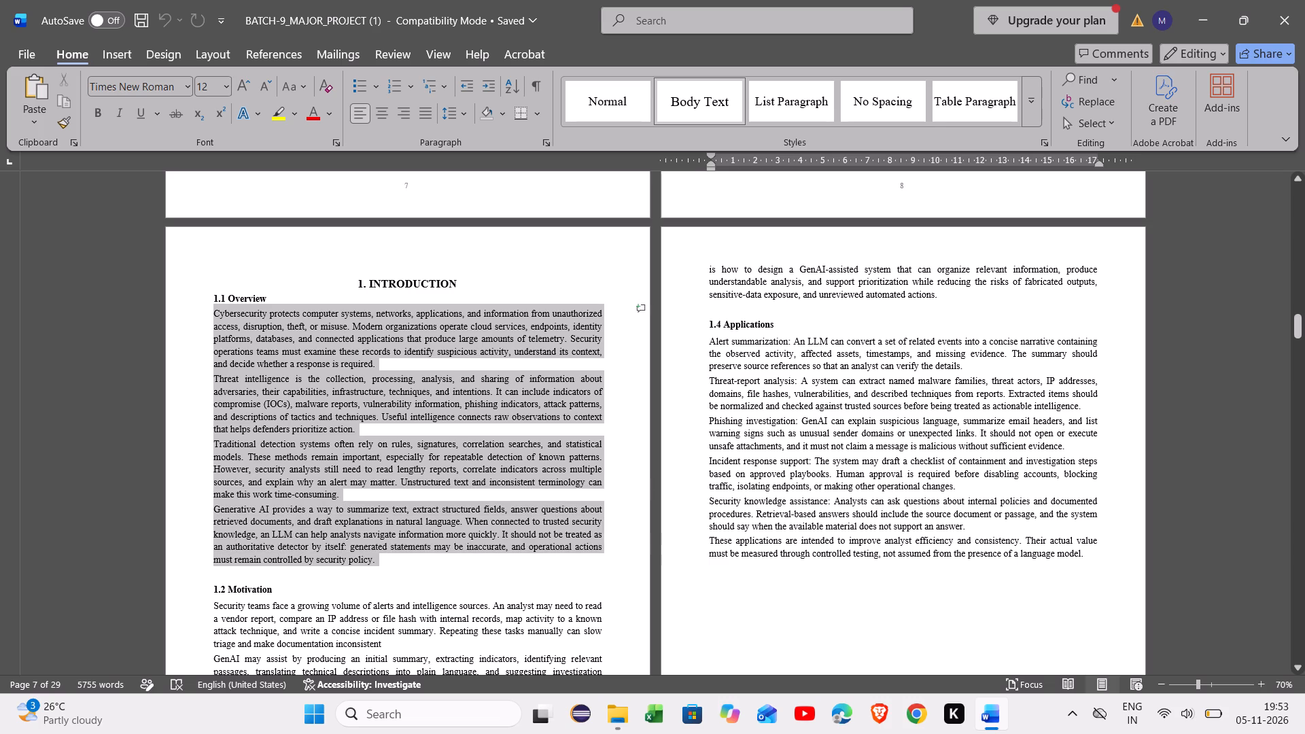
drag(379, 557, 379, 558)
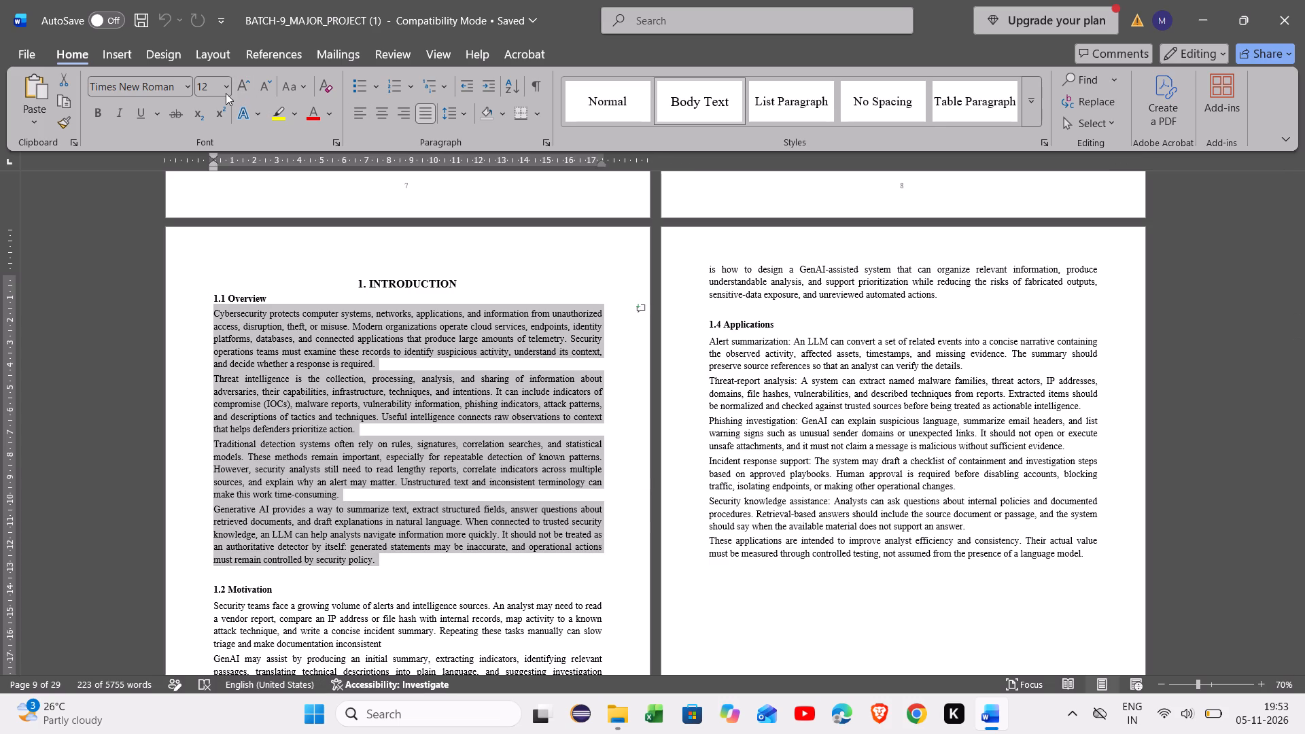
click(225, 82)
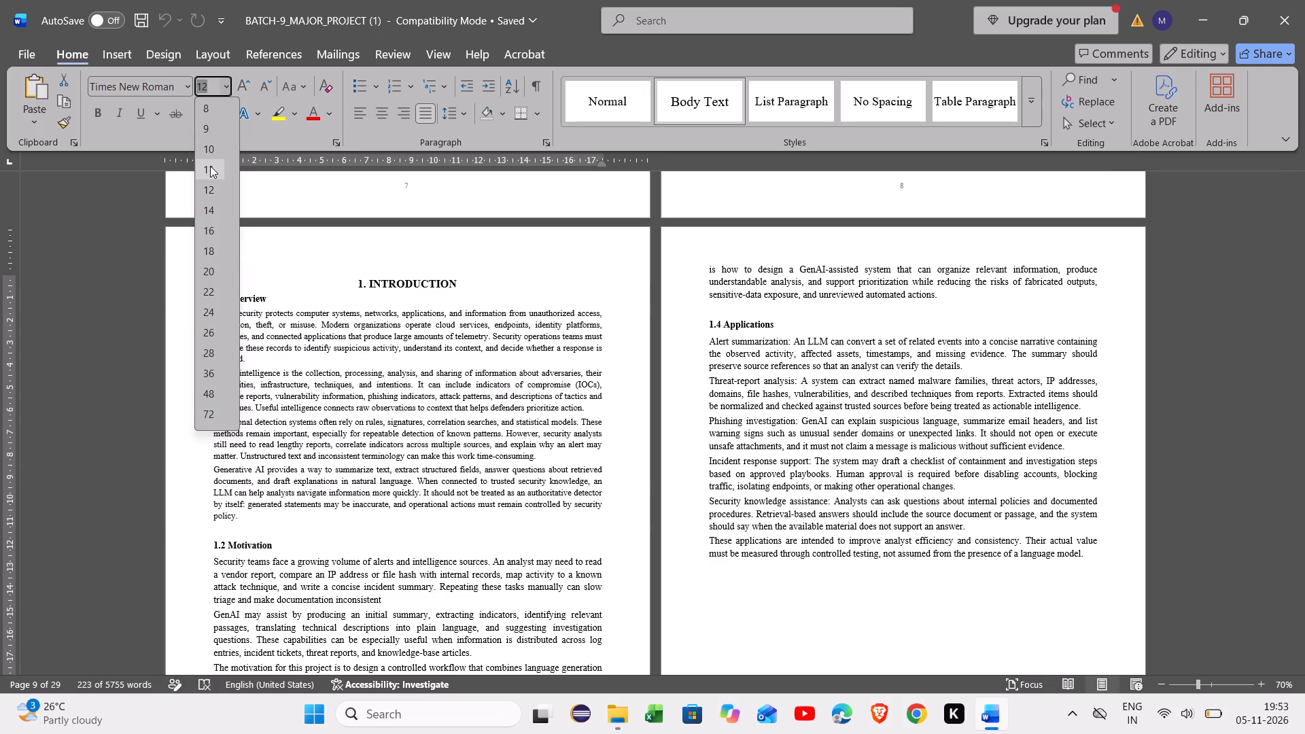
click(210, 166)
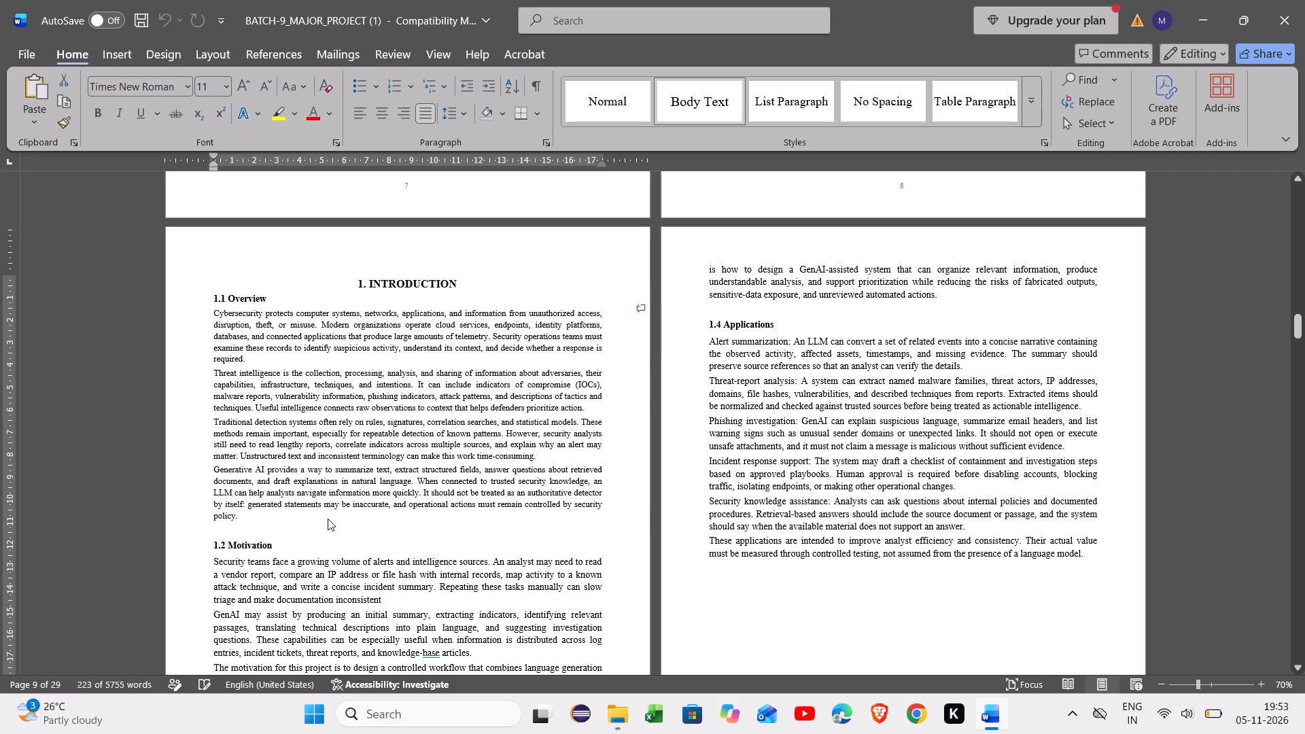
click(328, 519)
Set the three body paragraphs of section 1.2 Motivation to font size 11.
scroll(328, 519, down, 1)
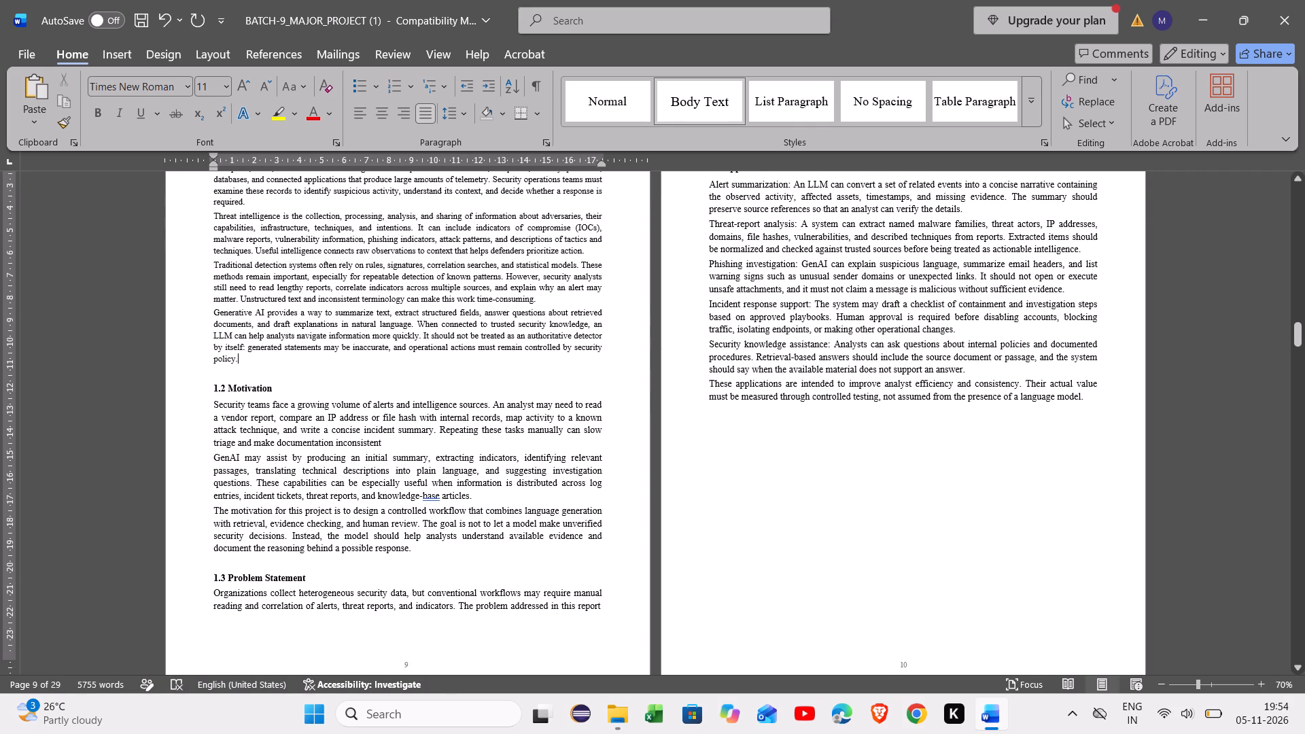
drag(211, 406, 419, 552)
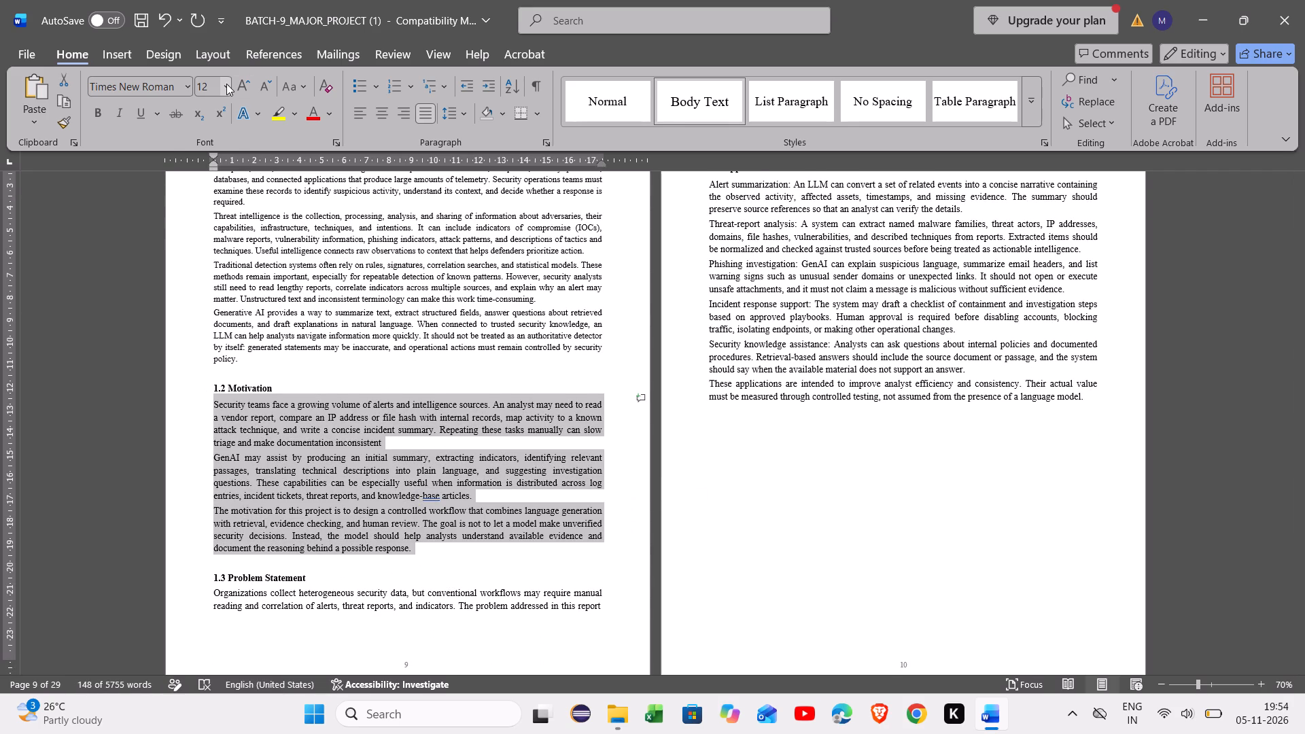
click(226, 84)
click(211, 173)
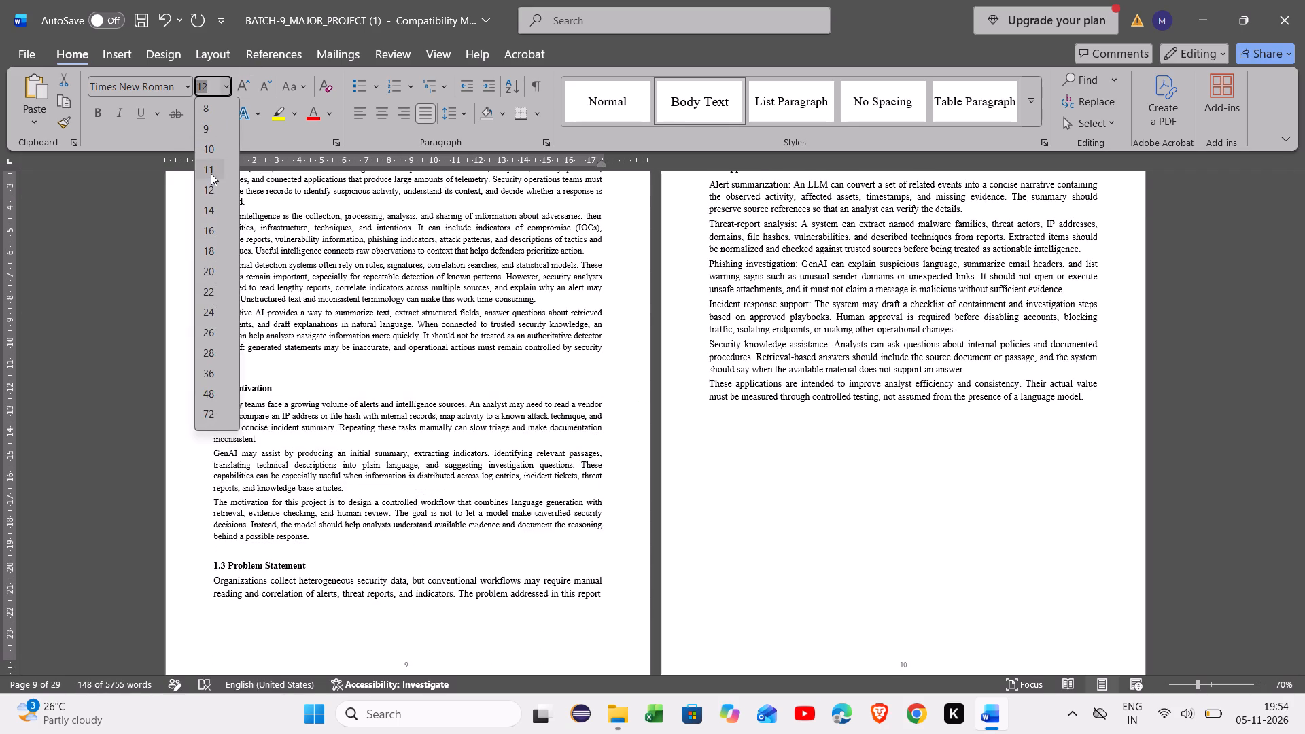
click(364, 514)
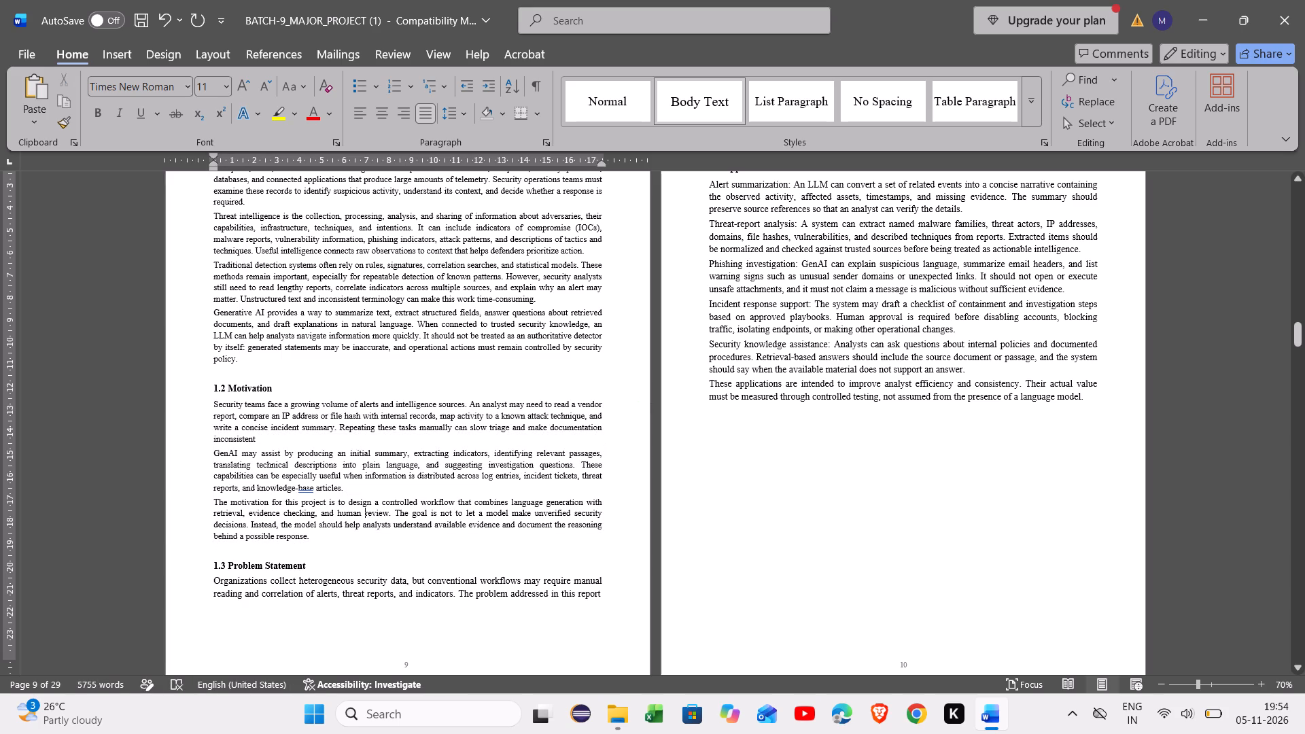
Set all body paragraphs of section 1.4 Applications to font size 11.
drag(211, 580, 751, 208)
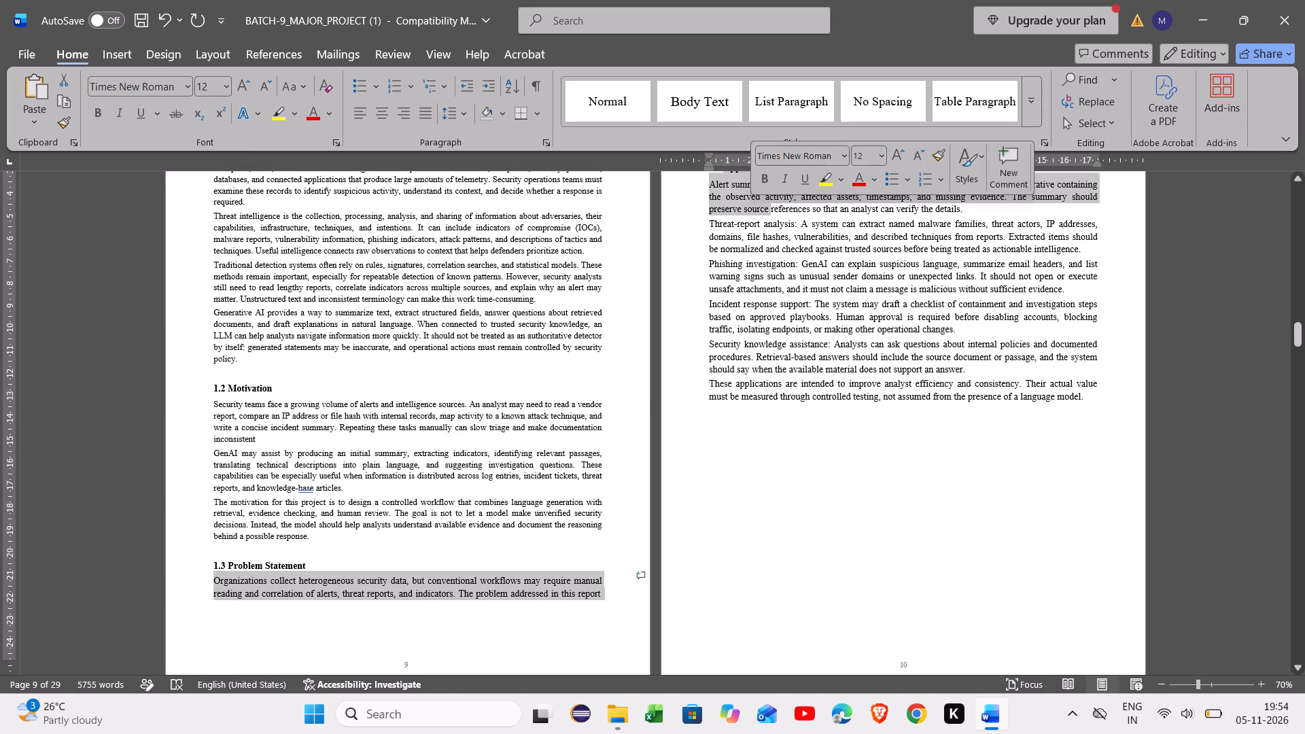
click(725, 449)
scroll(725, 449, up, 1)
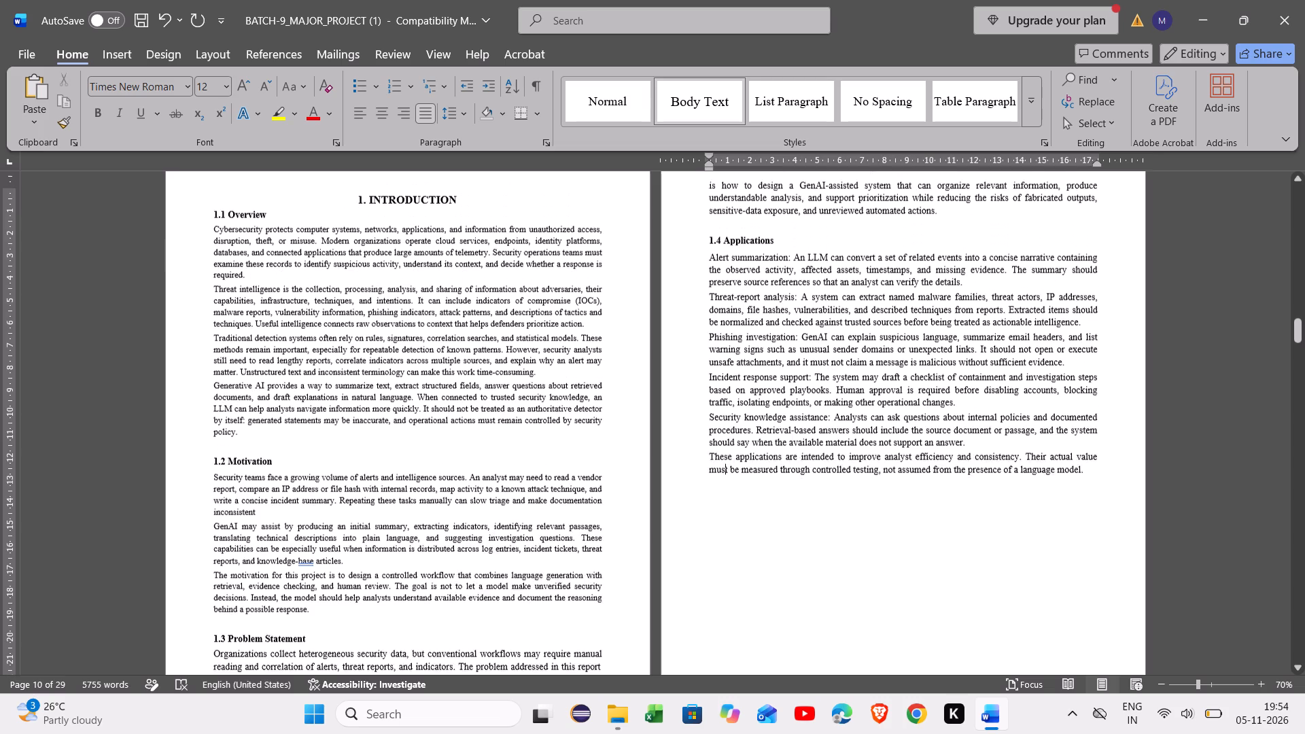
scroll(725, 449, up, 1)
drag(710, 283, 1065, 534)
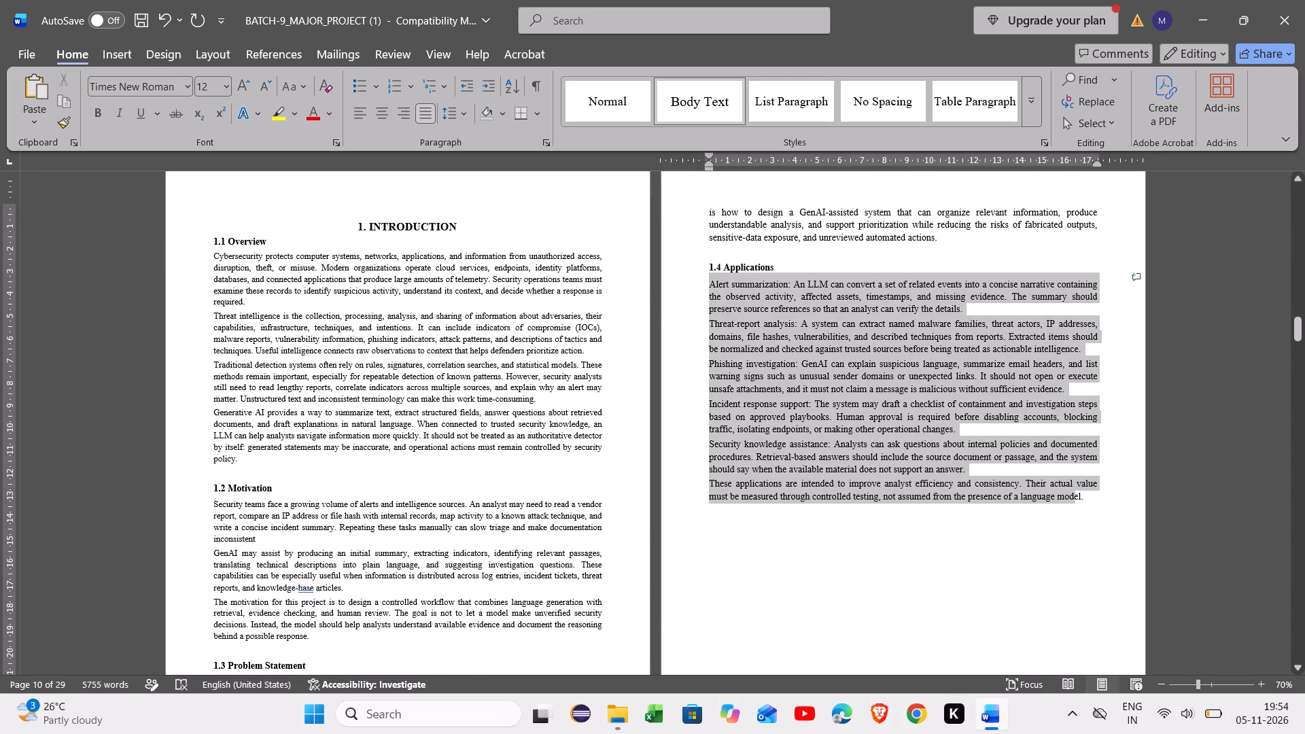
drag(1065, 534, 1084, 509)
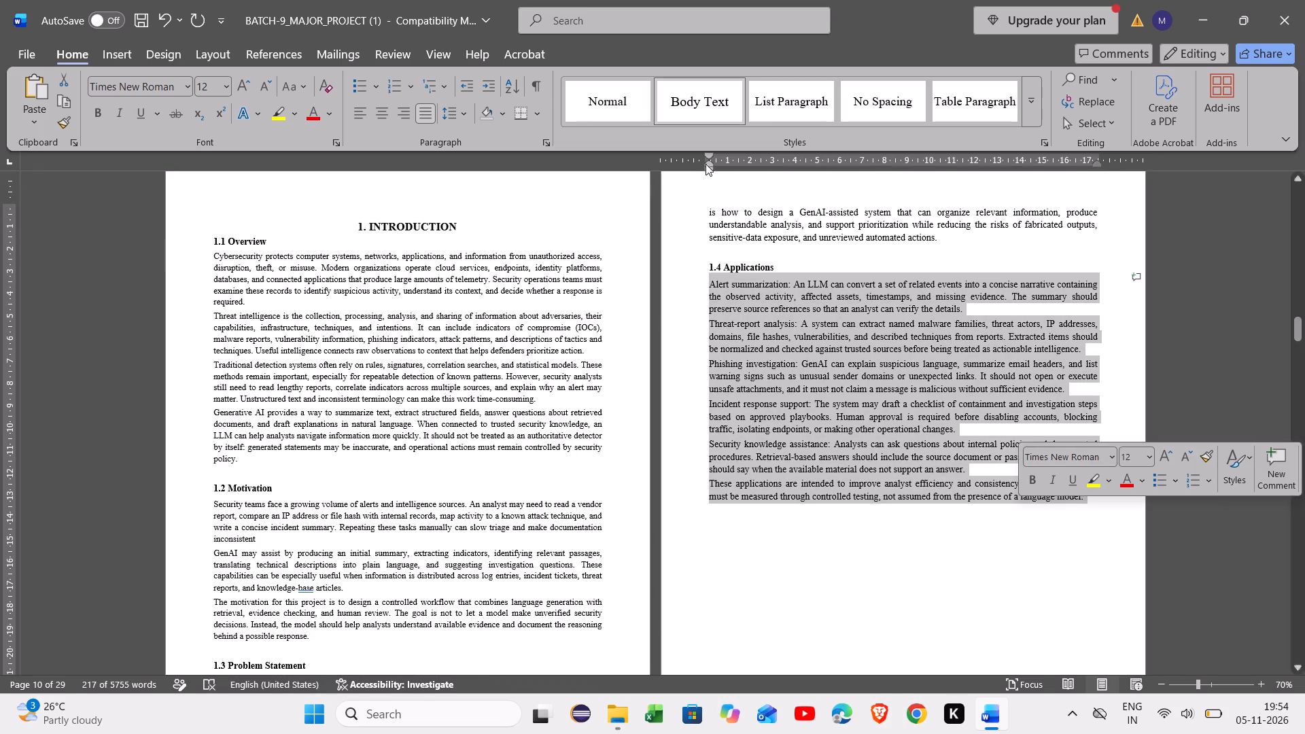
click(224, 87)
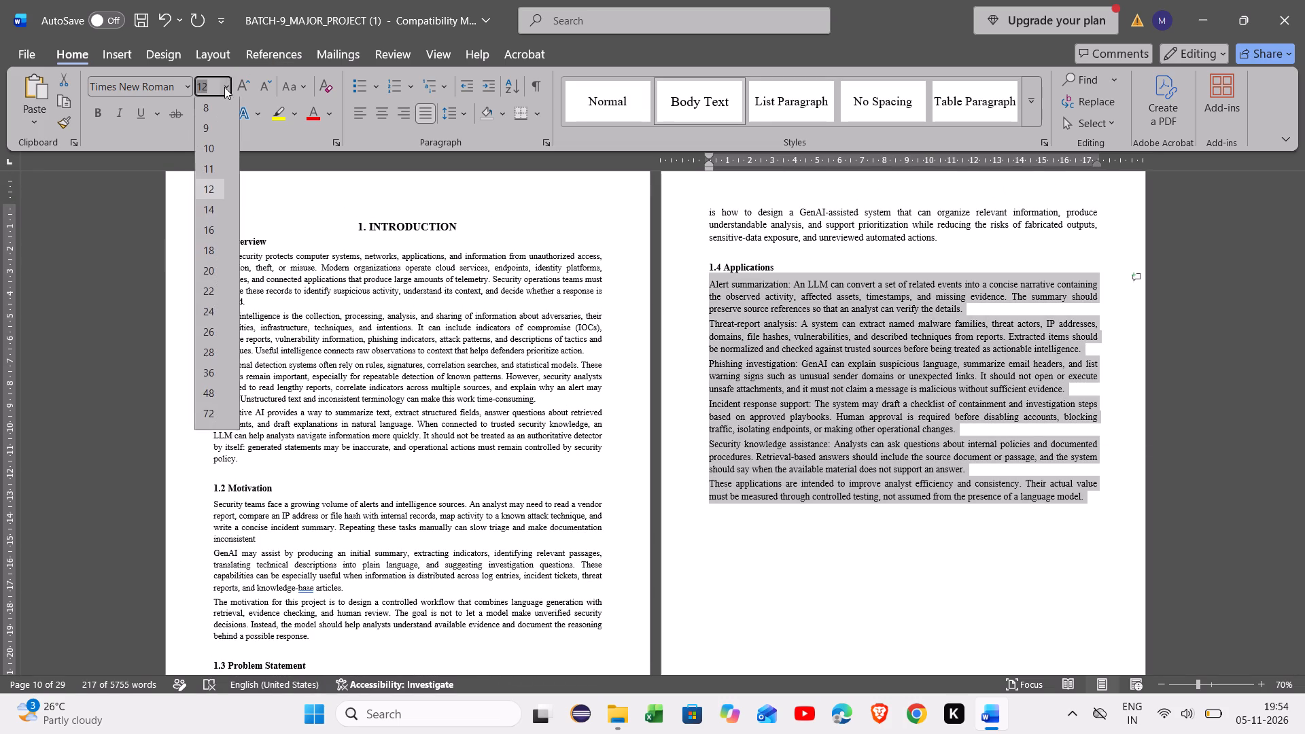
click(214, 167)
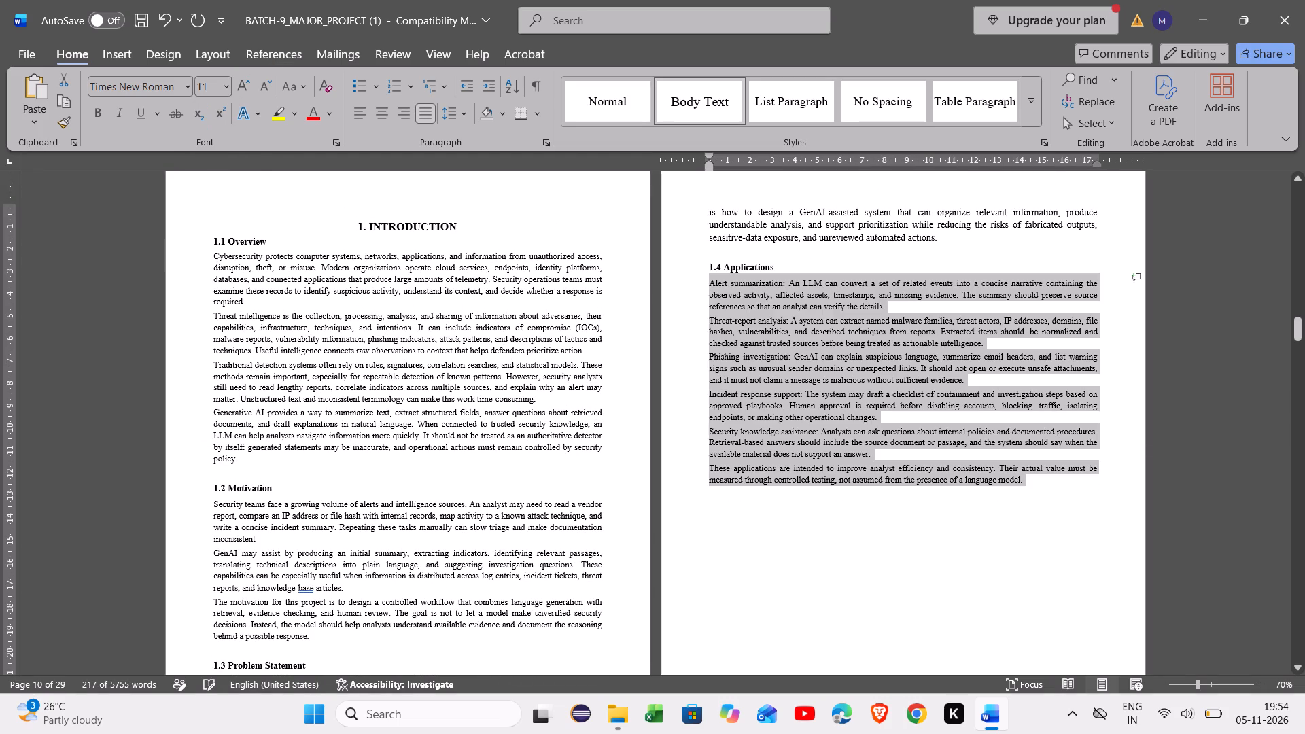
click(709, 488)
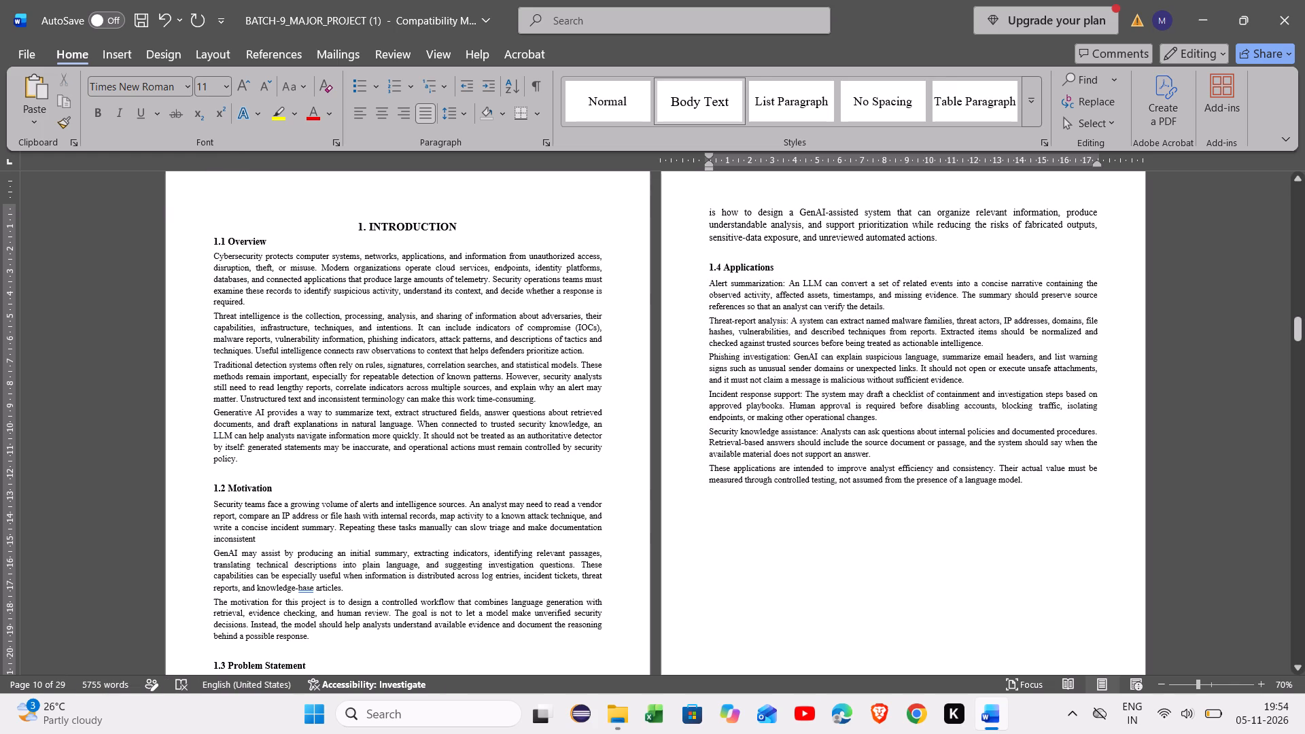
Set the section 1.3 Problem Statement paragraph, which spans two pages, to font size 11.
drag(940, 241, 706, 193)
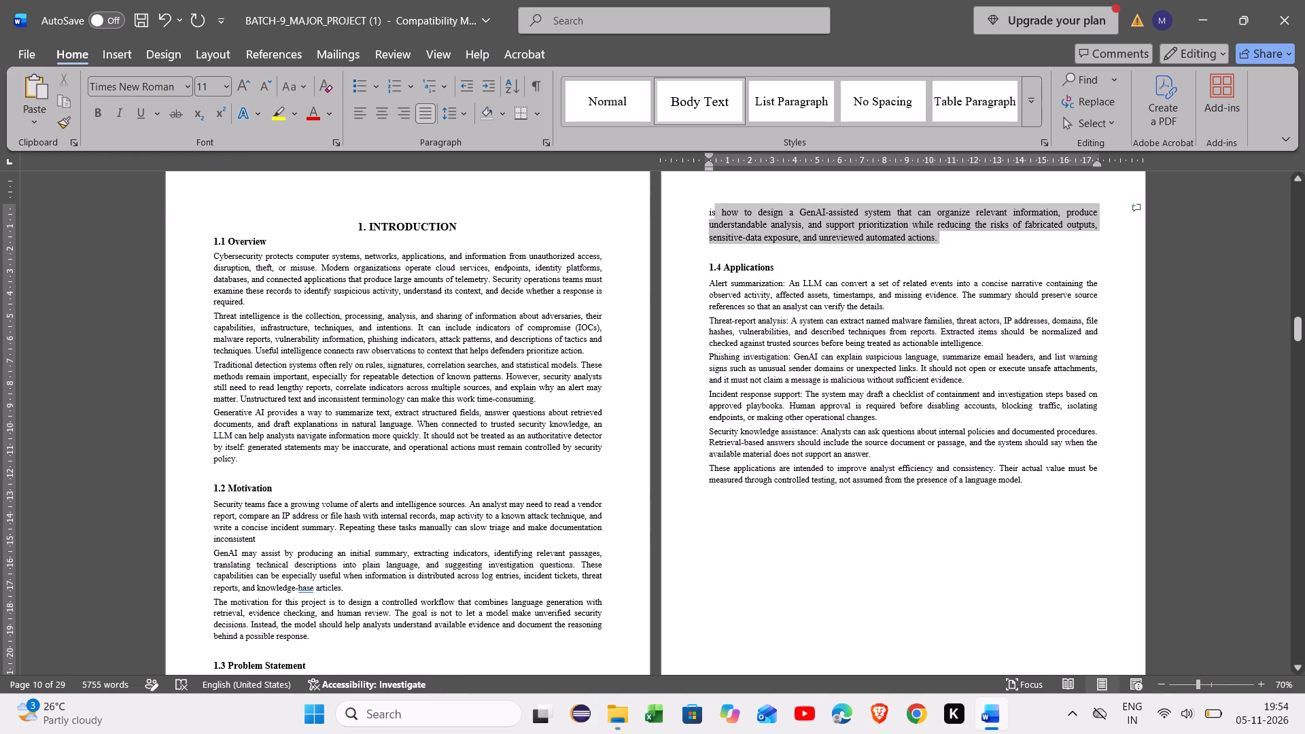
drag(706, 193, 541, 655)
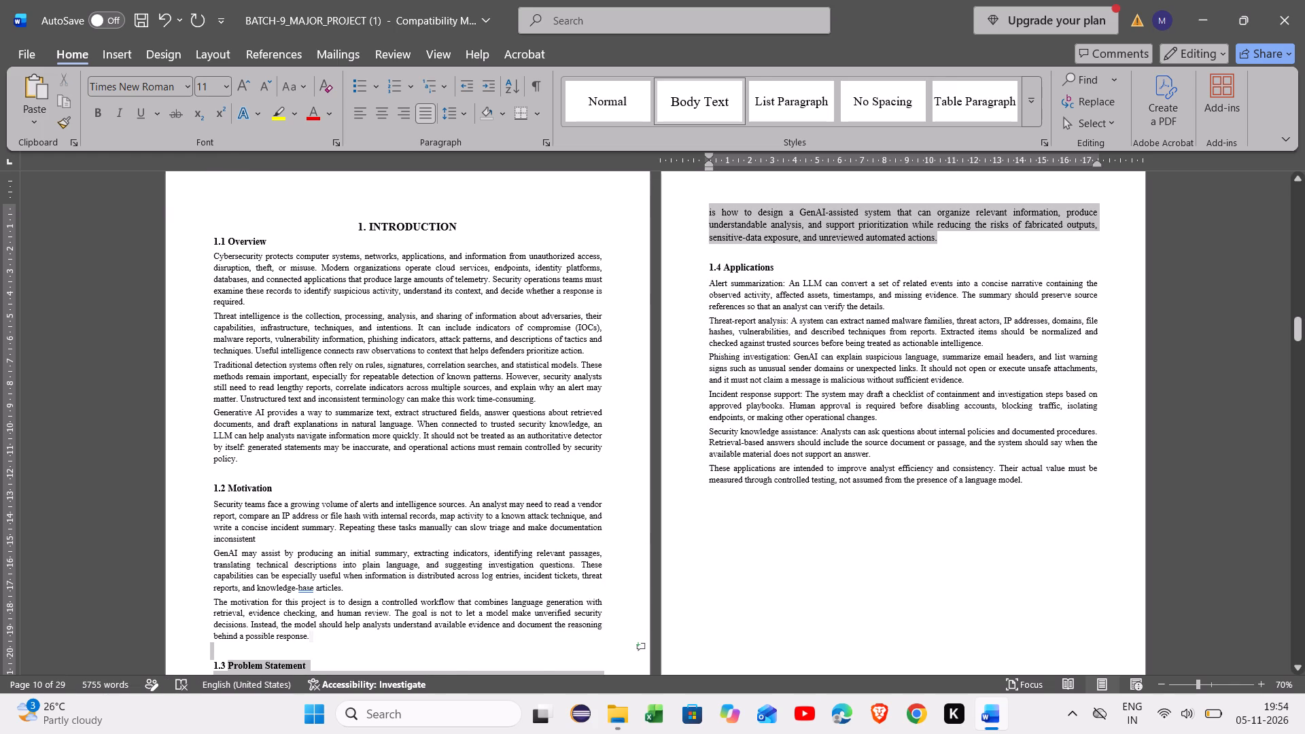
drag(541, 655, 311, 644)
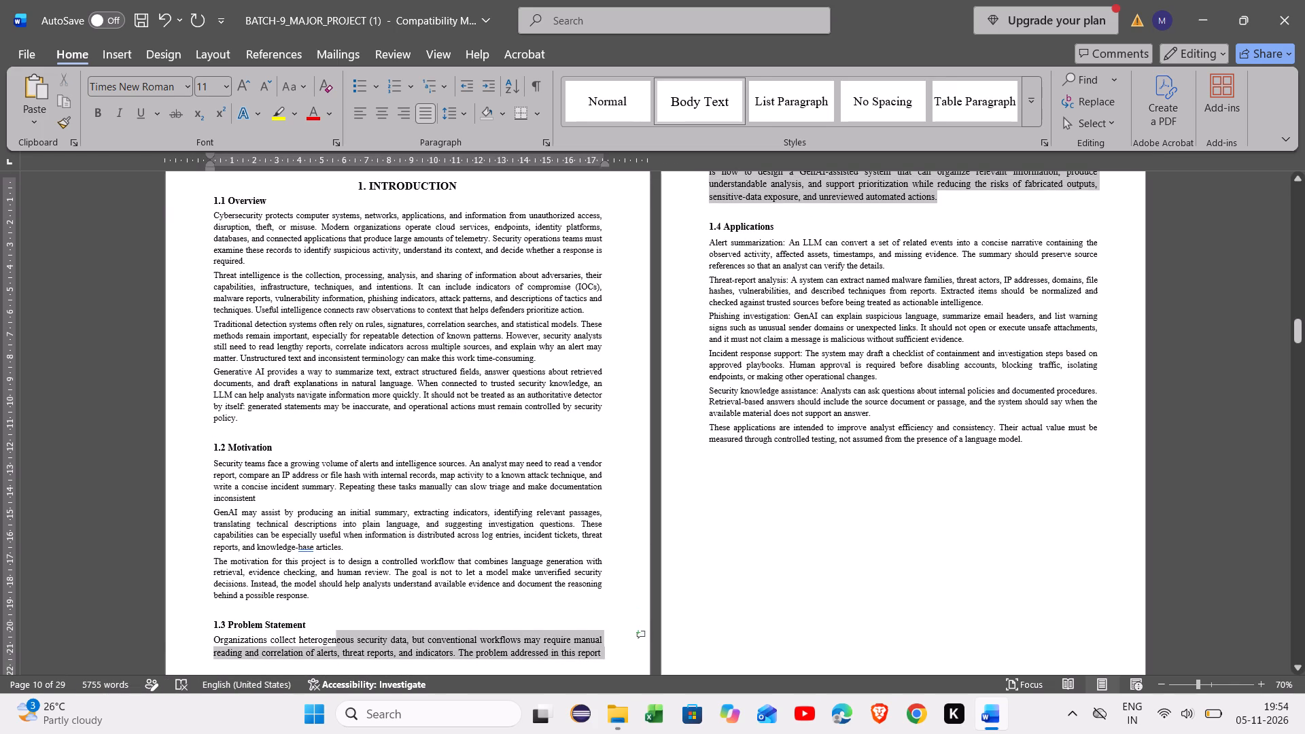
drag(311, 644, 213, 644)
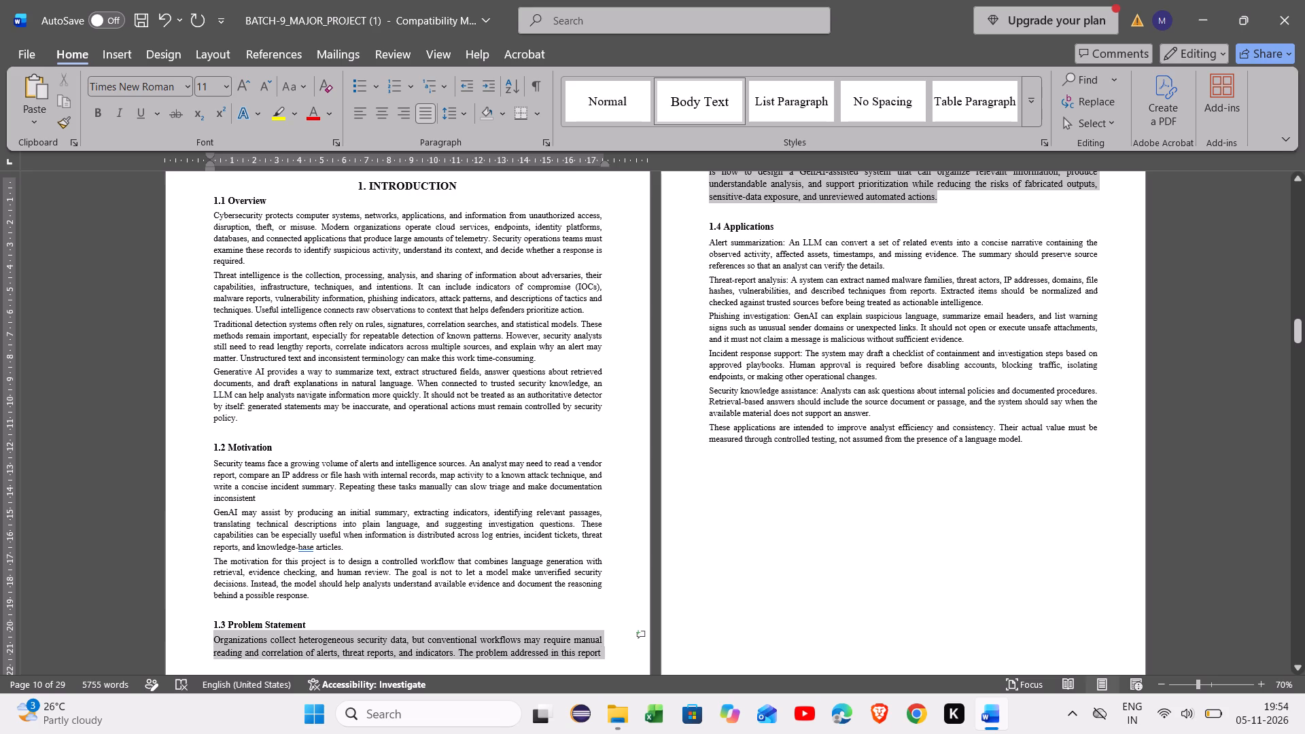
drag(213, 644, 212, 642)
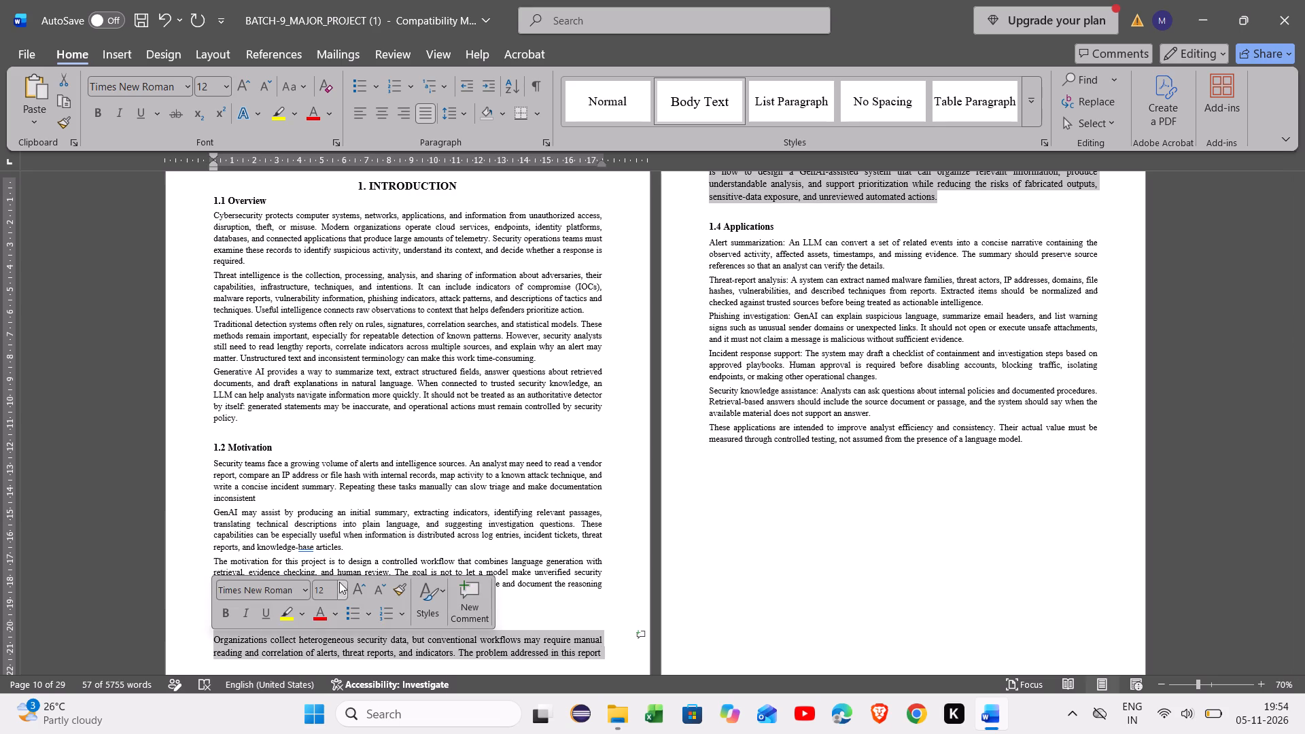
click(343, 587)
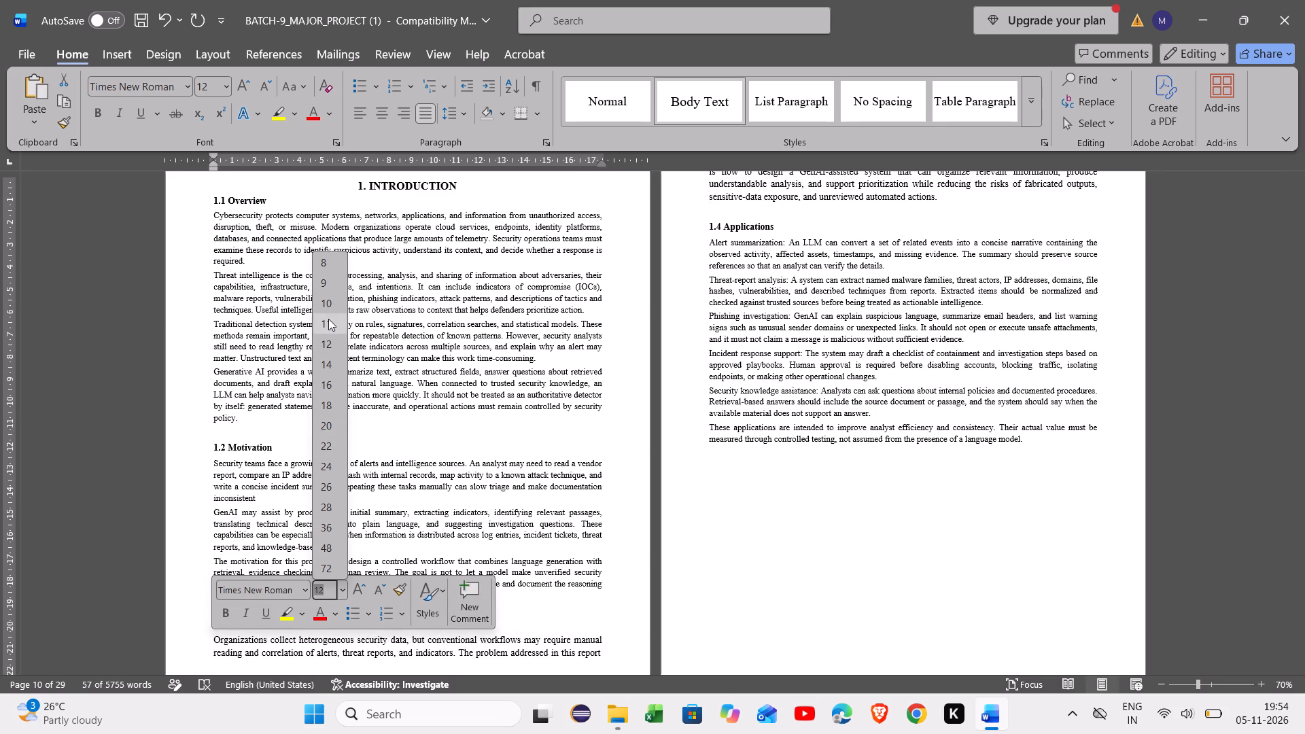
click(328, 319)
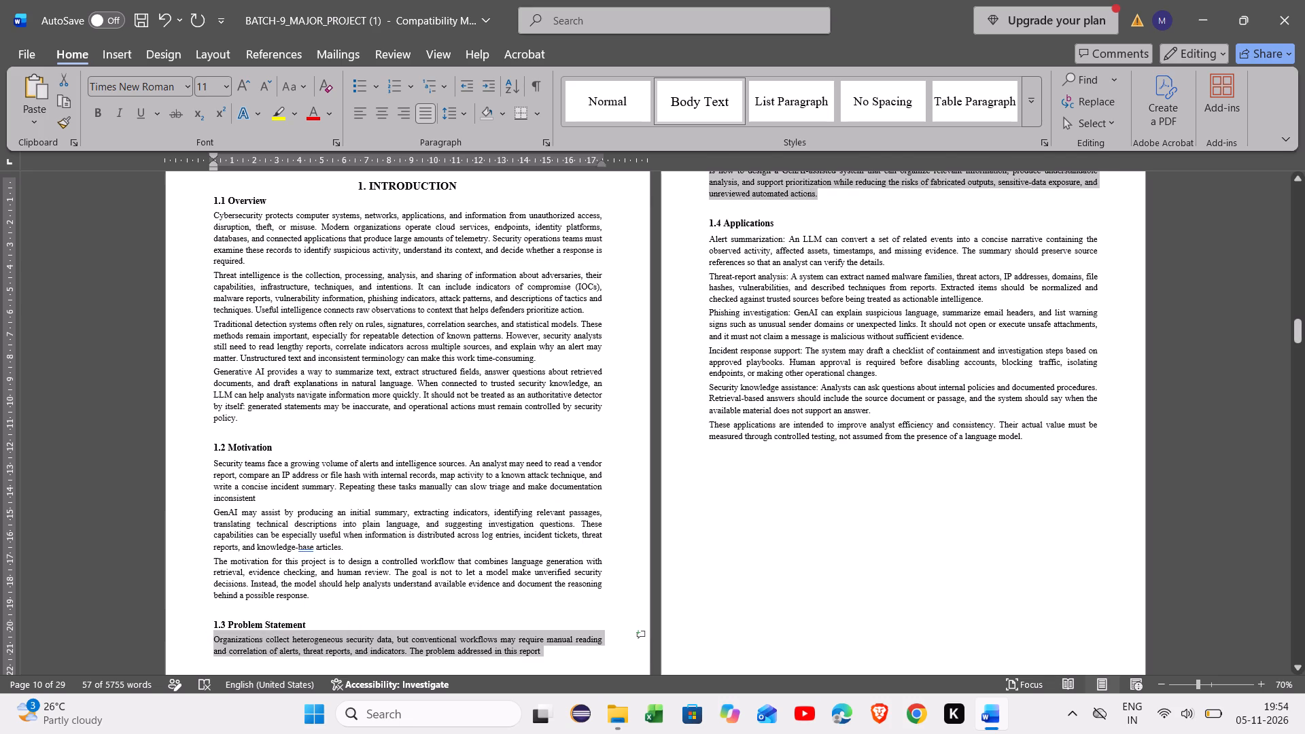
click(781, 527)
Set the description under Literature Survey entry 1, MITRE ATT&CK Framework, to font size 11.
scroll(781, 527, right, 1)
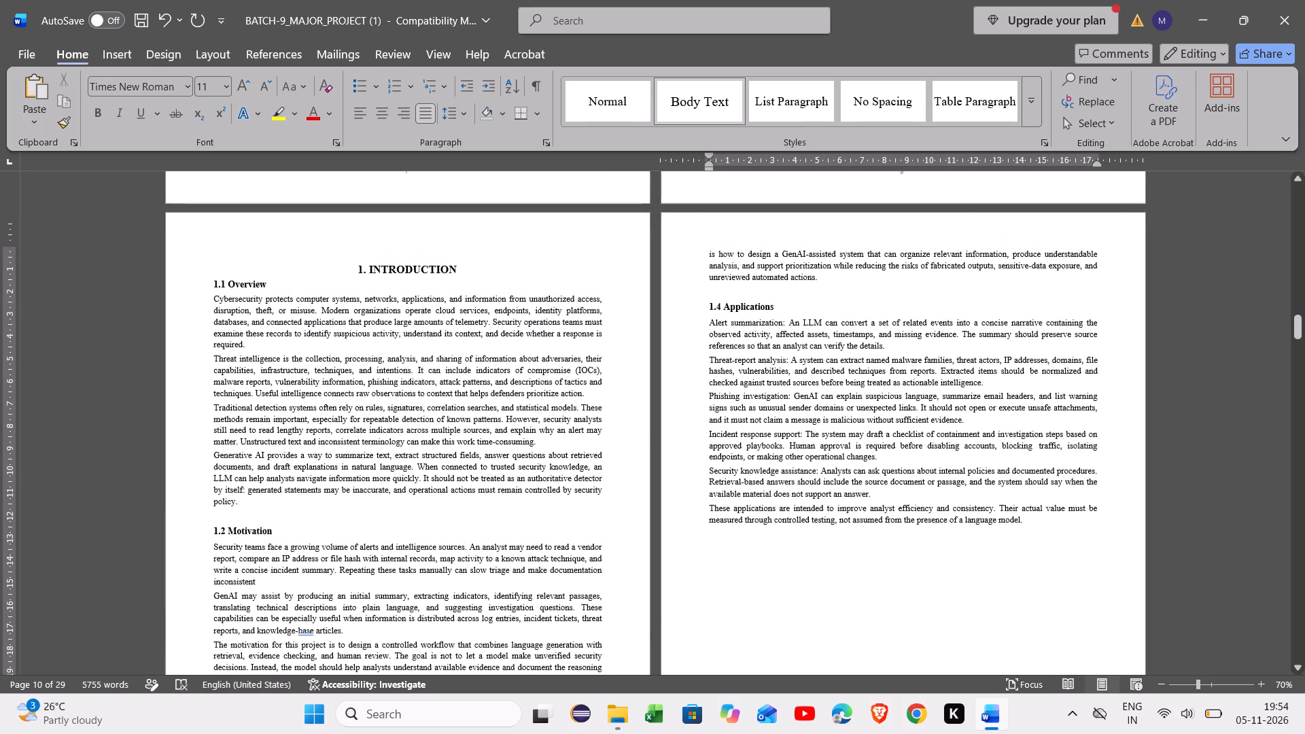
scroll(781, 527, down, 3)
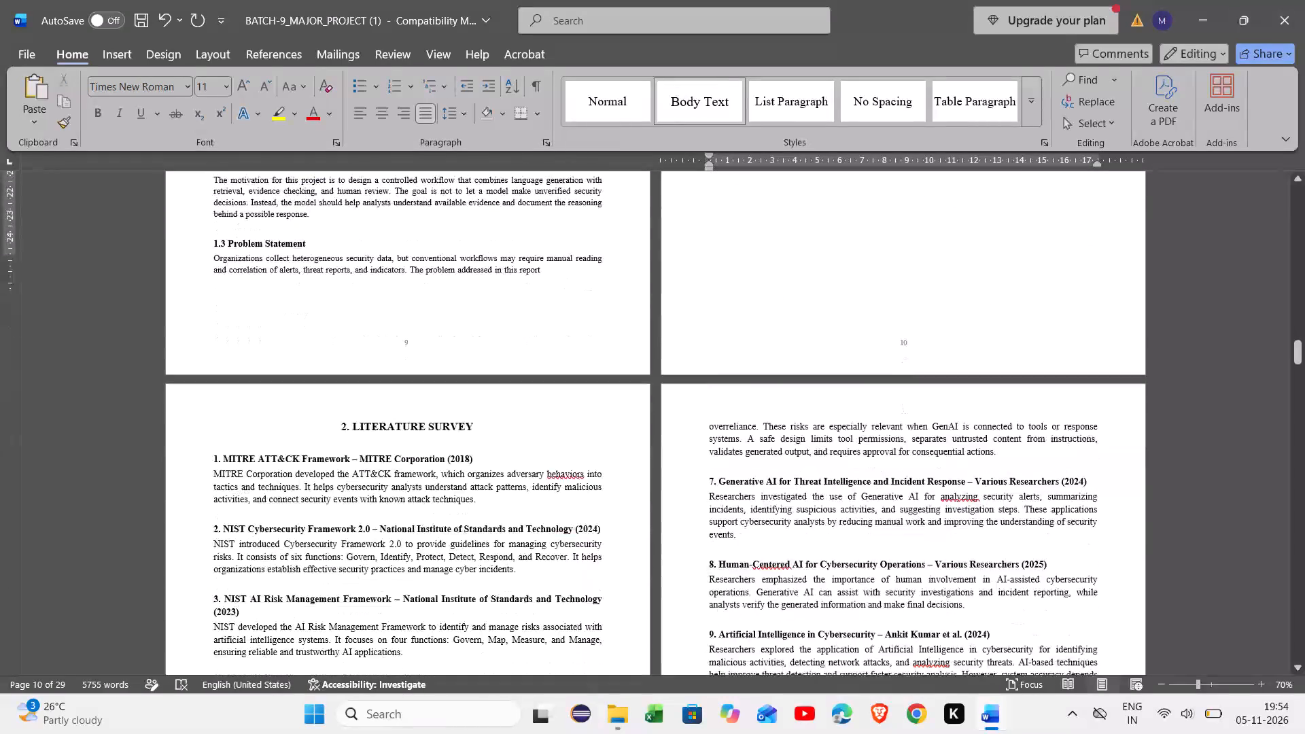
scroll(781, 527, down, 1)
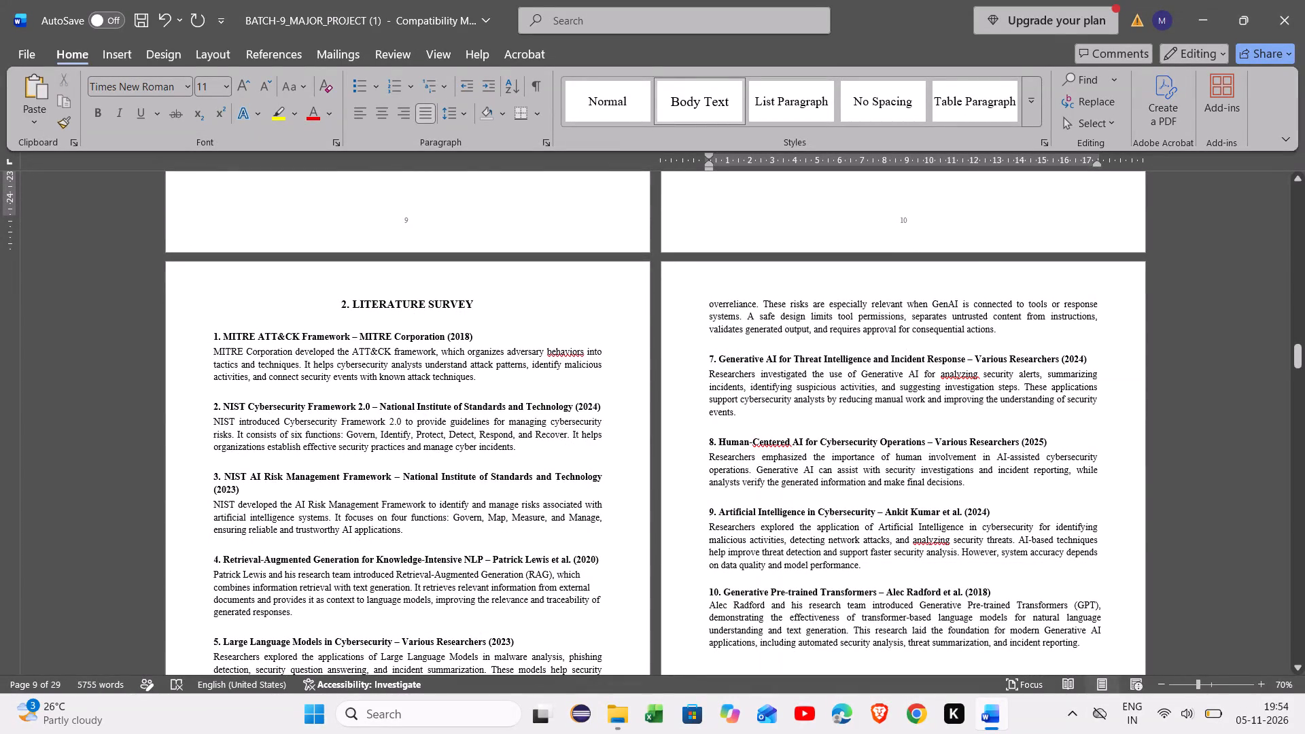
drag(213, 353, 481, 381)
click(616, 324)
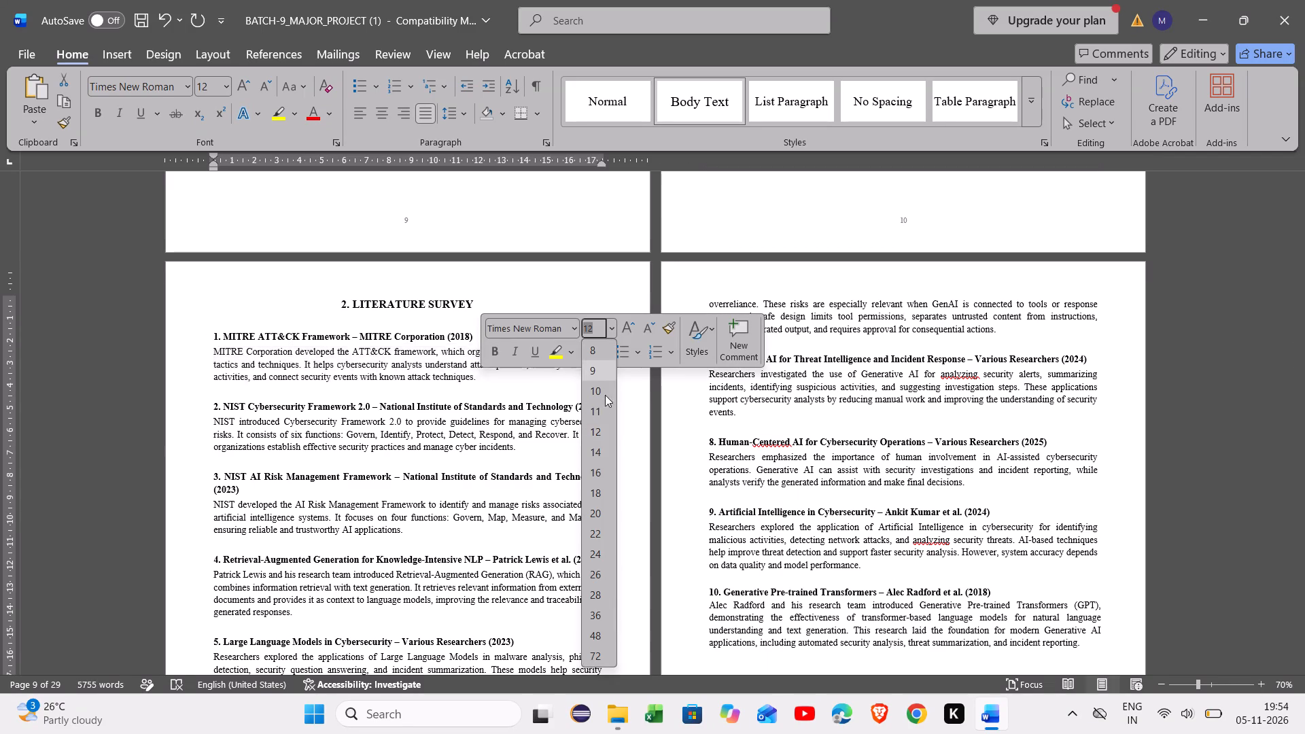
click(601, 406)
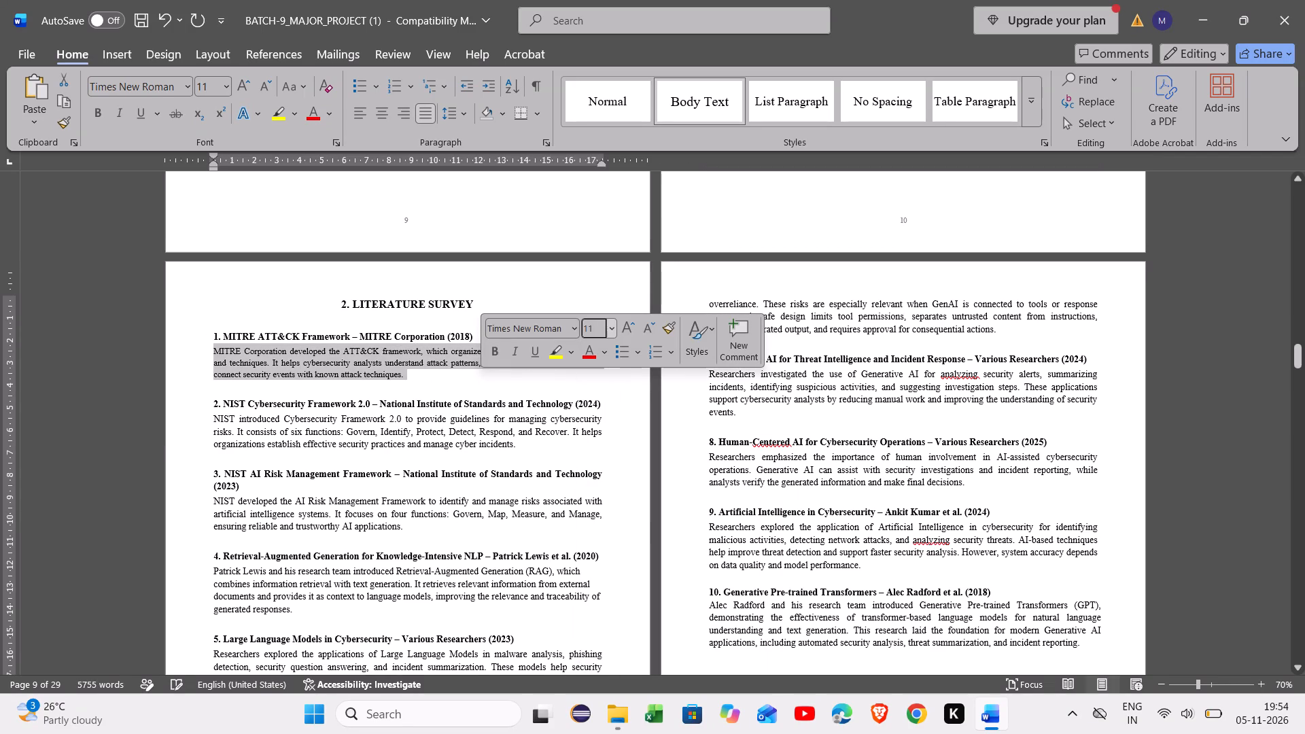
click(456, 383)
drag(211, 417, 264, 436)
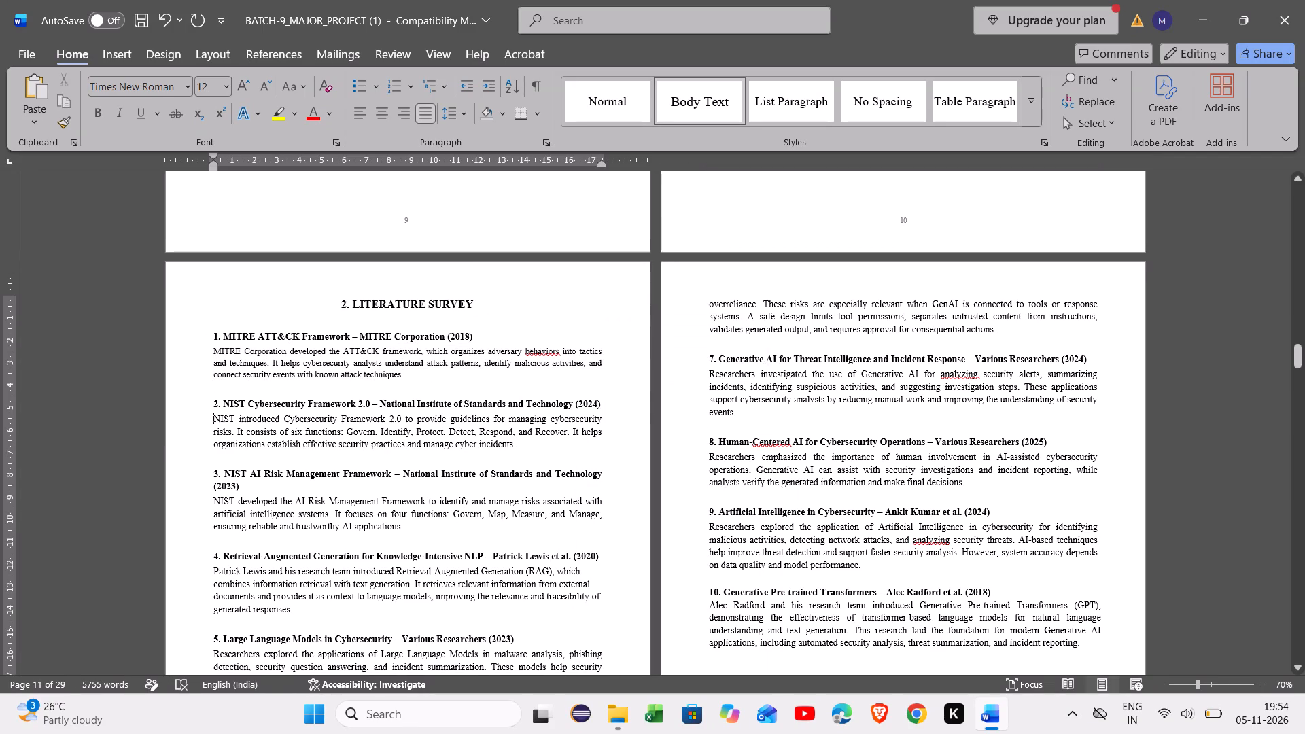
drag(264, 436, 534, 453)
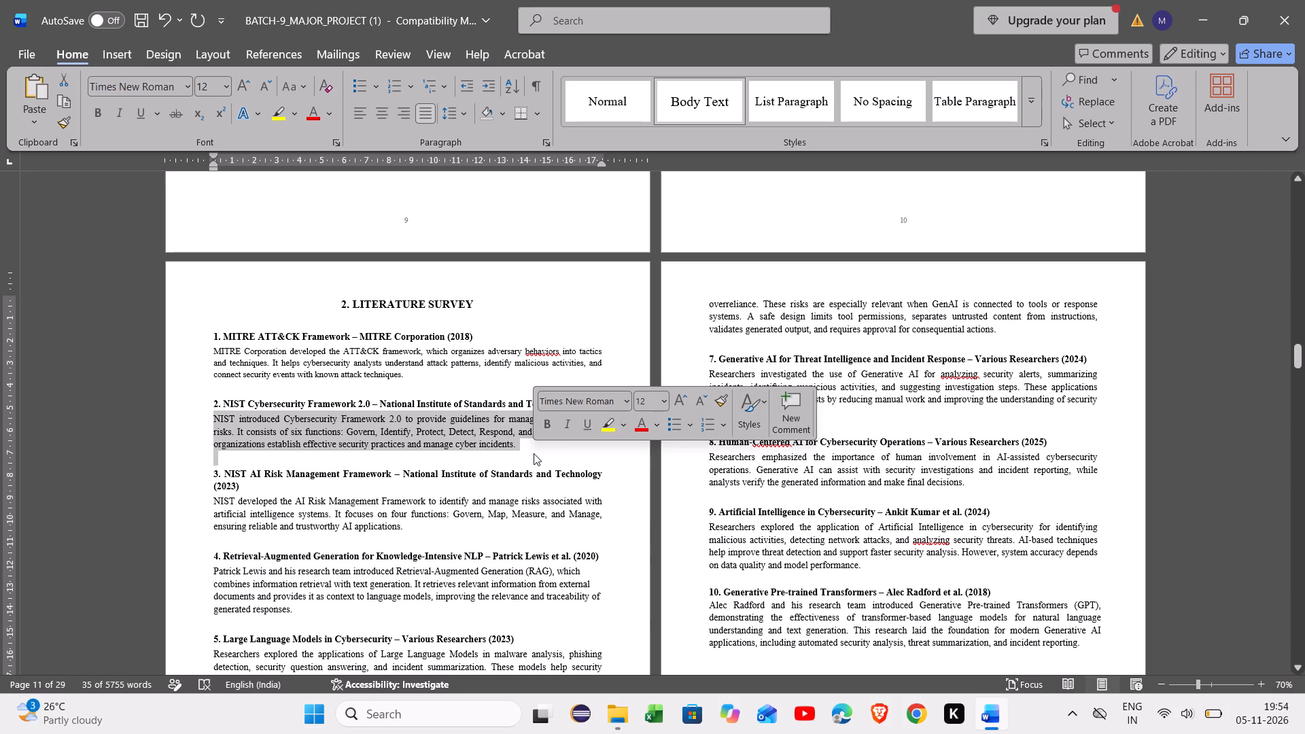
Close the report document without saving its changes.
click(1297, 7)
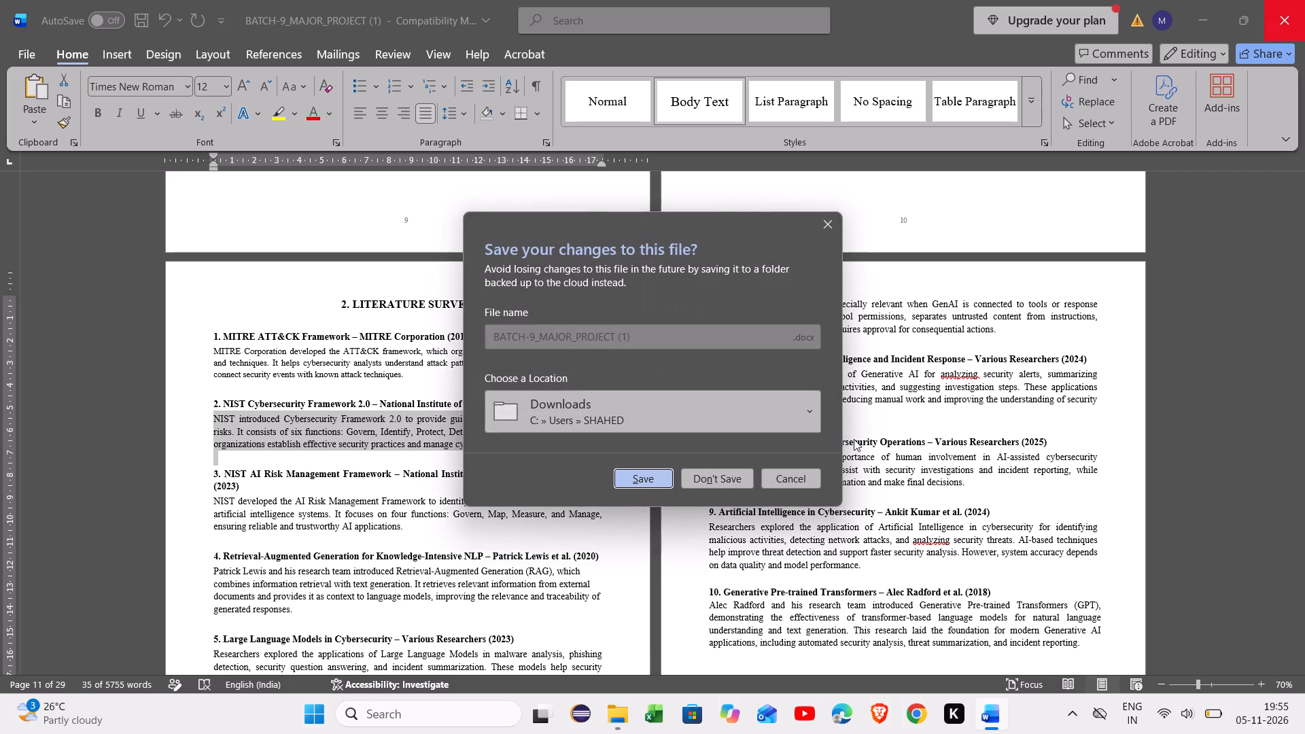
click(719, 480)
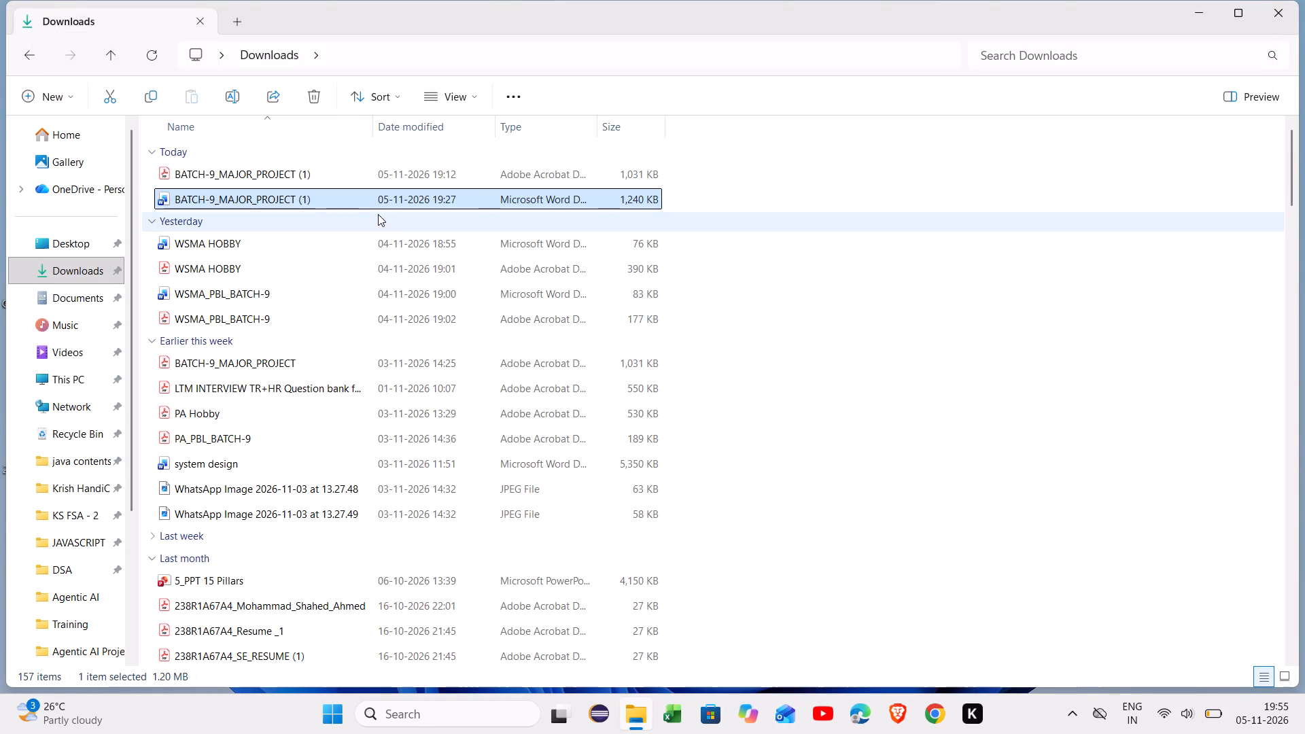
Duplicate the BATCH-9_MAJOR_PROJECT (1) Word document within the Downloads folder in File Explorer.
right_click(381, 199)
click(453, 170)
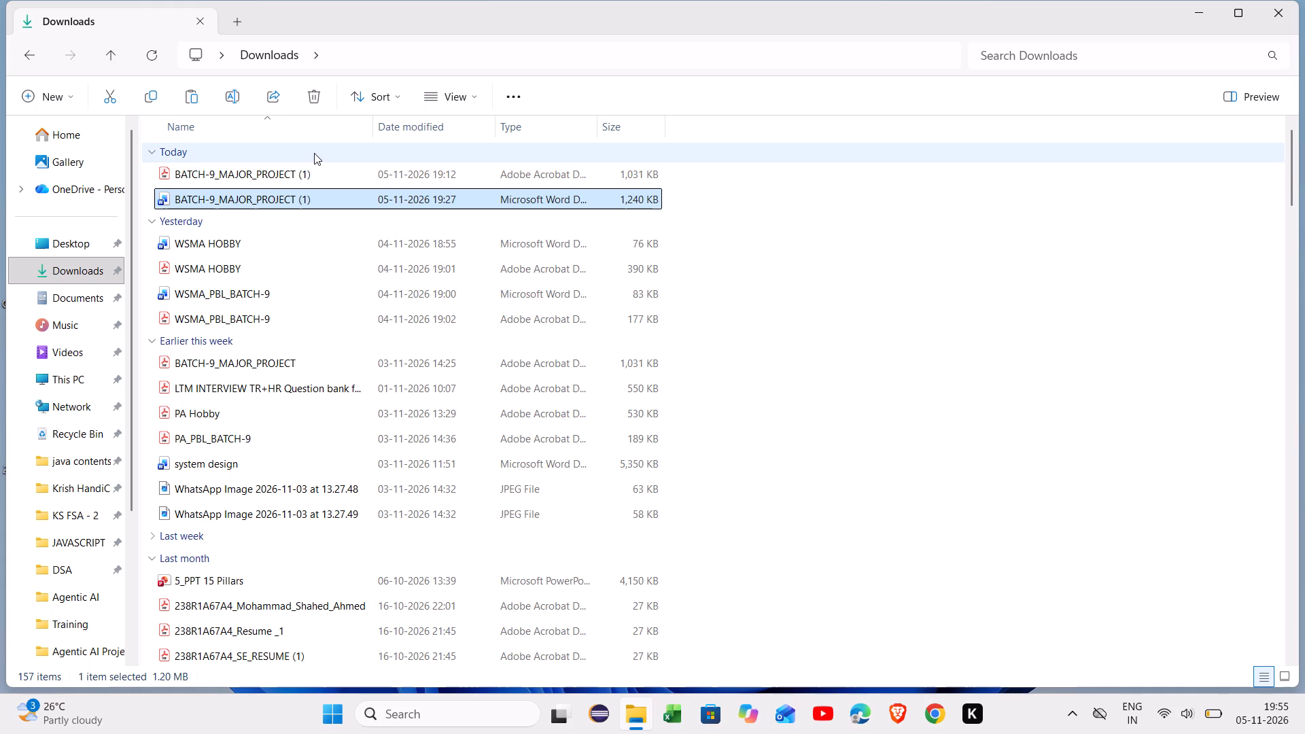
key(ctrl+v)
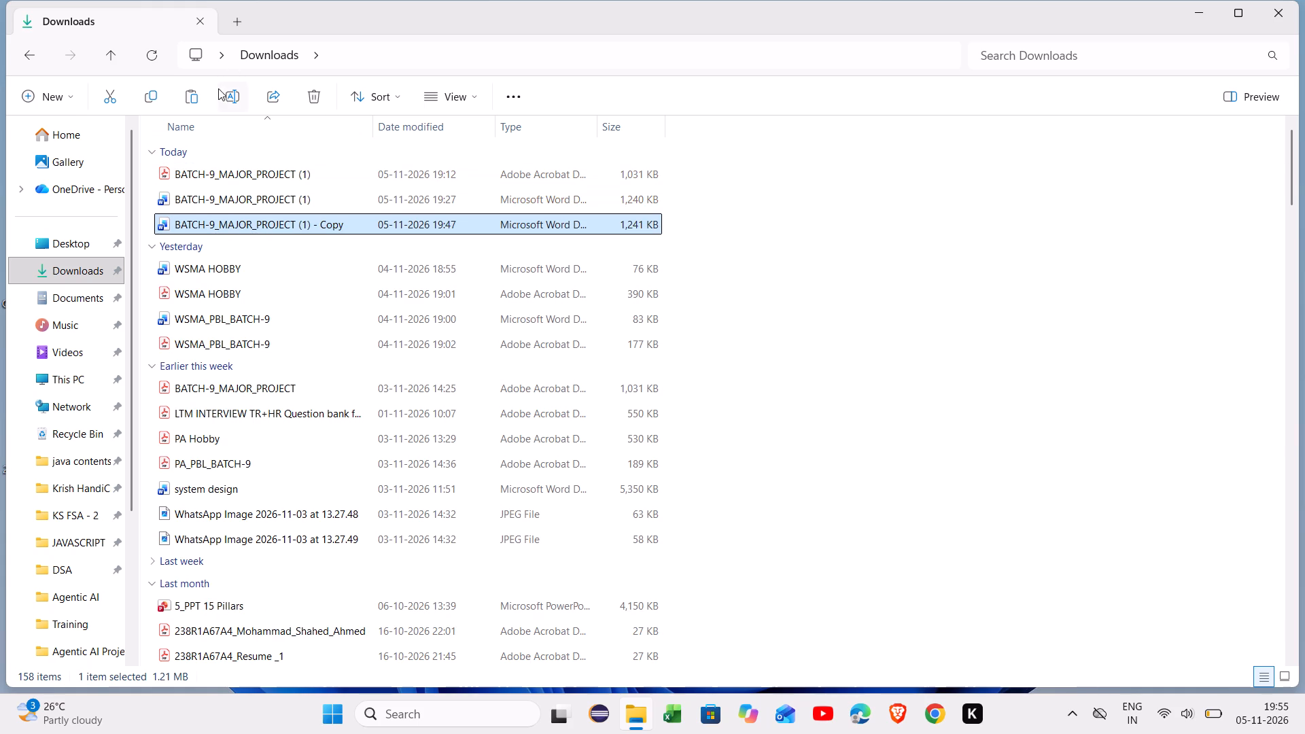
Rename the duplicated Word document as demo doc.
click(237, 99)
key(BackSpace)
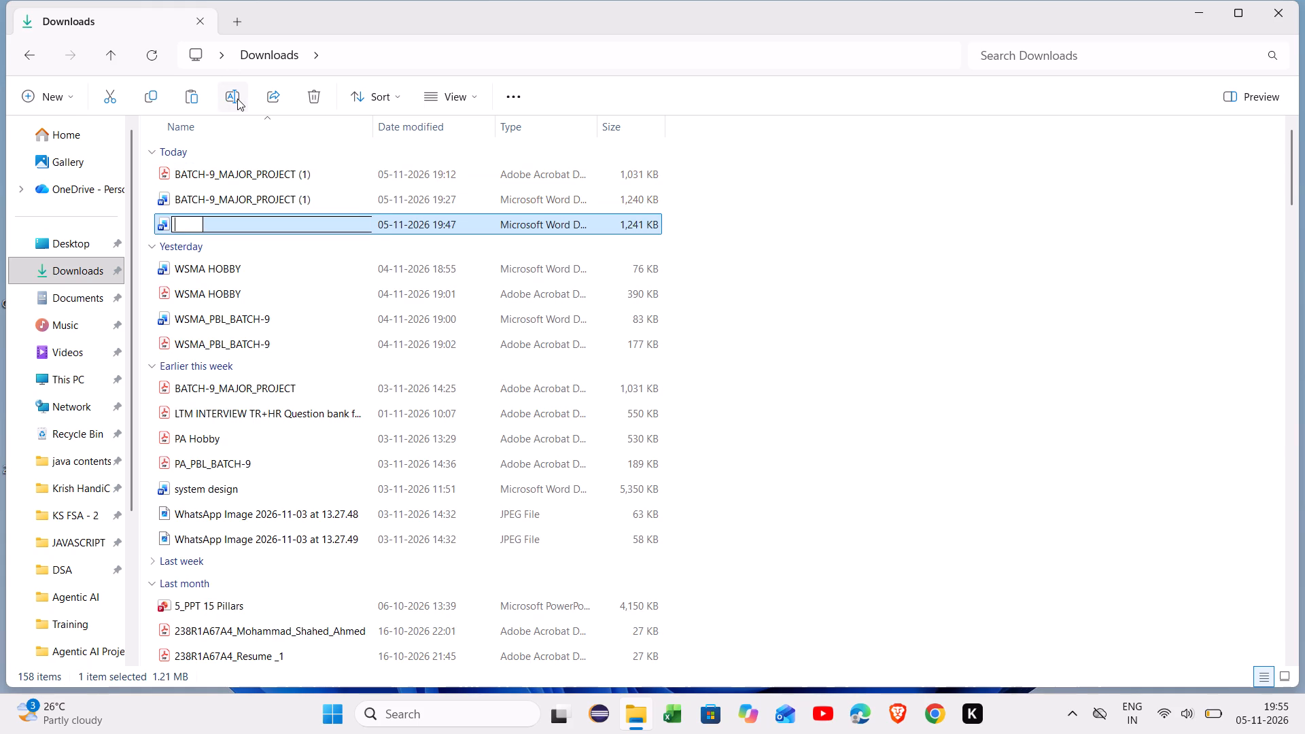
text(demo)
key(space)
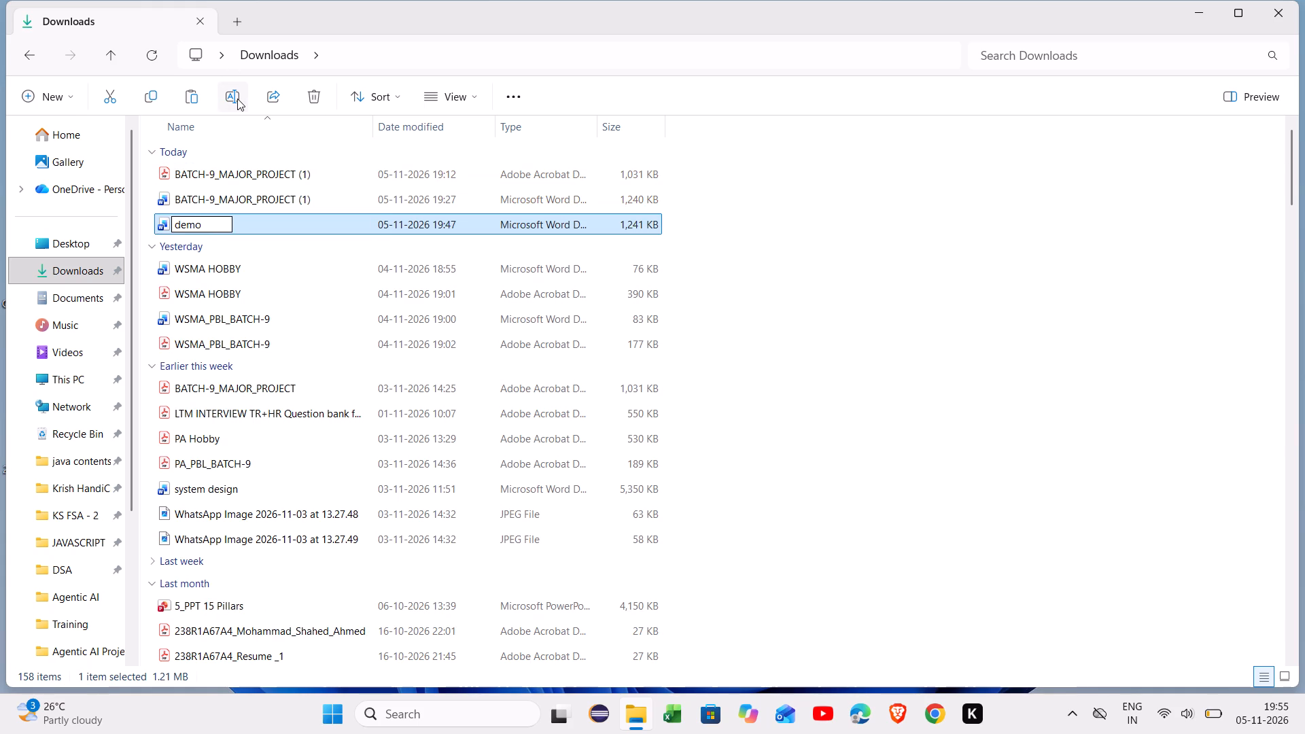
text(doc)
key(Return)
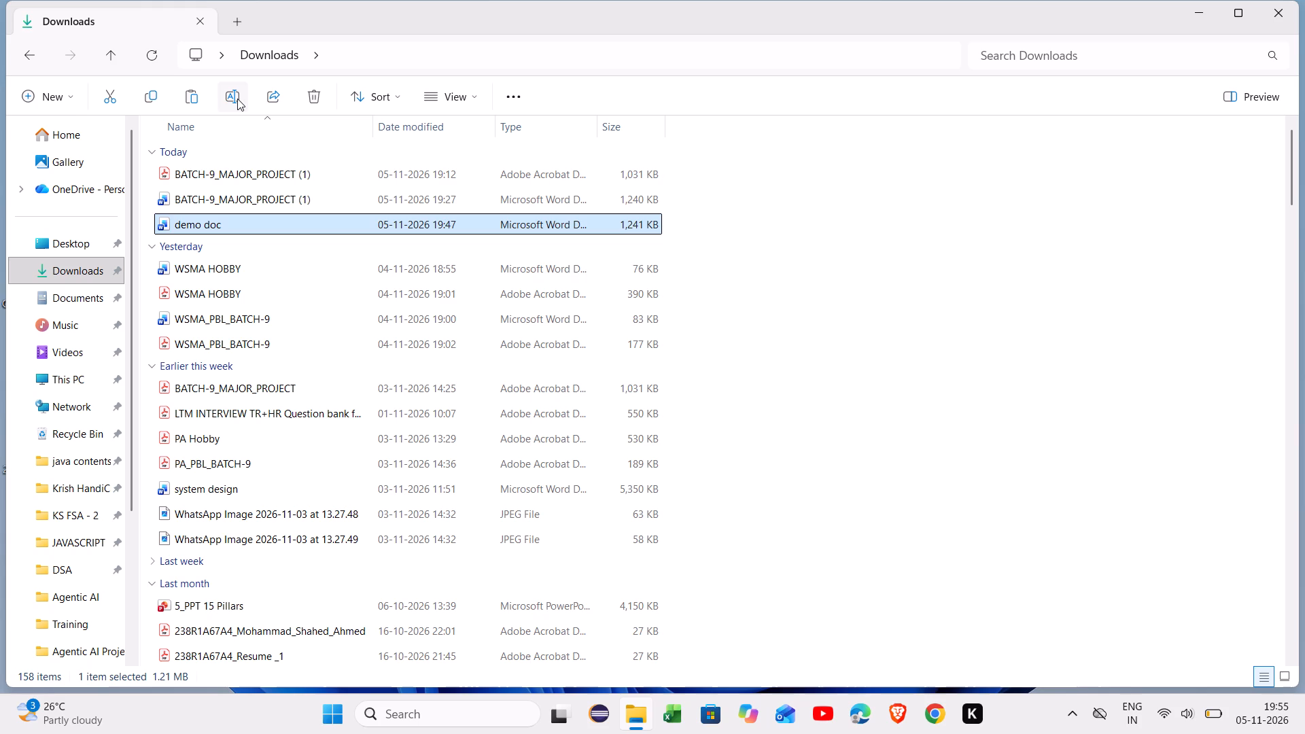
Open the original BATCH-9_MAJOR_PROJECT (1) Word document from Downloads in Word.
click(230, 188)
double_click(230, 188)
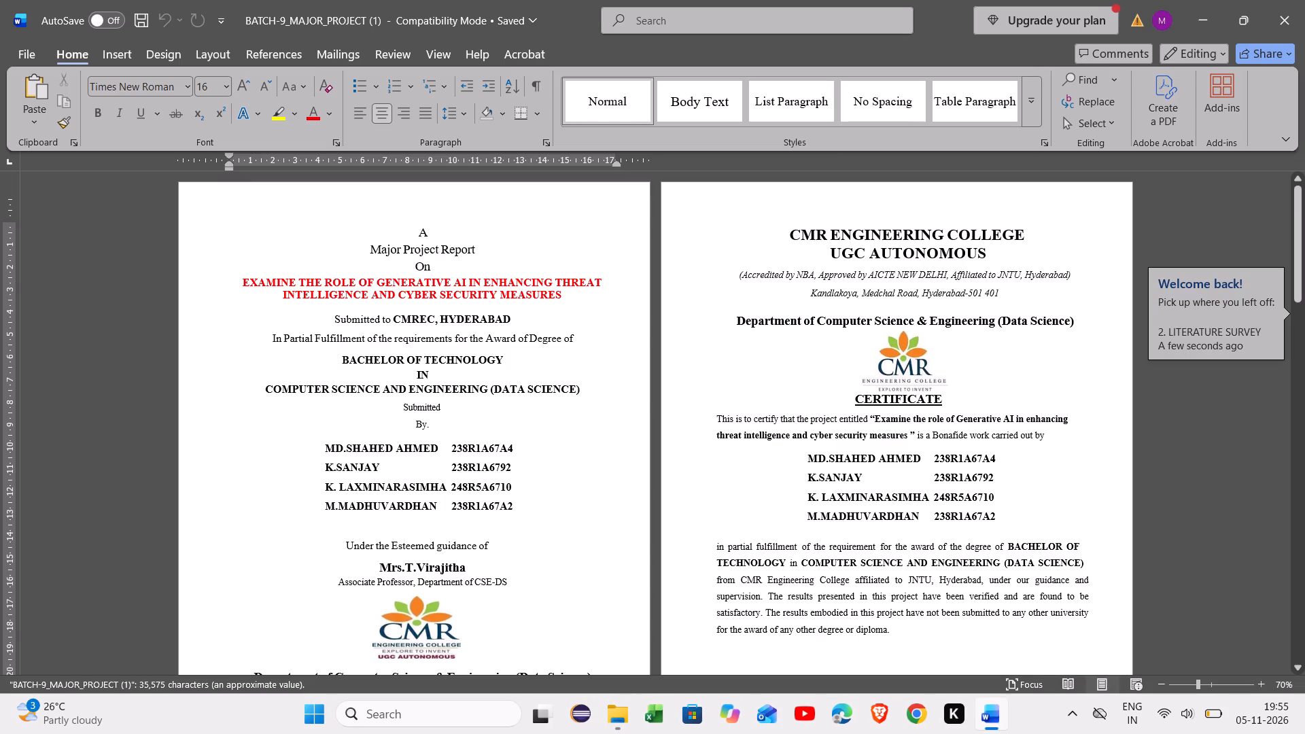
Set the four body paragraphs of section 1.1 Overview in the Introduction to font size 11.
scroll(481, 461, down, 15)
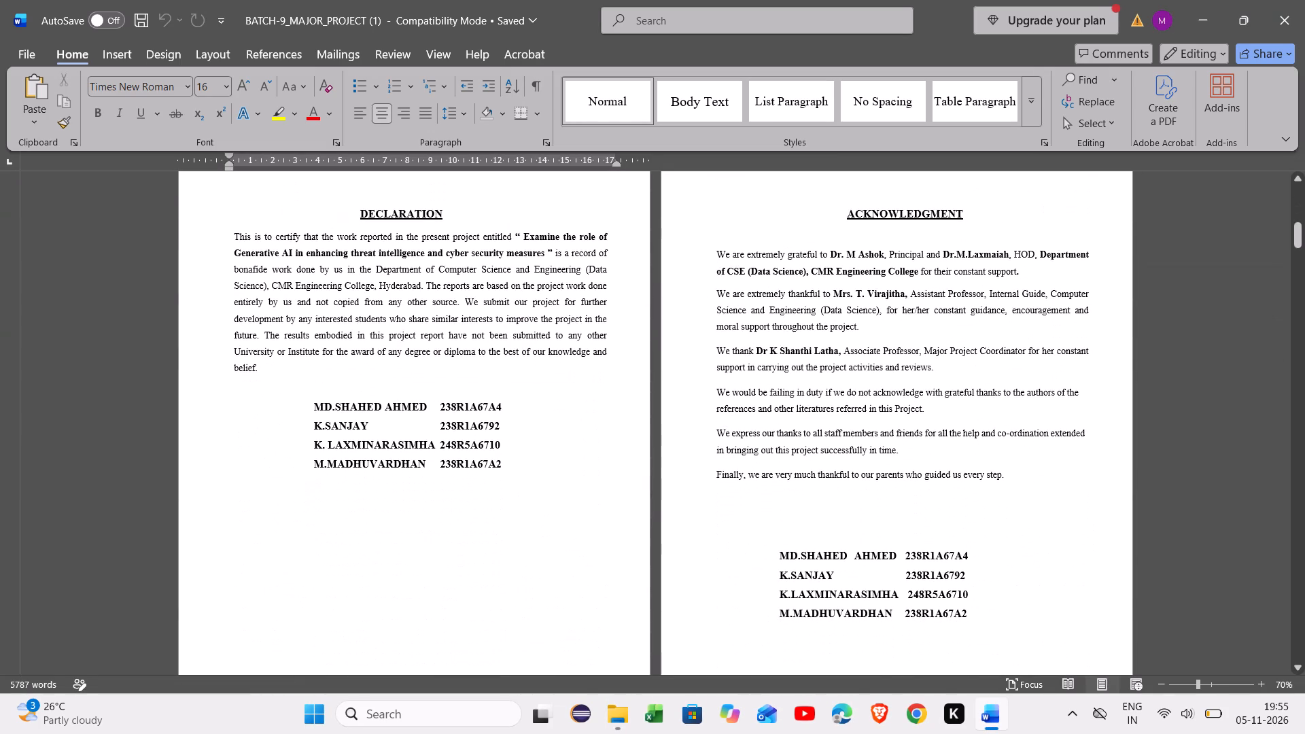
scroll(481, 461, down, 7)
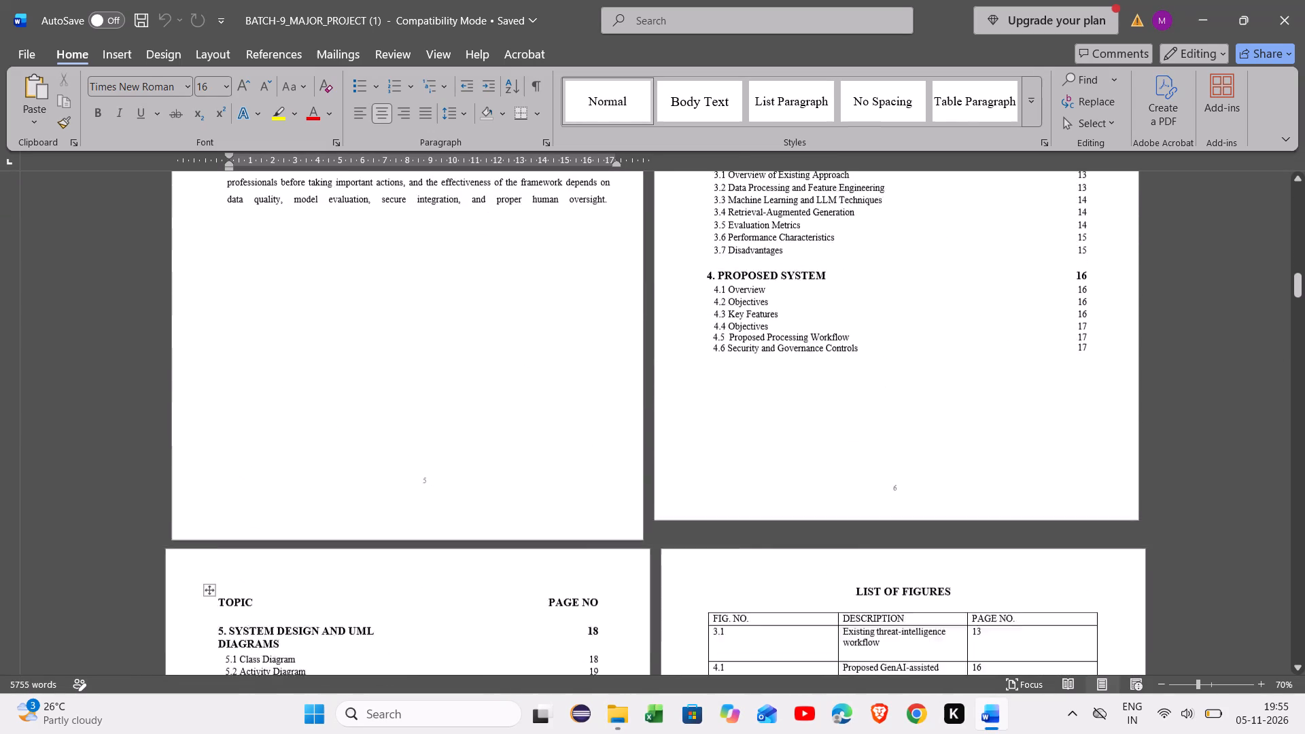
scroll(481, 461, down, 2)
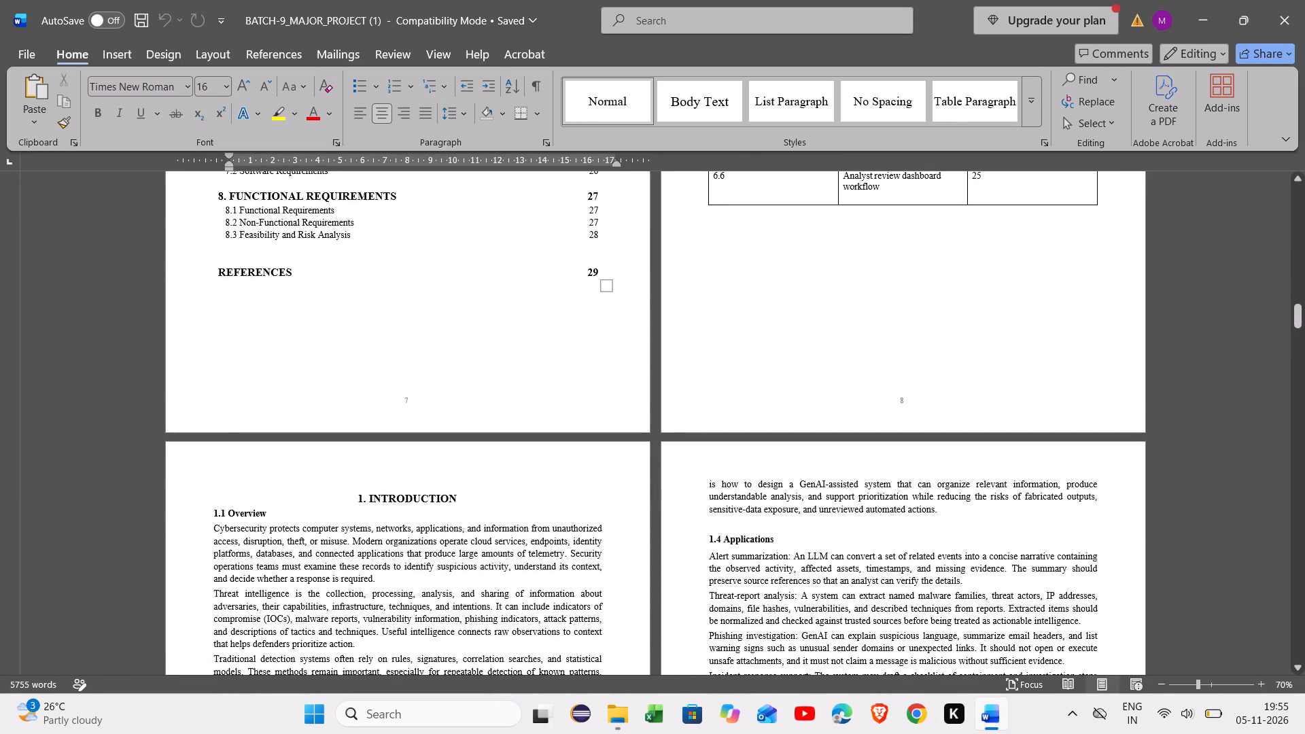
scroll(218, 529, down, 2)
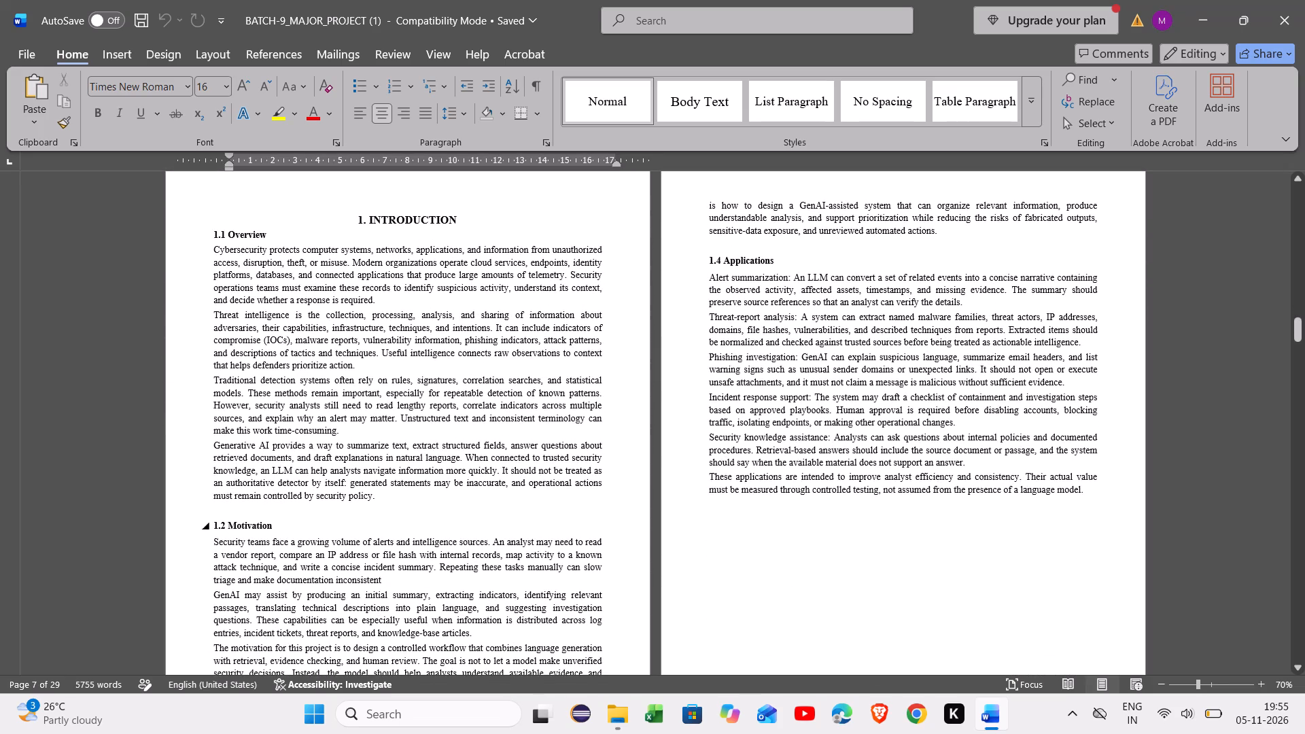
click(220, 279)
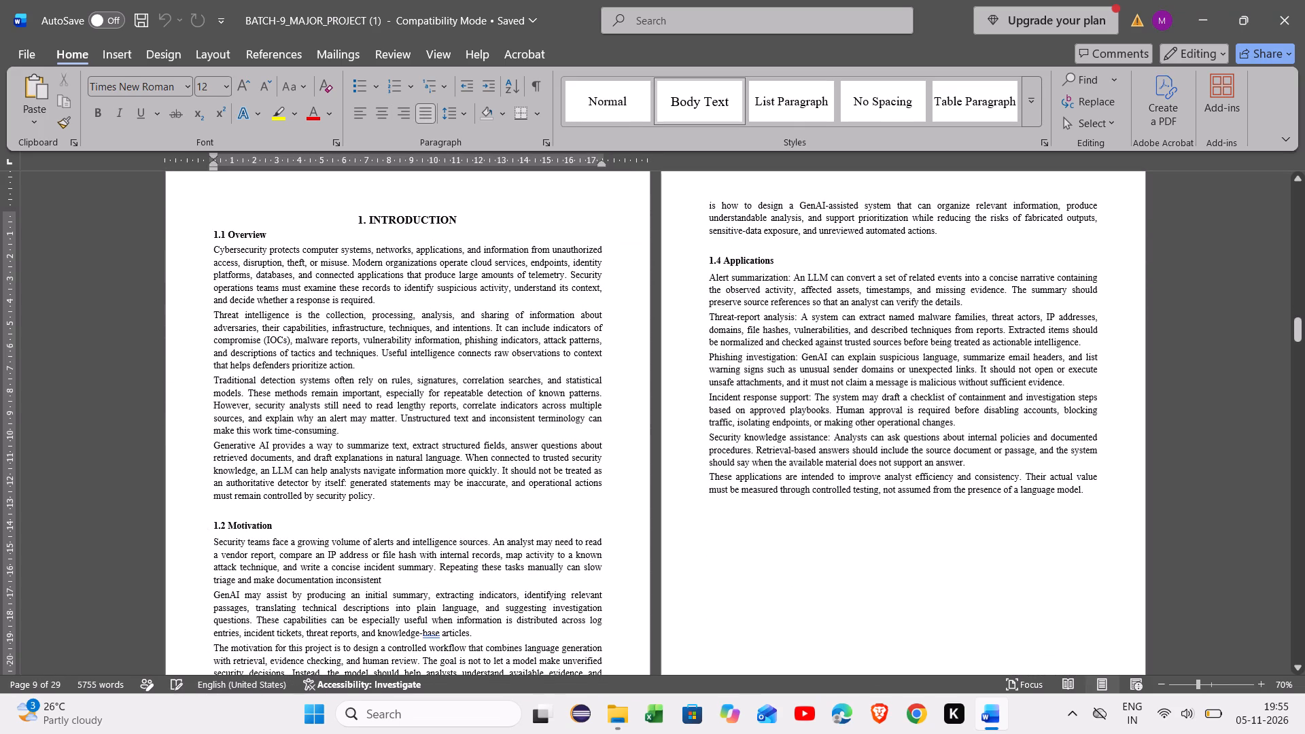
drag(211, 249, 319, 389)
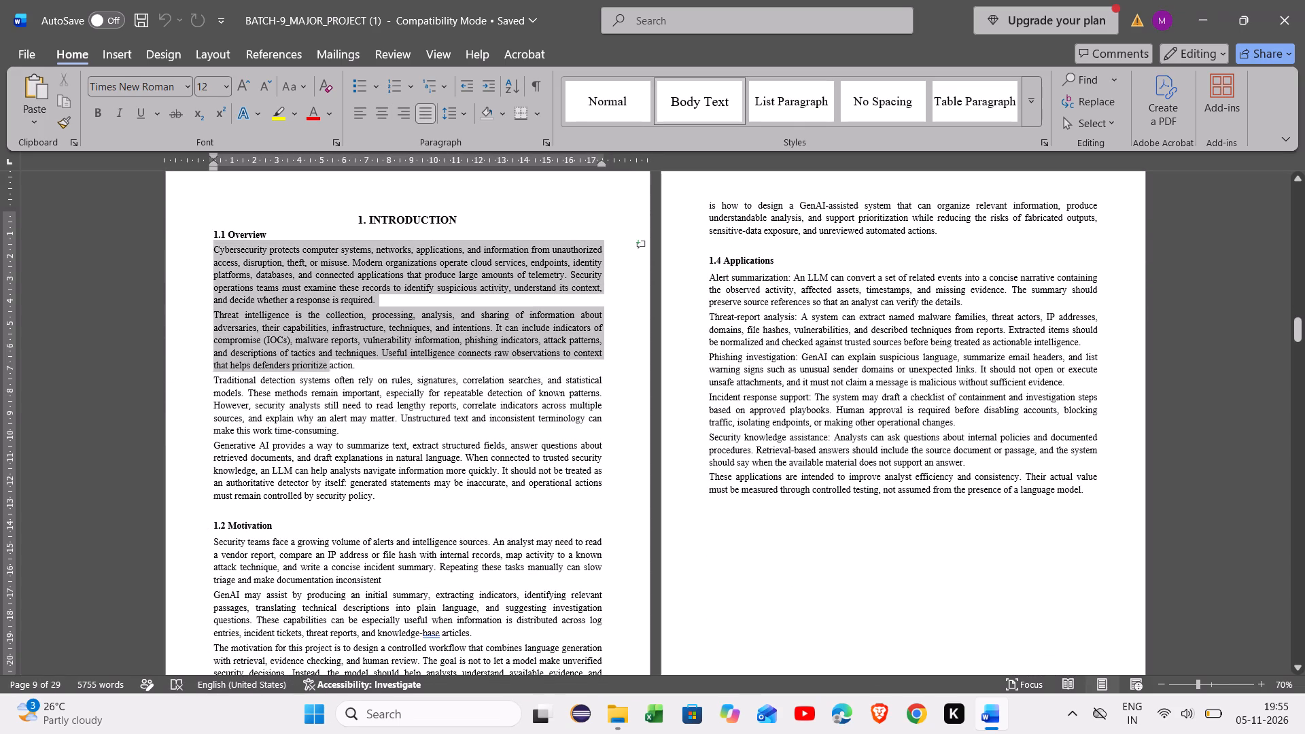
drag(319, 389, 378, 495)
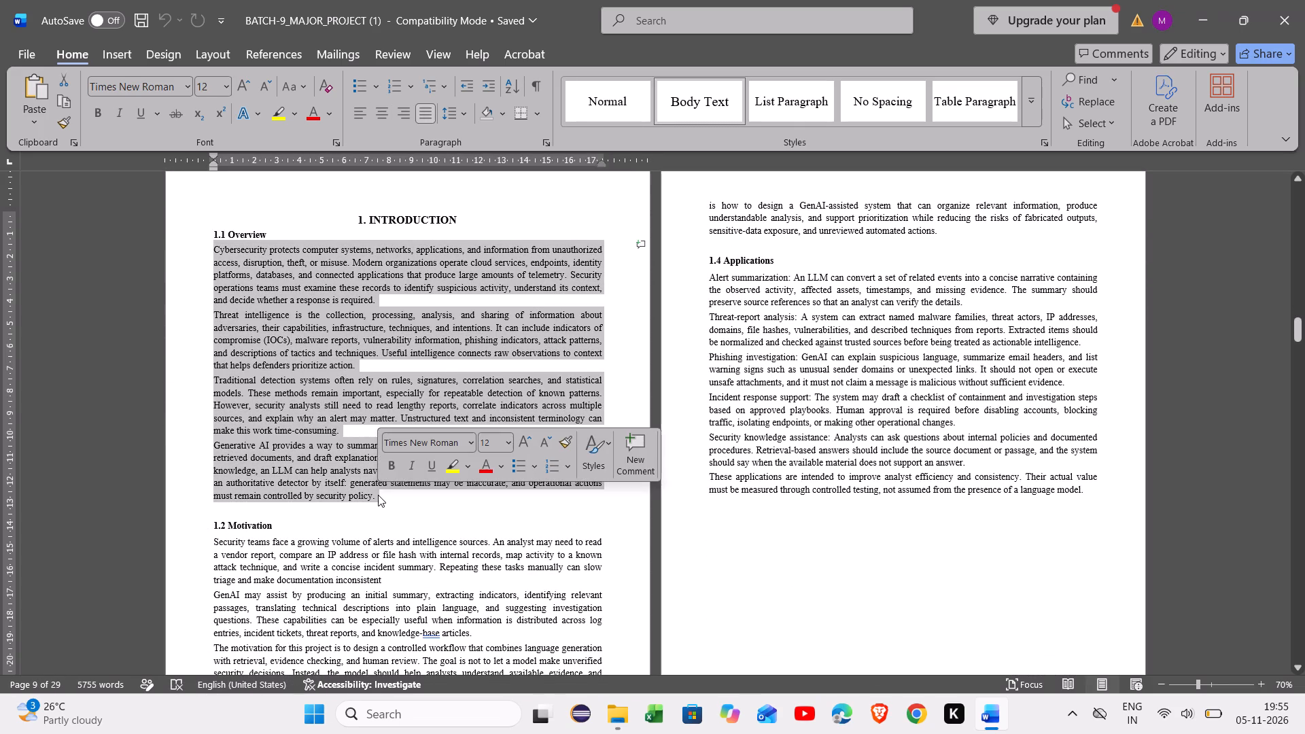
click(512, 442)
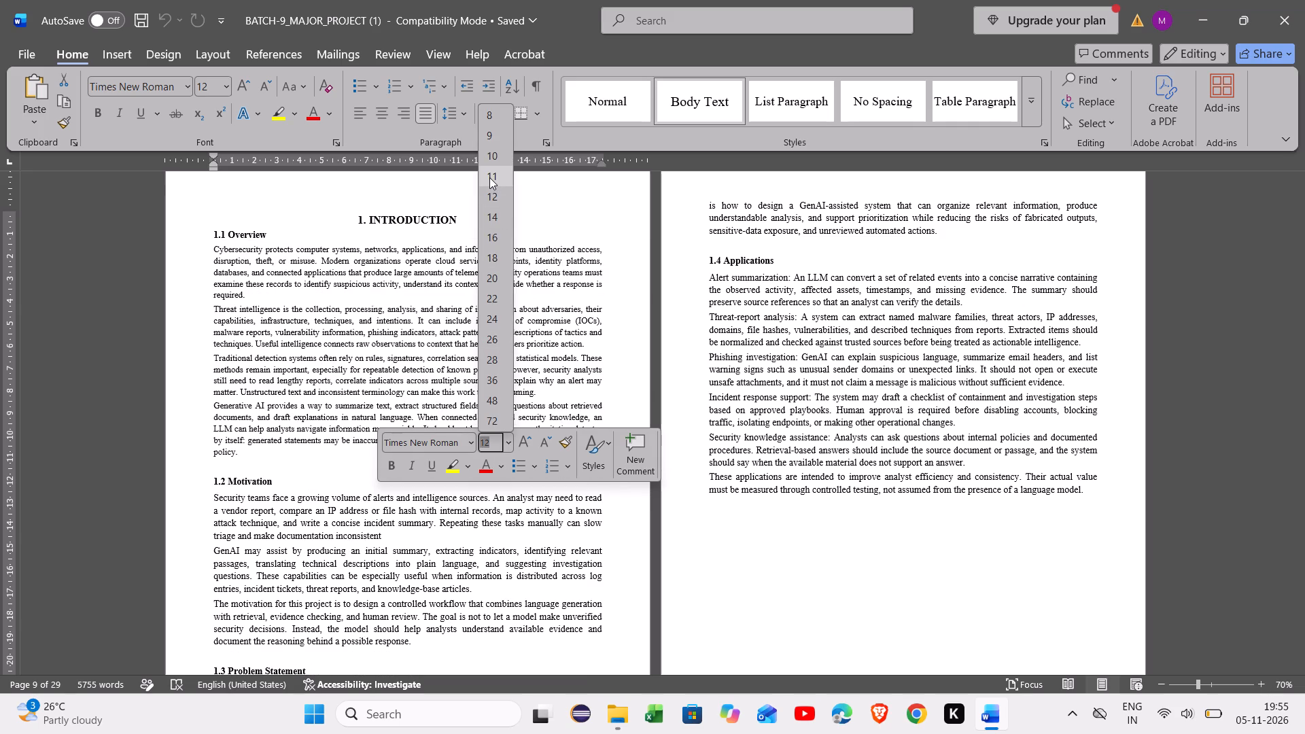
click(489, 177)
click(287, 459)
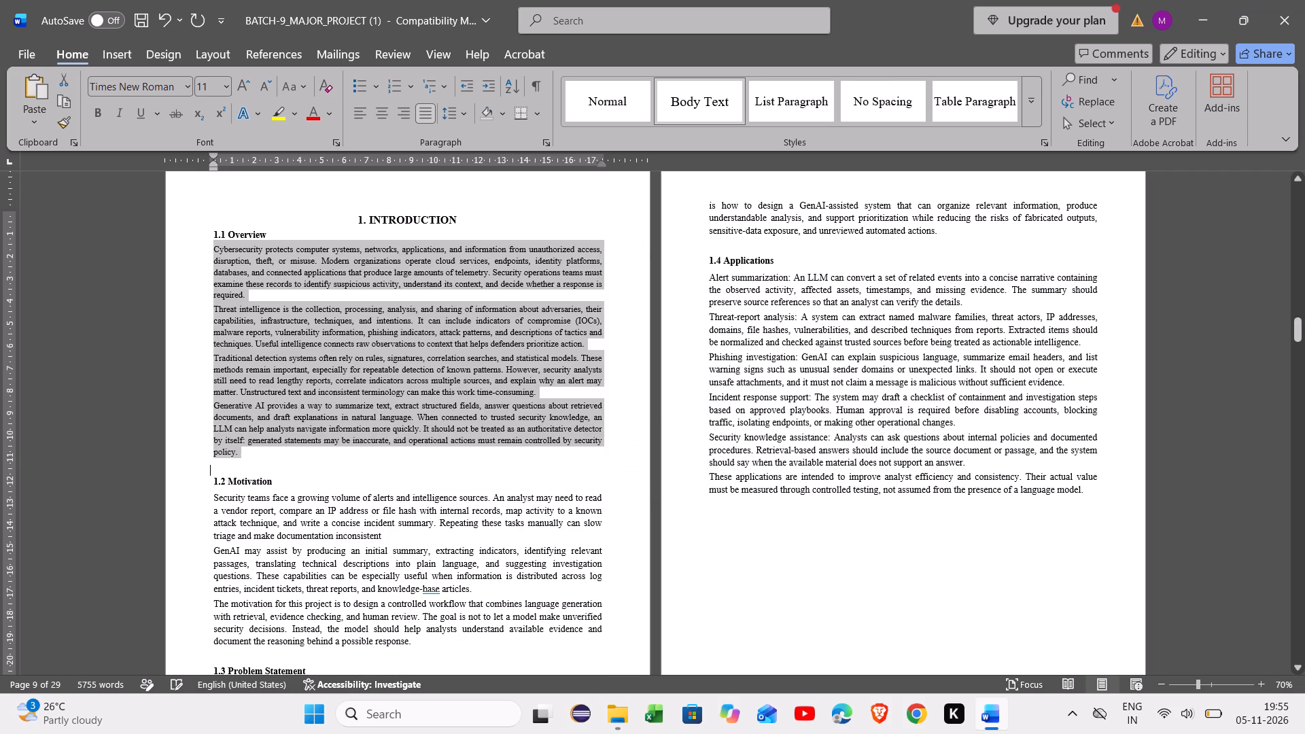
Set the three body paragraphs of section 1.2 Motivation to font size 11.
scroll(287, 459, down, 1)
drag(213, 353, 416, 493)
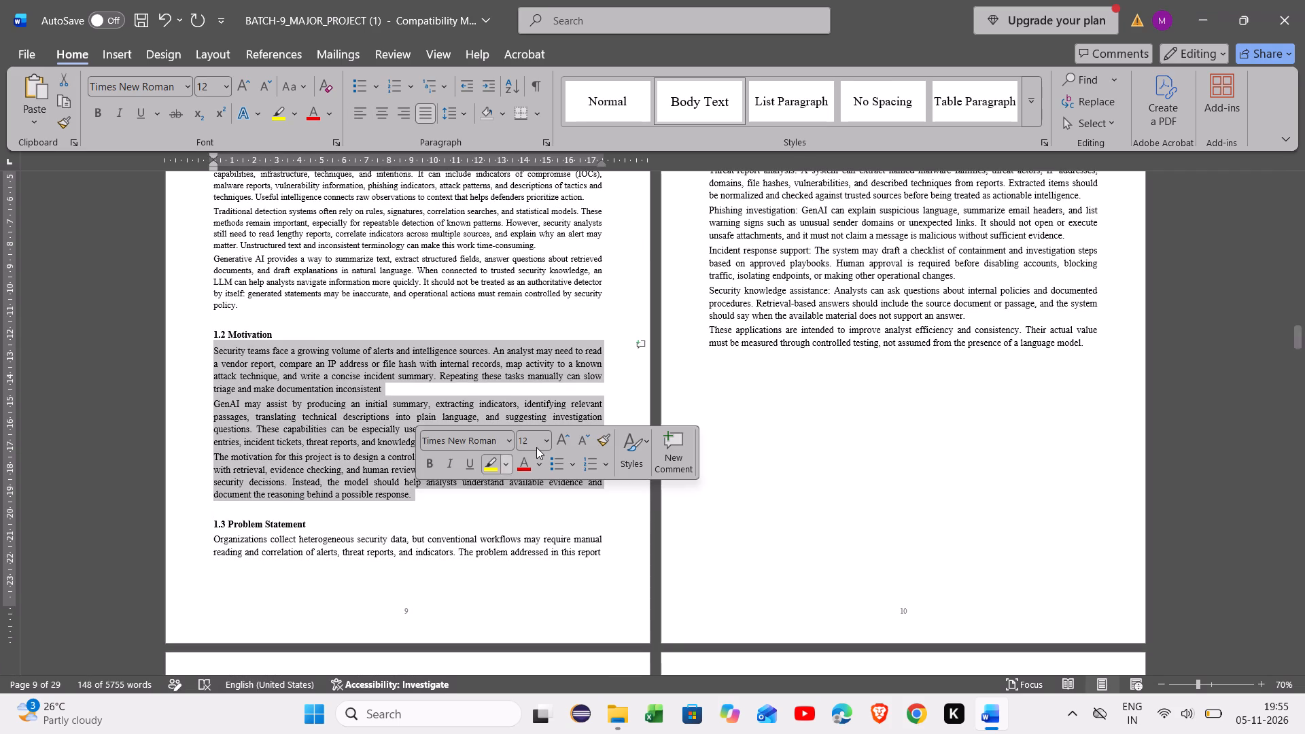
click(549, 441)
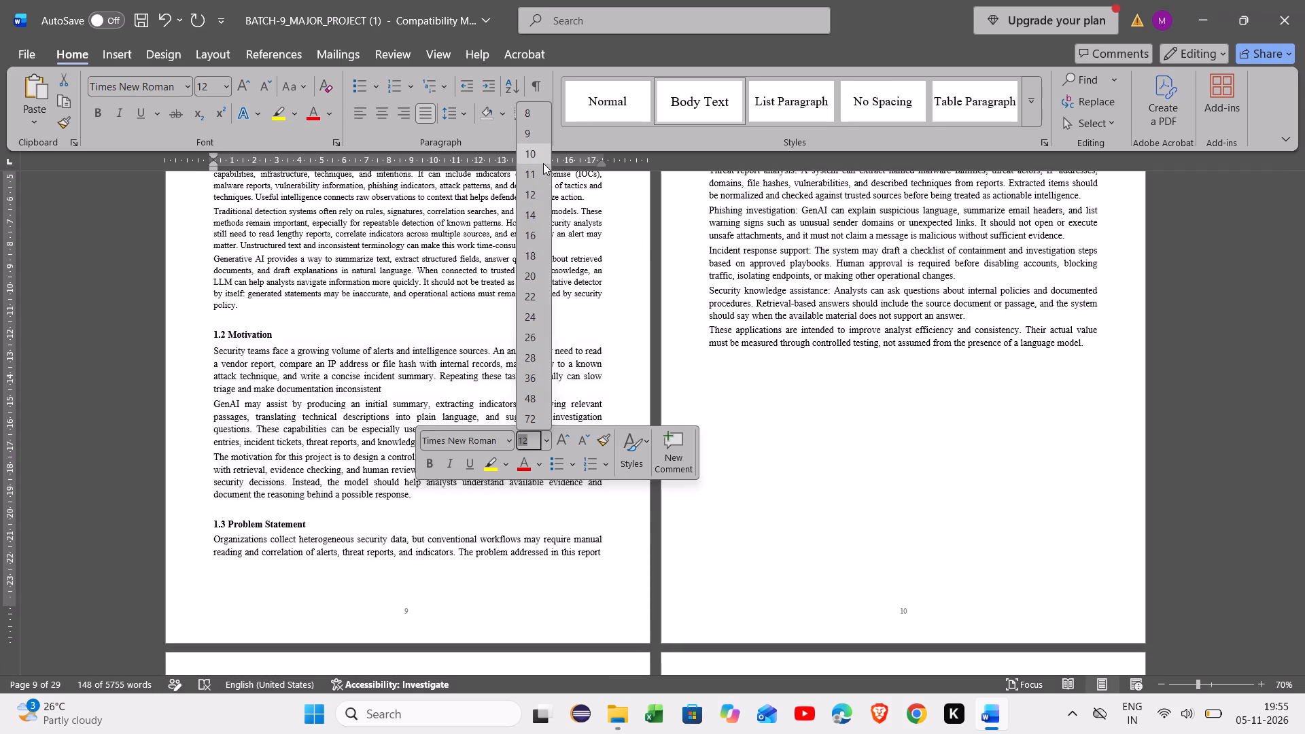
click(538, 171)
click(379, 385)
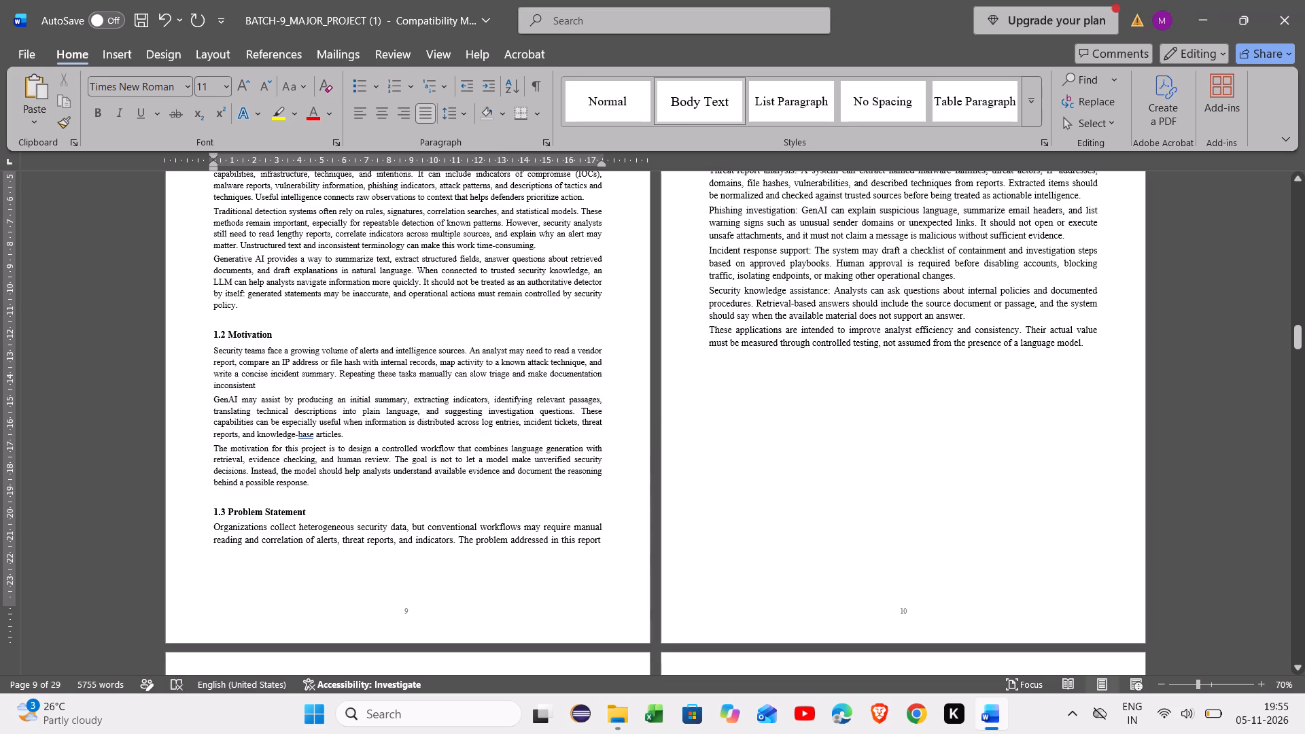
Set everything from the 1.3 Problem Statement paragraph through the last paragraph of section 1.4 Applications to font size 11.
drag(214, 523, 746, 209)
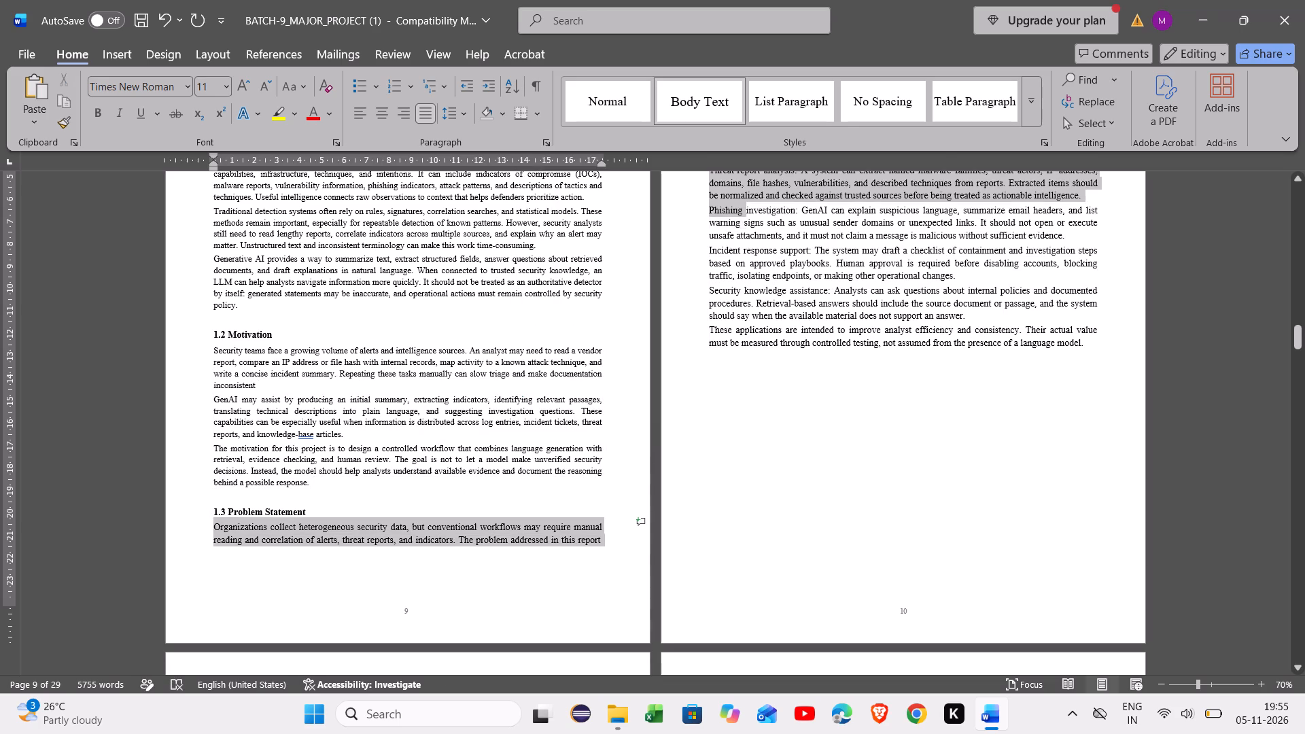
drag(746, 209, 1064, 370)
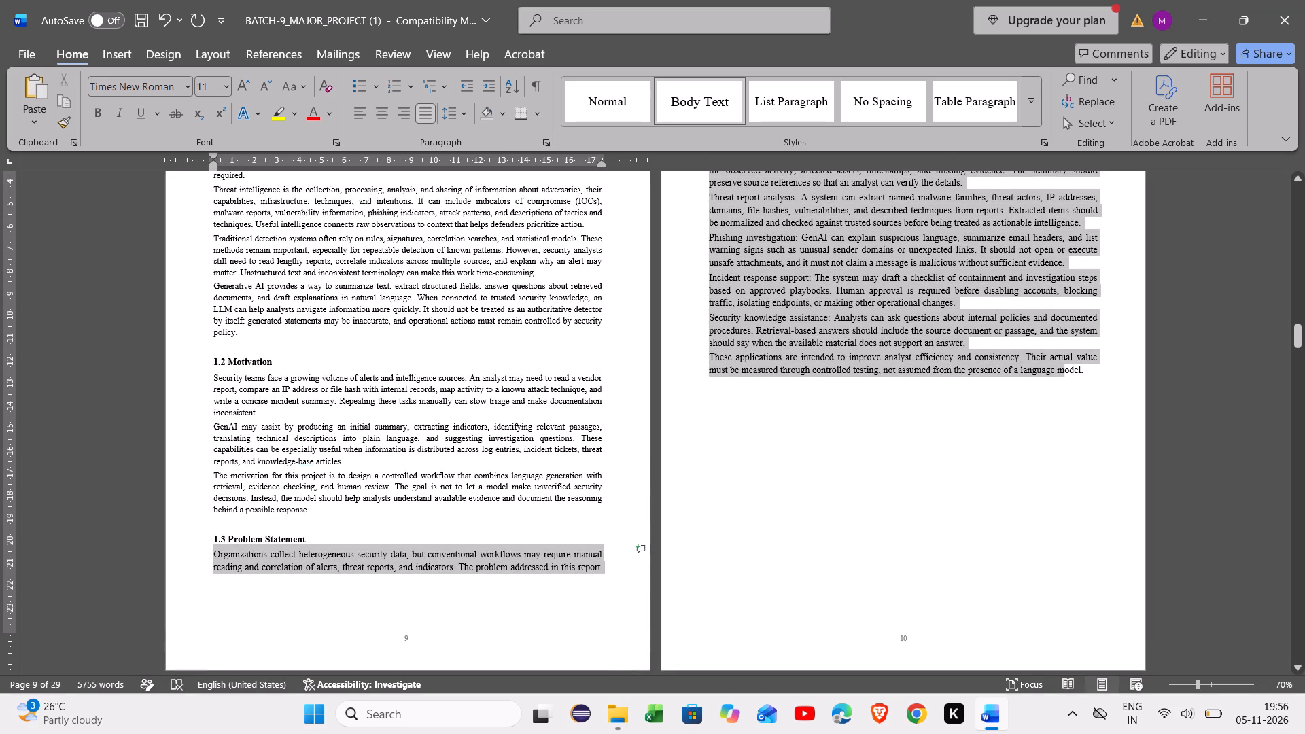
drag(1064, 370, 1096, 378)
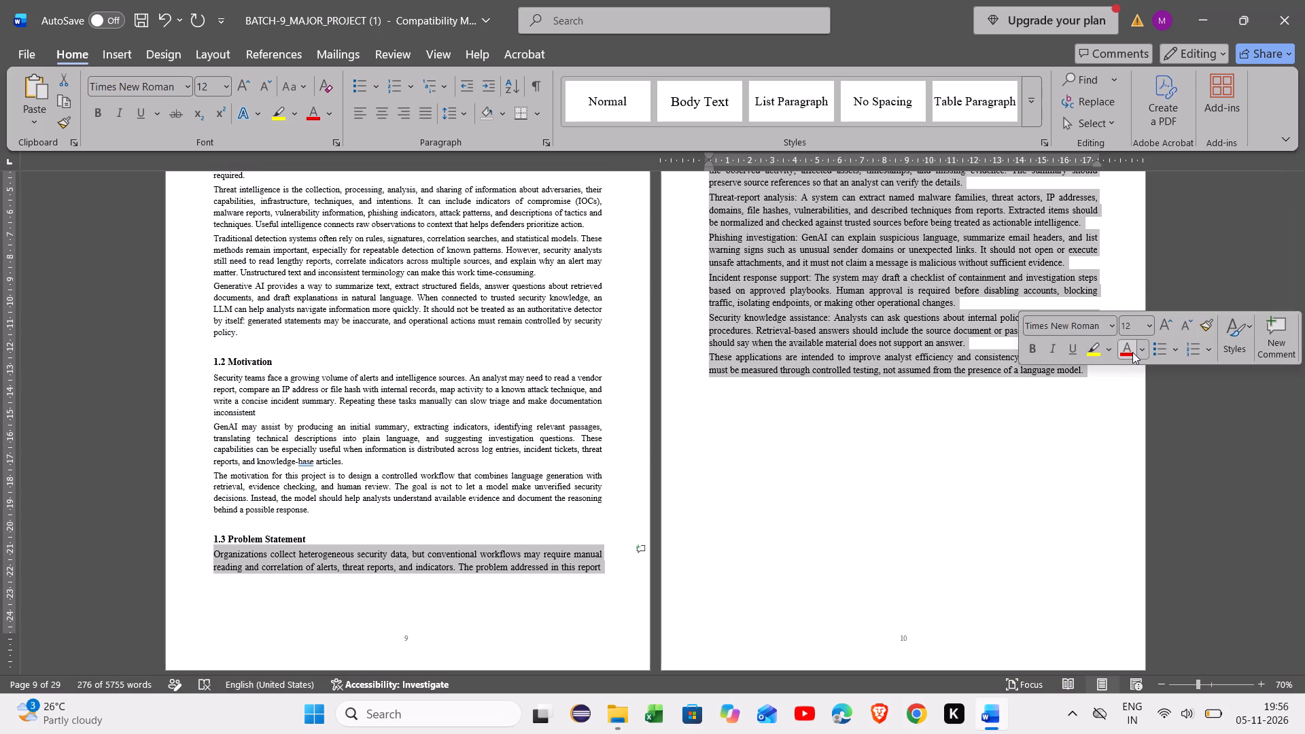
click(1151, 327)
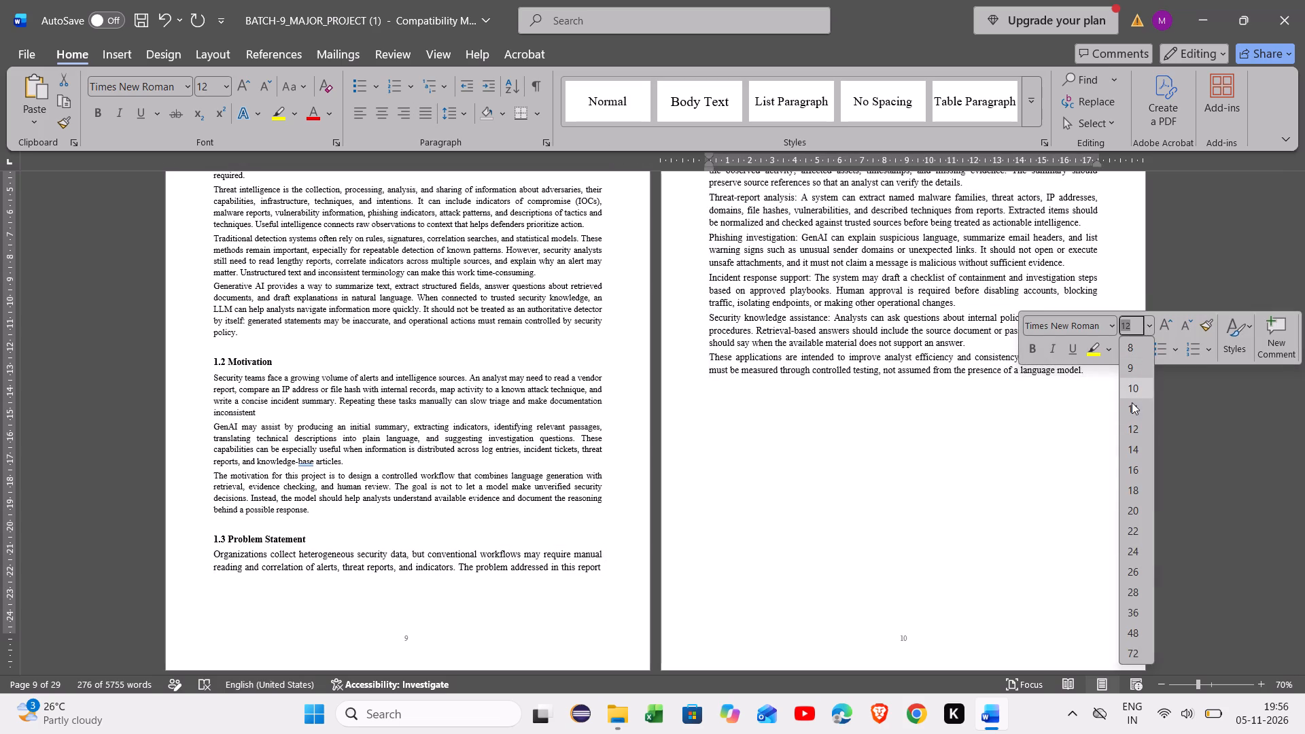
click(1131, 404)
click(790, 471)
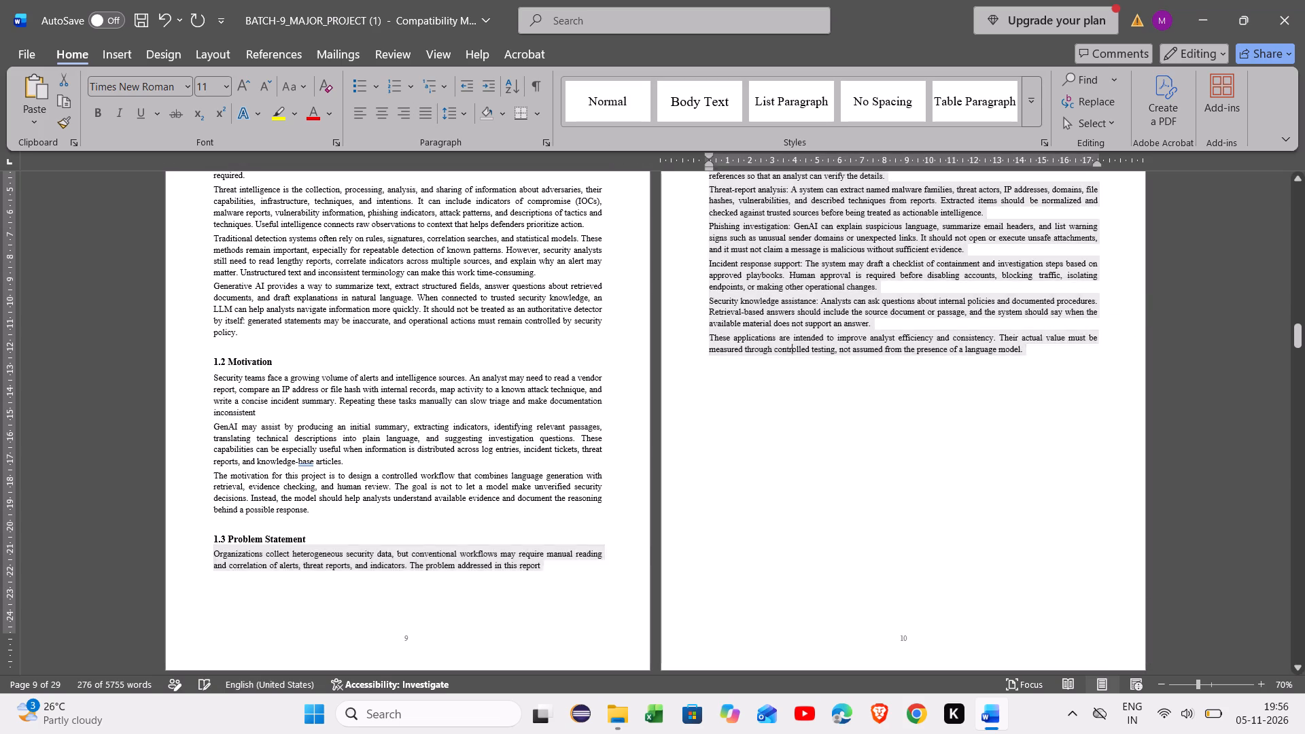
Restore the 1.4 Applications heading to font size 12.
scroll(790, 471, up, 2)
drag(774, 337, 775, 337)
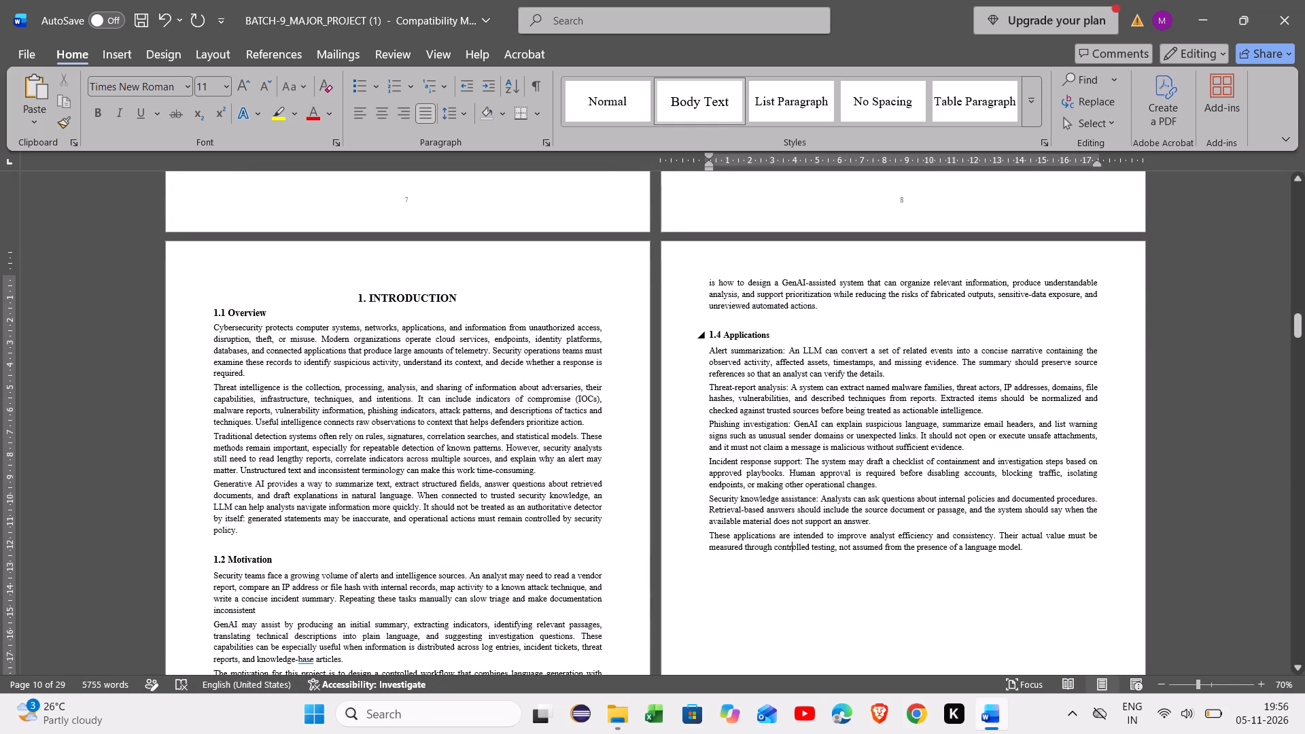
drag(775, 337, 708, 335)
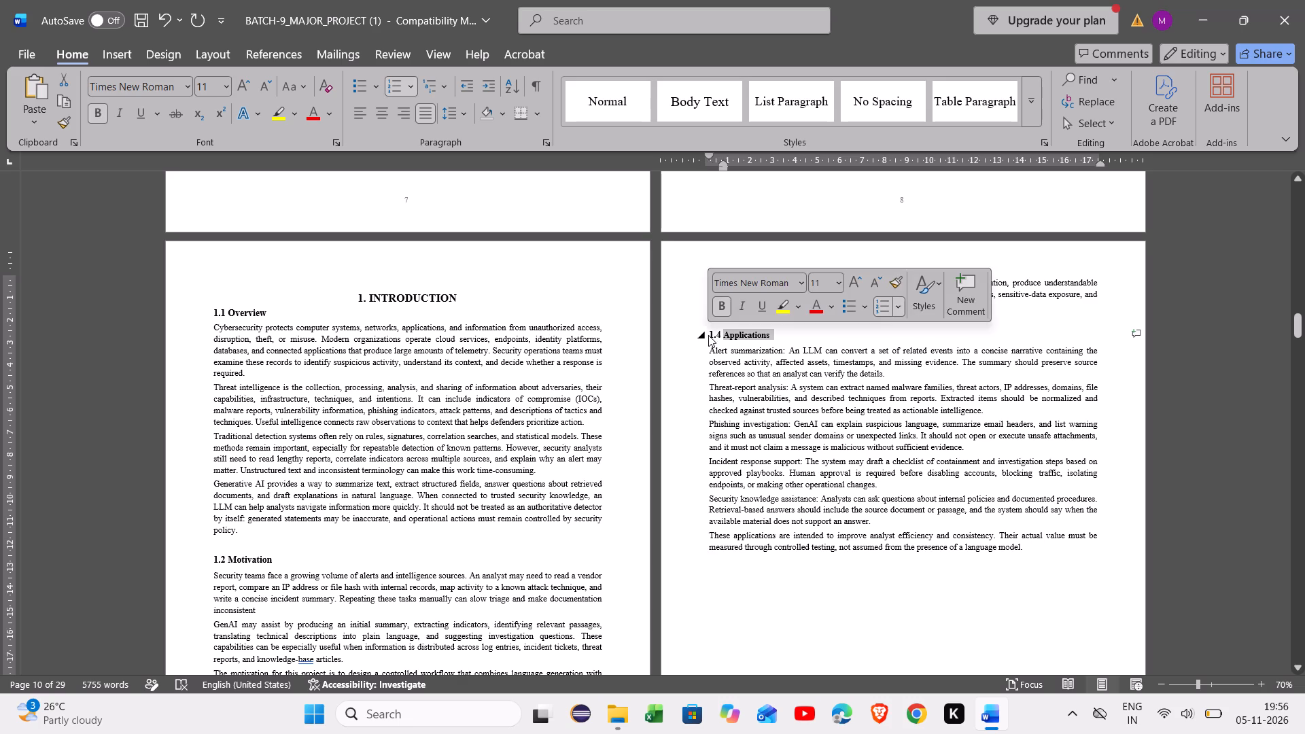
click(837, 281)
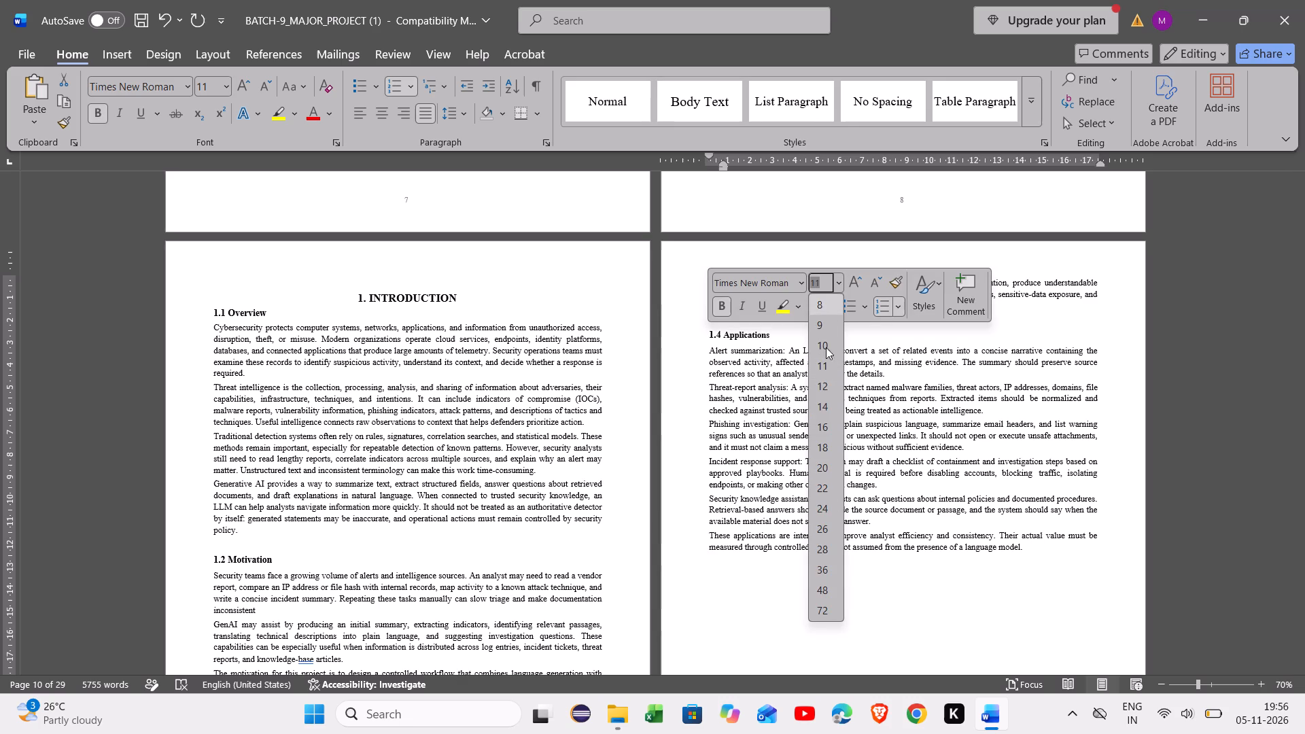
click(824, 386)
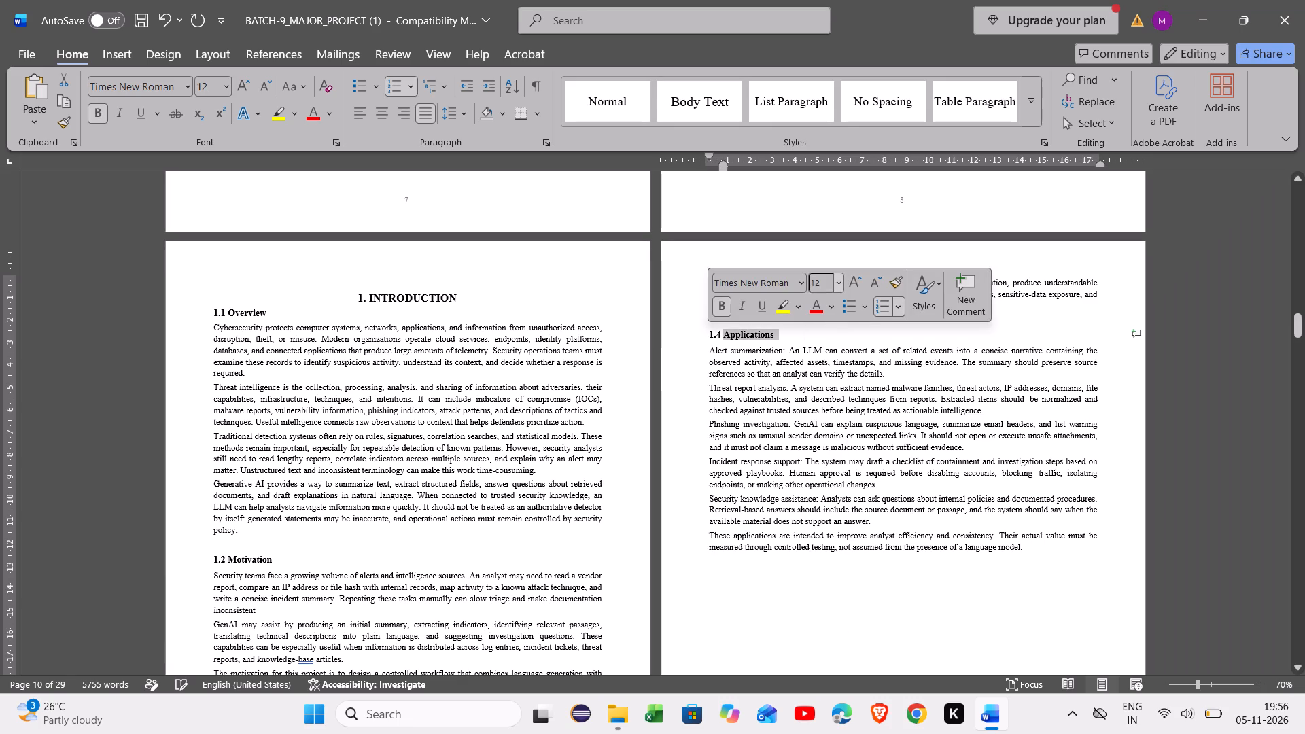
click(861, 336)
Set all ten entries of the Literature Survey chapter, headings and paragraphs below the chapter title, to font size 11.
scroll(861, 336, down, 2)
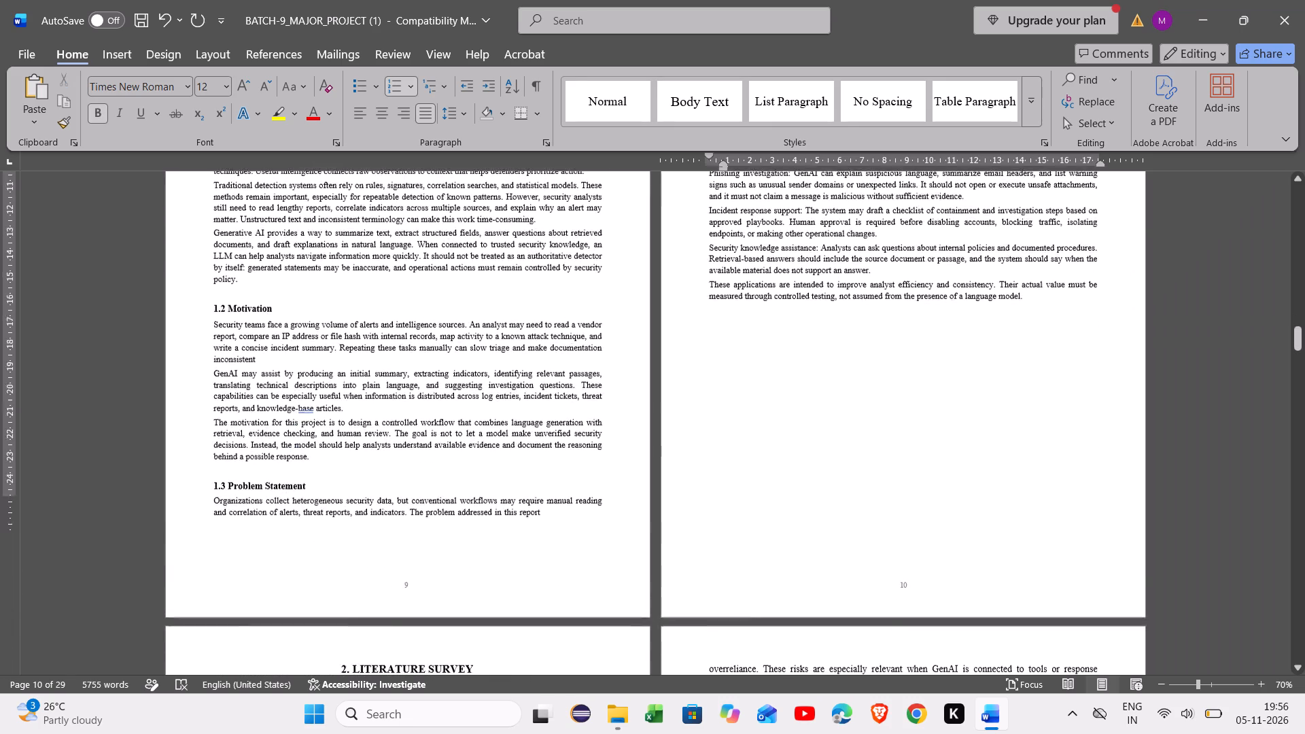
scroll(861, 336, down, 4)
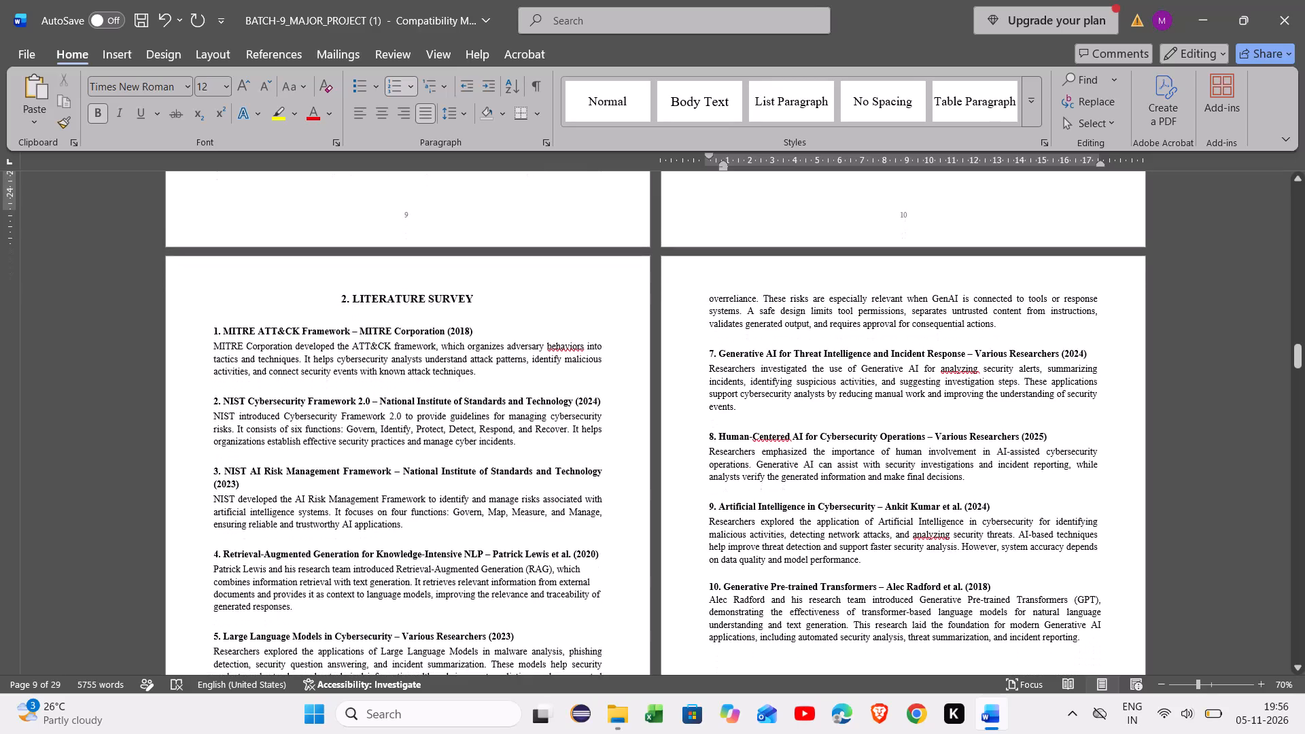
scroll(298, 353, down, 1)
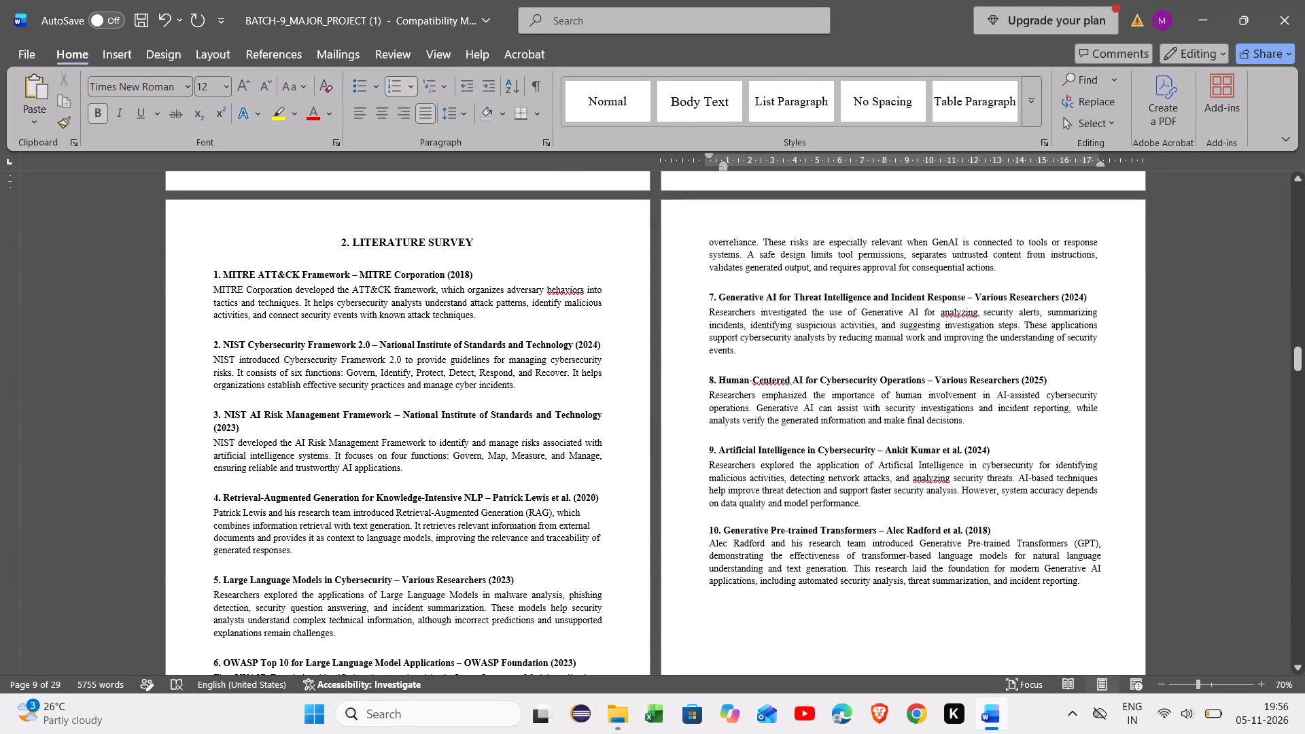
drag(212, 270, 654, 516)
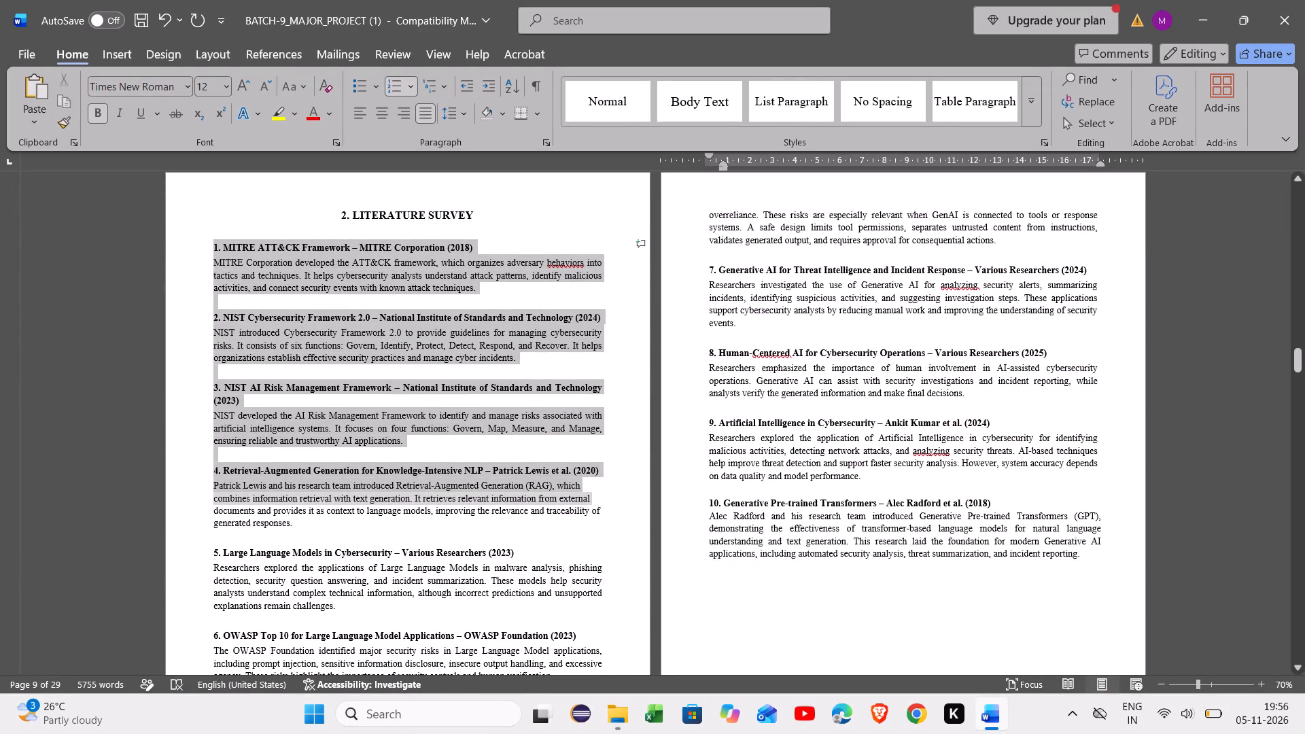
drag(654, 516, 869, 635)
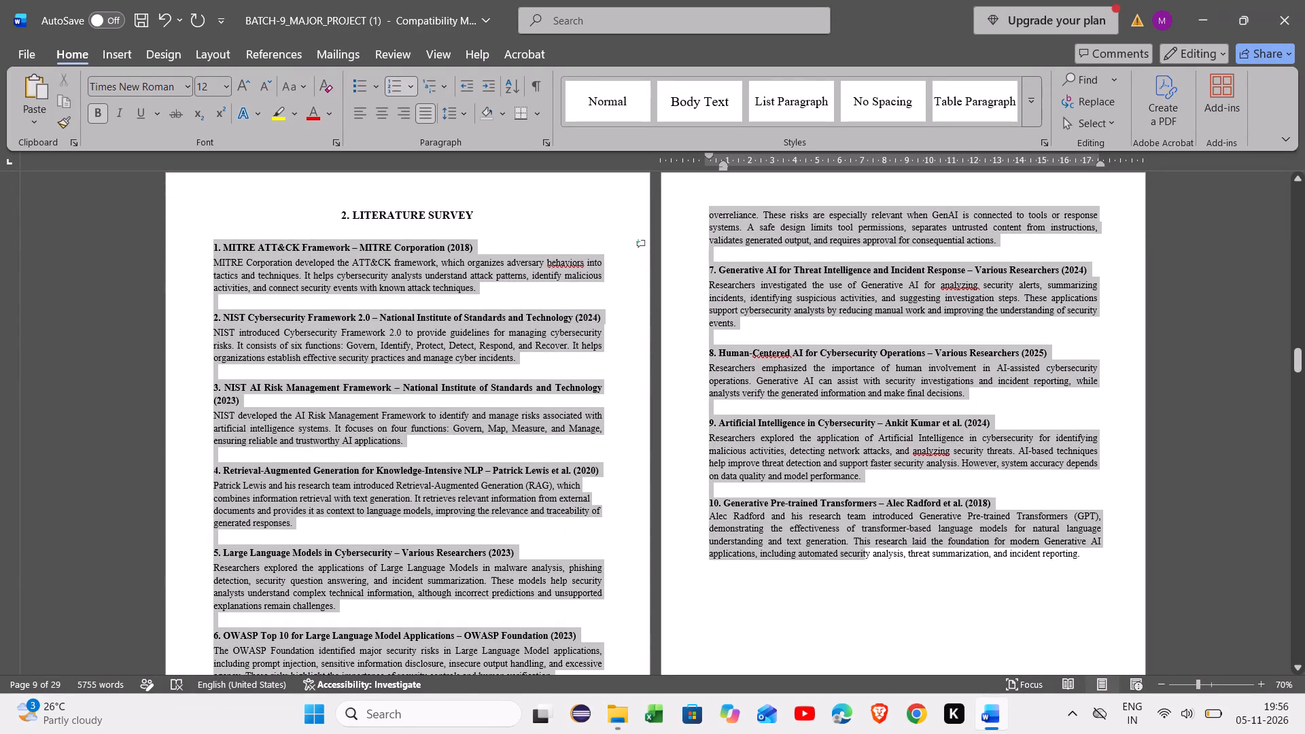
drag(869, 635, 1066, 559)
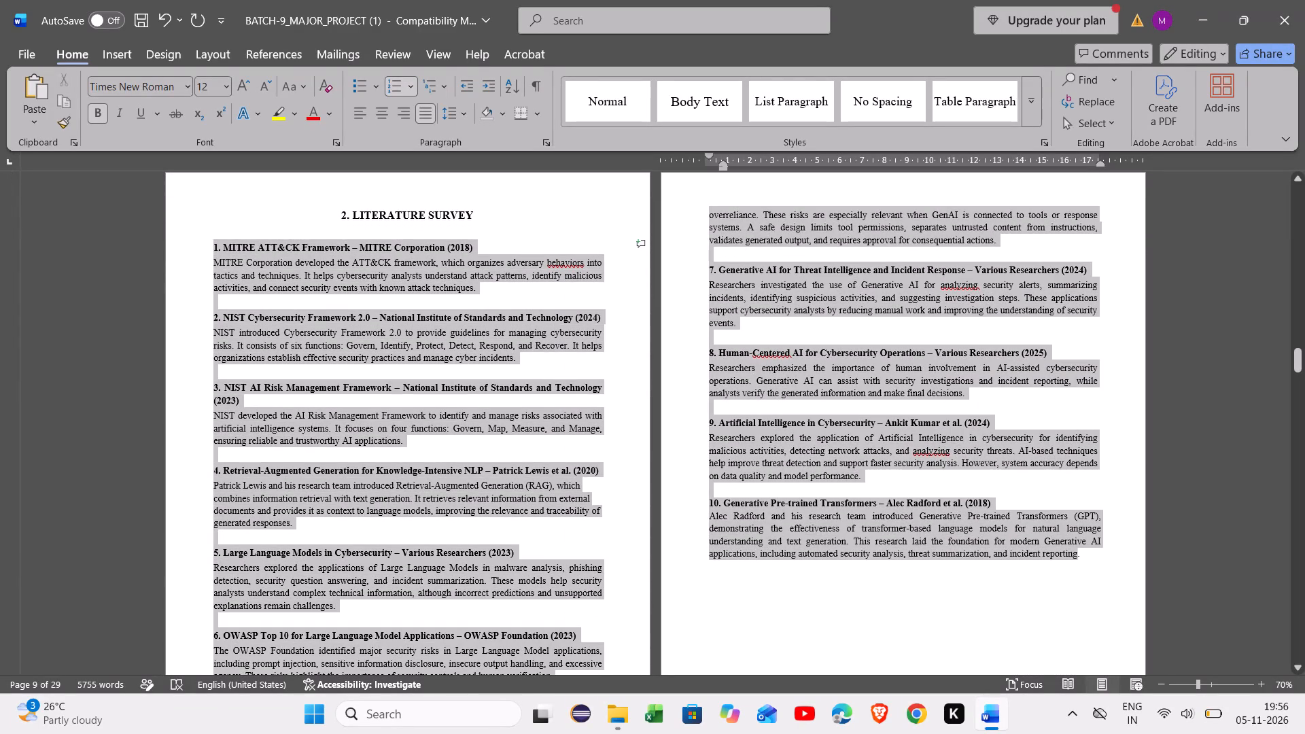
drag(1066, 559, 1167, 554)
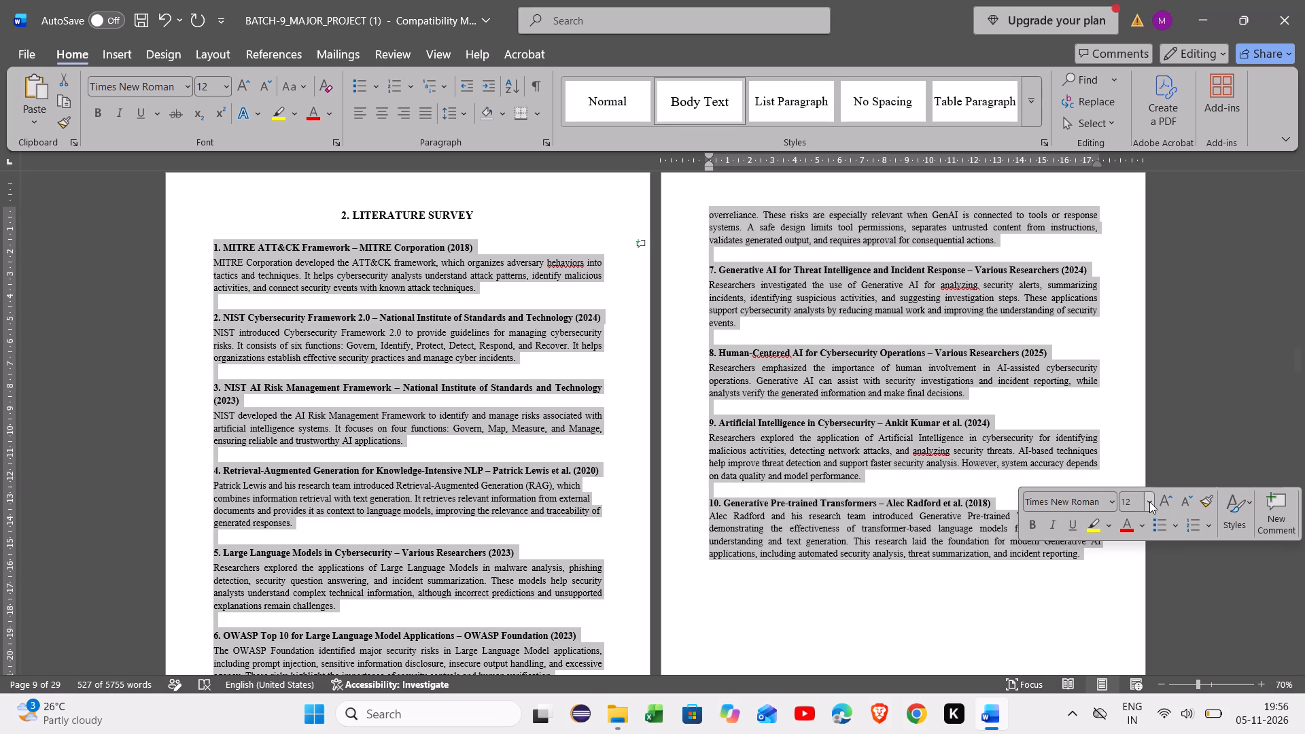
click(1149, 501)
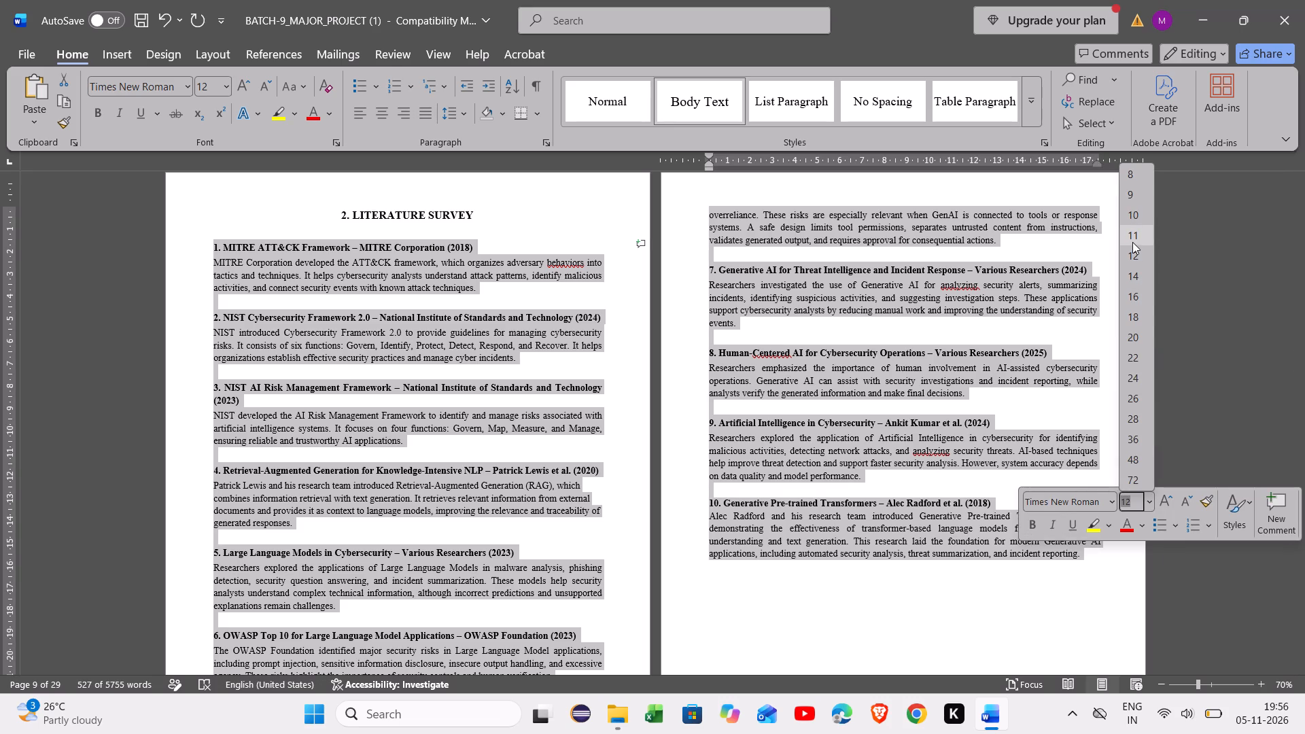
click(1132, 241)
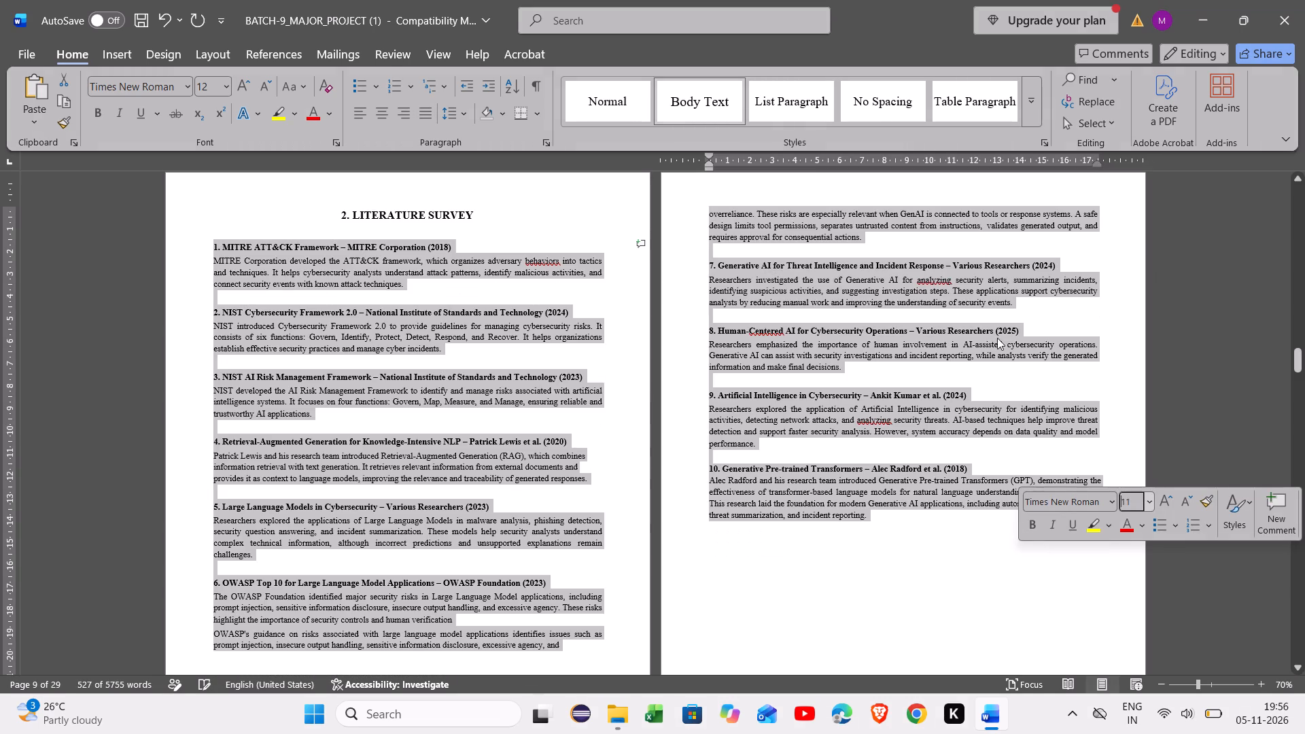
click(838, 585)
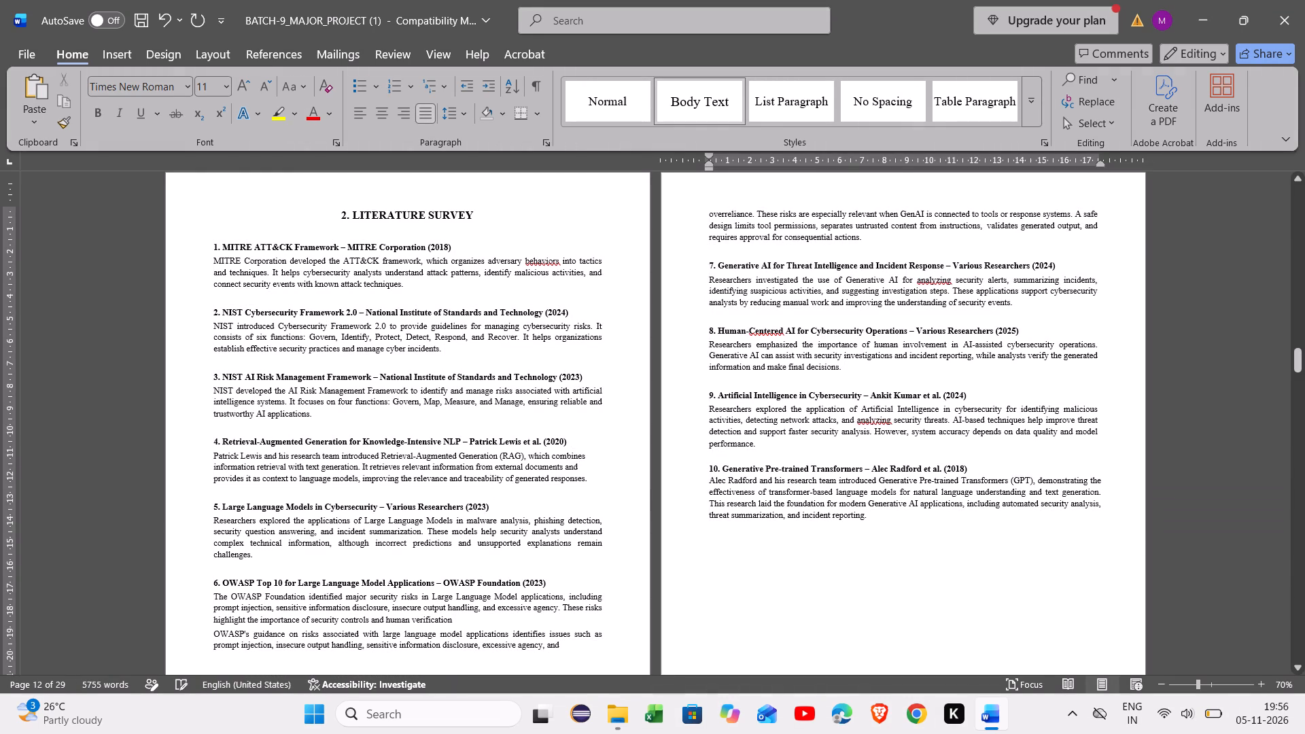
Restore the Literature Survey headings of entry 10, Generative Pre-trained Transformers, and entry 9, Artificial Intelligence in Cybersecurity, to font size 12.
drag(972, 466, 708, 468)
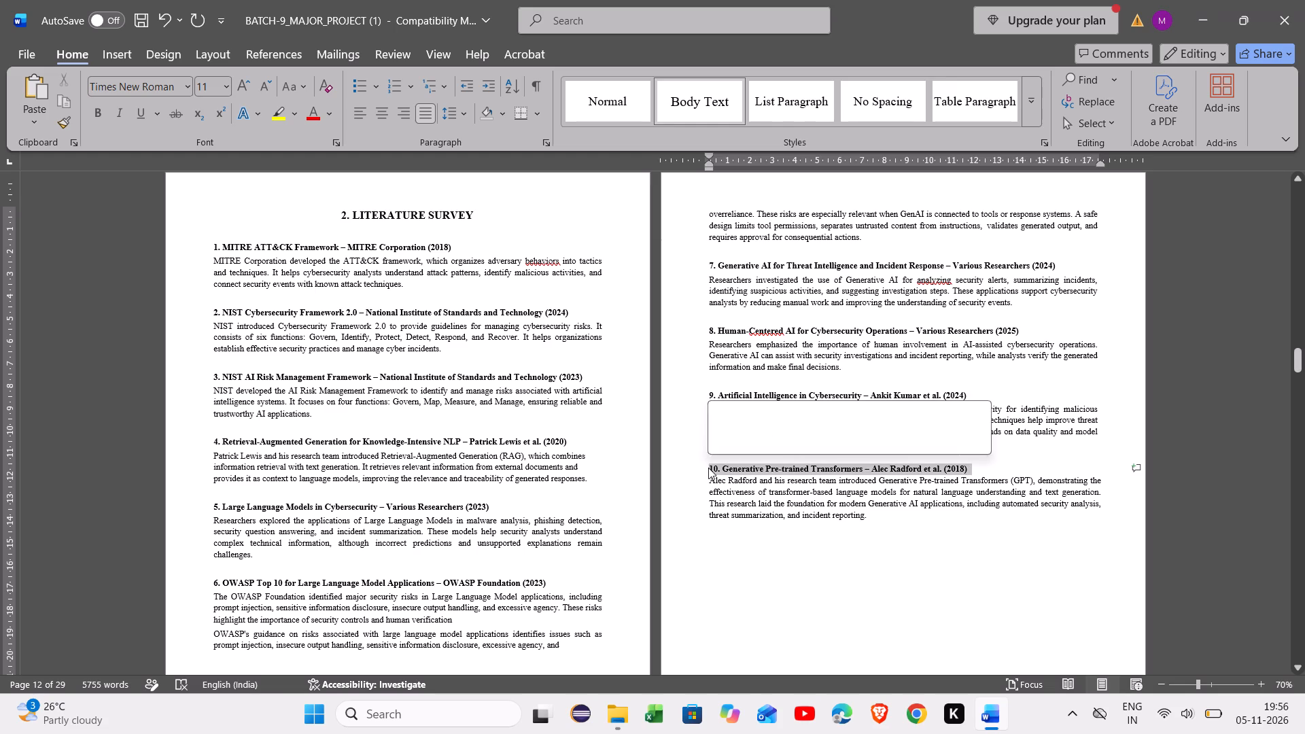
click(839, 413)
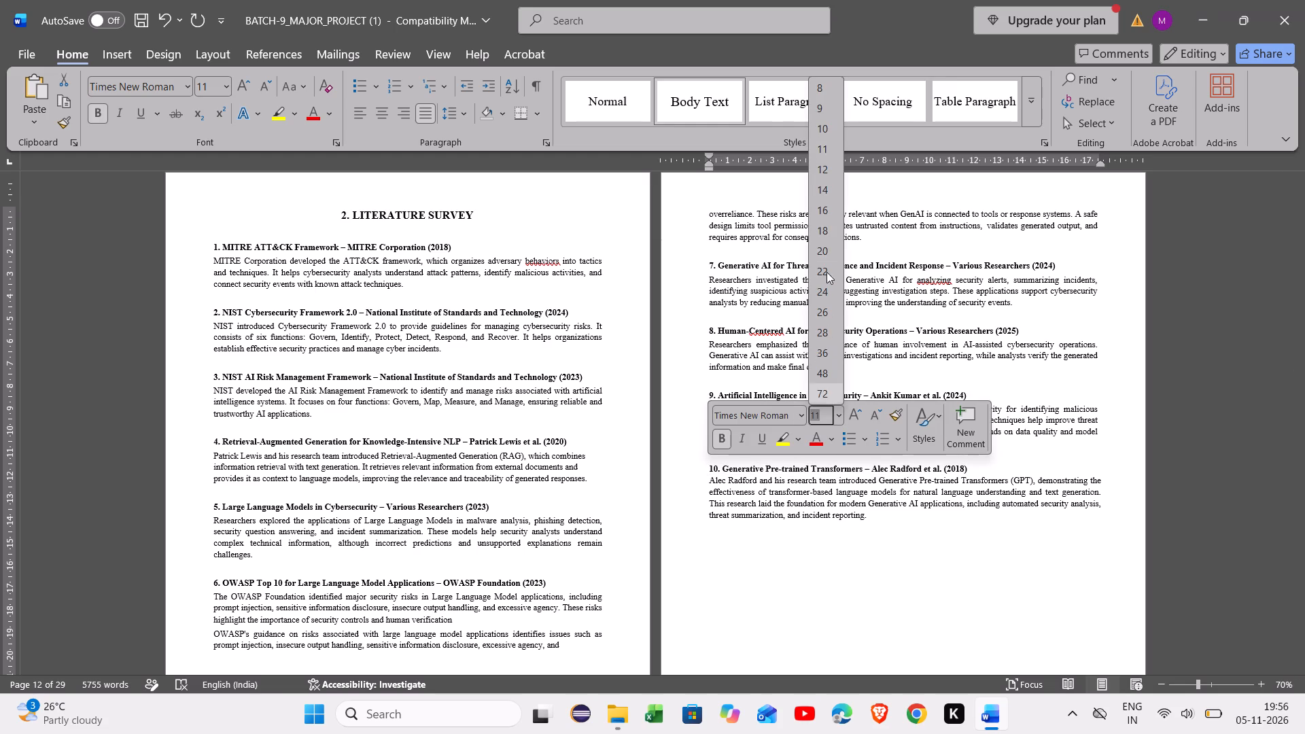
click(825, 175)
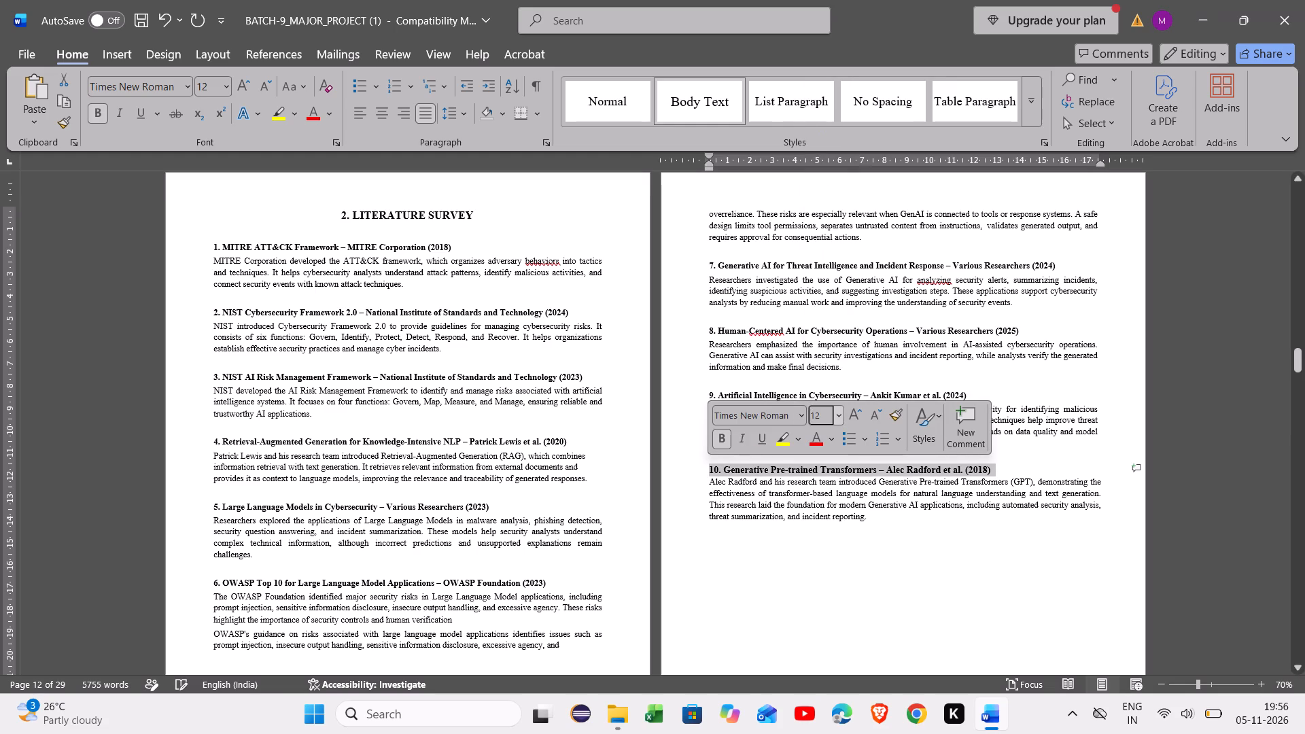
click(745, 587)
drag(966, 398, 711, 394)
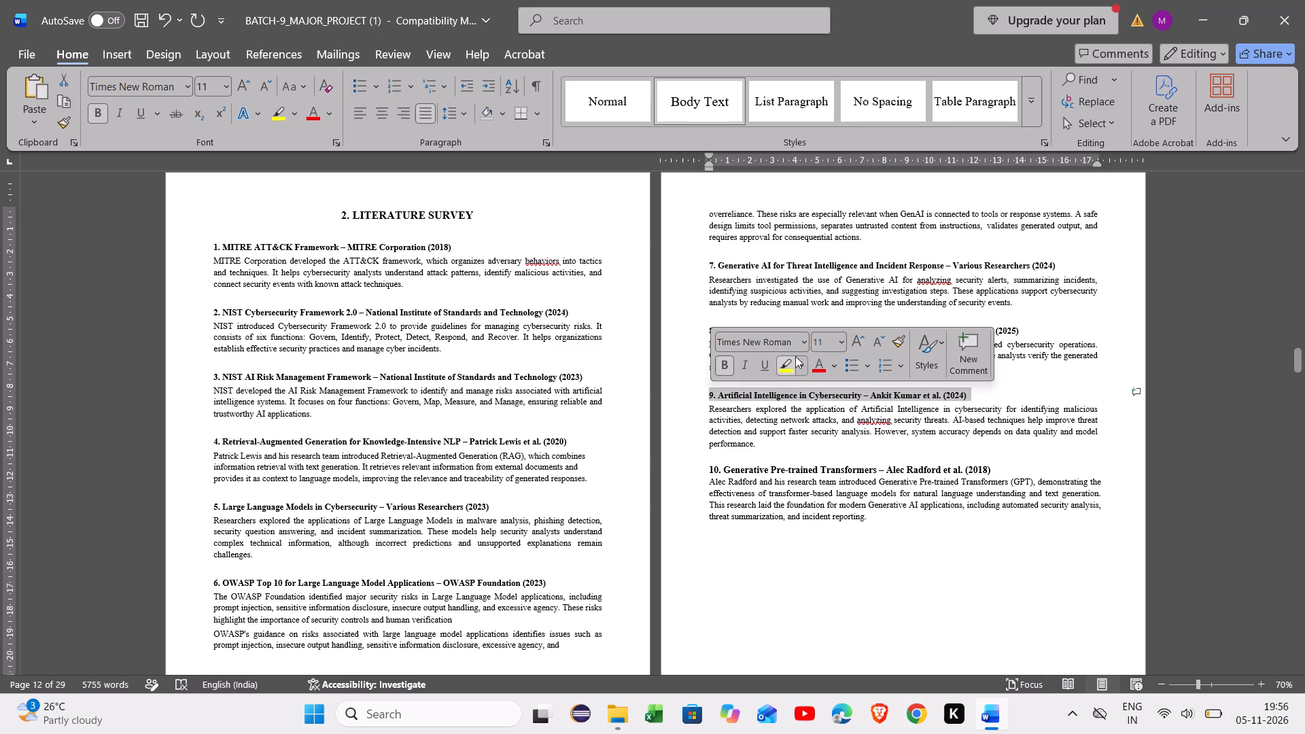
click(843, 345)
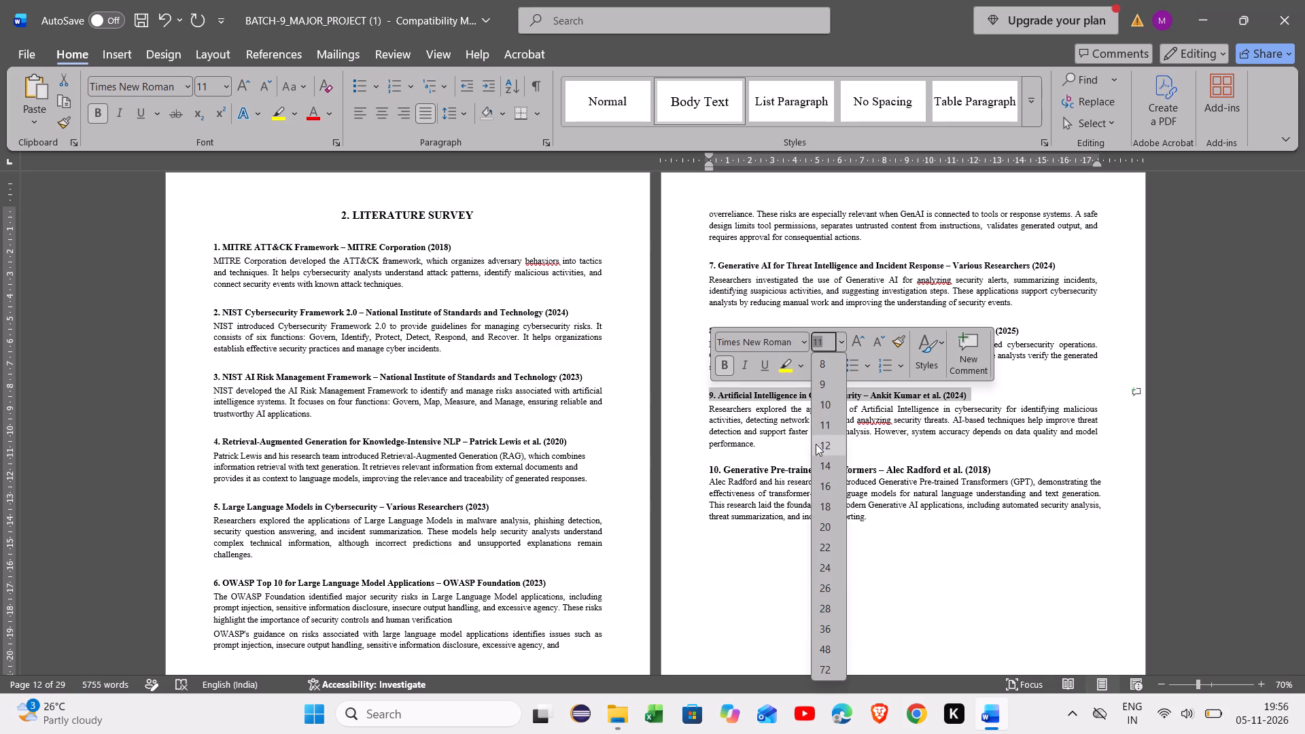
click(822, 447)
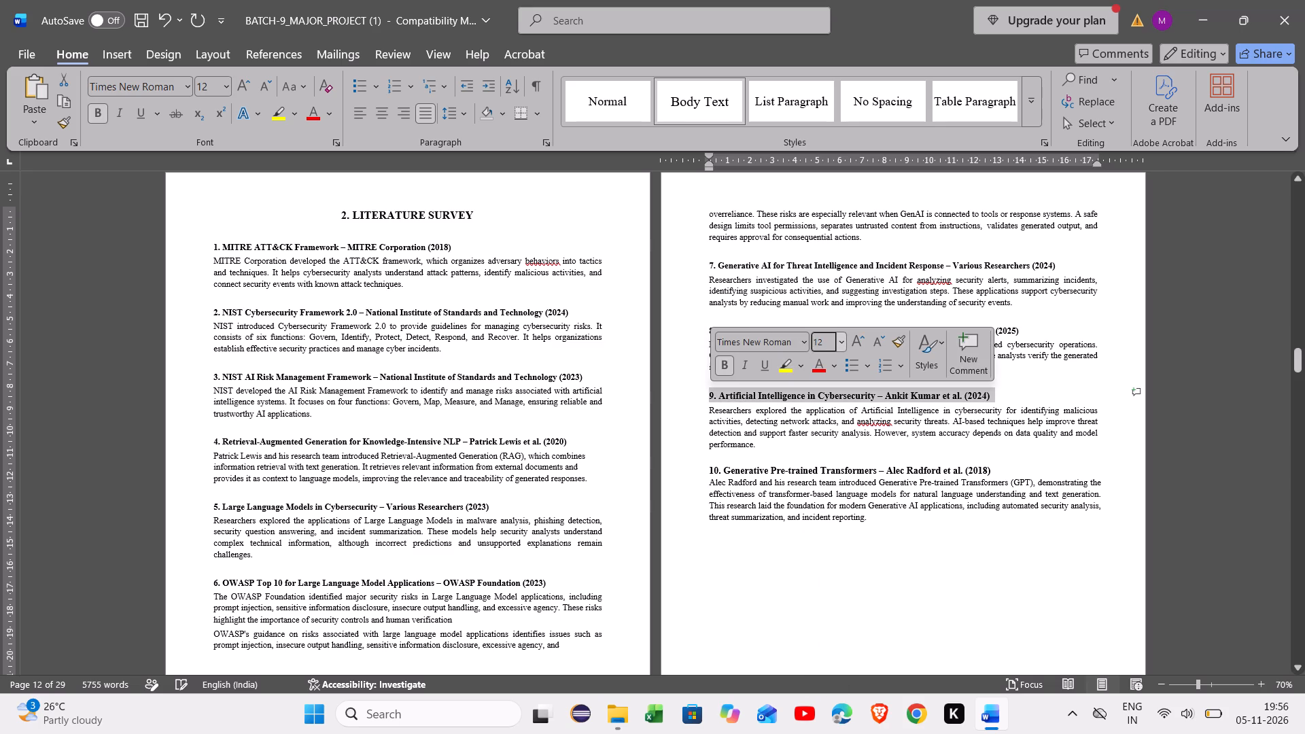
click(821, 447)
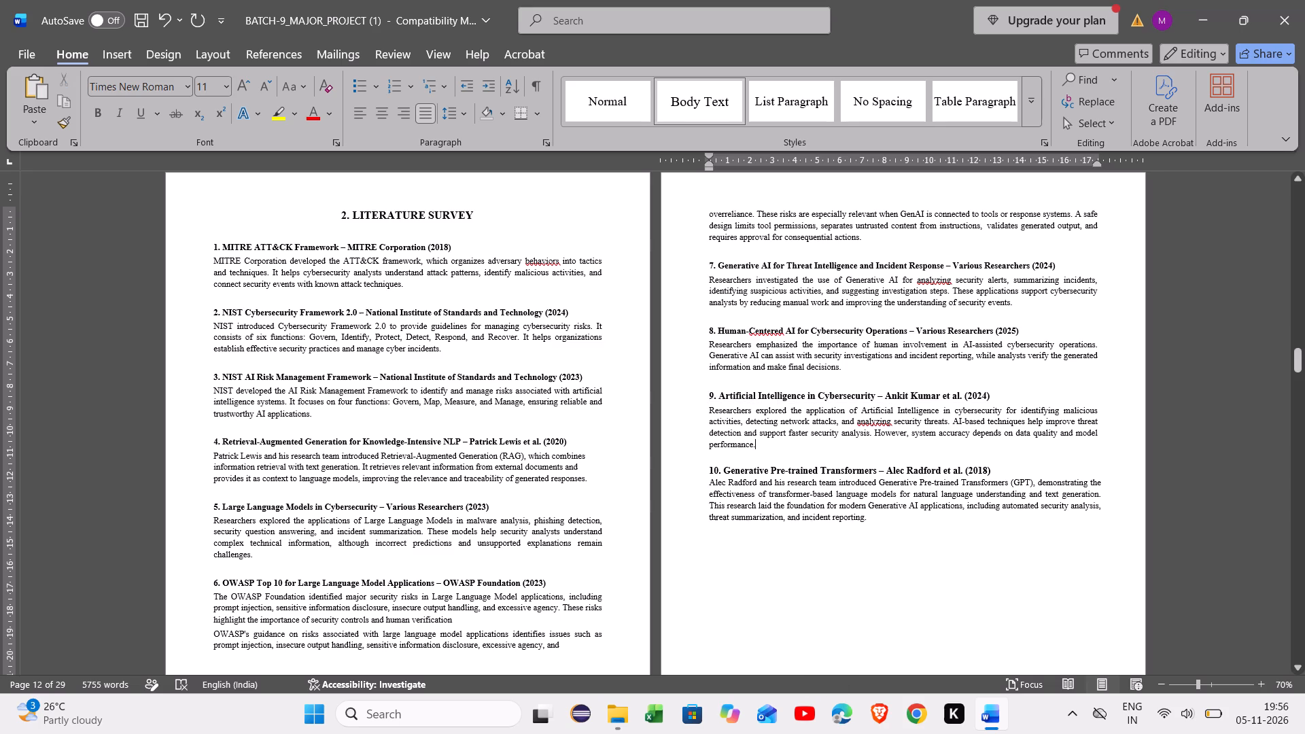
Restore the headings of entry 8, Human-Centered AI, and entry 7, Generative AI for Threat Intelligence, to font size 12.
drag(1024, 332, 705, 330)
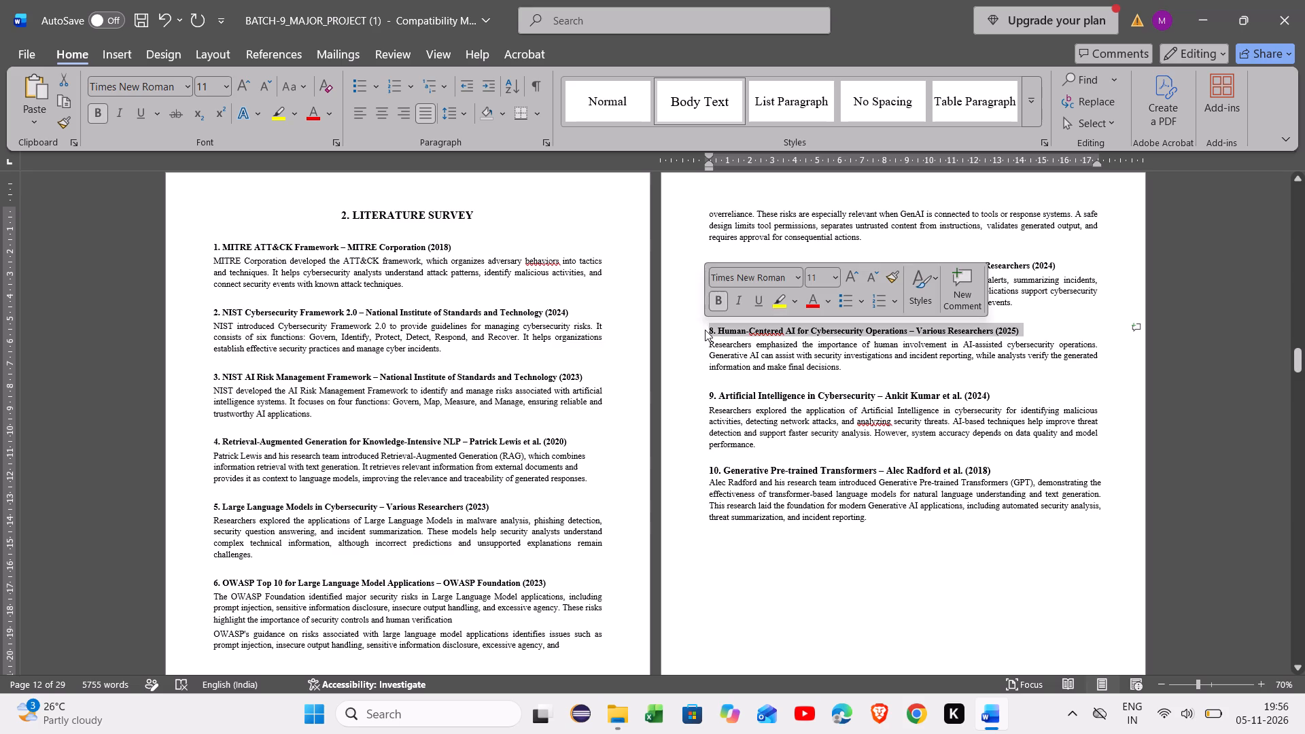
click(836, 278)
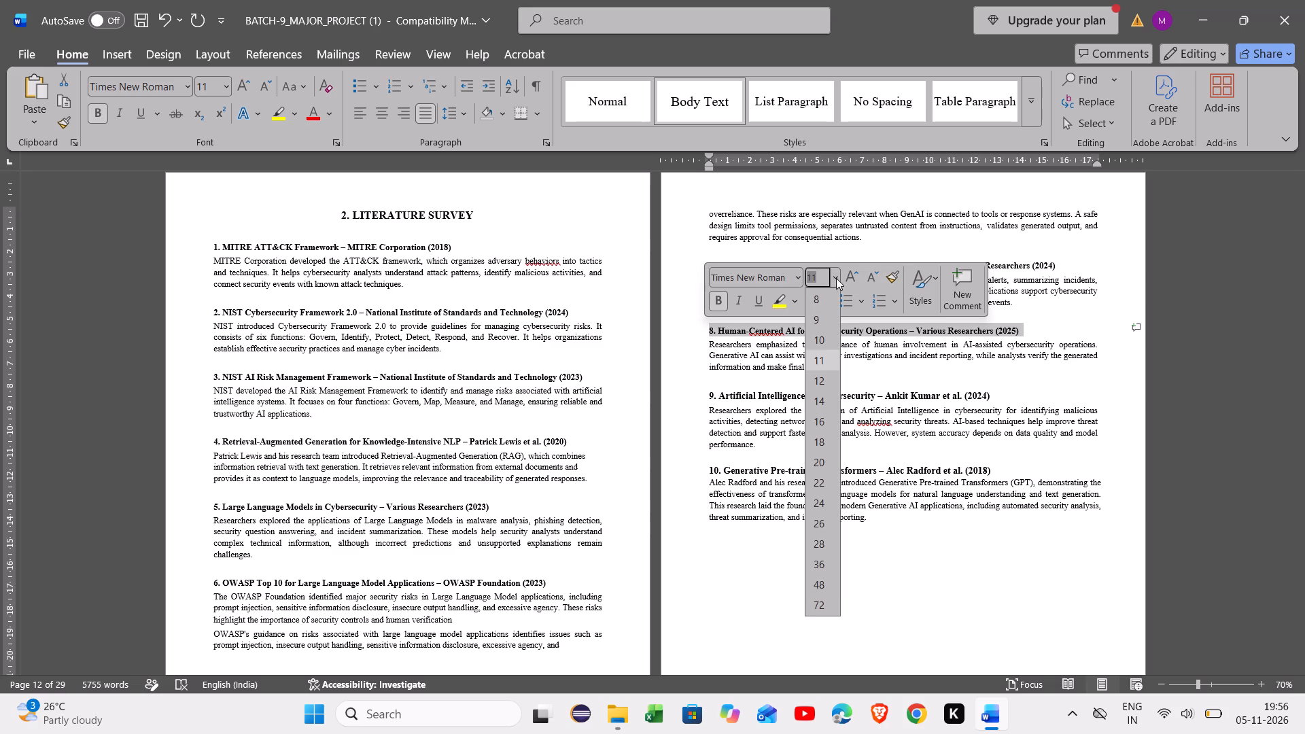
click(822, 382)
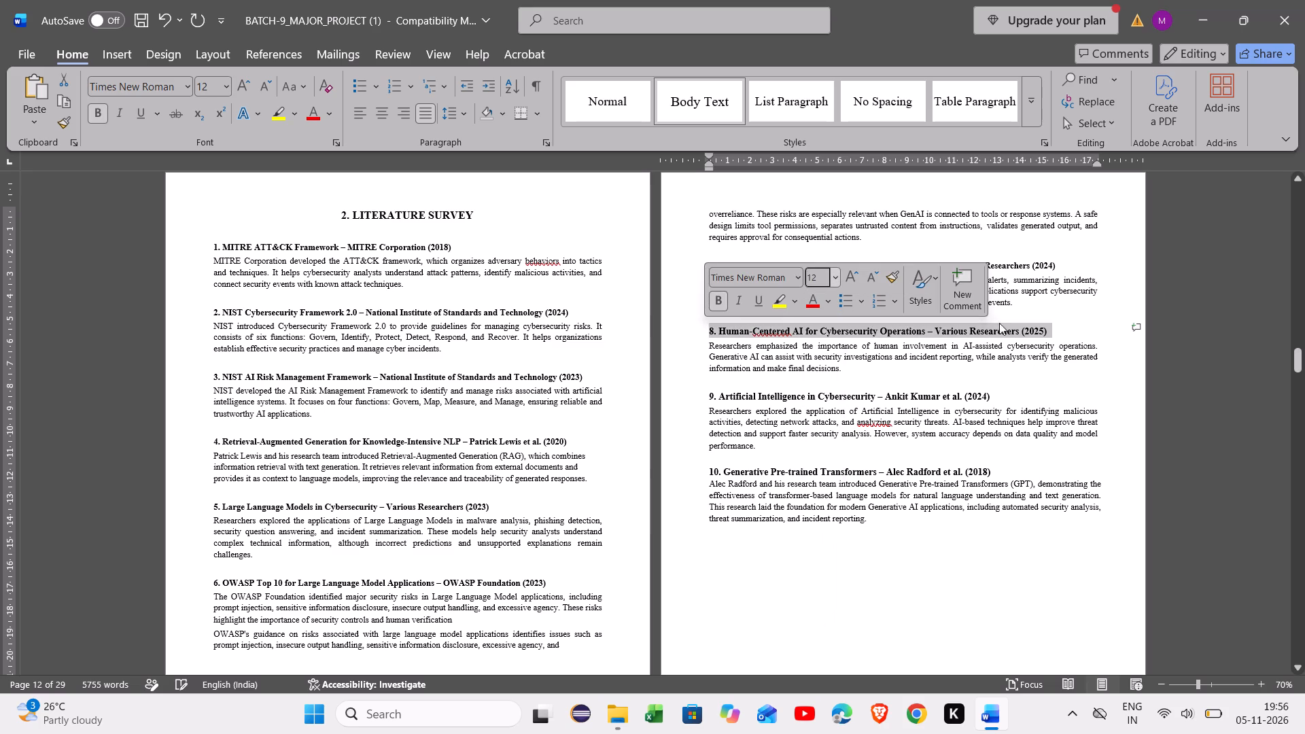
click(1050, 307)
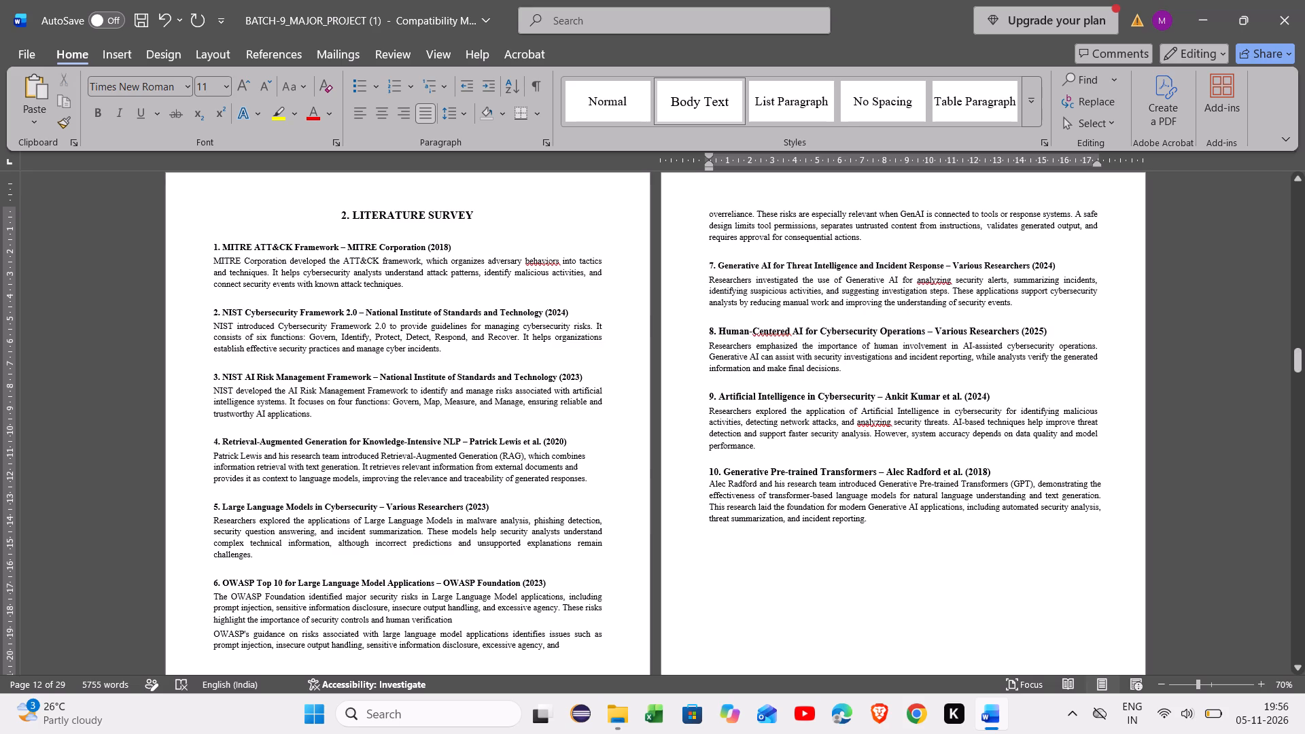
drag(1062, 266, 708, 265)
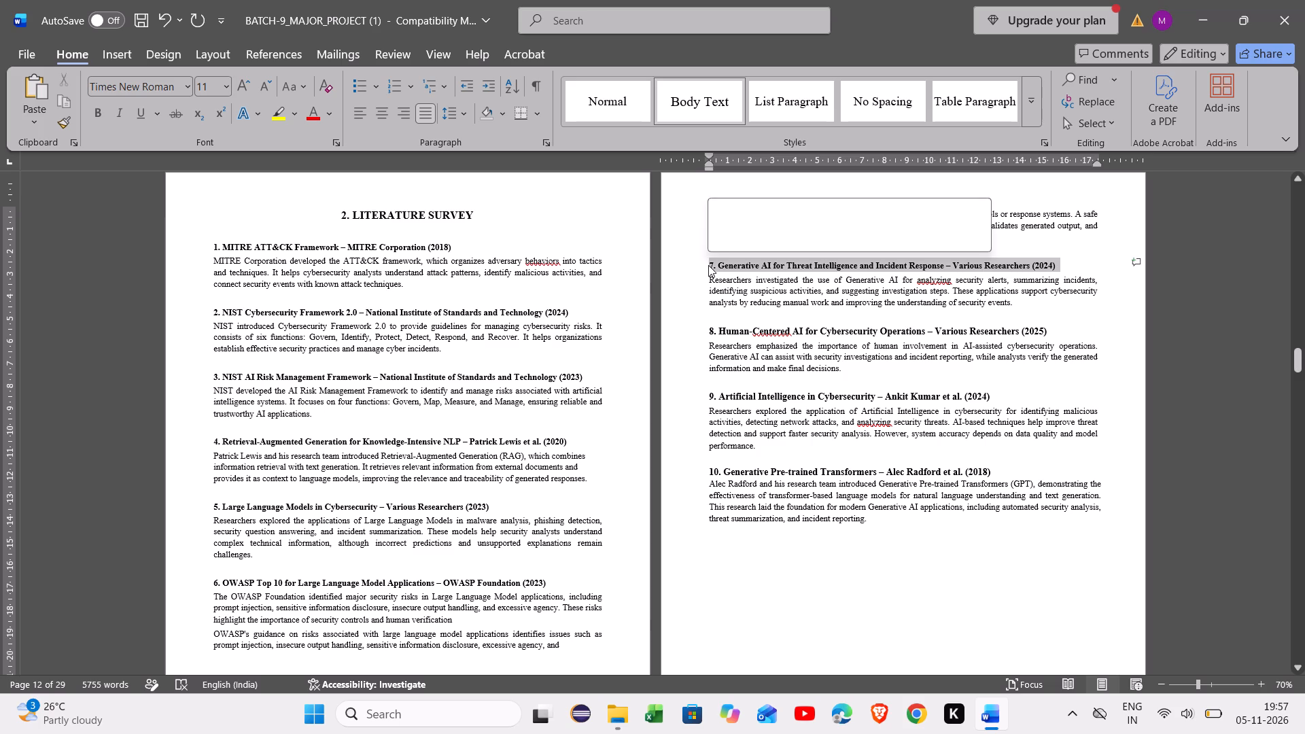
click(841, 215)
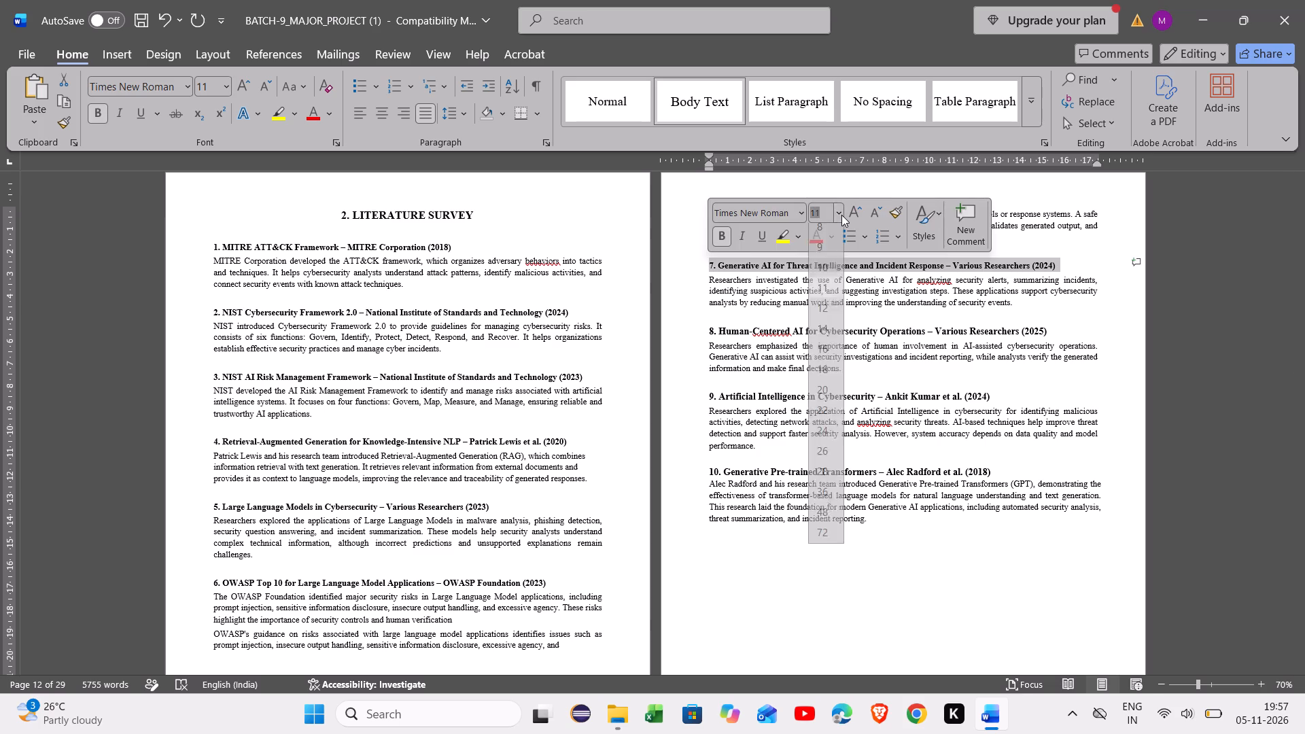
click(829, 311)
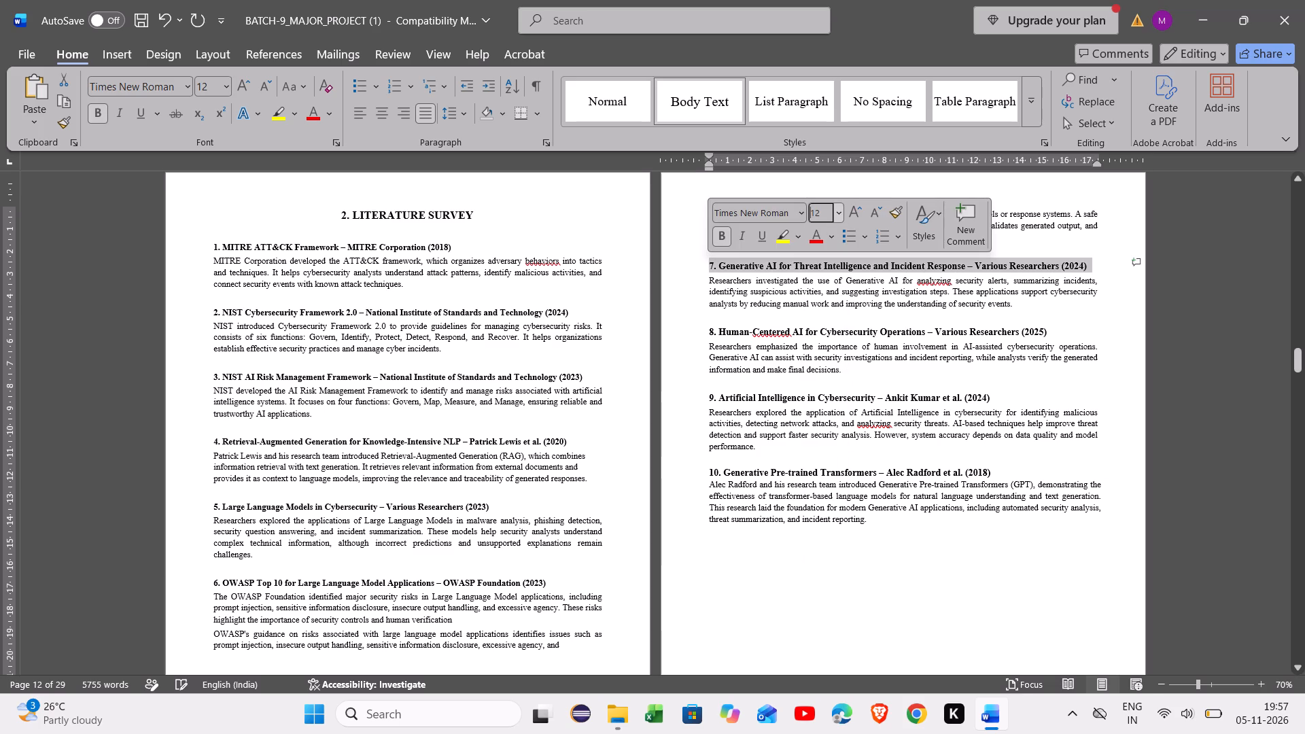
click(803, 549)
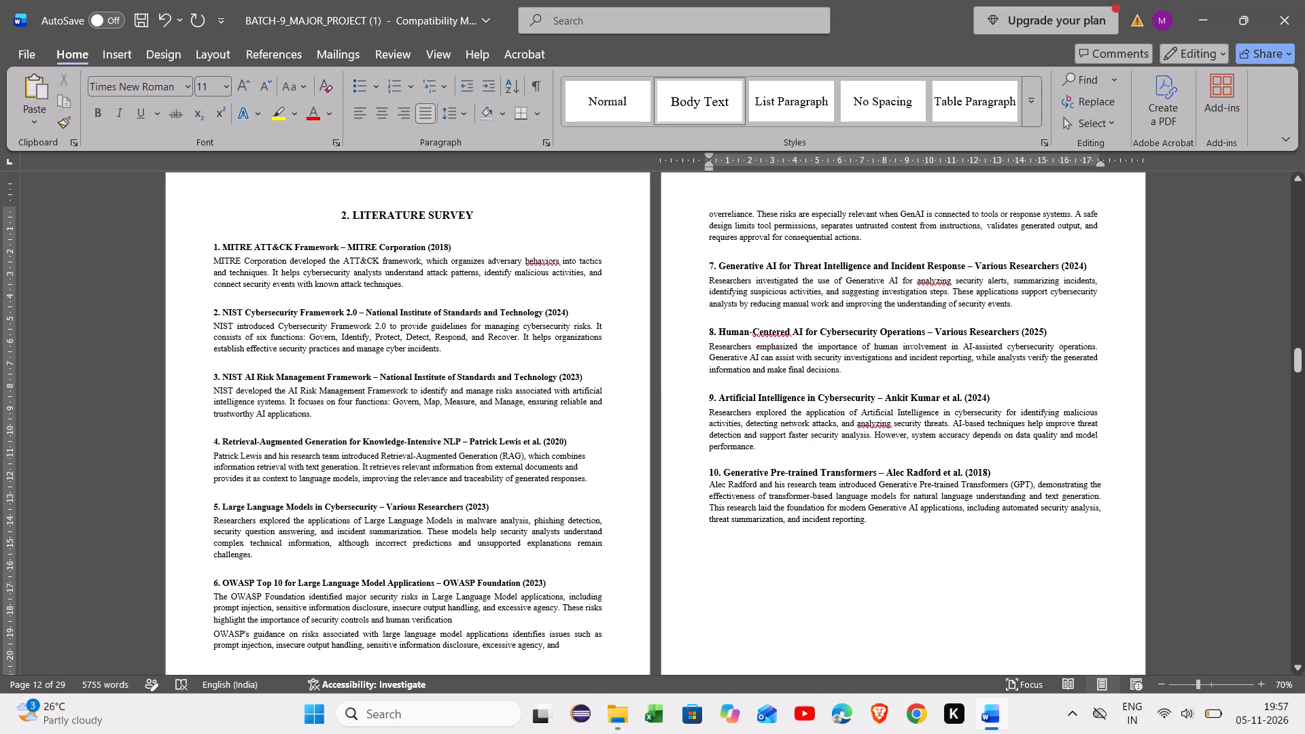
Restore the headings of entries 1 to 3, MITRE ATT&CK, NIST Cybersecurity Framework and NIST AI Risk Management Framework, to font size 12.
drag(452, 249, 447, 248)
drag(447, 248, 213, 249)
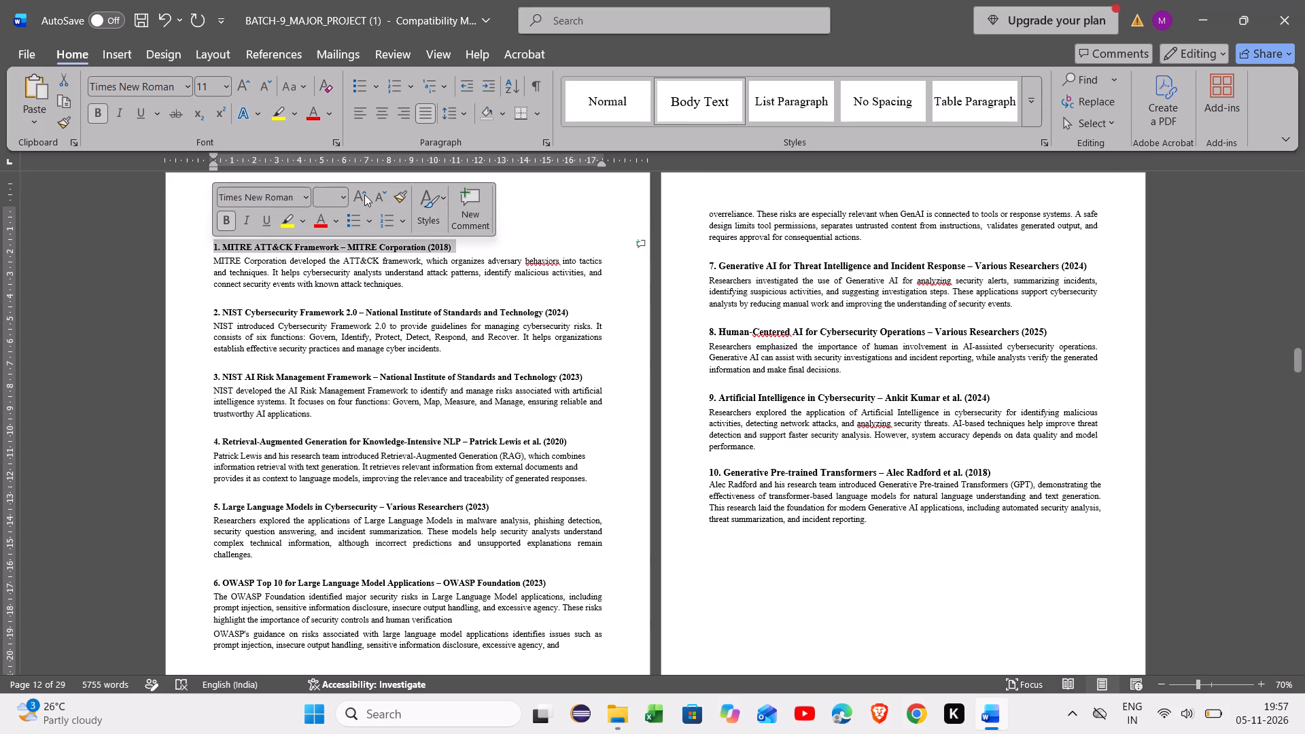
click(343, 198)
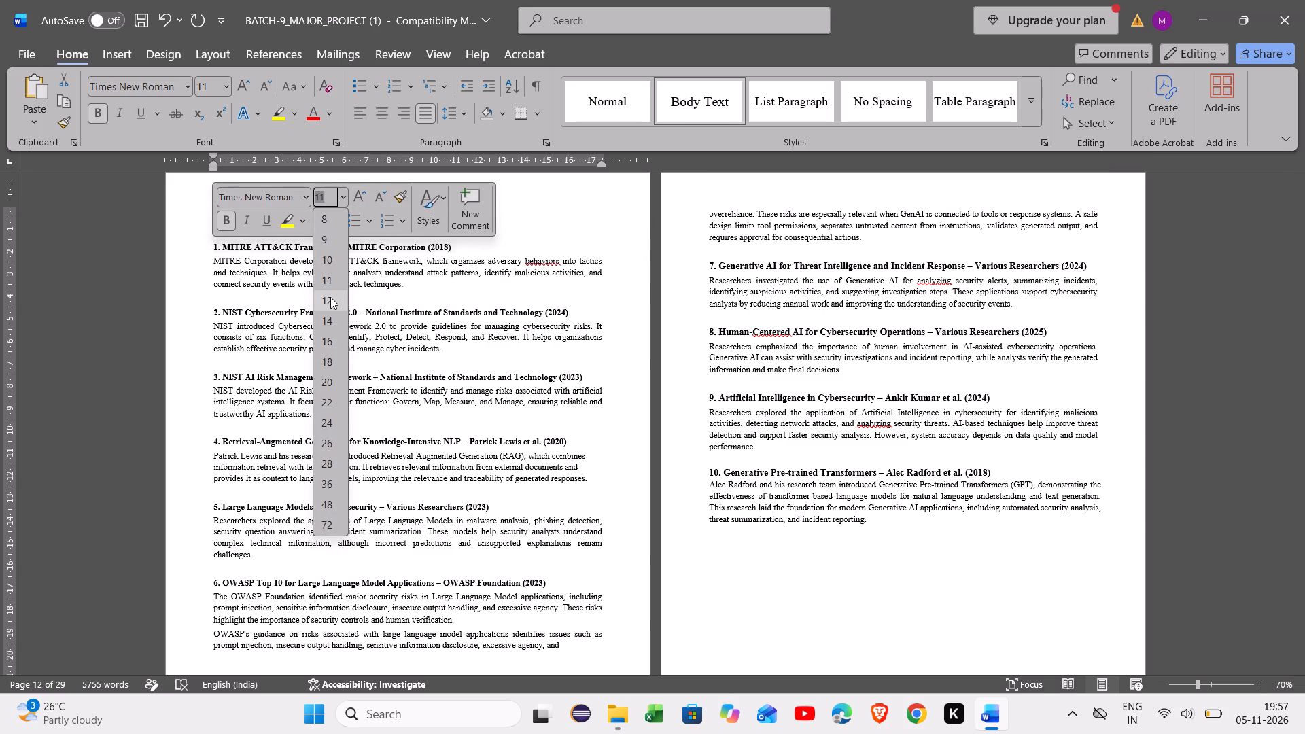
click(330, 297)
drag(568, 313, 209, 314)
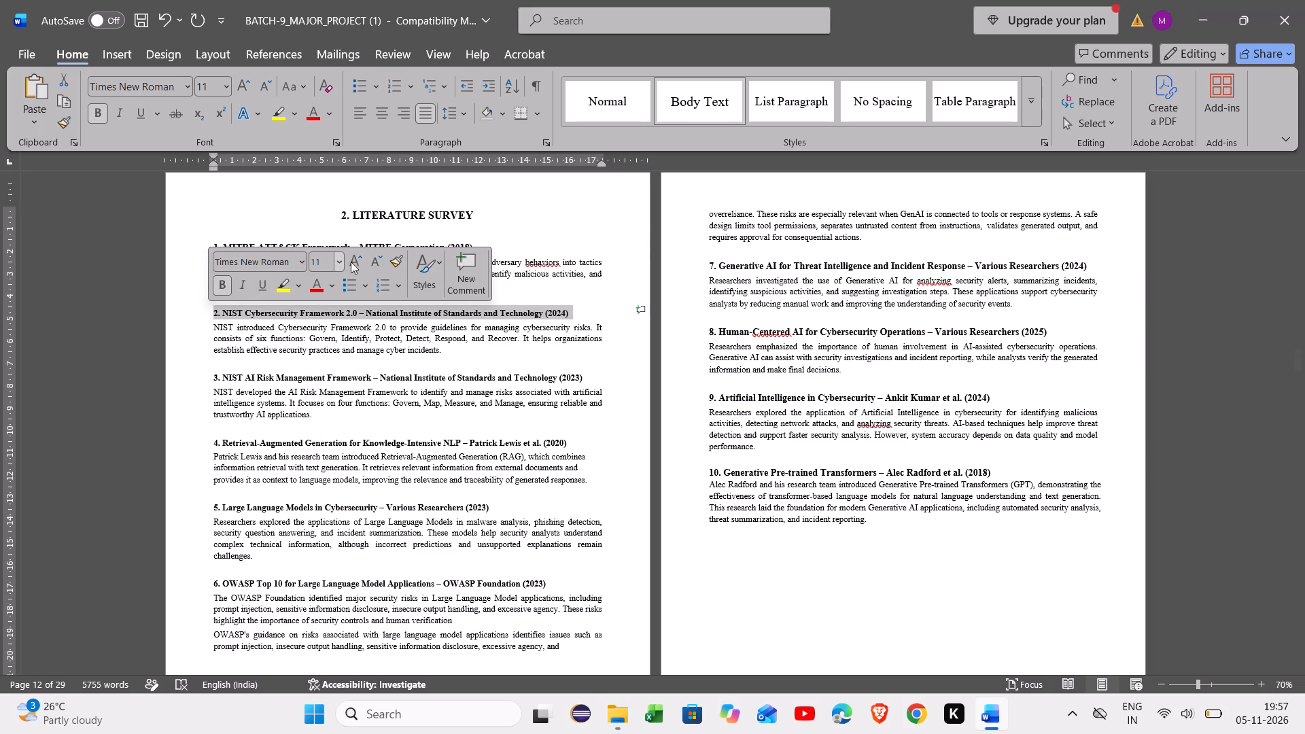
click(338, 264)
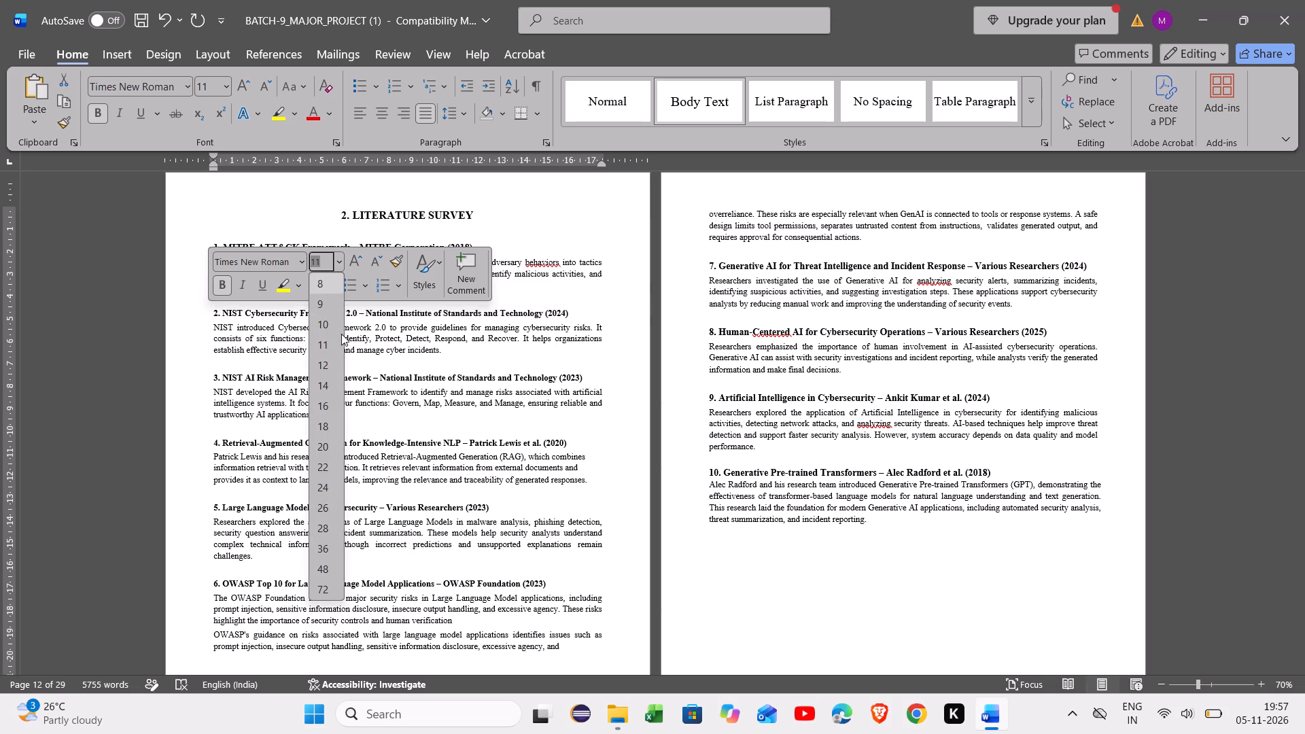
click(332, 363)
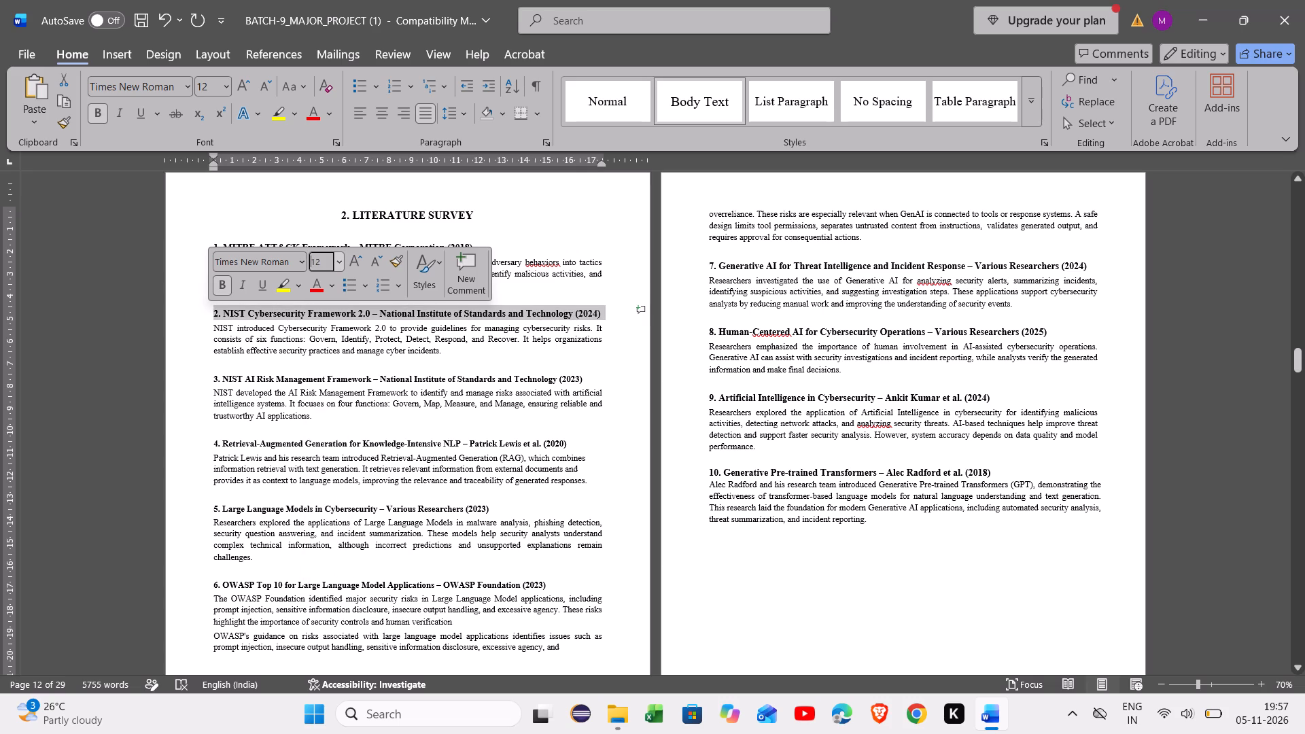
drag(582, 382, 253, 360)
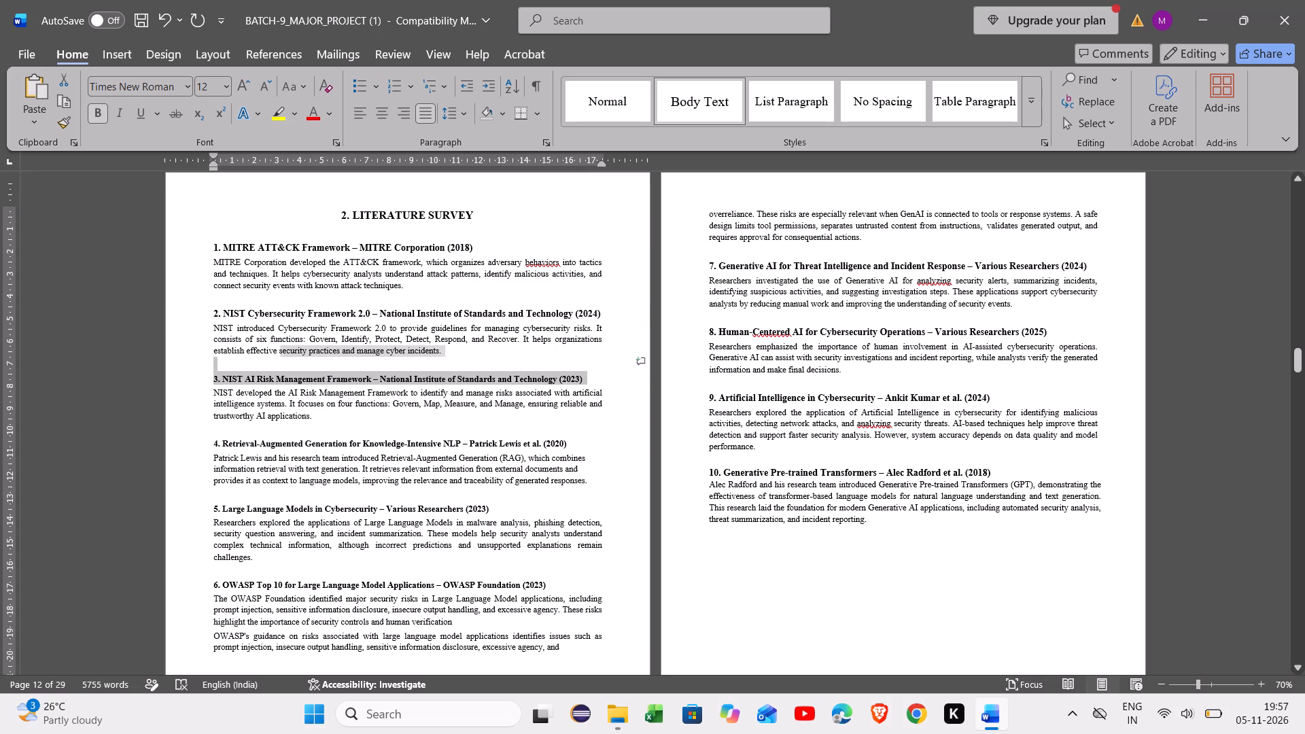
drag(253, 360, 211, 377)
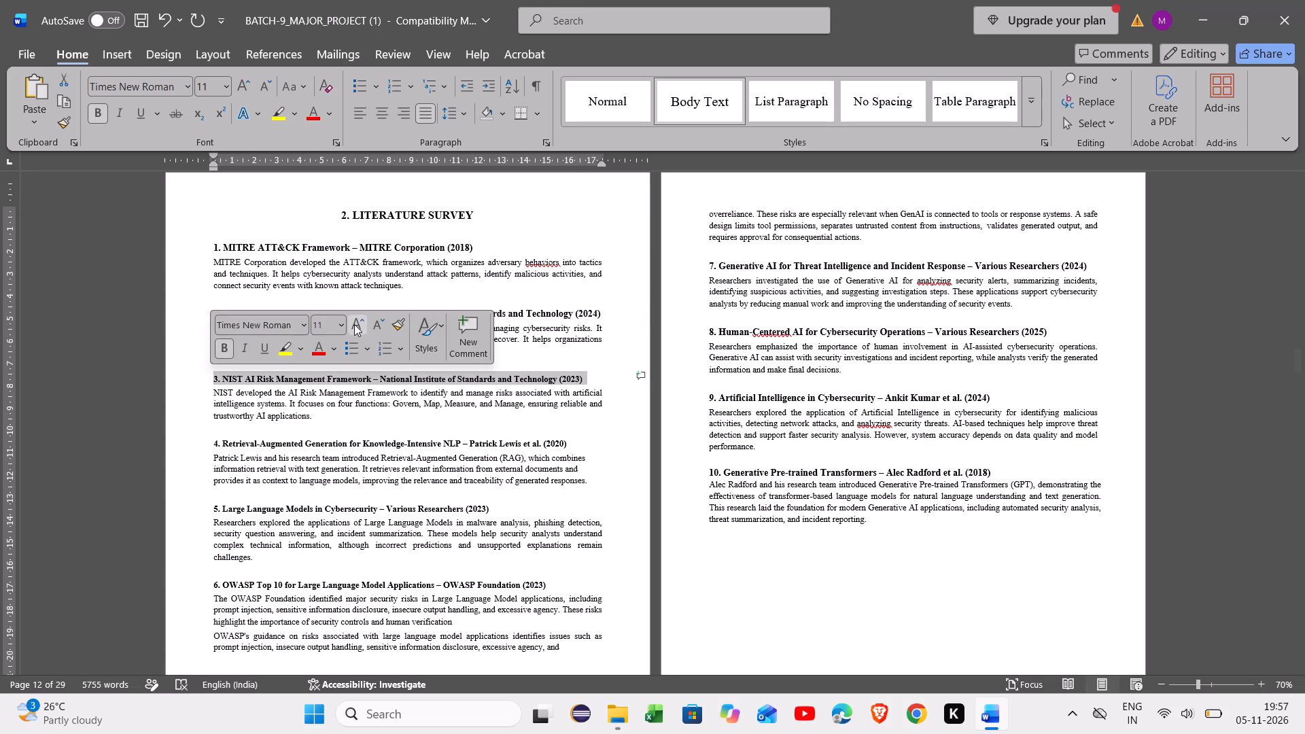
click(341, 323)
click(326, 420)
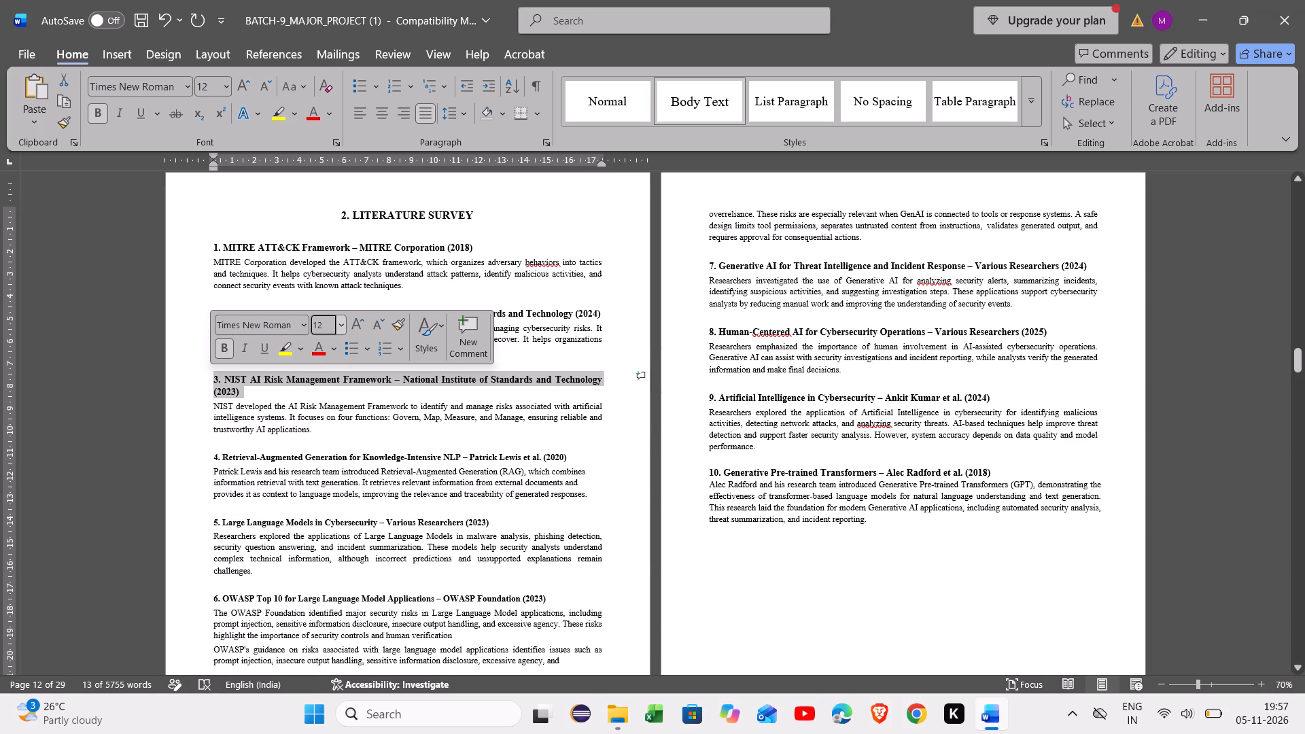
Restore the Literature Survey headings of entry 4, Retrieval-Augmented Generation, and entry 5, Large Language Models in Cybersecurity, to font size 12.
drag(565, 459, 207, 457)
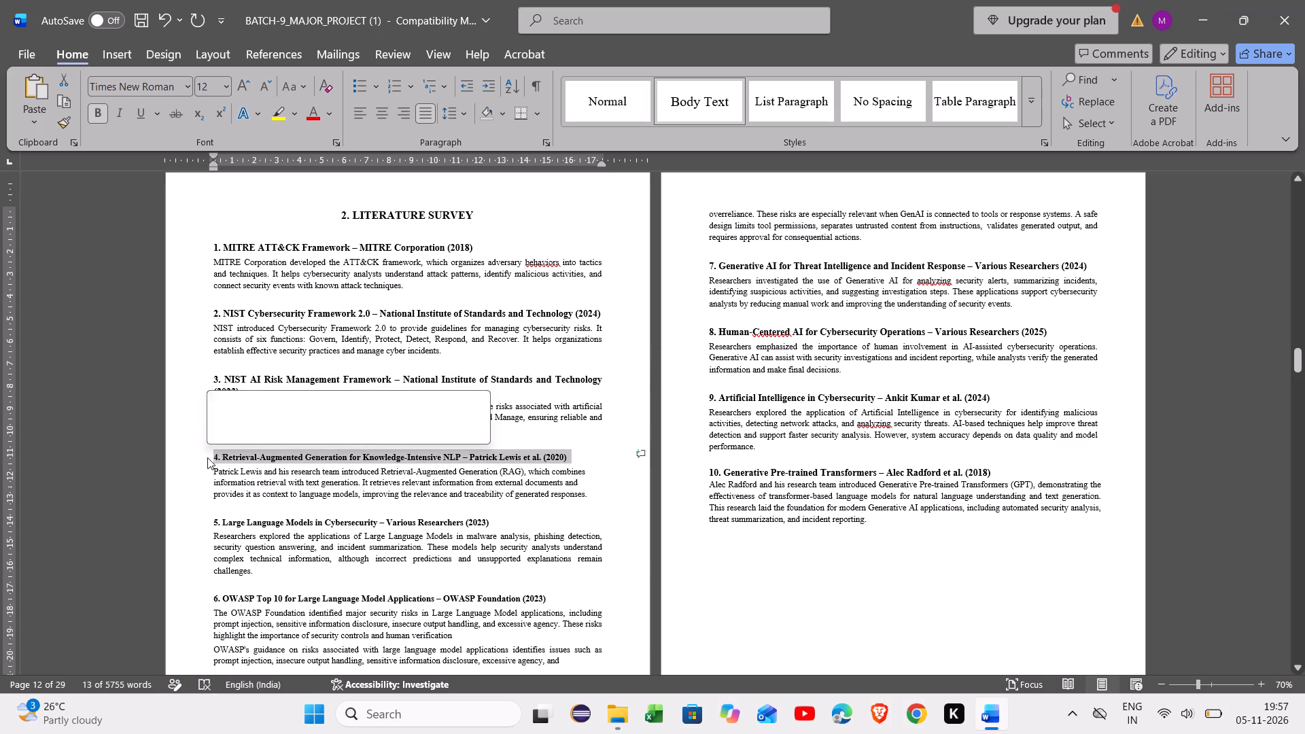
click(341, 408)
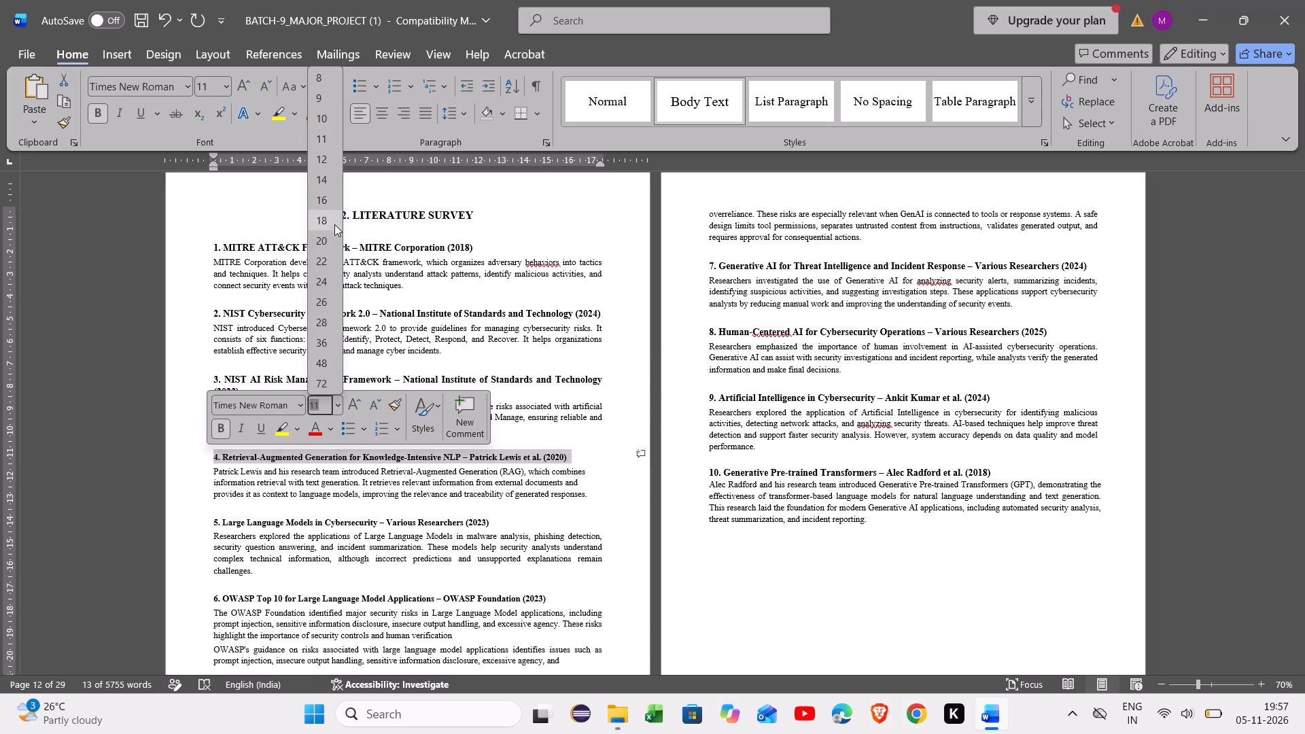
click(330, 160)
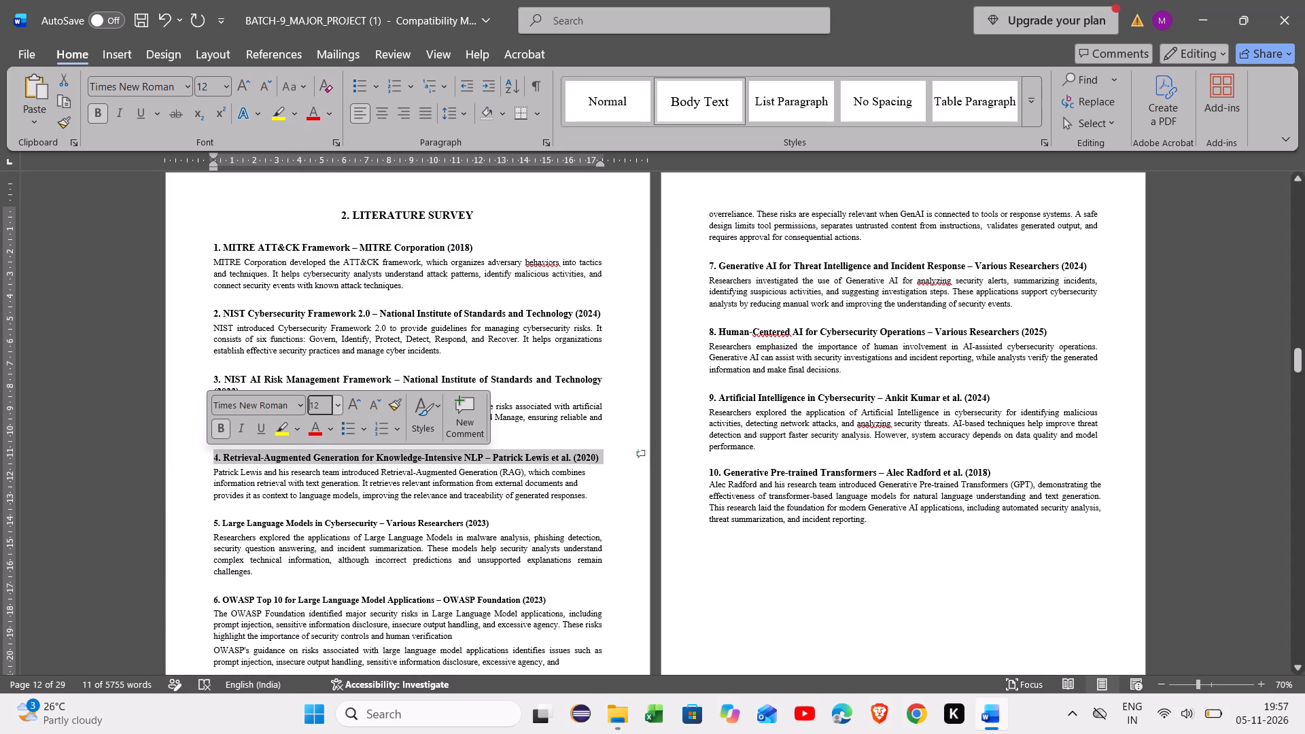
scroll(479, 504, down, 1)
ctrl+scroll(479, 504, up, 1)
ctrl+scroll(479, 504, down, 1)
ctrl+scroll(479, 504, up, 1)
scroll(479, 504, down, 2)
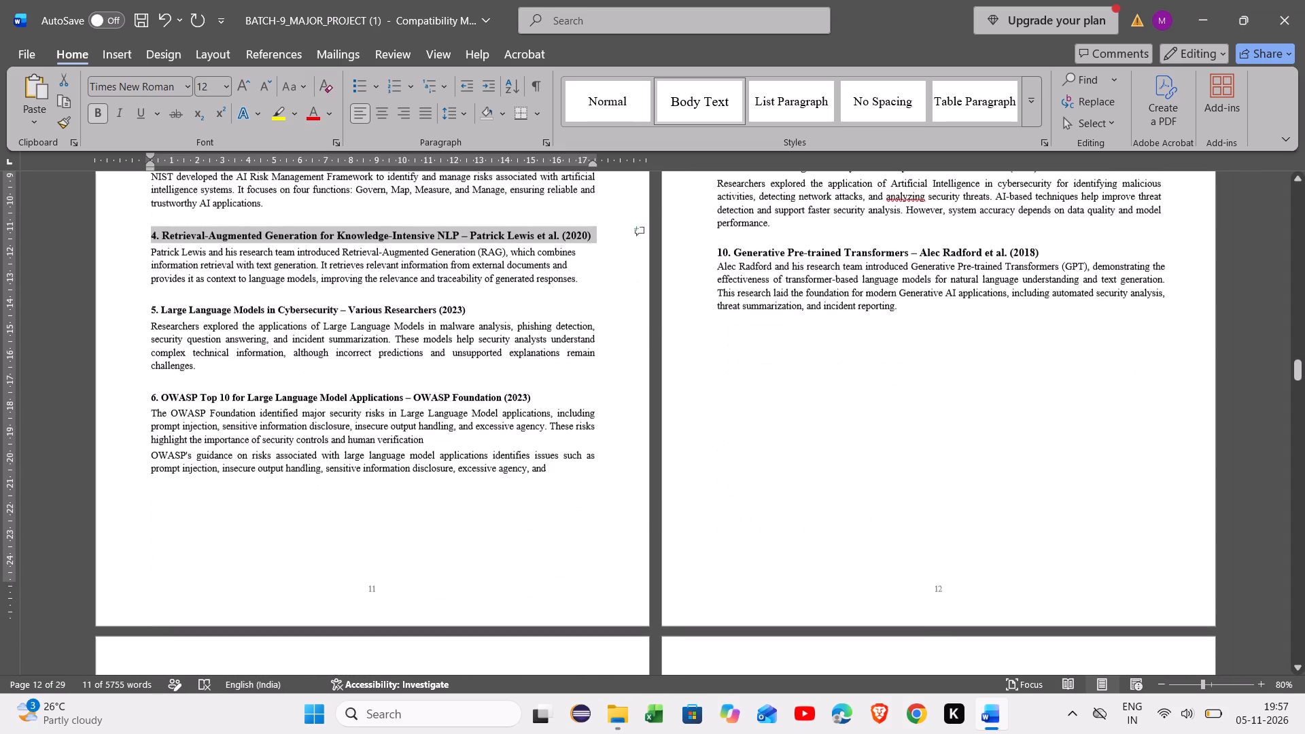
drag(464, 307, 197, 322)
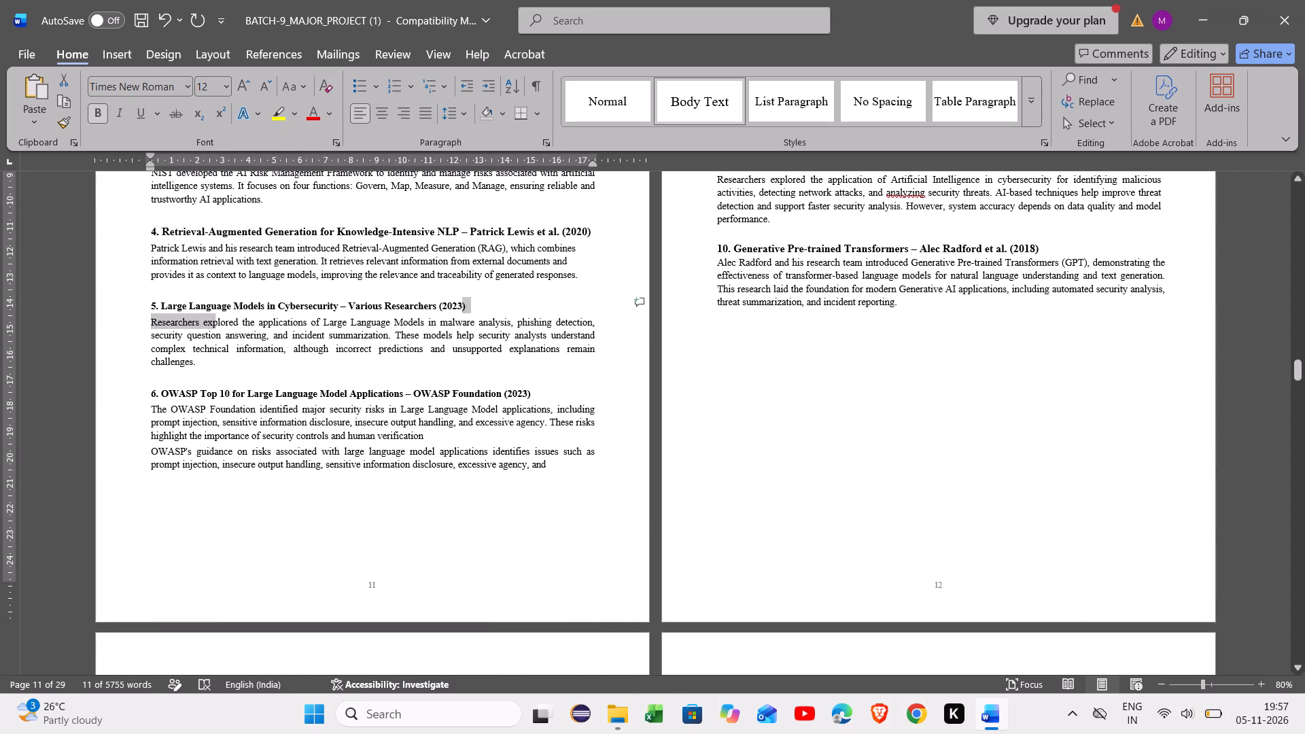
drag(197, 322, 153, 311)
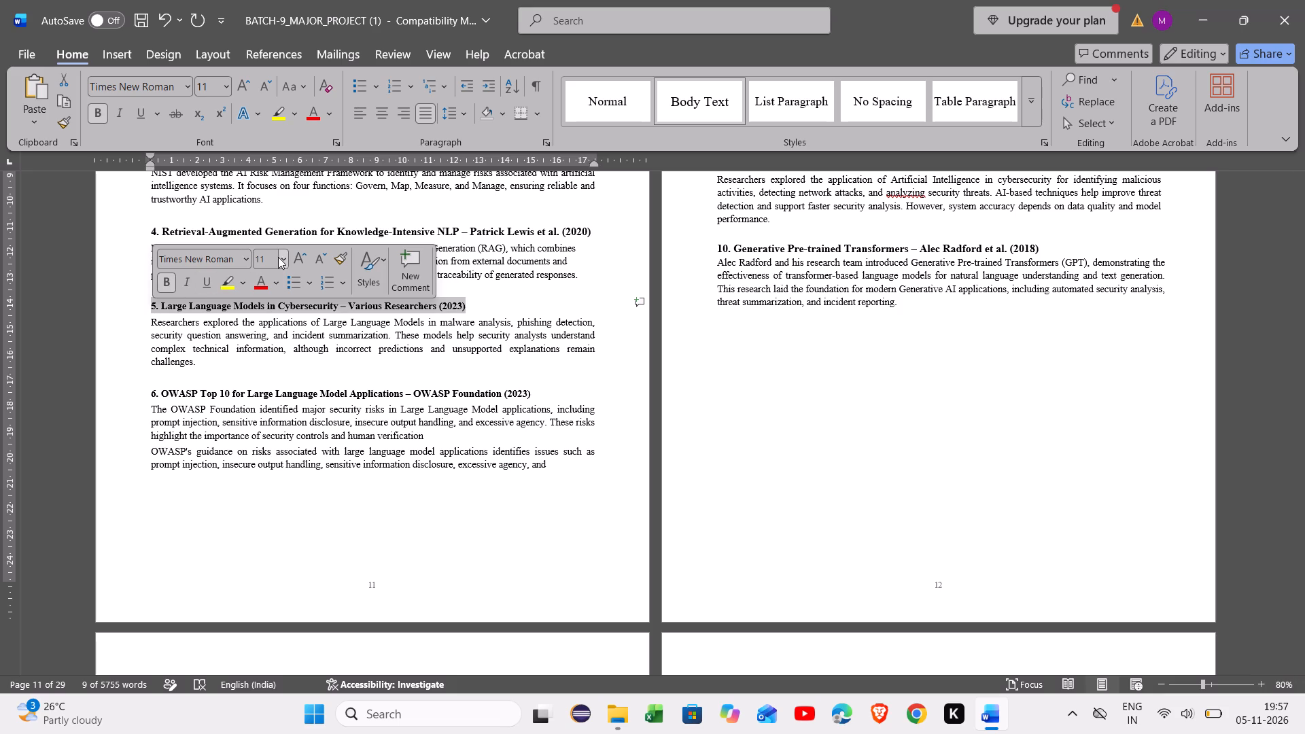
click(283, 260)
click(281, 355)
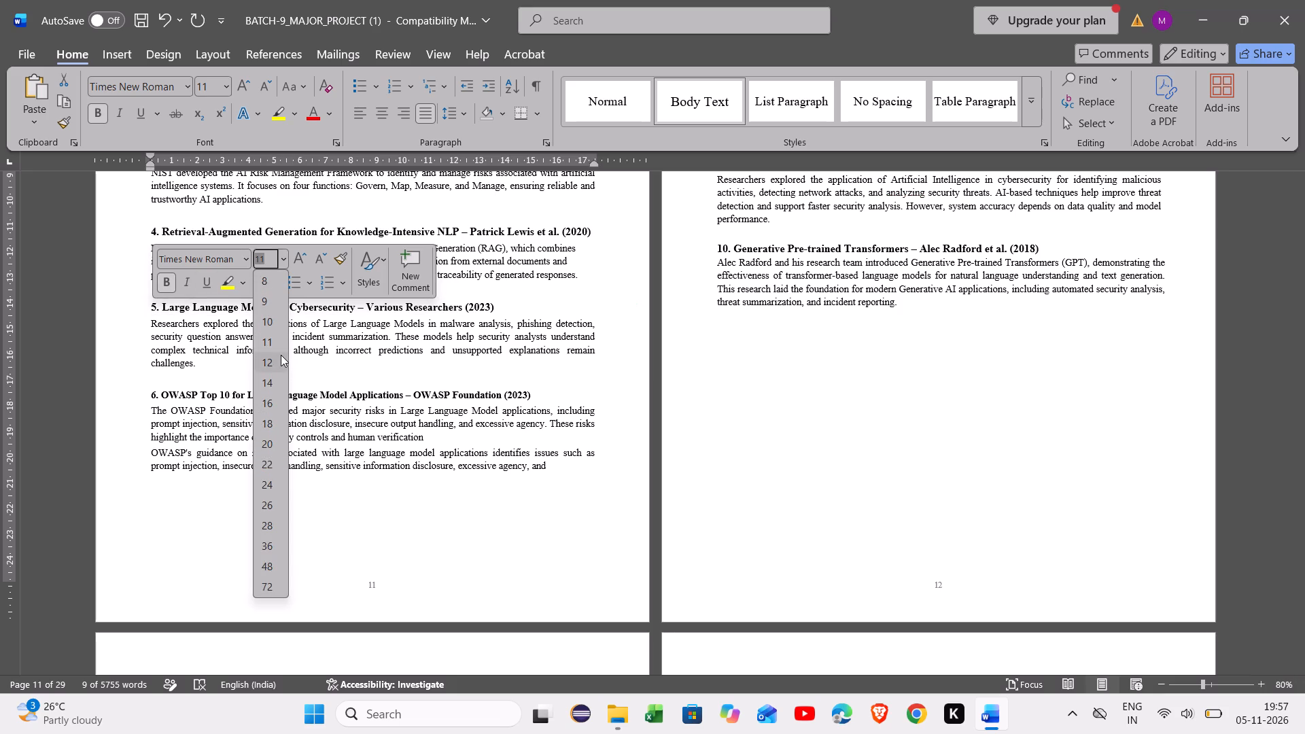
Restore the Literature Survey heading of entry 6, OWASP Top 10 for Large Language Model Applications, to font size 12.
drag(533, 394, 406, 398)
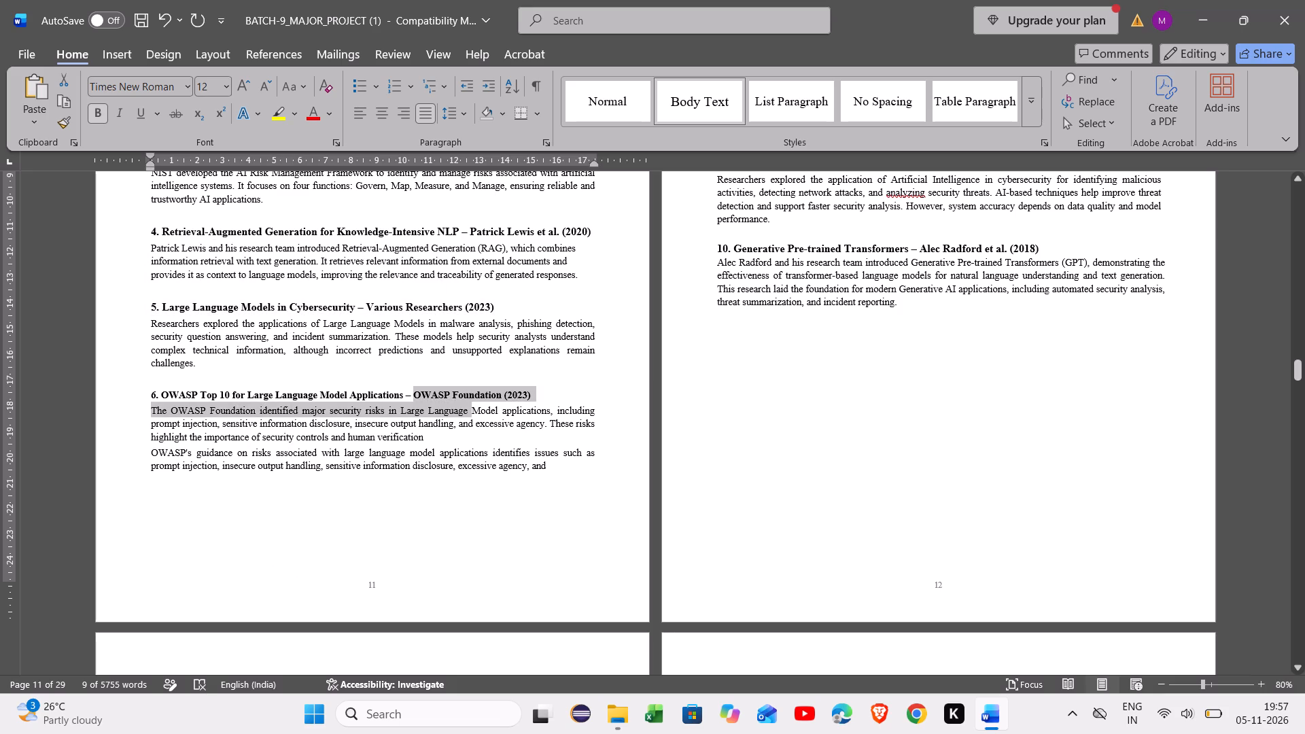
drag(406, 398, 152, 396)
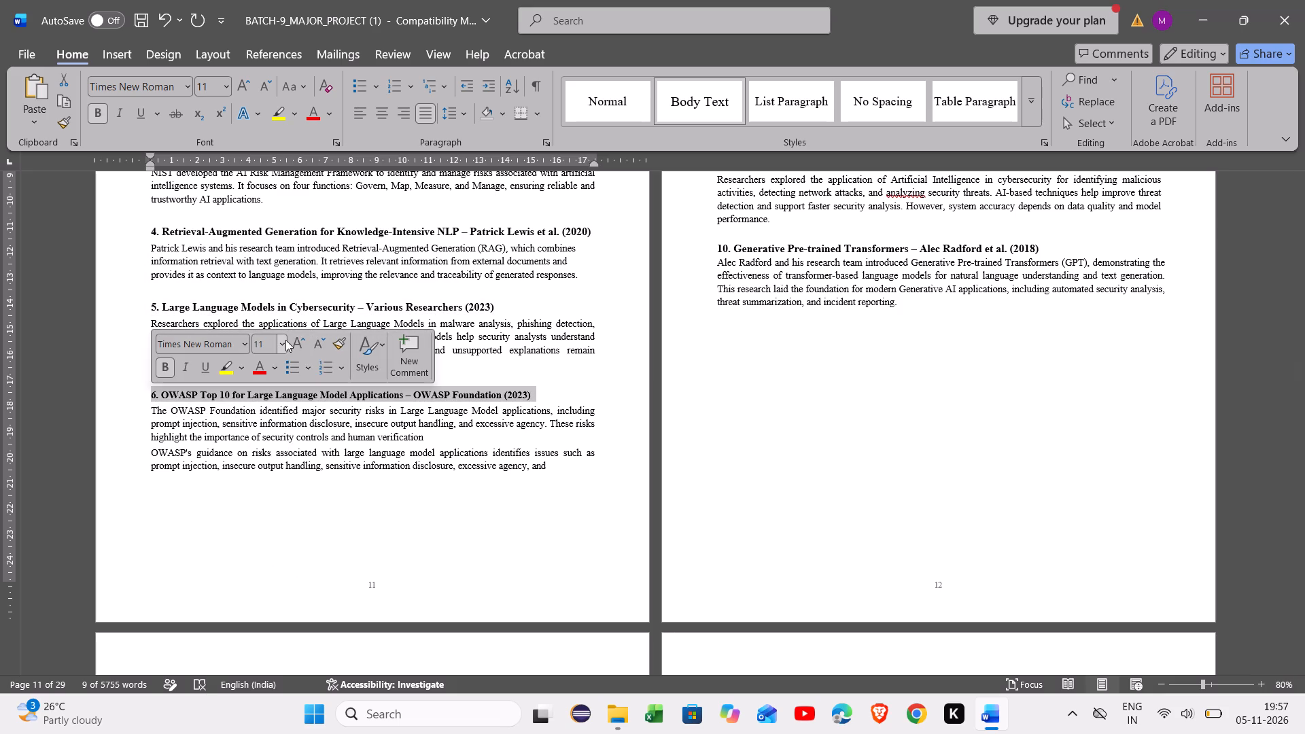
click(284, 342)
click(273, 448)
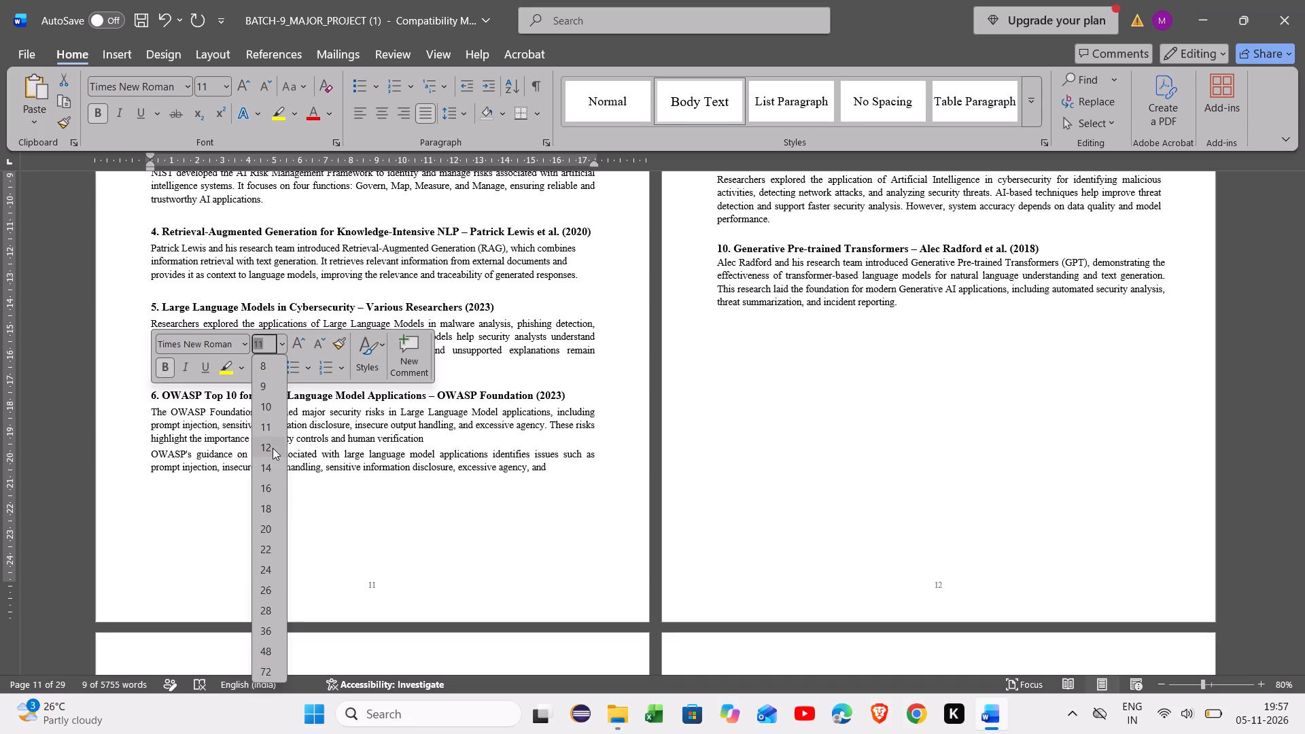
click(293, 546)
Set the whole Existing Method chapter below its title, from heading 3.1 through the last bullet of 3.7, to font size 11.
scroll(293, 546, down, 2)
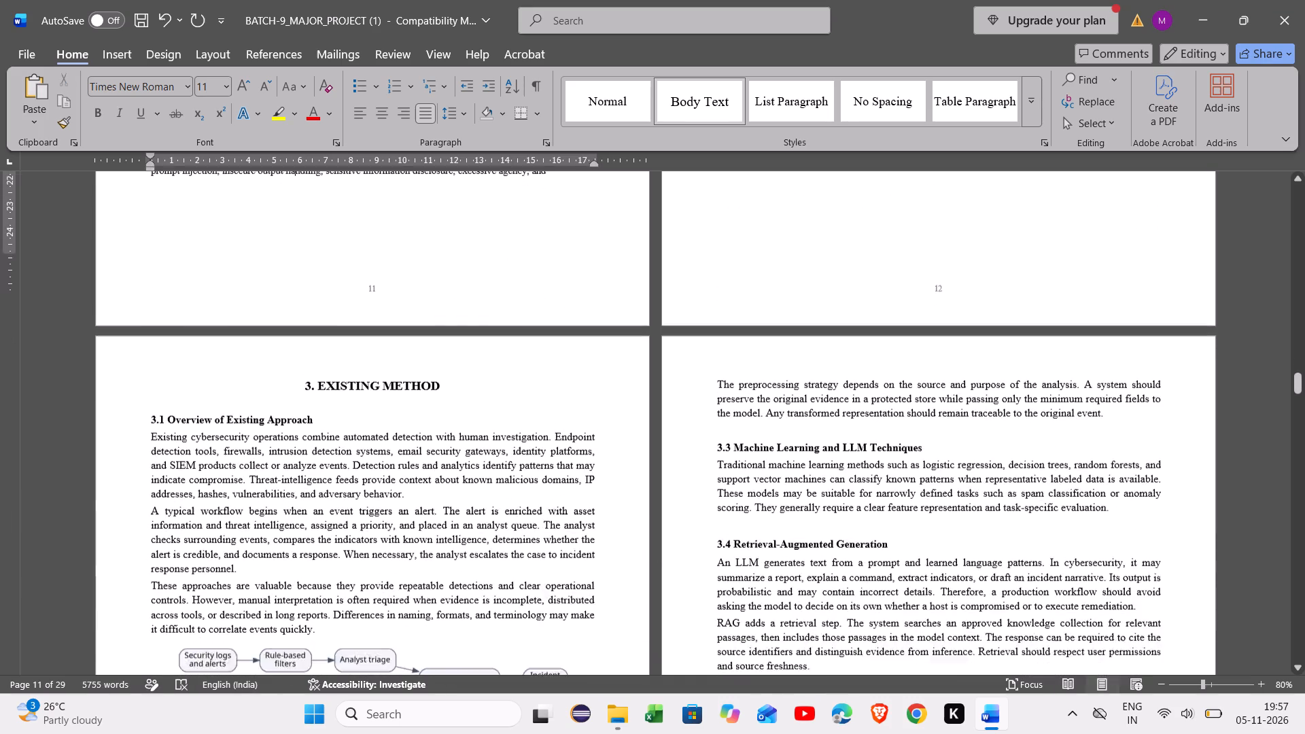
scroll(293, 546, down, 1)
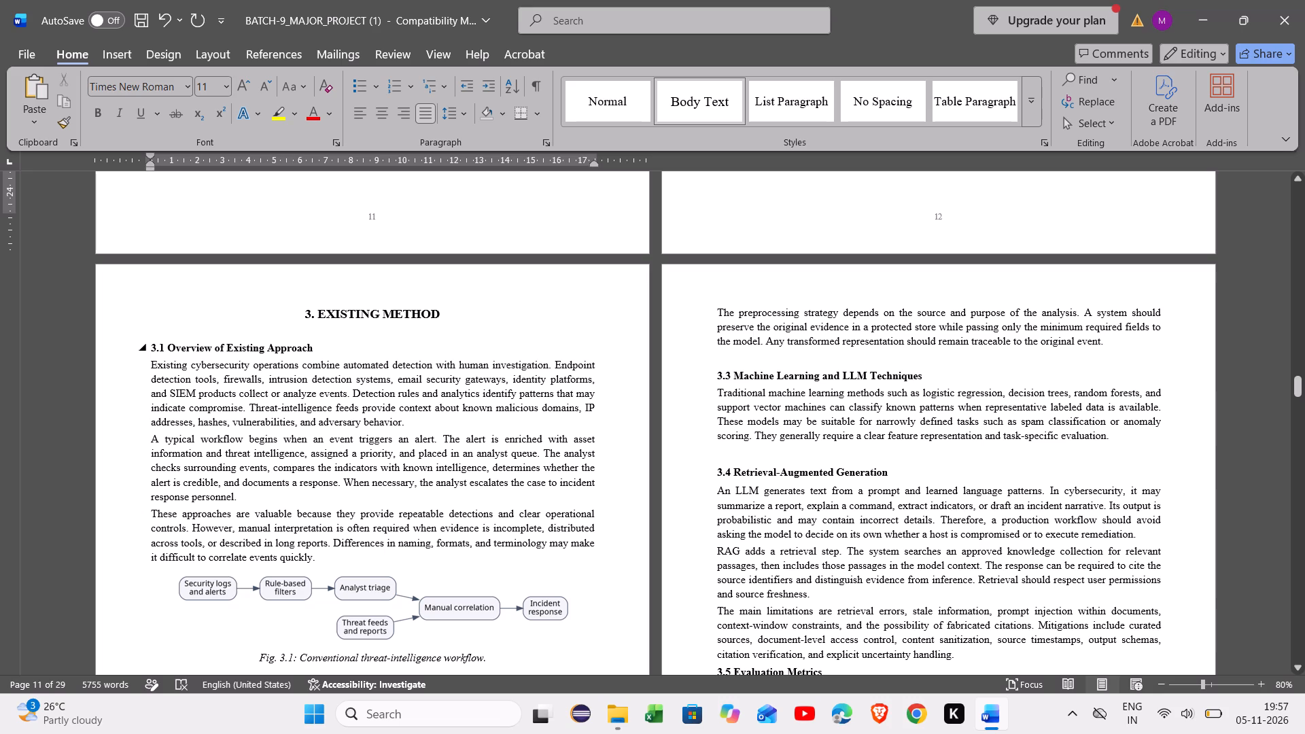
click(378, 316)
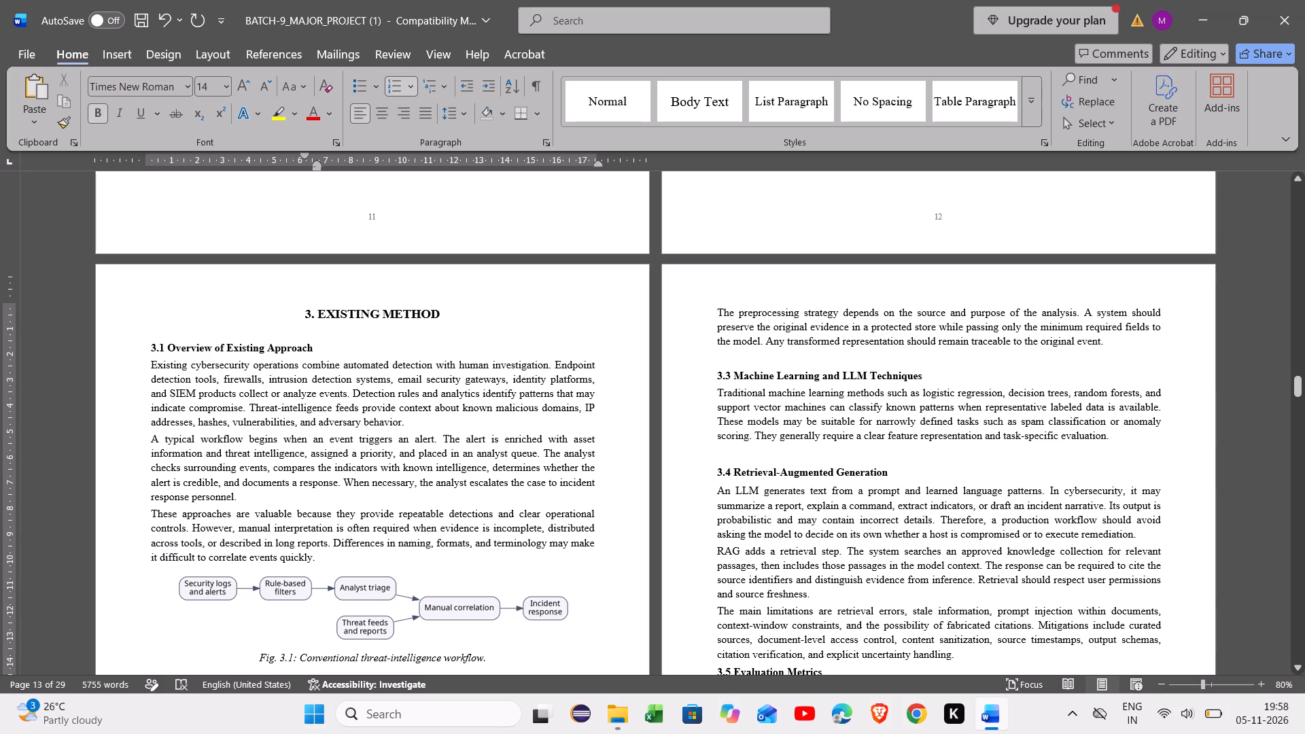
drag(151, 345, 215, 398)
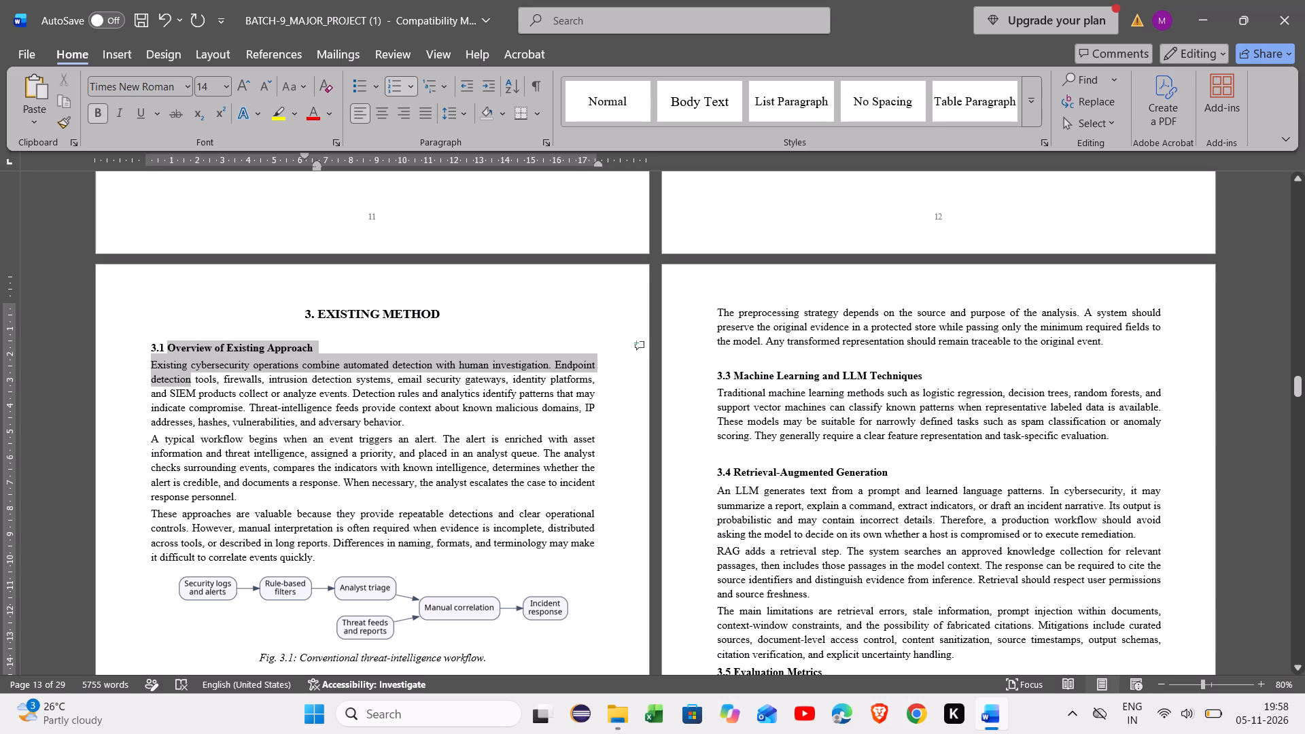
drag(215, 398, 453, 707)
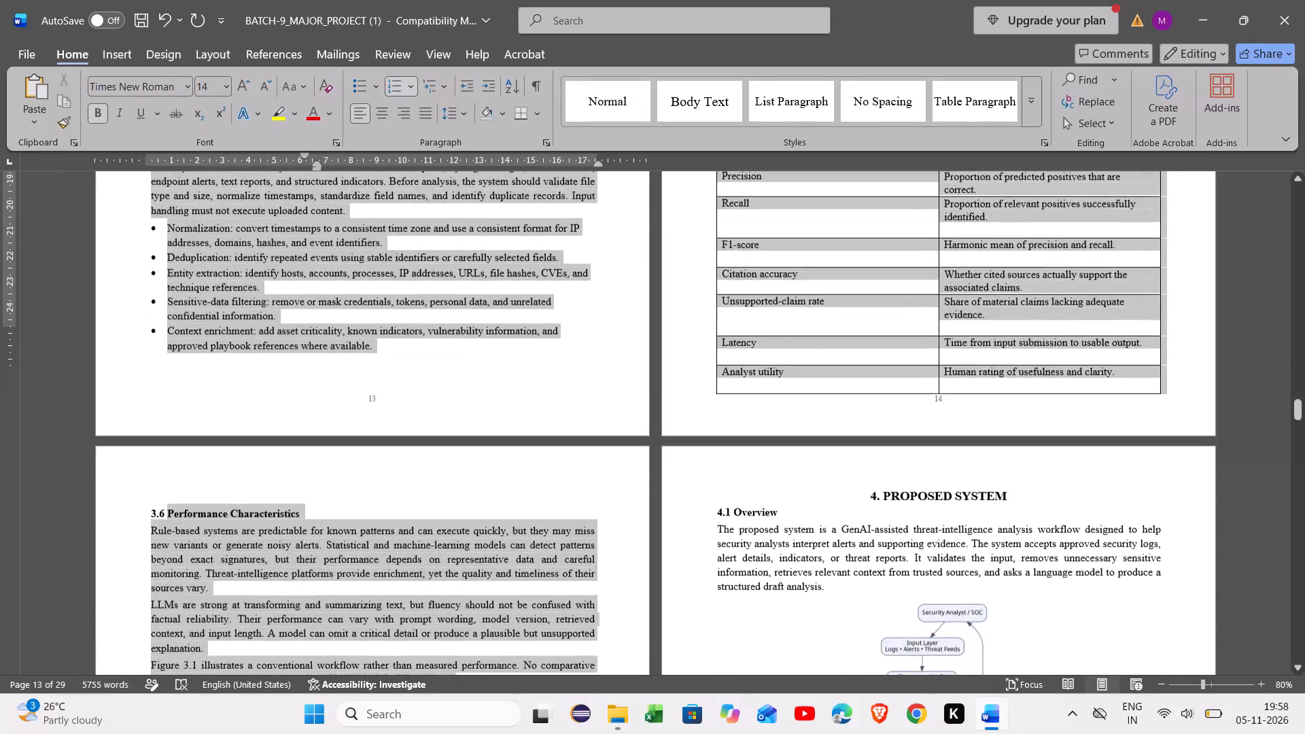
drag(453, 707, 515, 555)
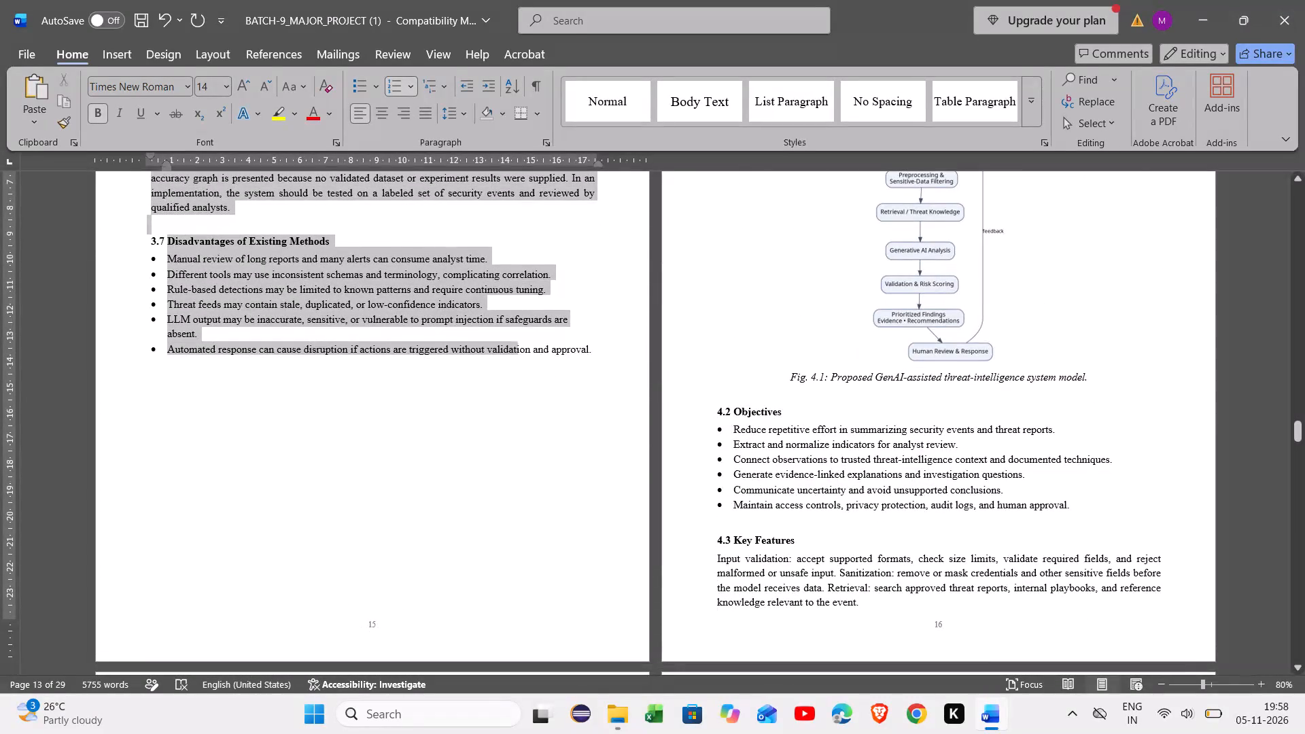
drag(515, 555, 595, 350)
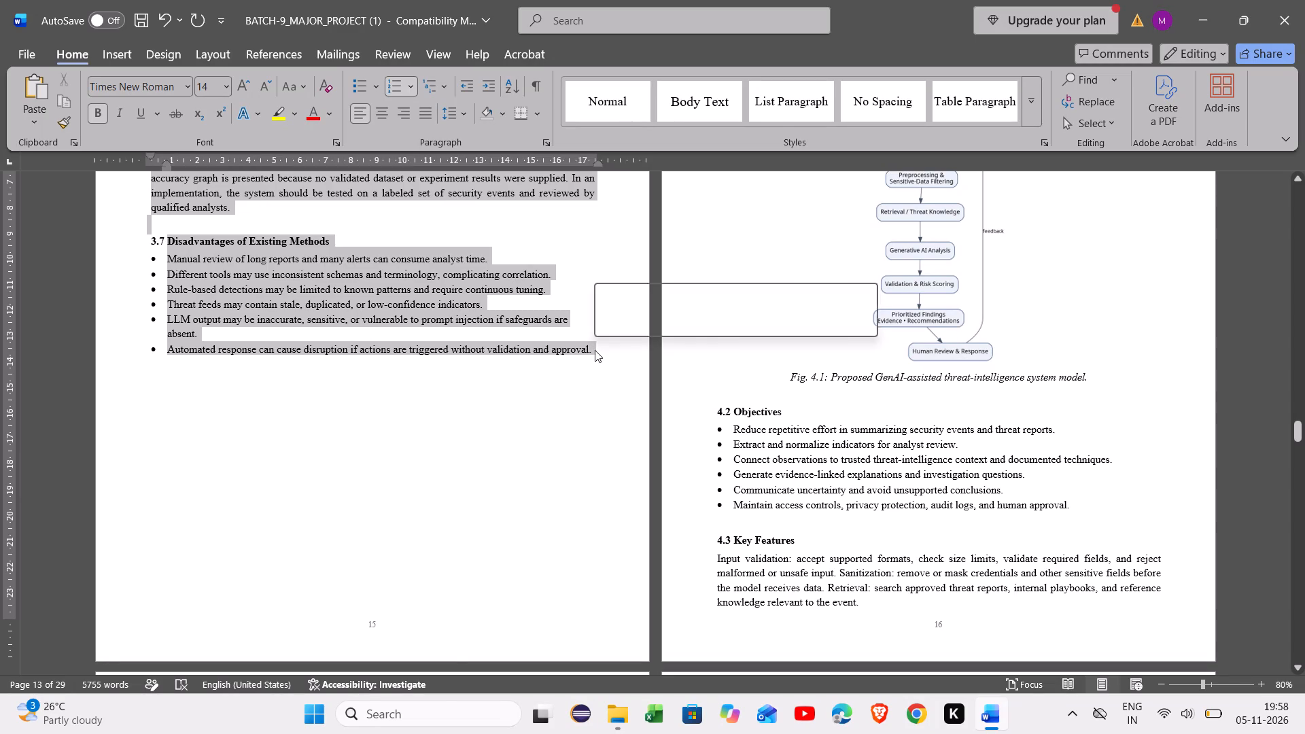
click(727, 294)
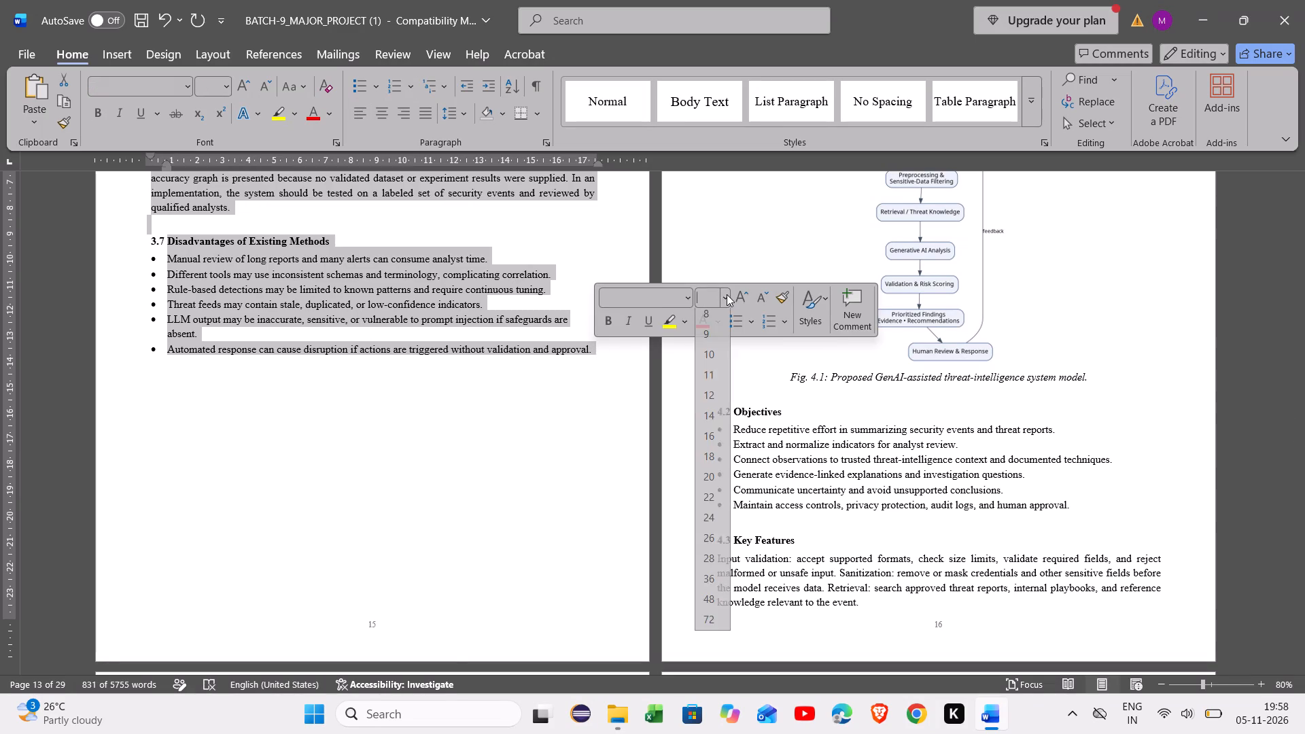
click(707, 379)
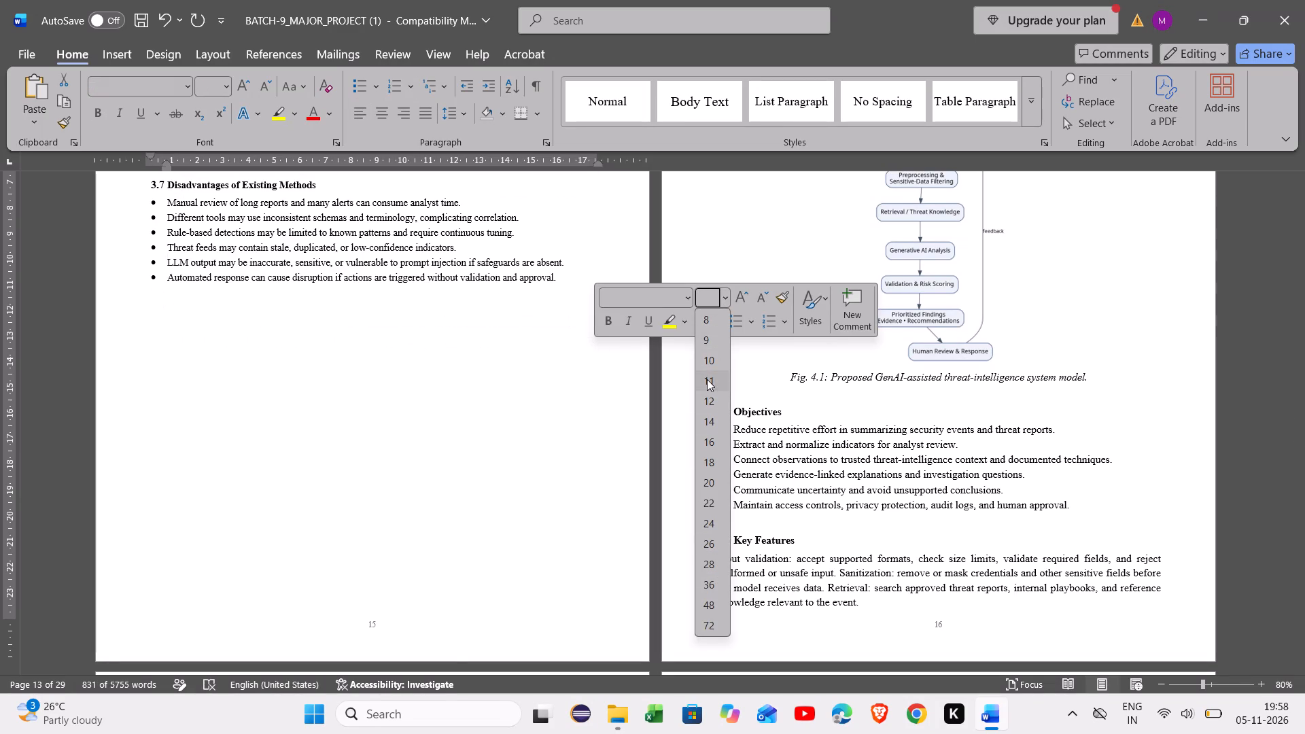
click(472, 402)
Restore the headings 3.7 Disadvantages of Existing Methods and 3.6 Performance Characteristics to font size 12.
scroll(472, 402, up, 2)
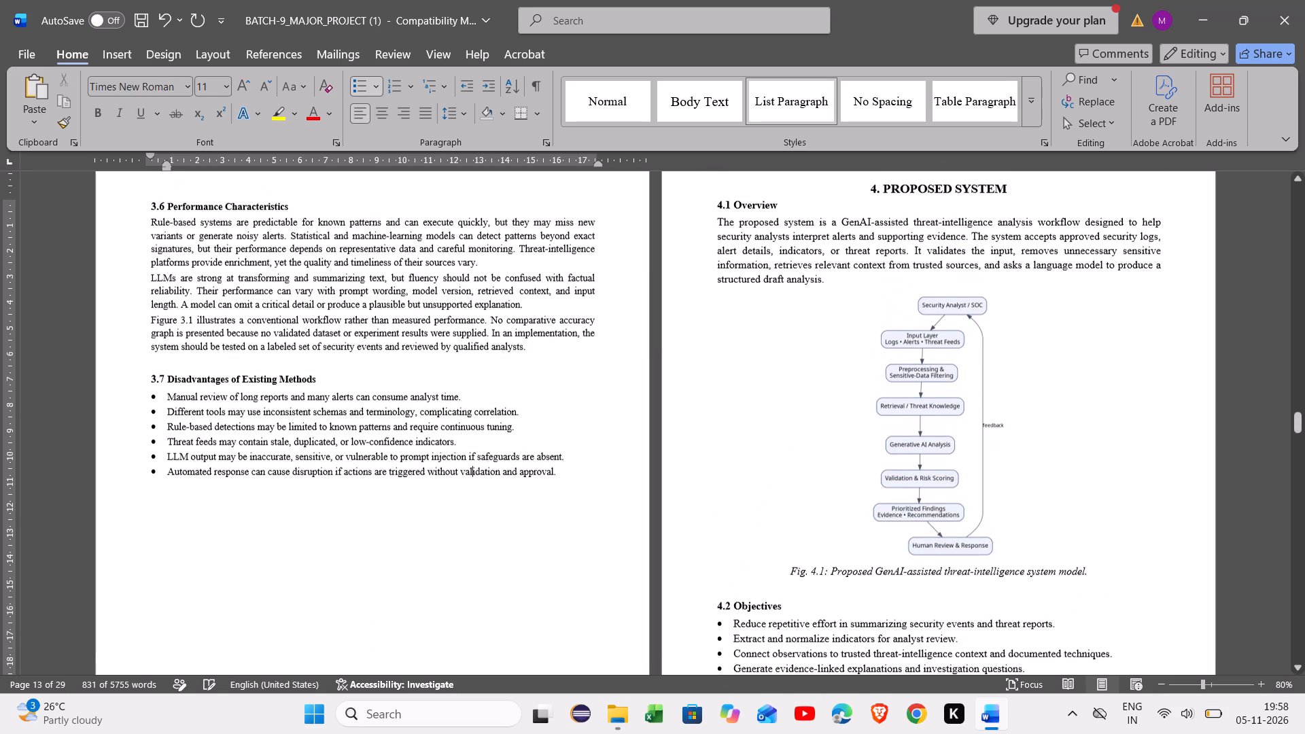
scroll(472, 402, up, 1)
drag(317, 476, 158, 474)
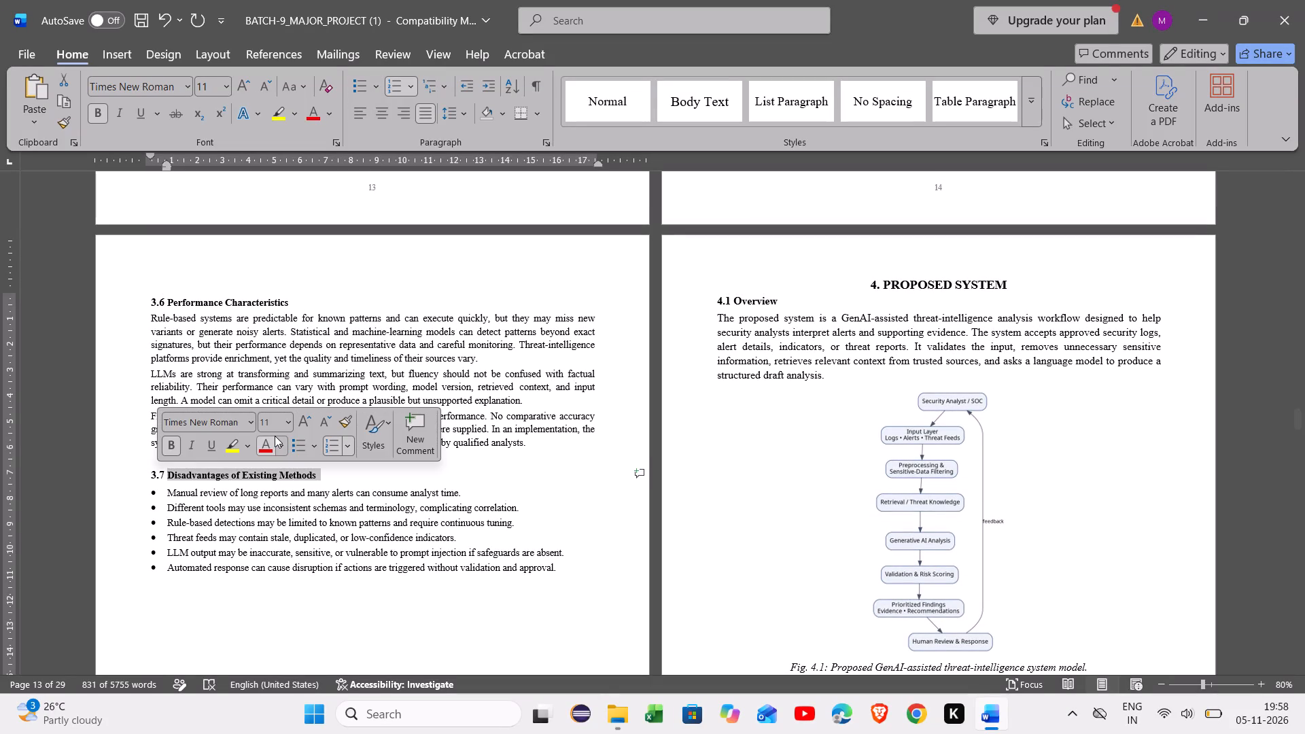
click(290, 421)
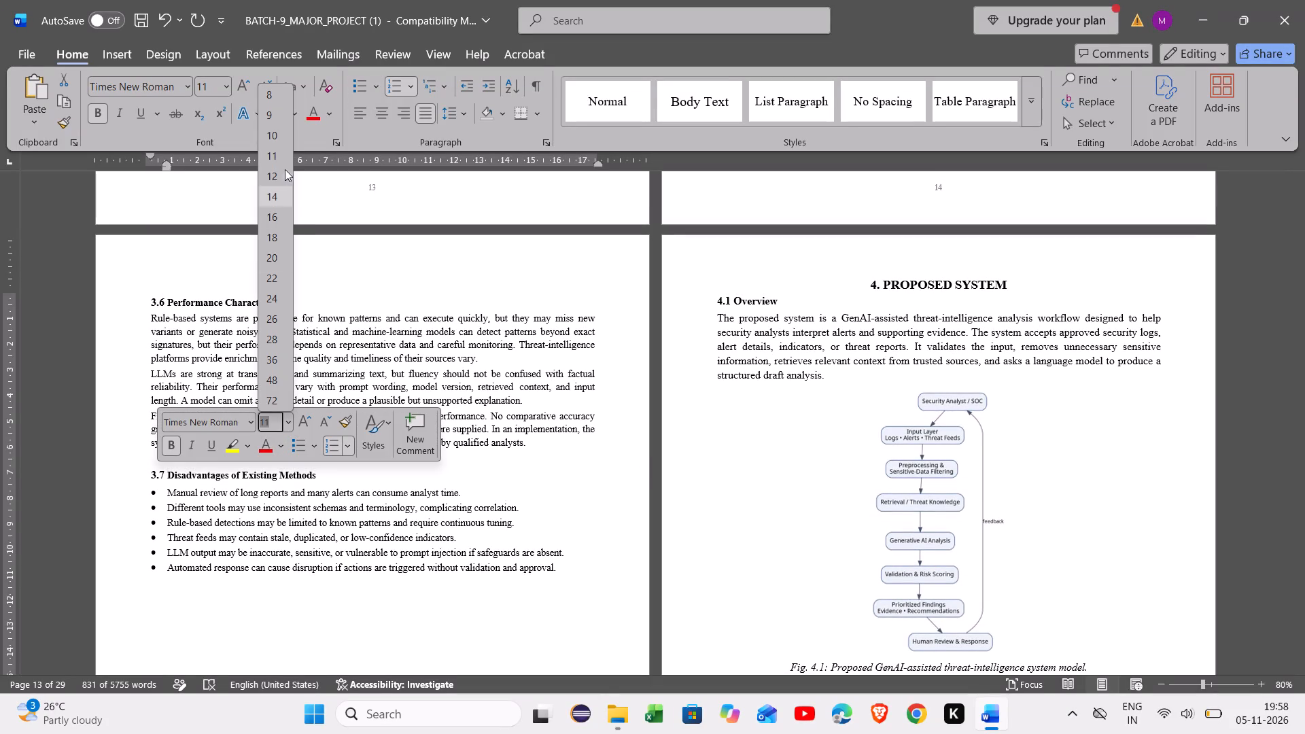
click(281, 171)
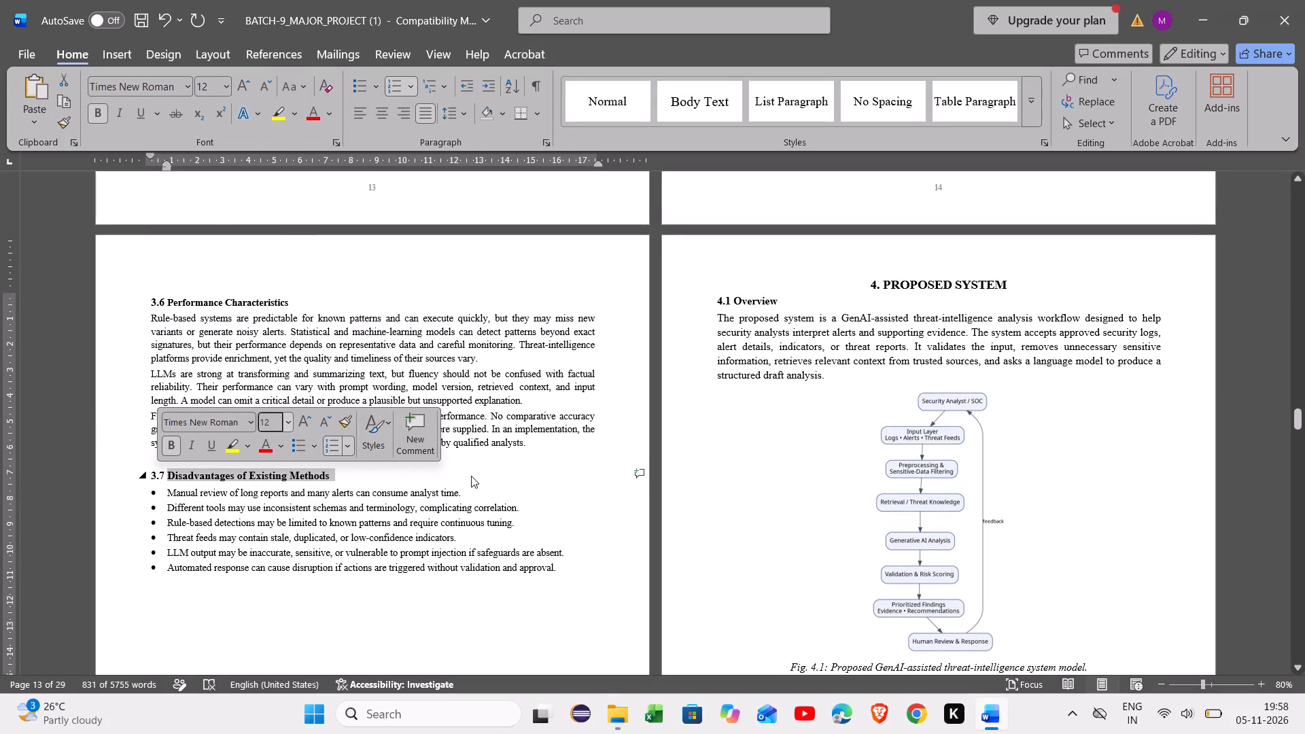
click(474, 476)
scroll(474, 476, up, 1)
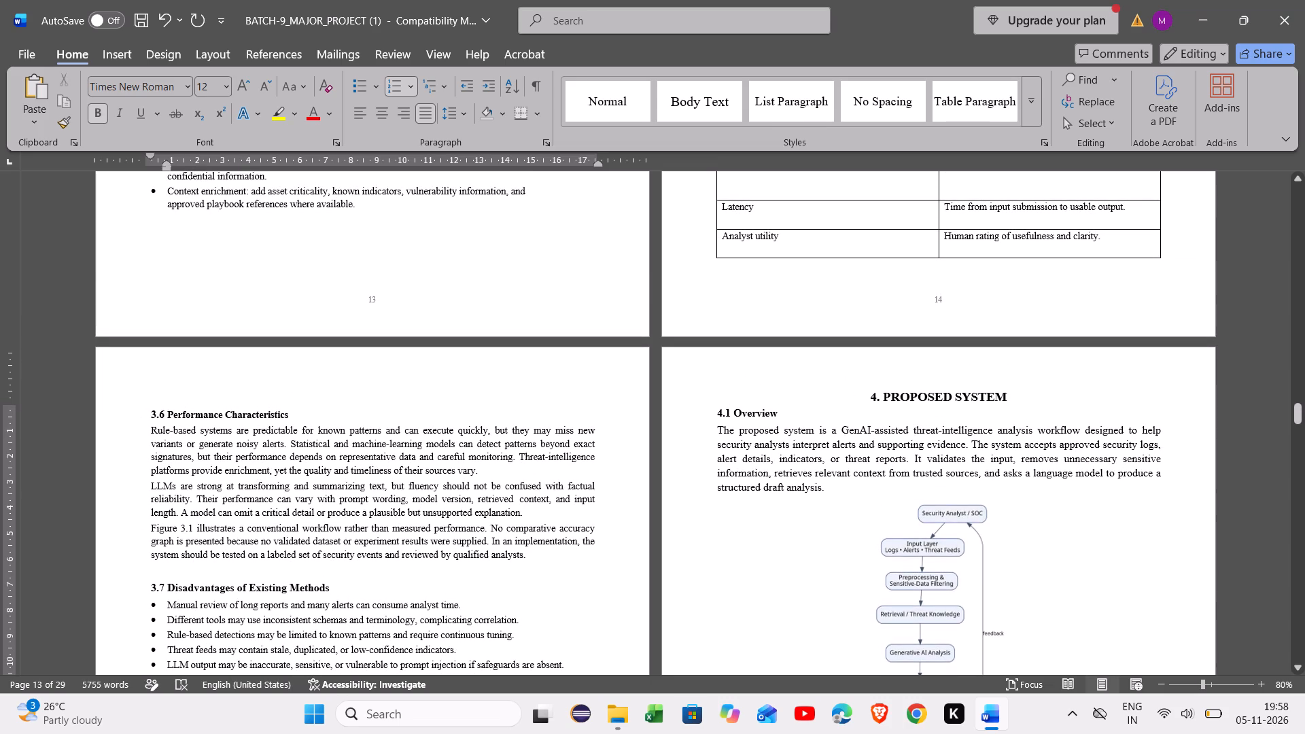
drag(291, 415, 160, 412)
click(290, 360)
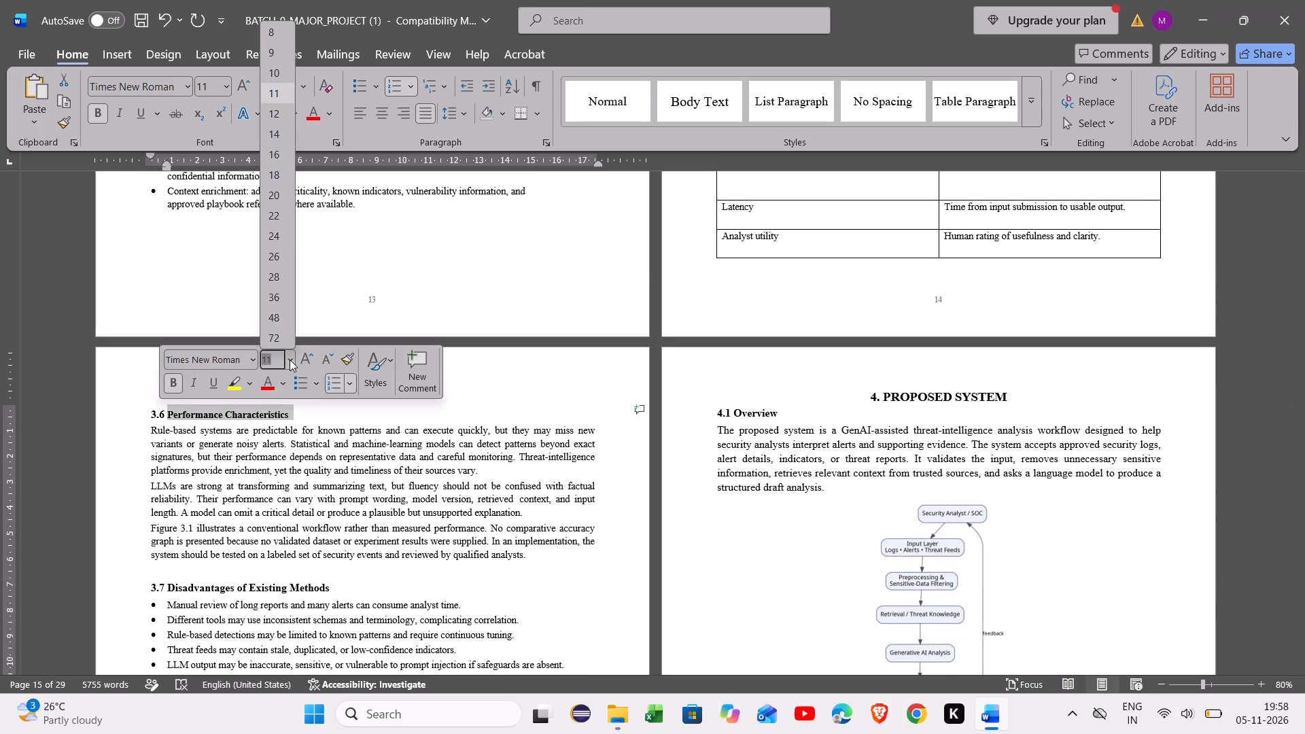
click(278, 113)
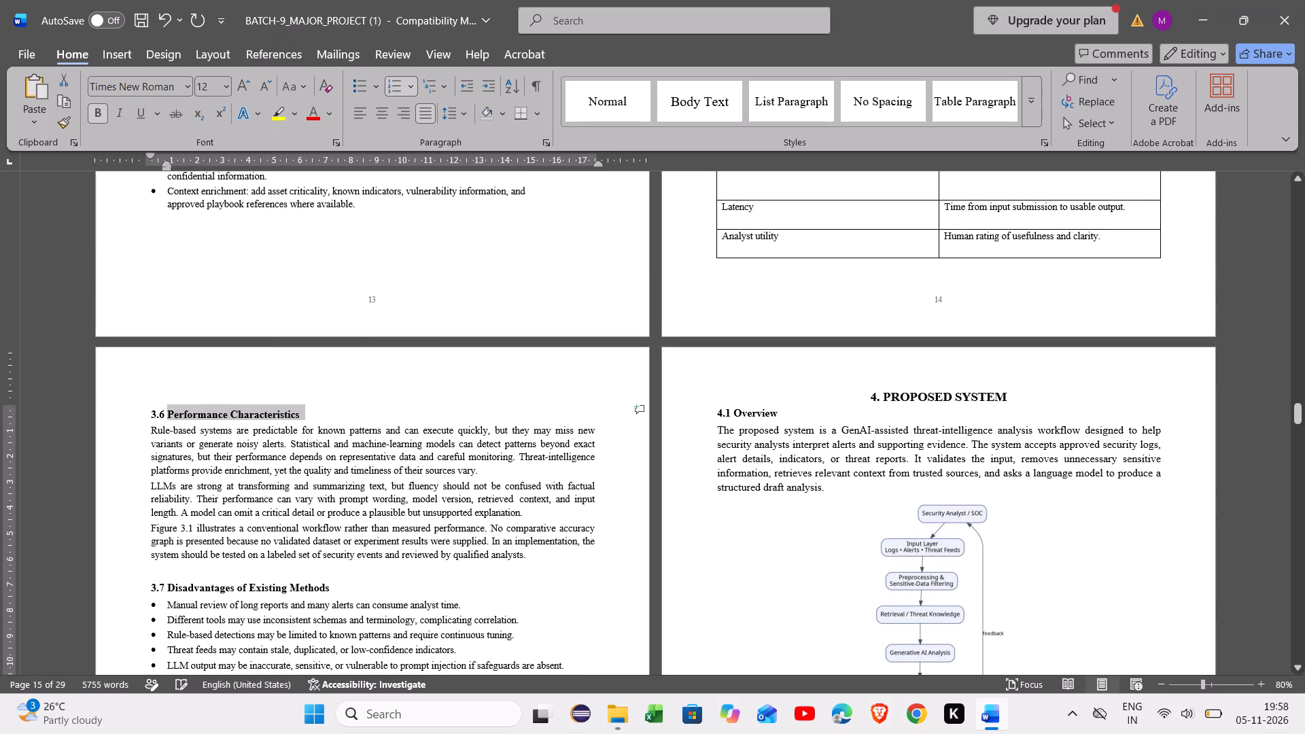
click(336, 382)
Restore the heading 3.2 Data Processing and Feature Engineering to font size 12.
scroll(336, 382, up, 3)
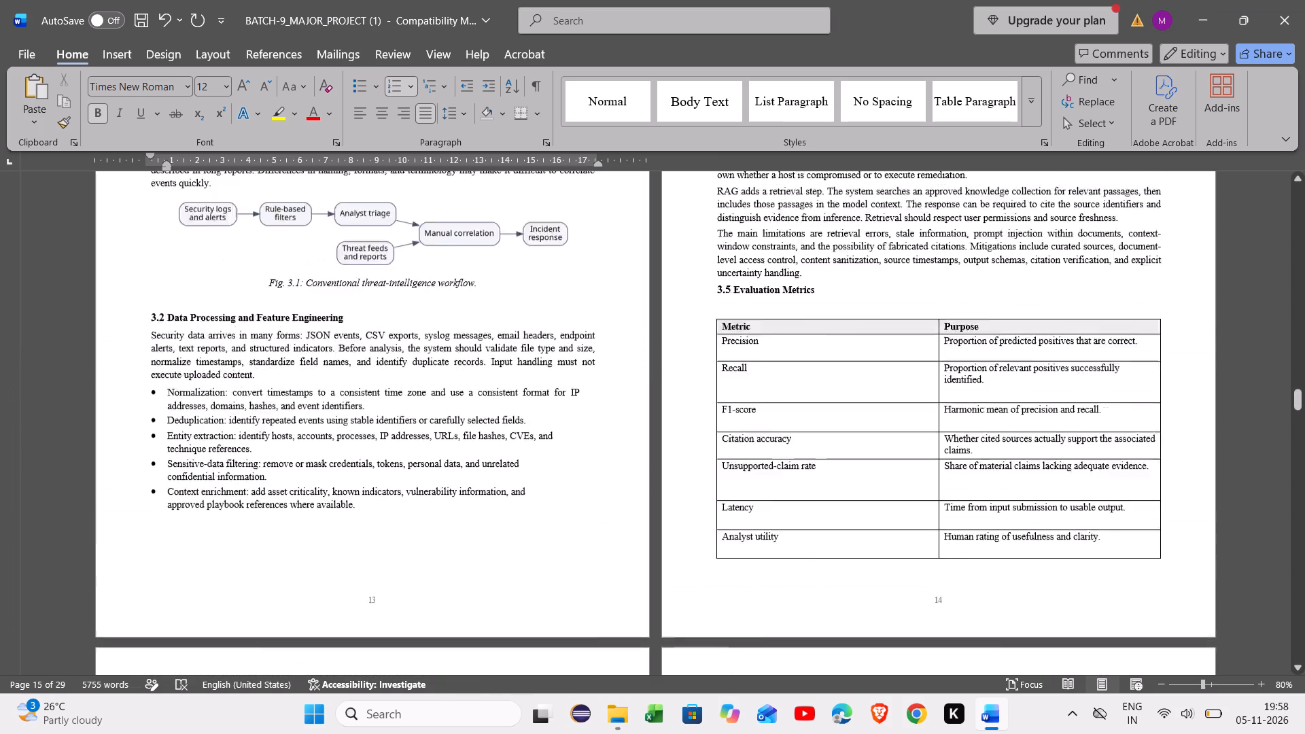
scroll(336, 382, up, 1)
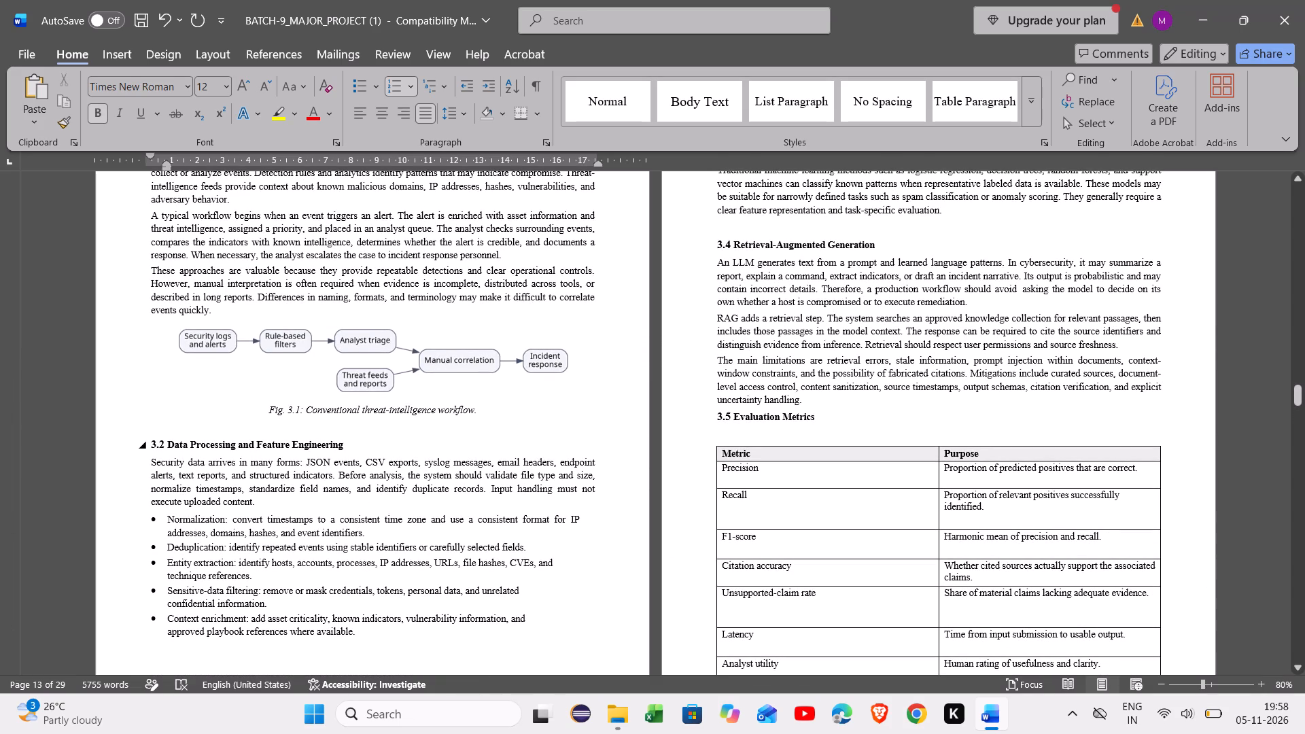
drag(349, 447, 166, 446)
click(297, 390)
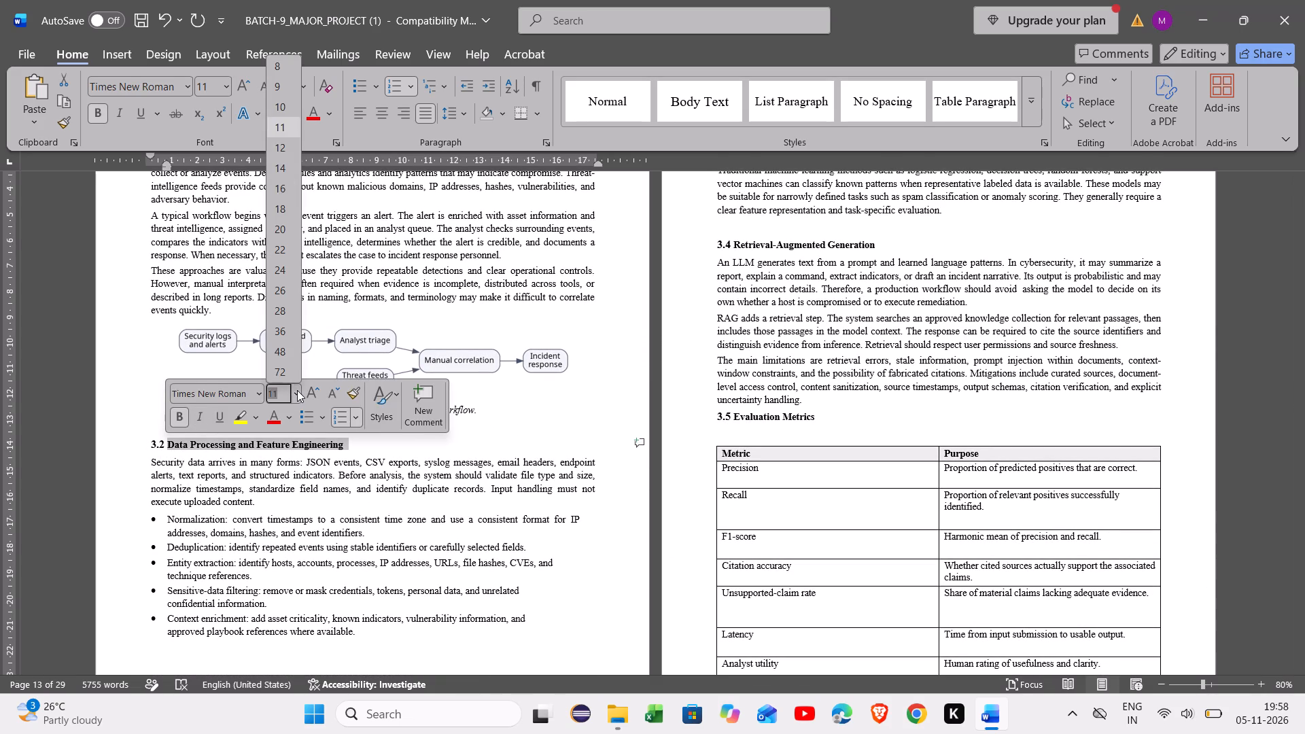
click(282, 150)
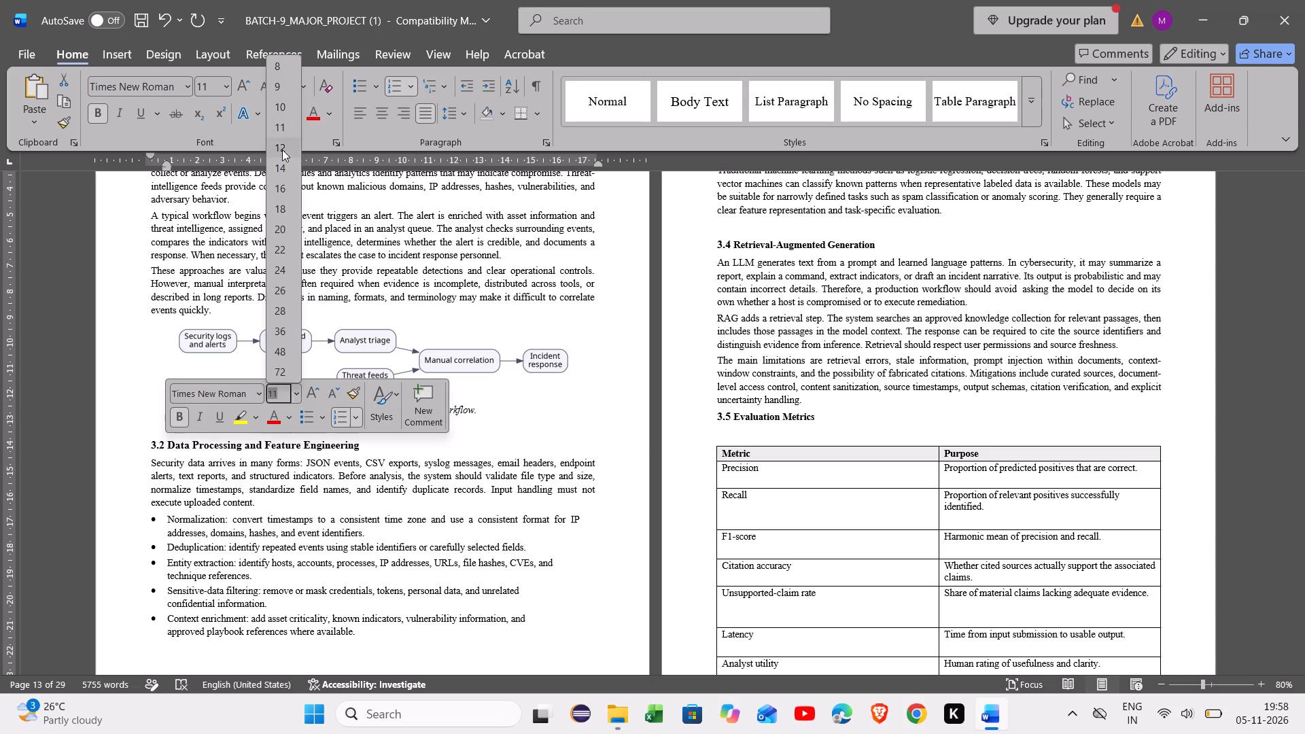
click(441, 430)
Remove the shading from the header row of the table under 3.5 Evaluation Metrics.
scroll(441, 430, up, 1)
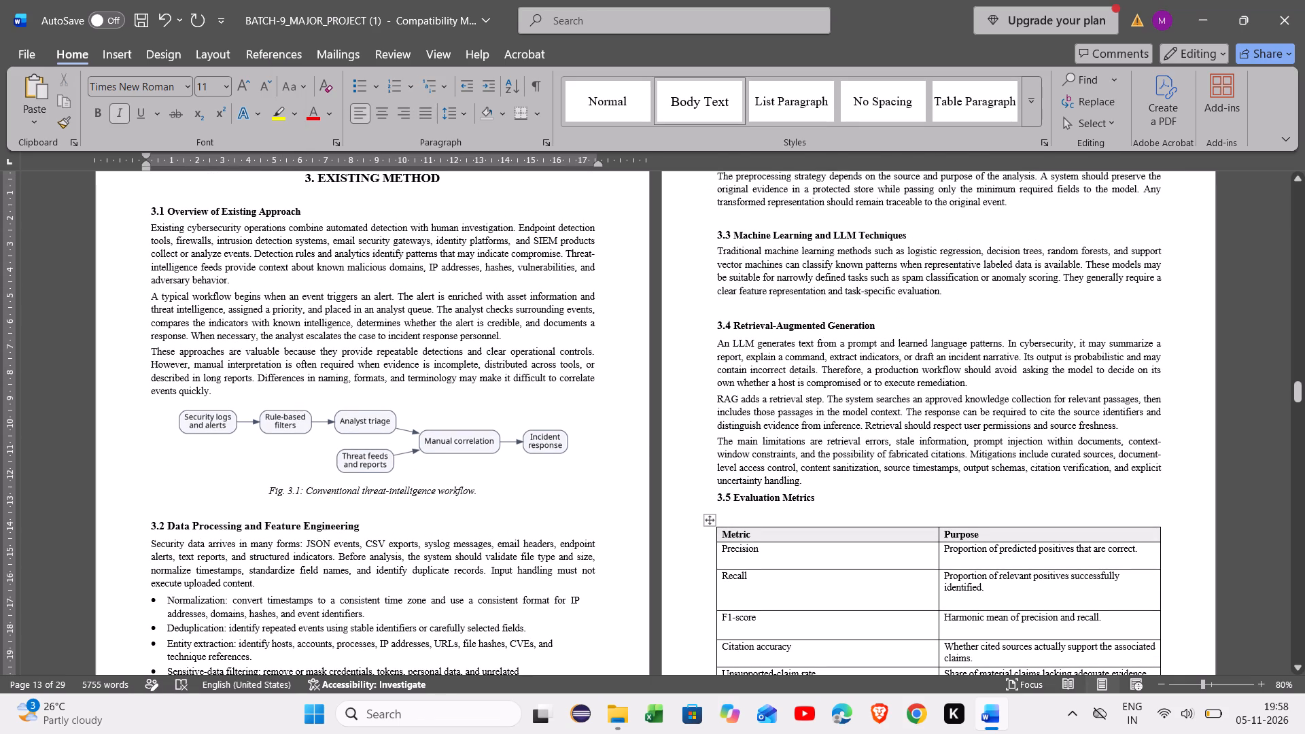
drag(1158, 531, 873, 537)
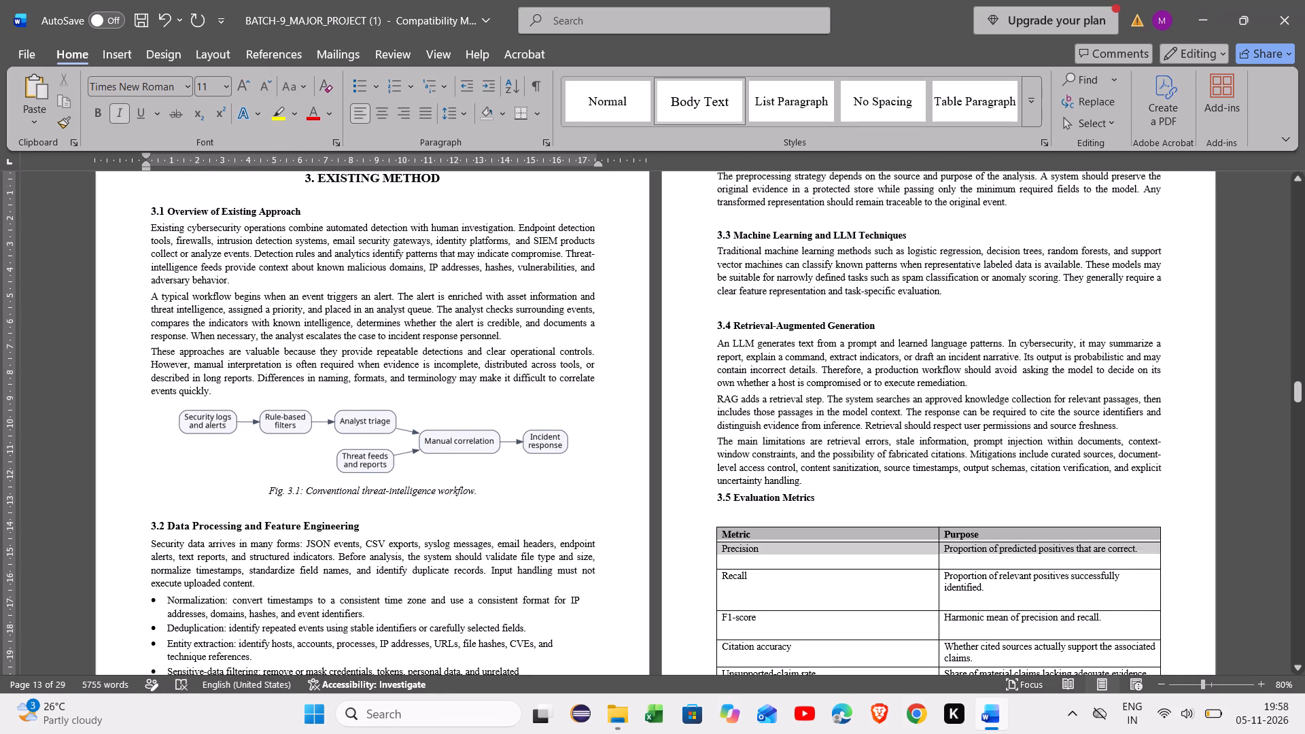
drag(873, 537, 818, 531)
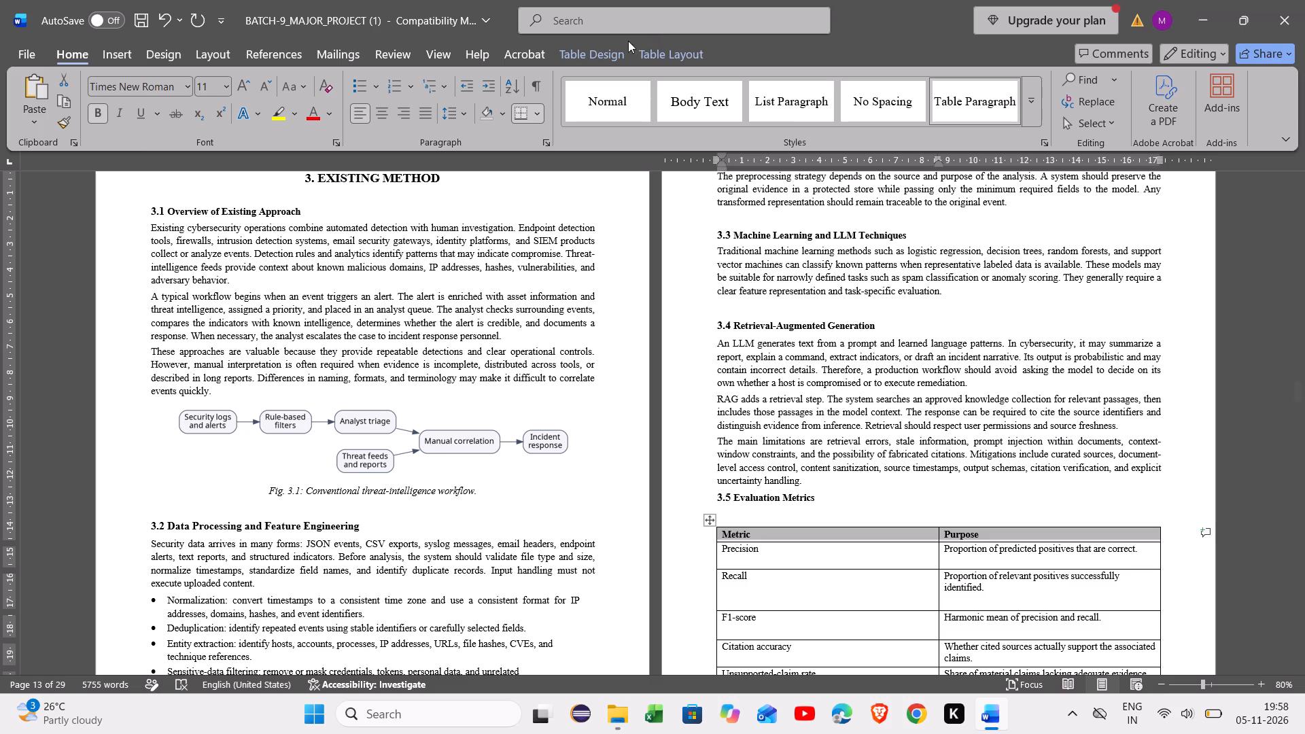
click(582, 49)
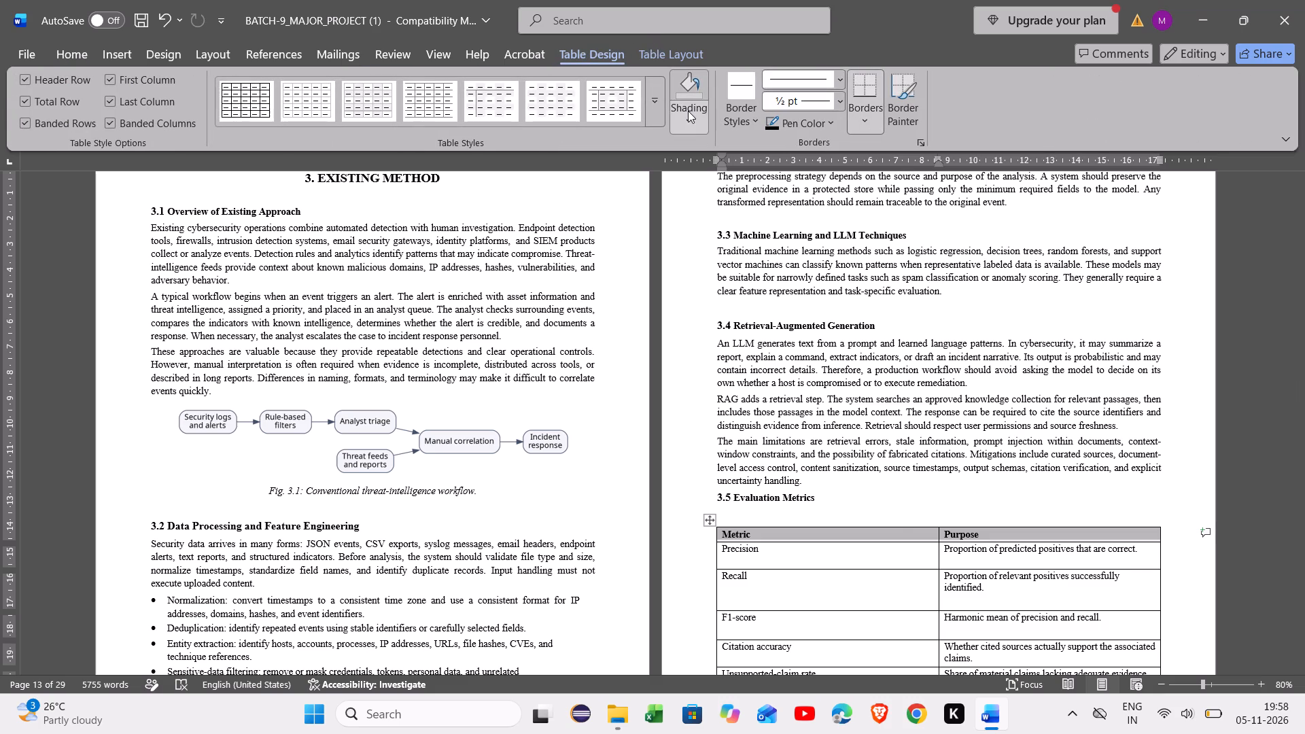
click(688, 111)
click(684, 492)
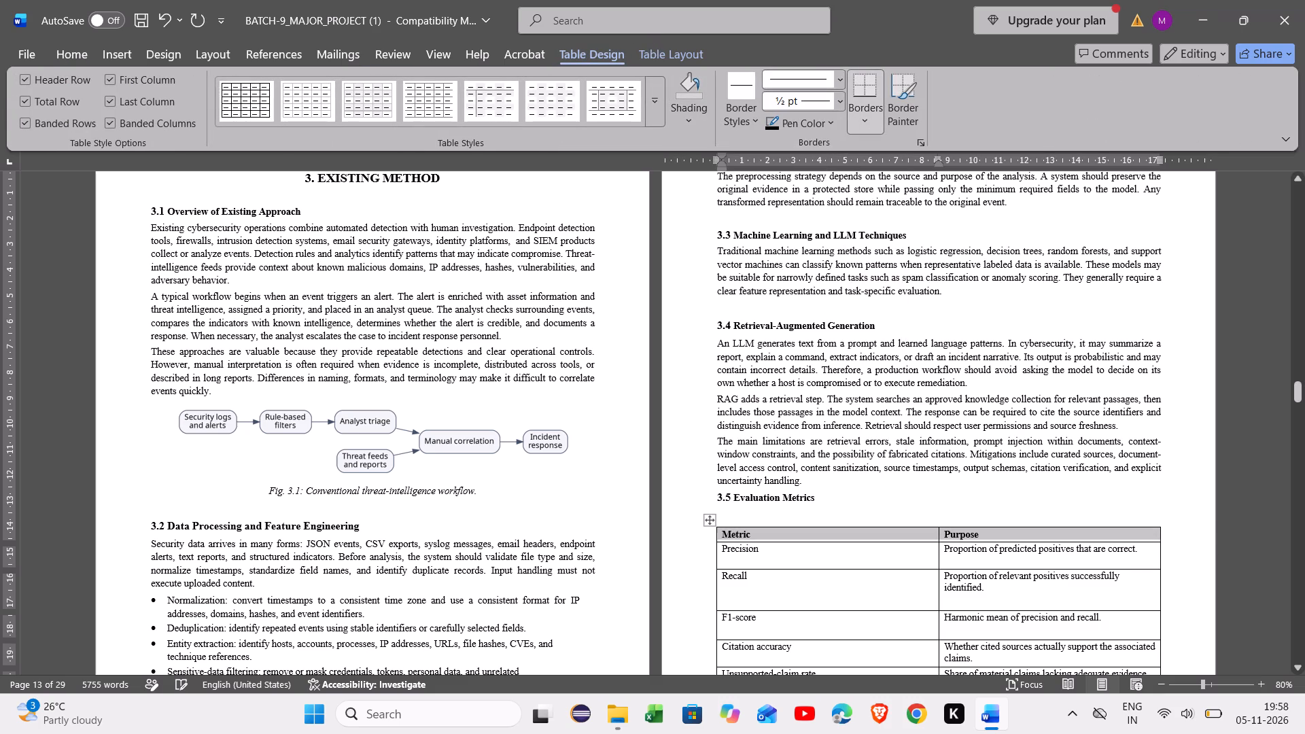
click(700, 484)
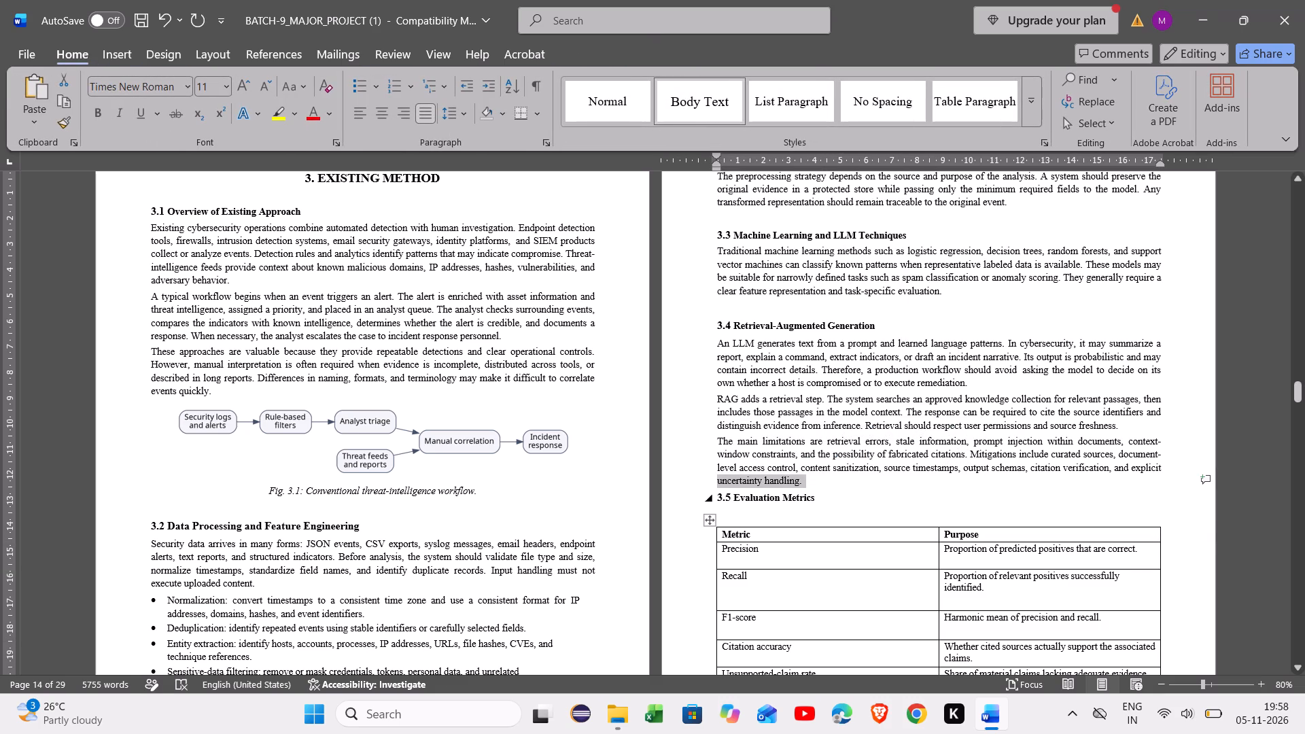
Restore the headings 3.5 Evaluation Metrics, 3.4 Retrieval-Augmented Generation and 3.3 Machine Learning and LLM Techniques to font size 12.
drag(823, 502, 718, 491)
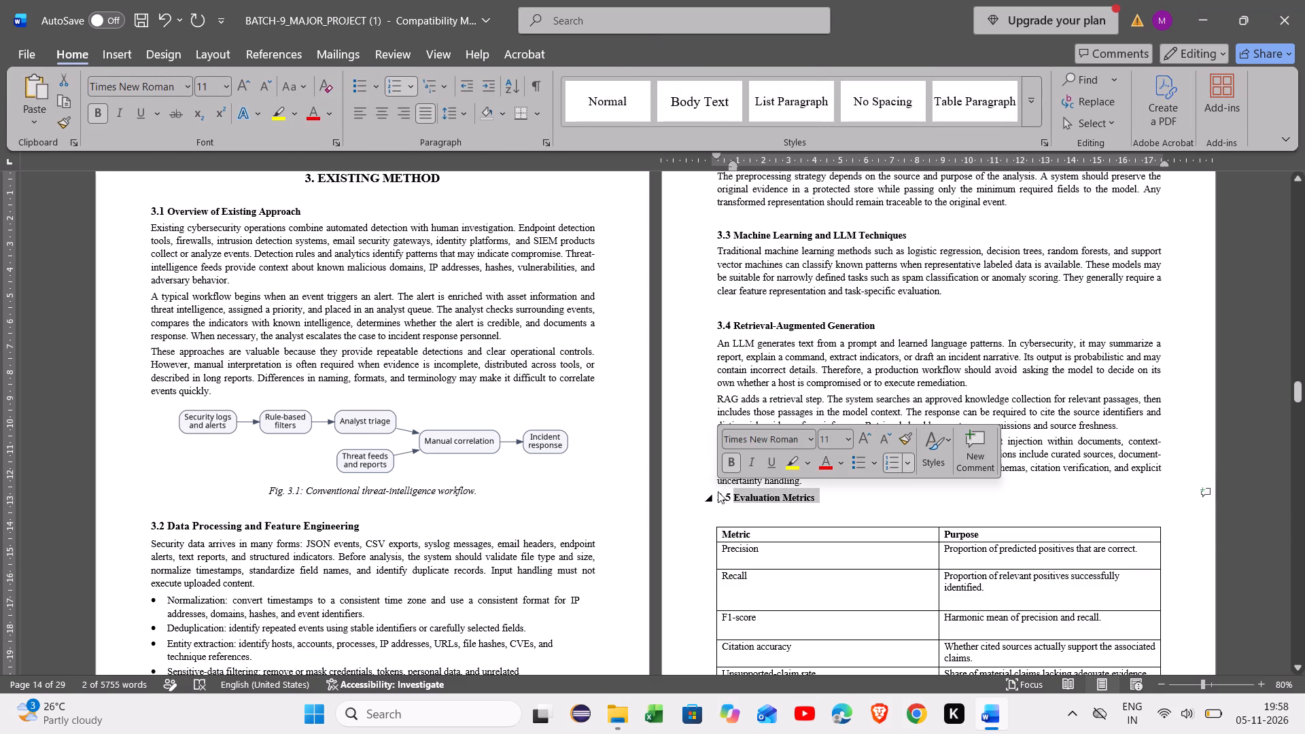
click(847, 437)
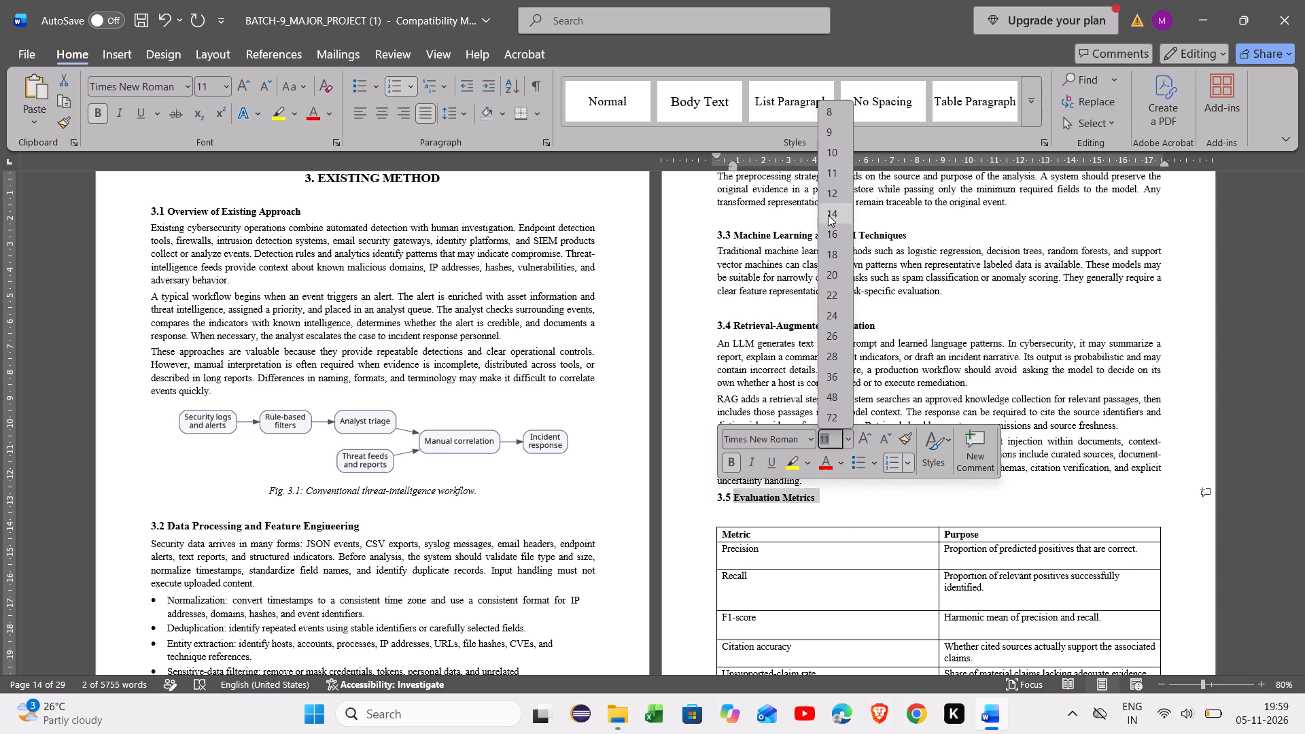
click(829, 196)
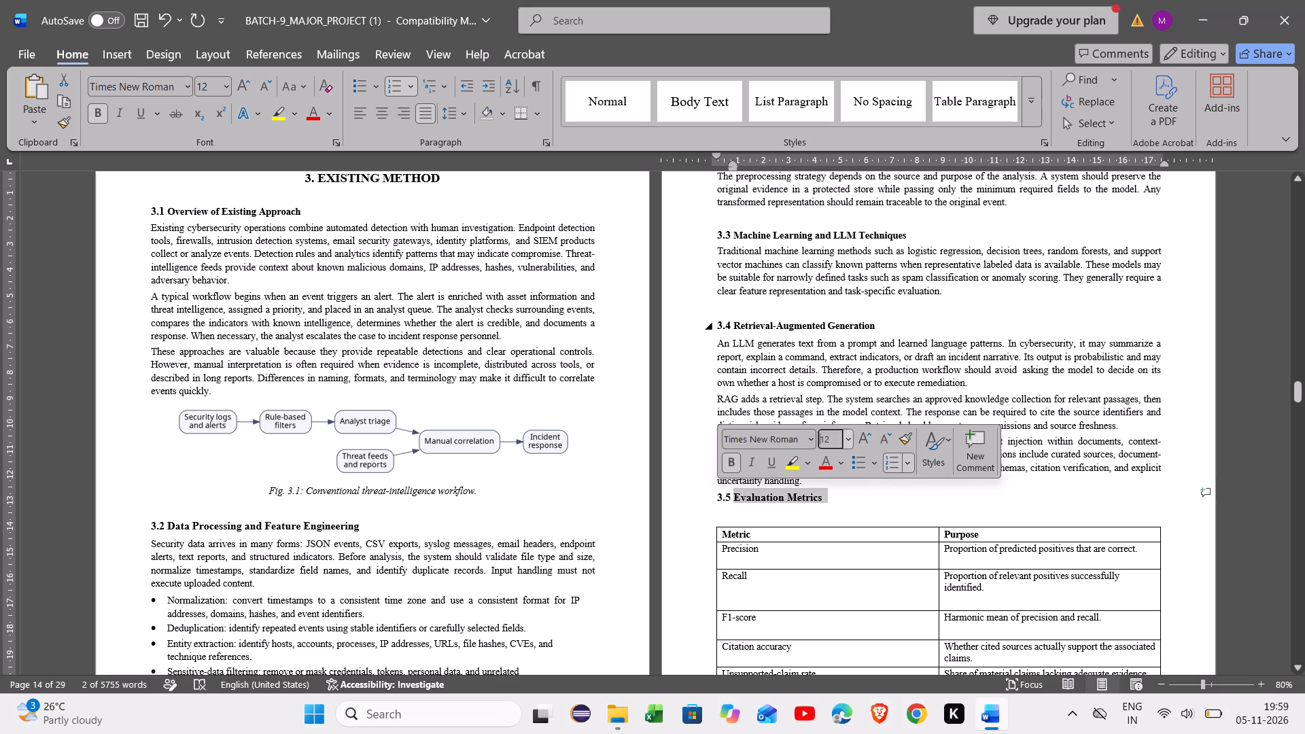
drag(875, 321, 748, 321)
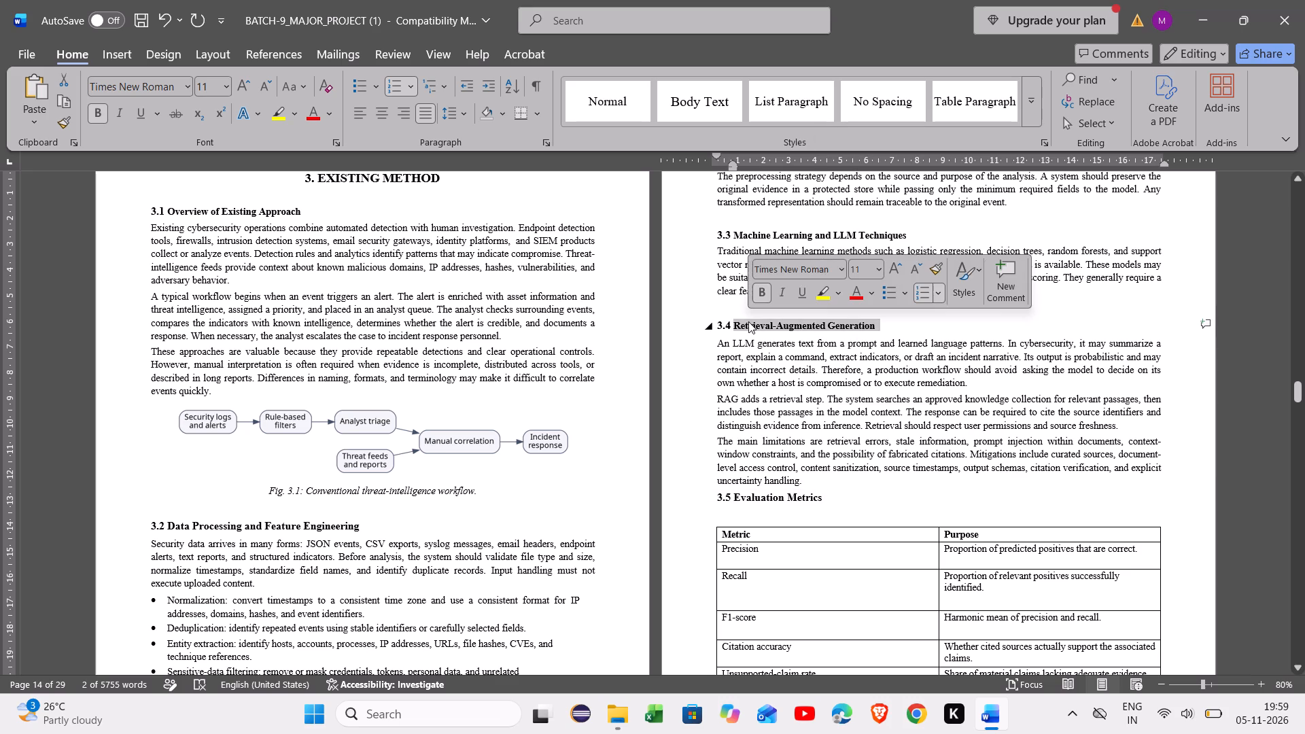
click(875, 268)
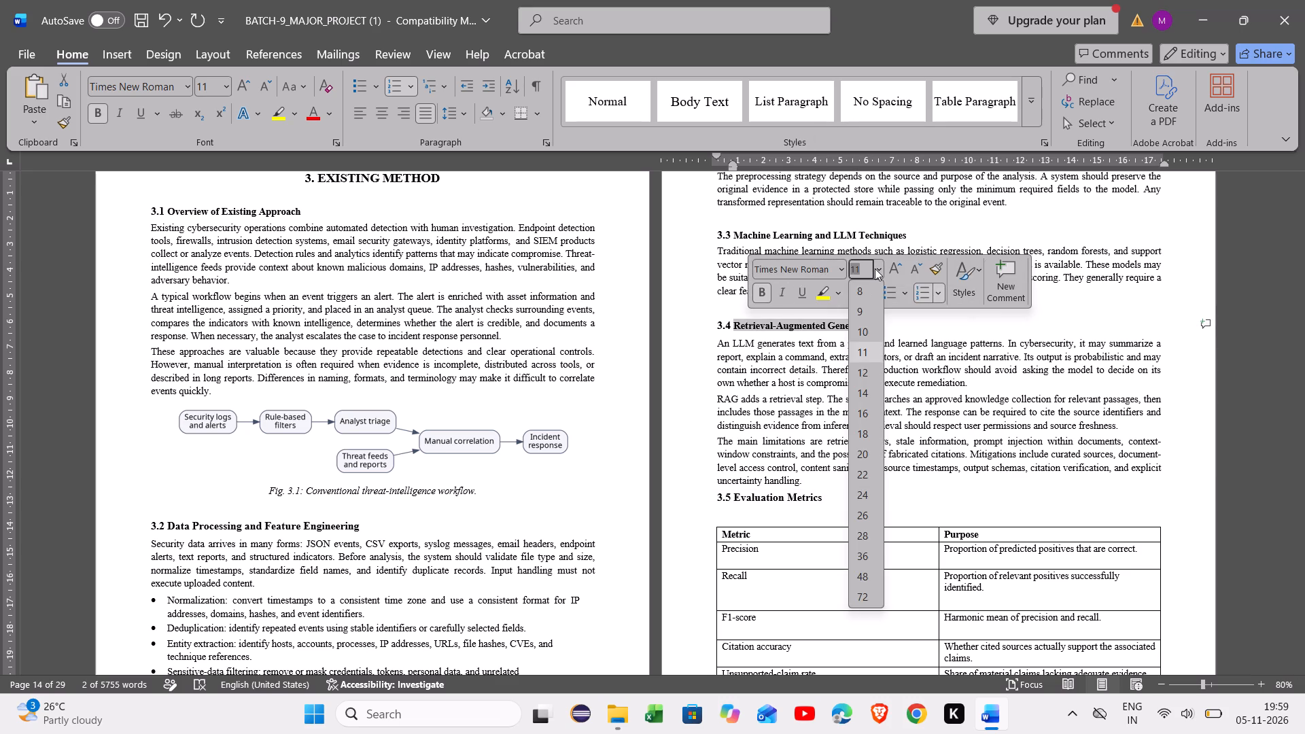
click(857, 366)
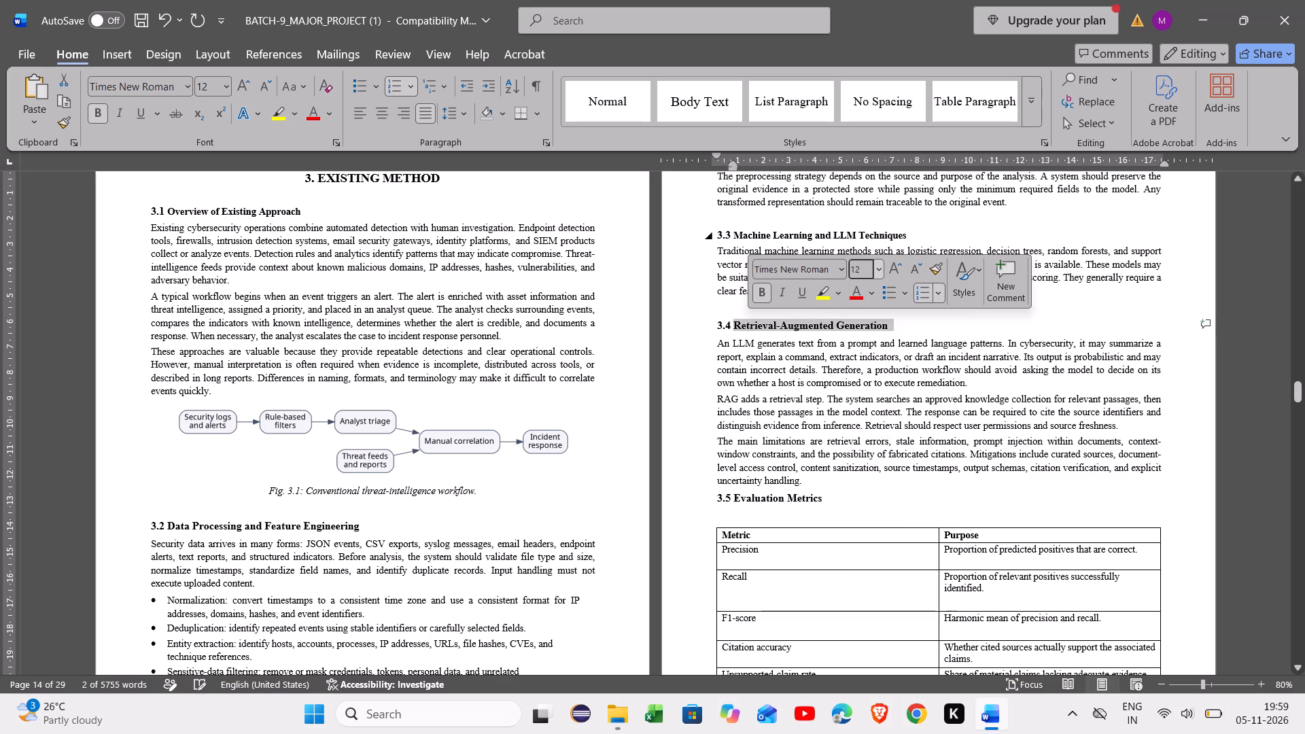
drag(921, 233, 729, 235)
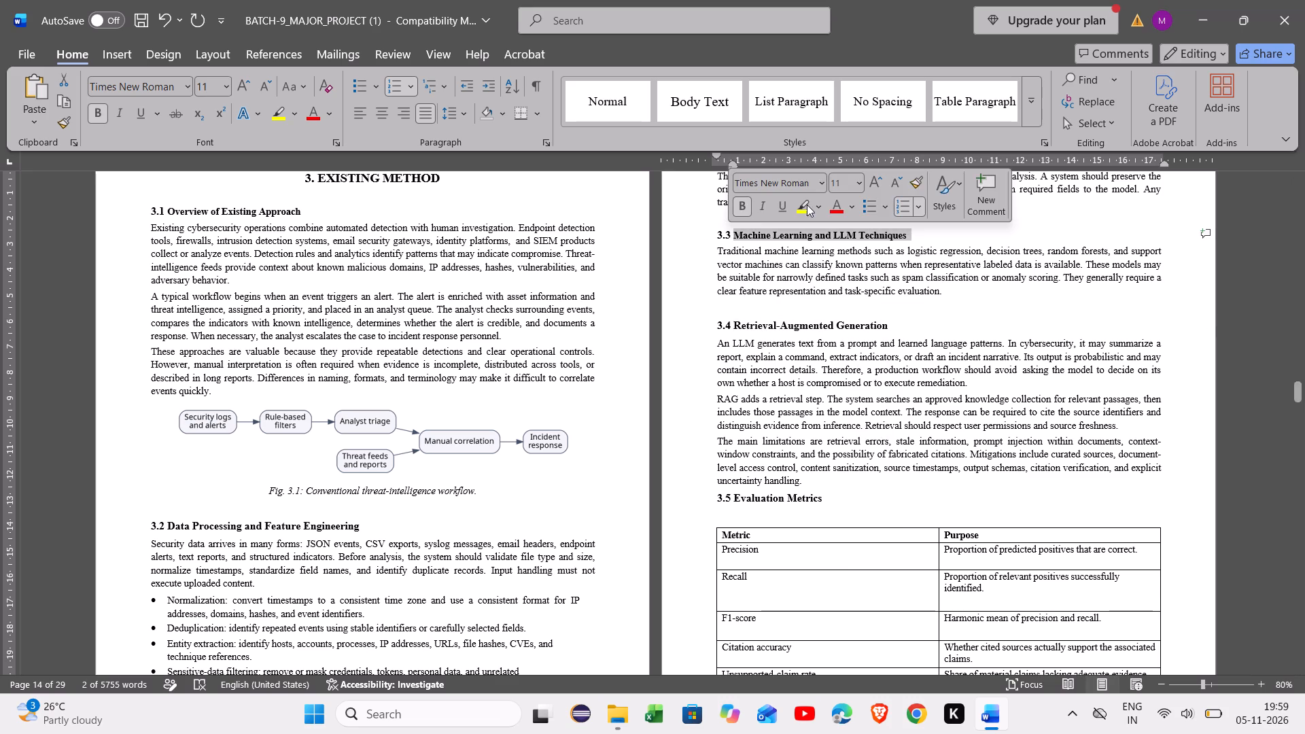
click(856, 183)
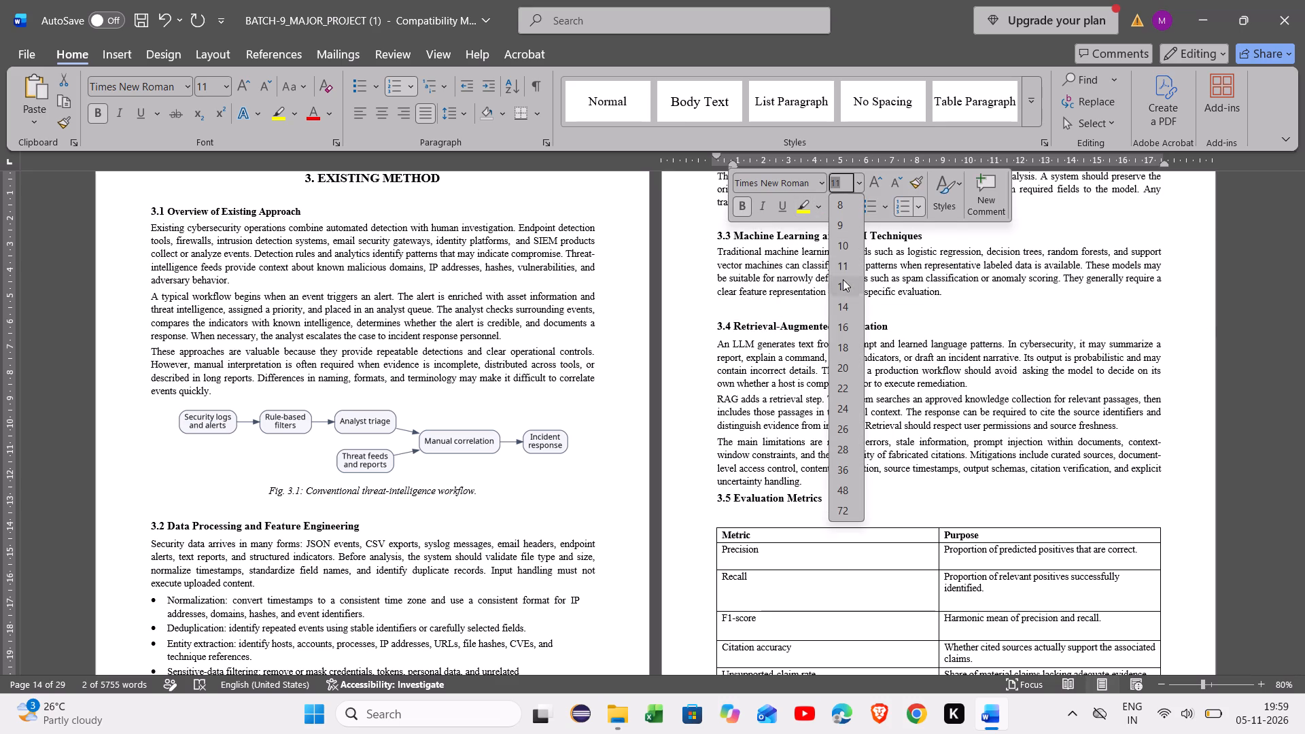
click(843, 279)
click(897, 305)
Check the font sizes of the Existing Method headings 3.2, 3.6 and 3.7.
scroll(897, 305, up, 1)
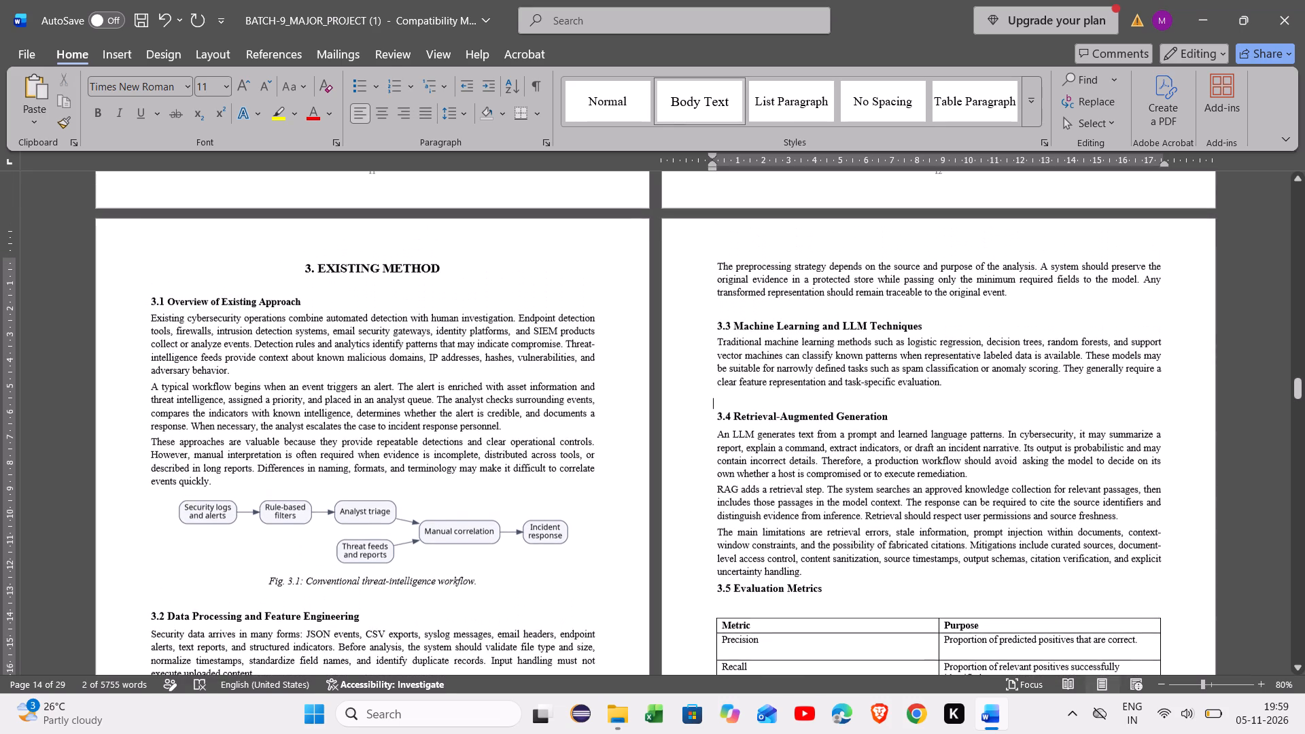
scroll(897, 305, down, 2)
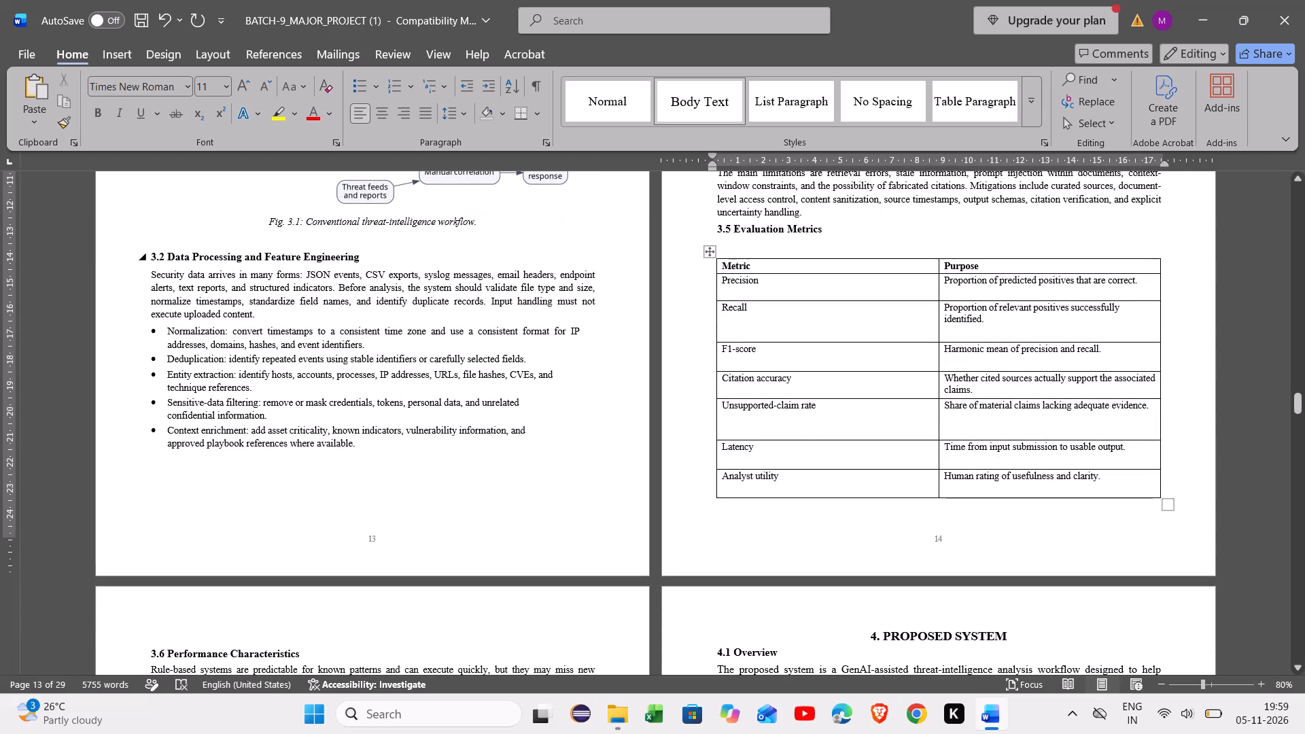
drag(365, 254, 166, 264)
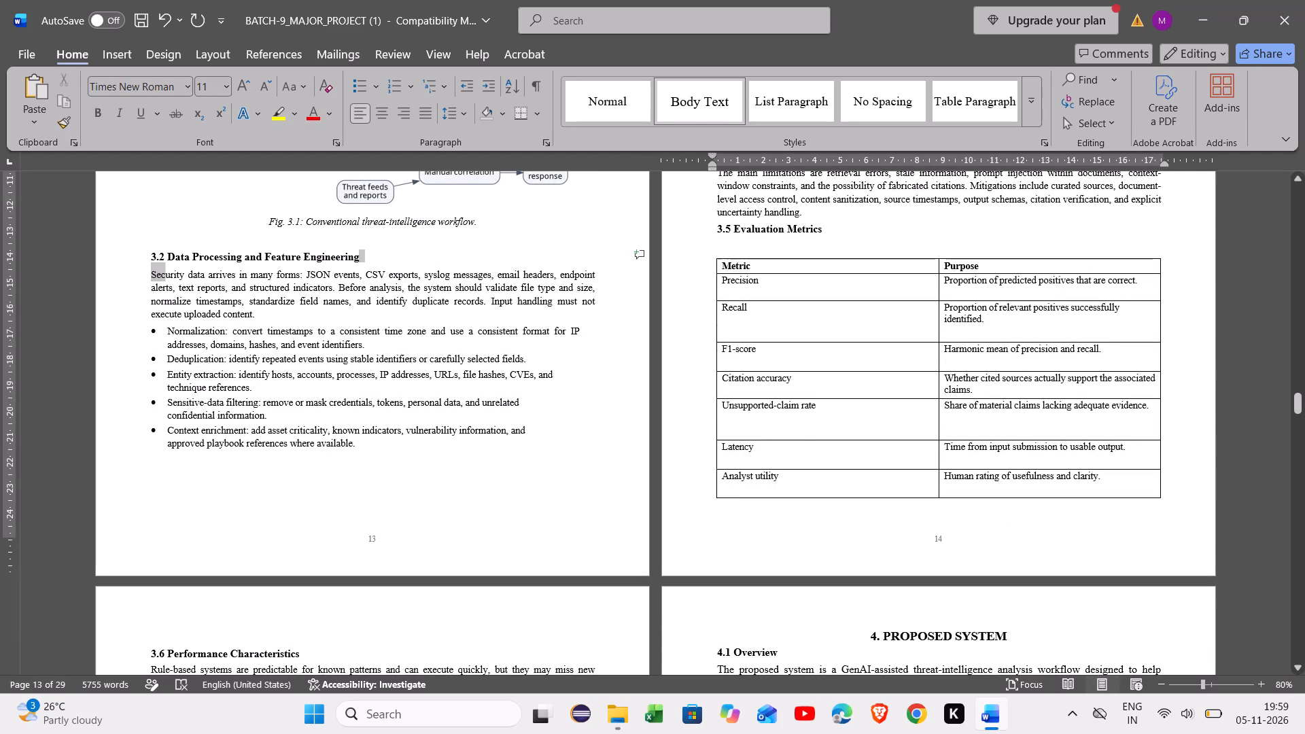
drag(166, 264, 168, 256)
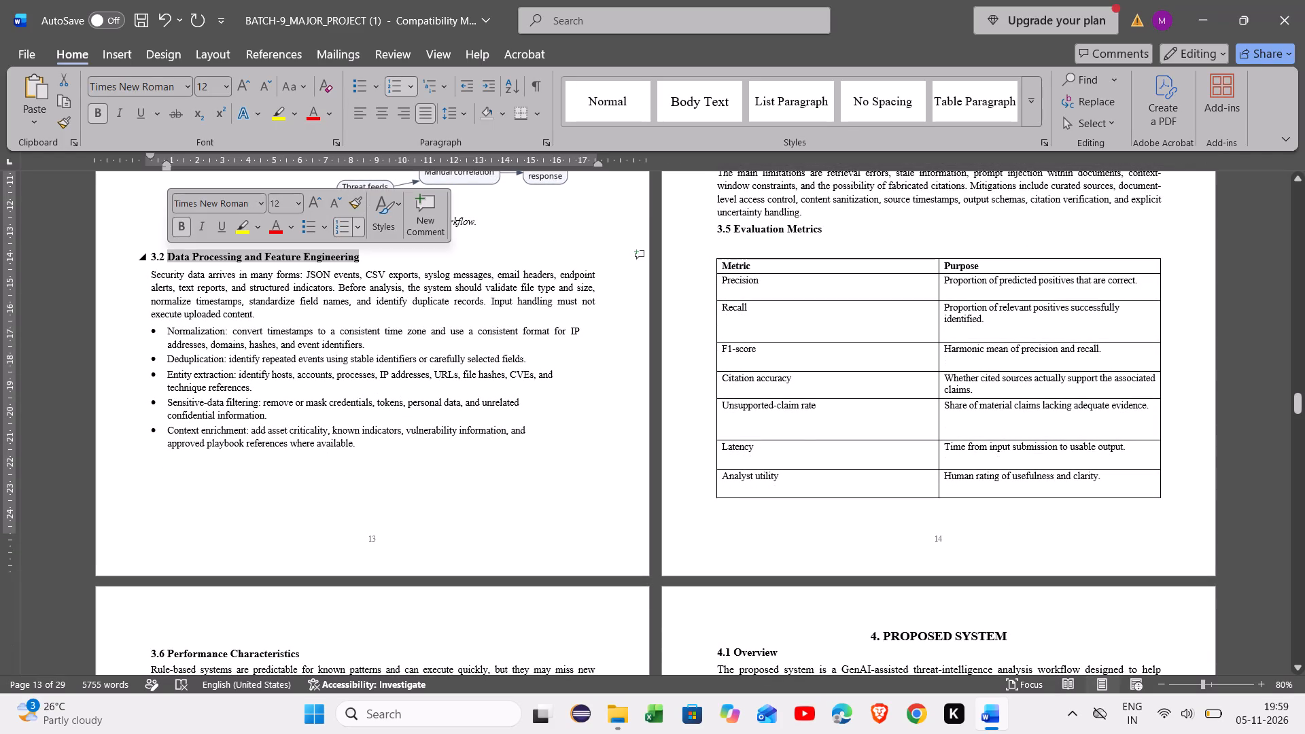
click(508, 260)
scroll(508, 260, down, 3)
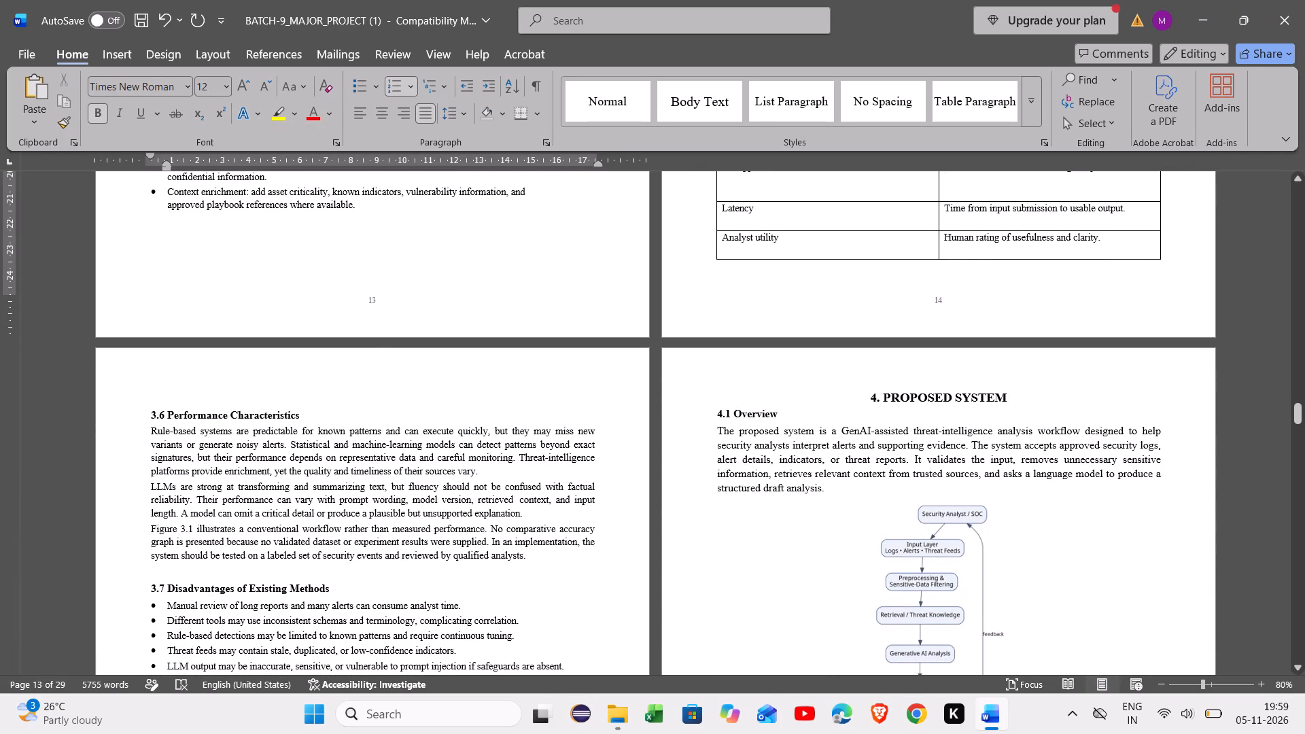
drag(304, 413, 169, 412)
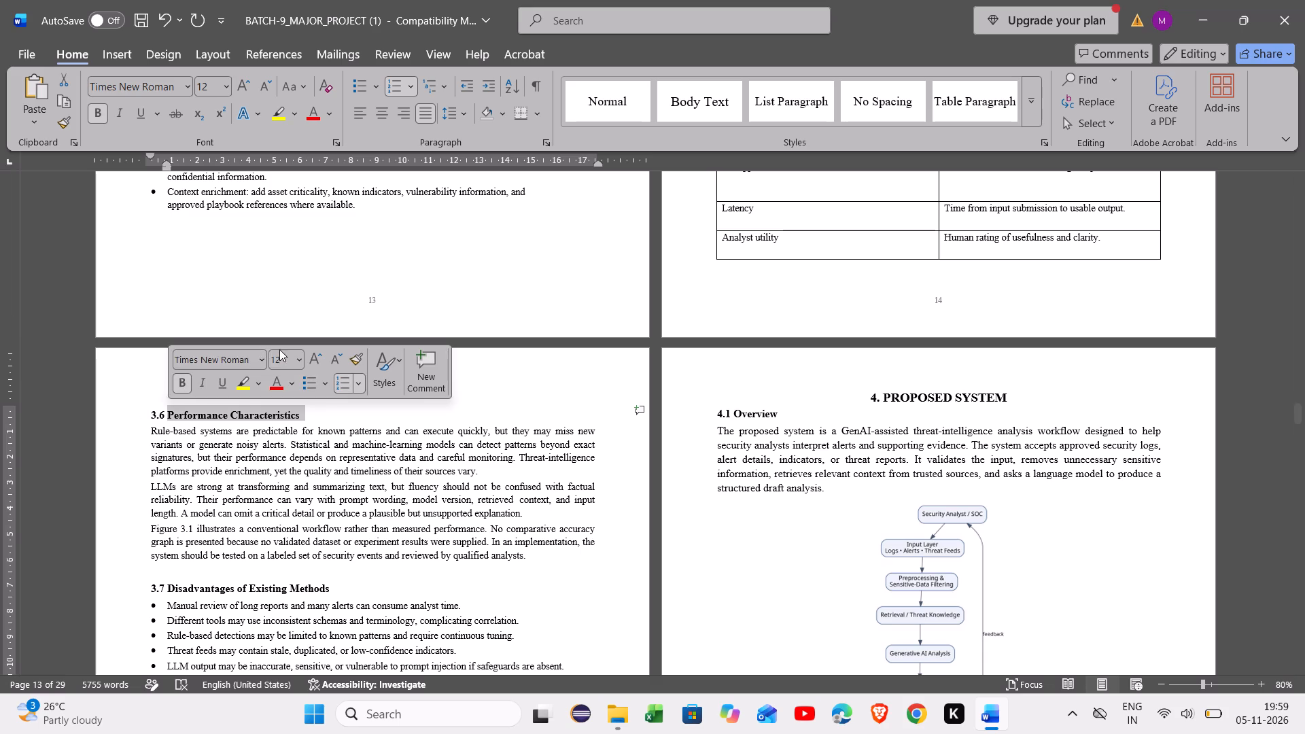
click(324, 574)
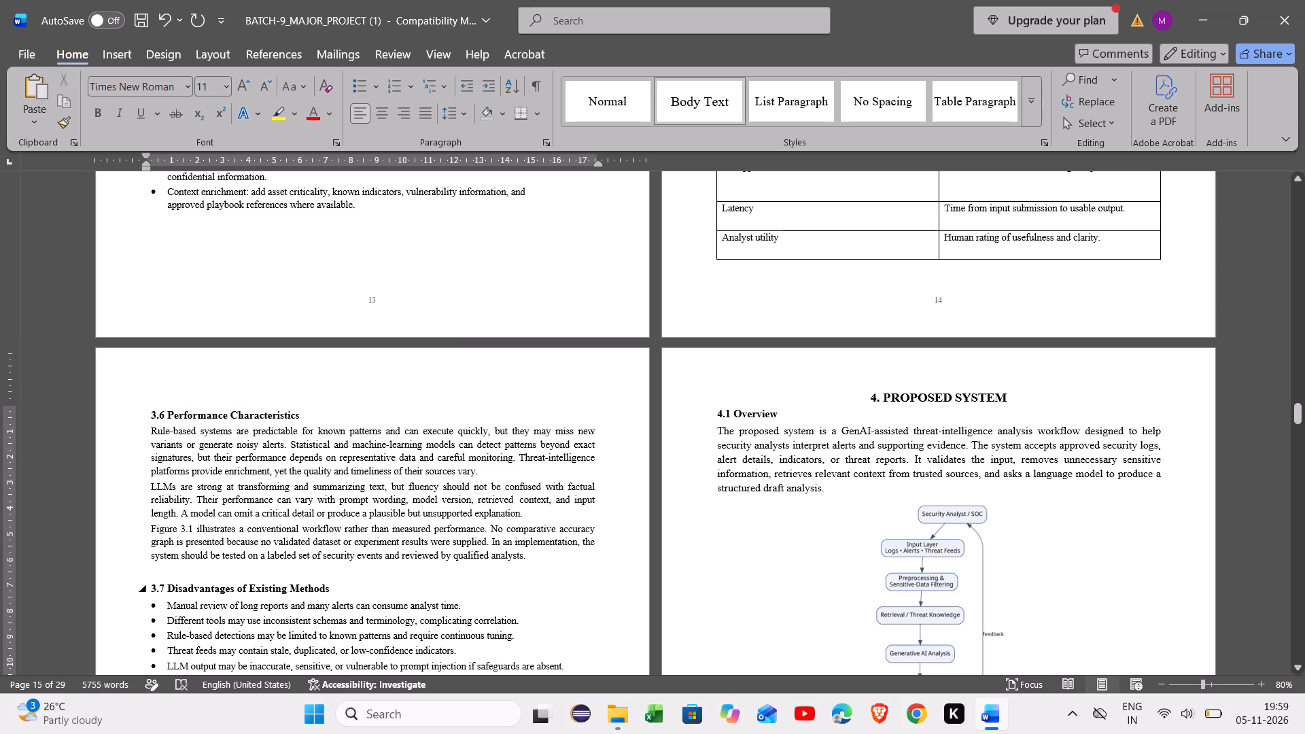
drag(334, 589, 190, 582)
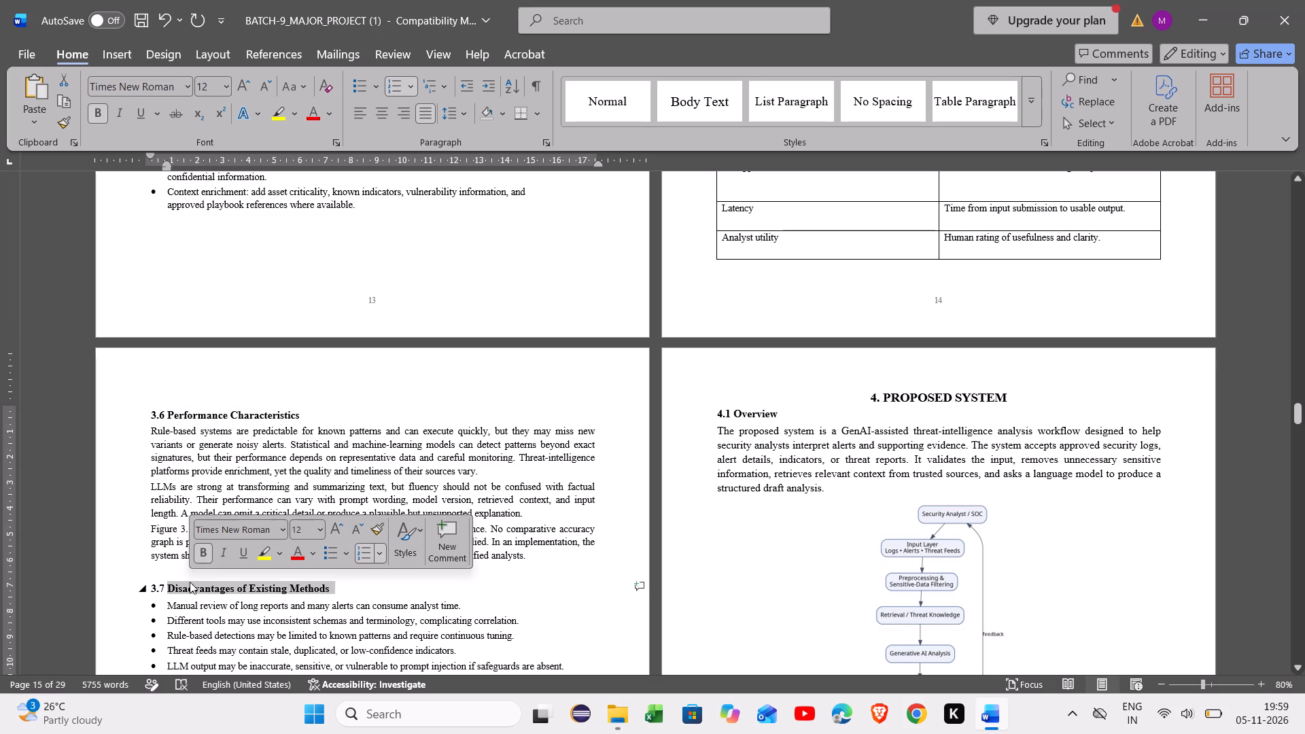
click(395, 424)
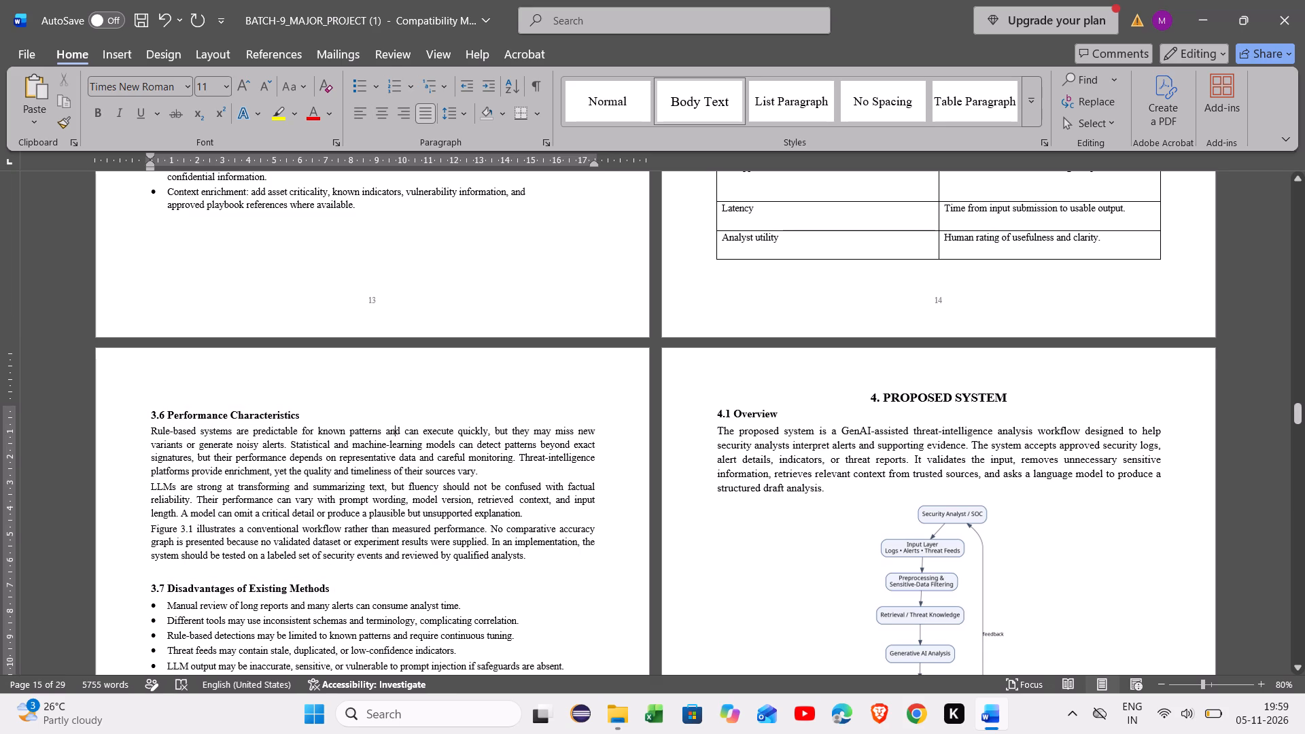
Set the whole Proposed System chapter below its title, from heading 4.1 through the last paragraph of 4.6, to font size 11.
scroll(854, 427, down, 1)
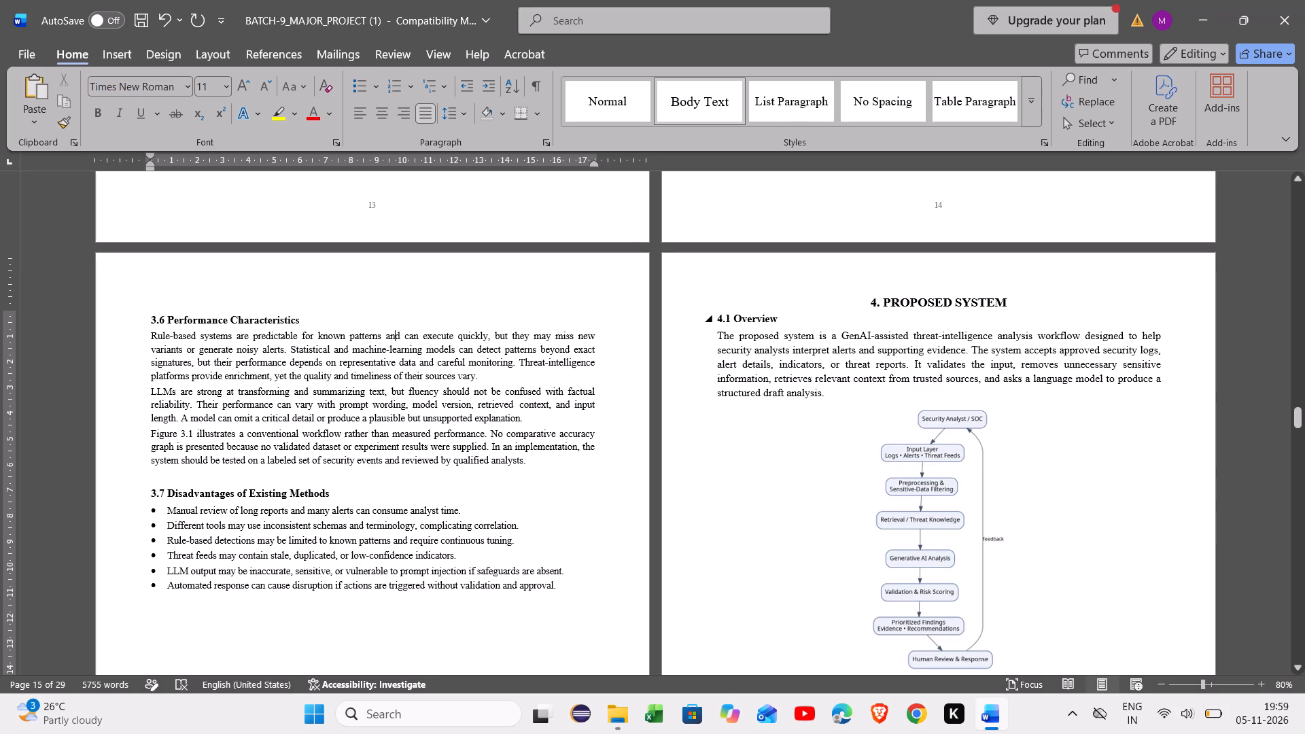
drag(717, 315, 812, 680)
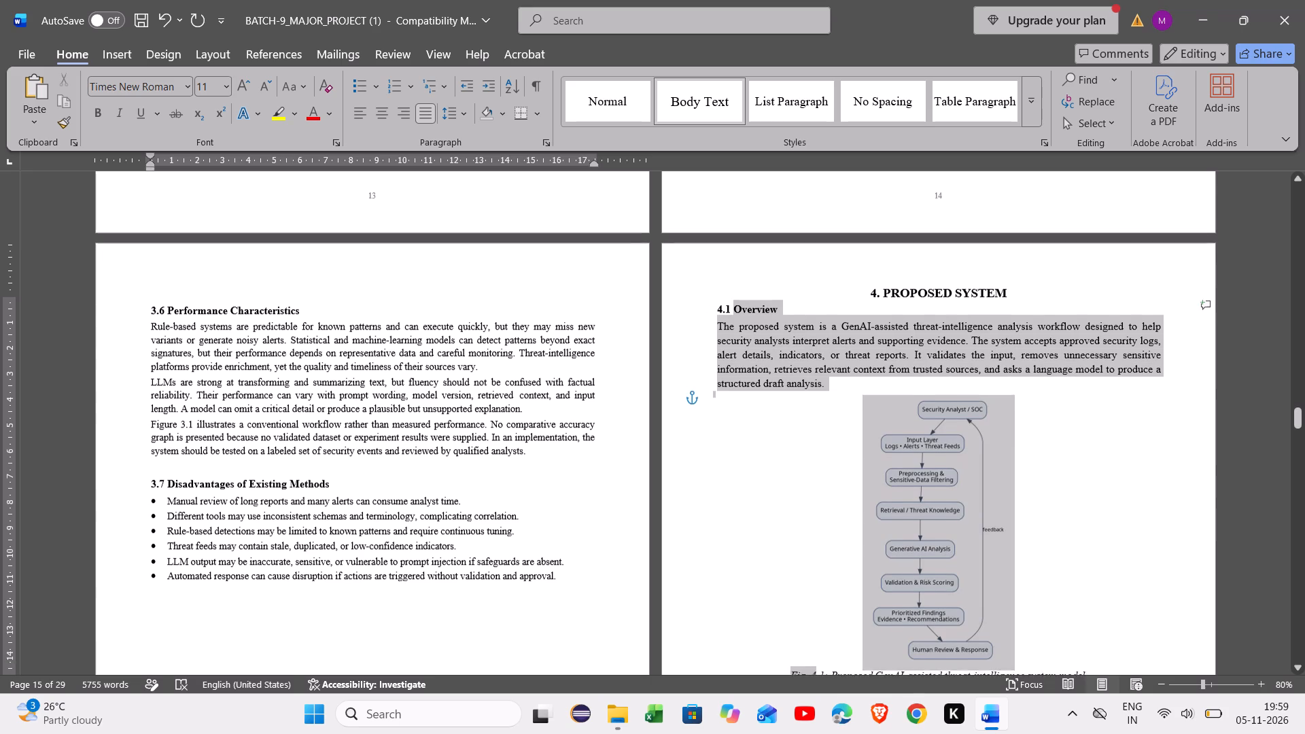
drag(812, 680, 807, 688)
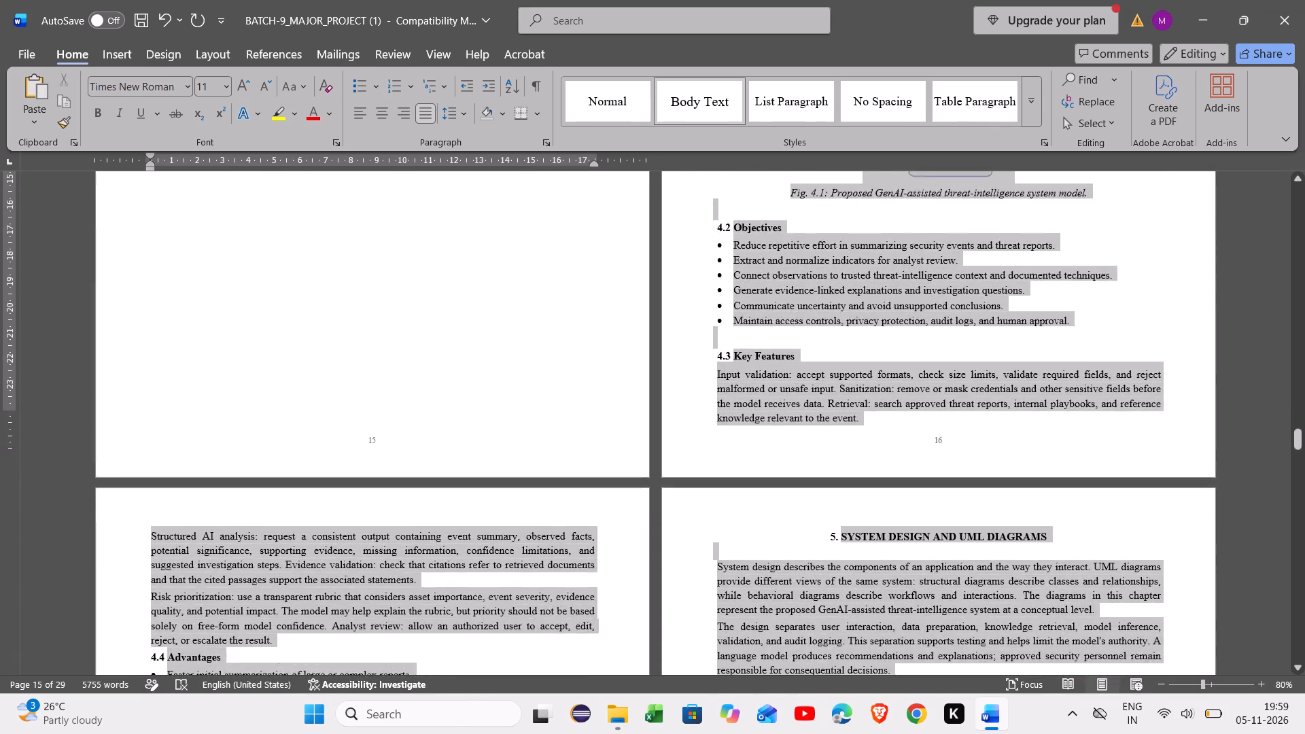
drag(807, 688, 627, 679)
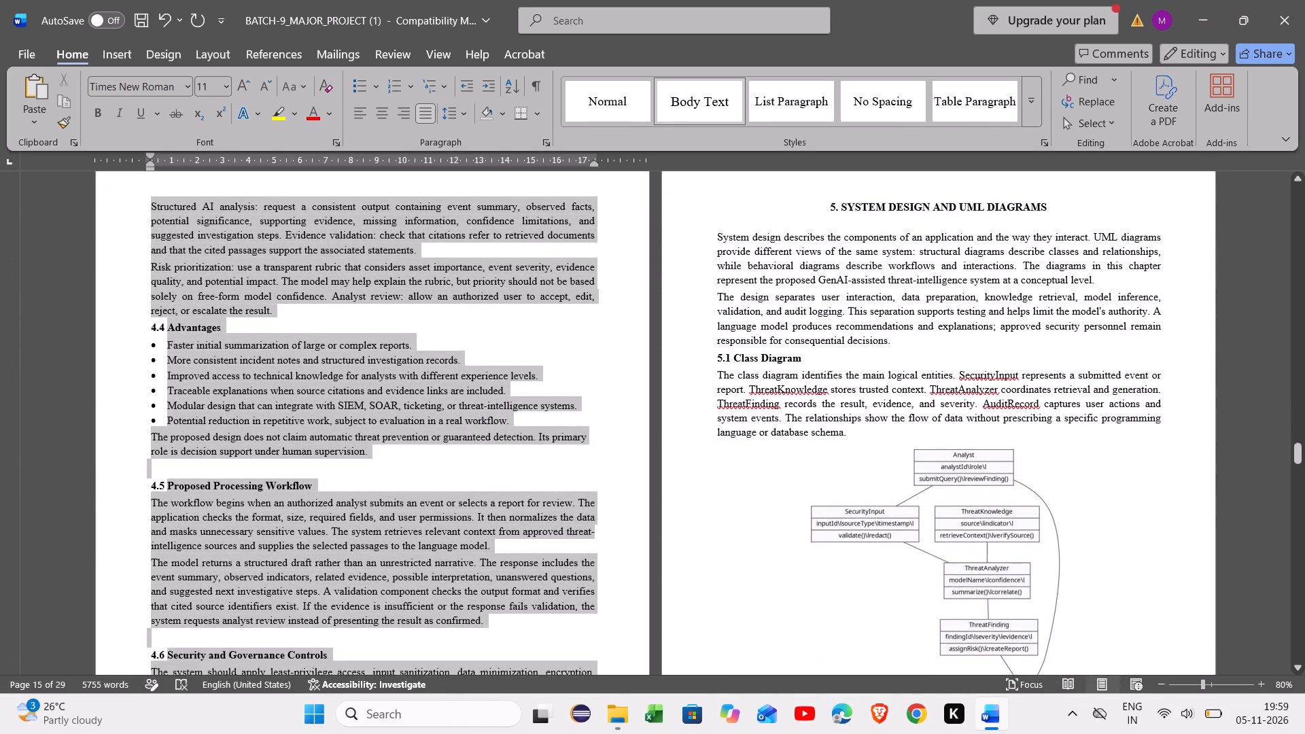
drag(627, 679, 454, 245)
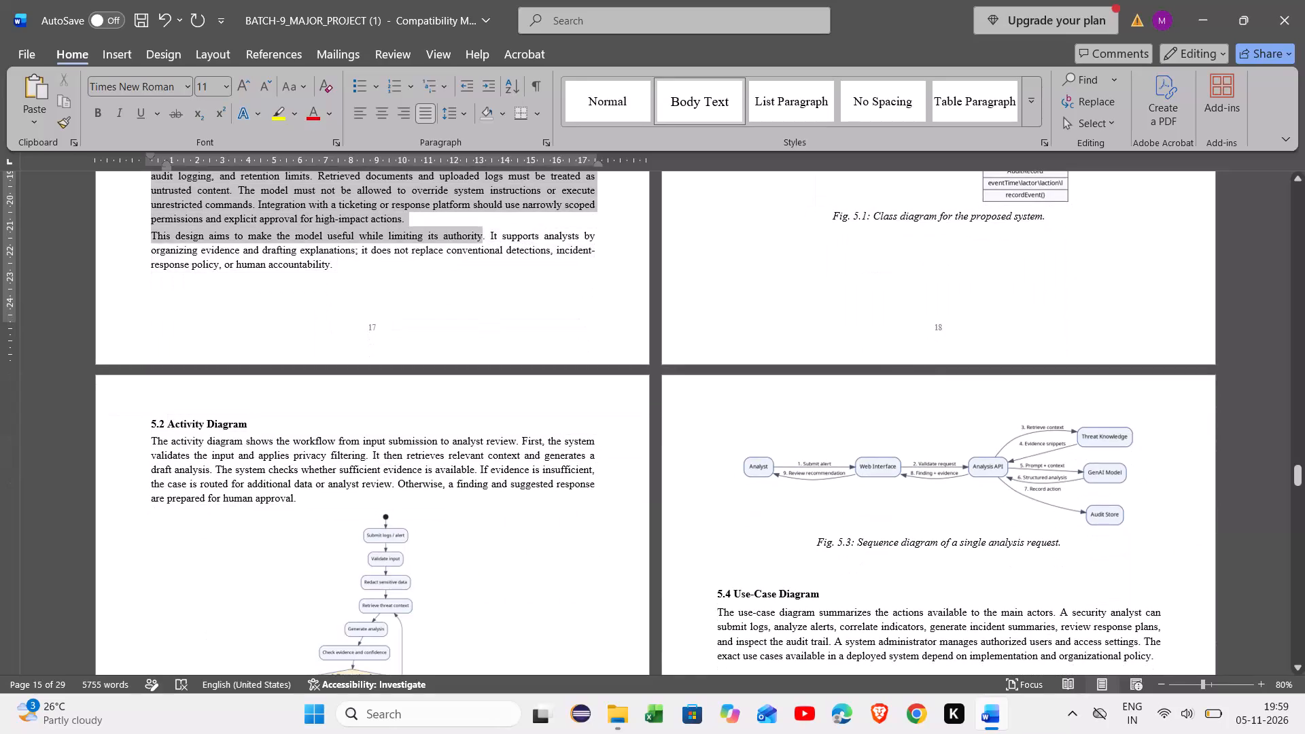
drag(454, 245, 404, 283)
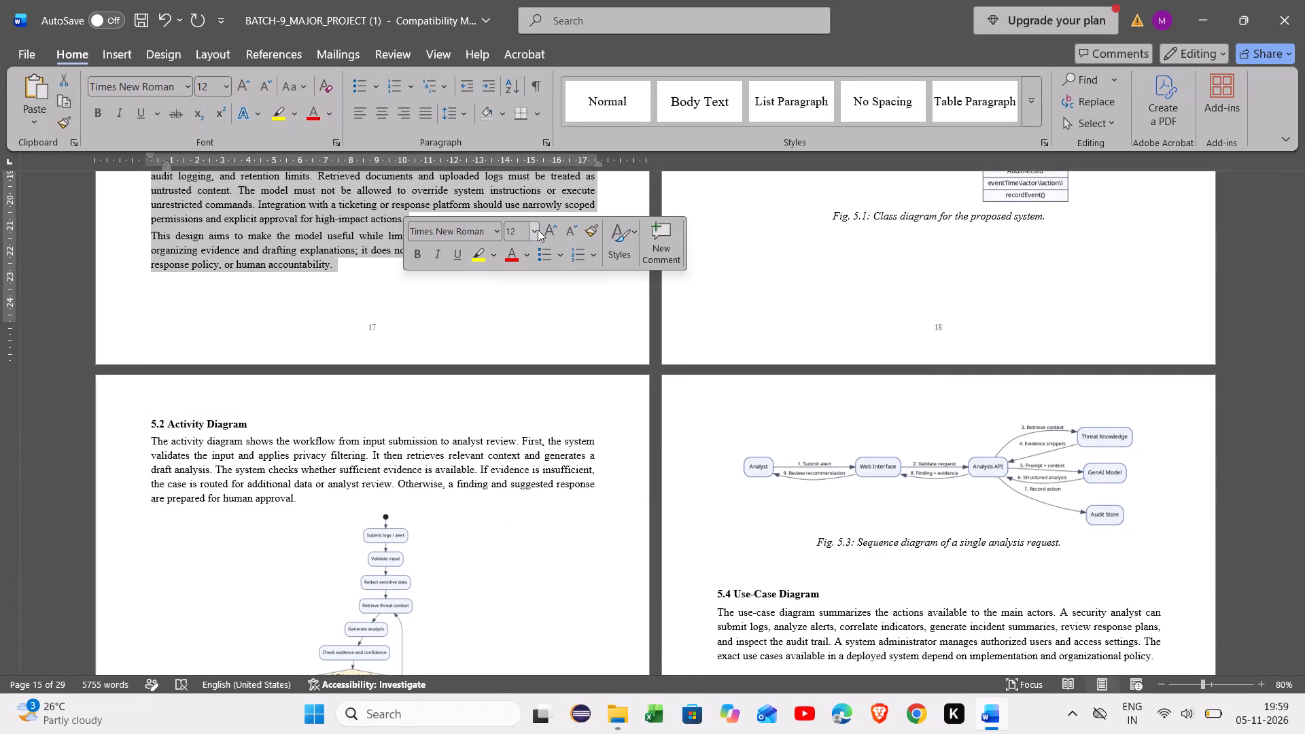
click(537, 230)
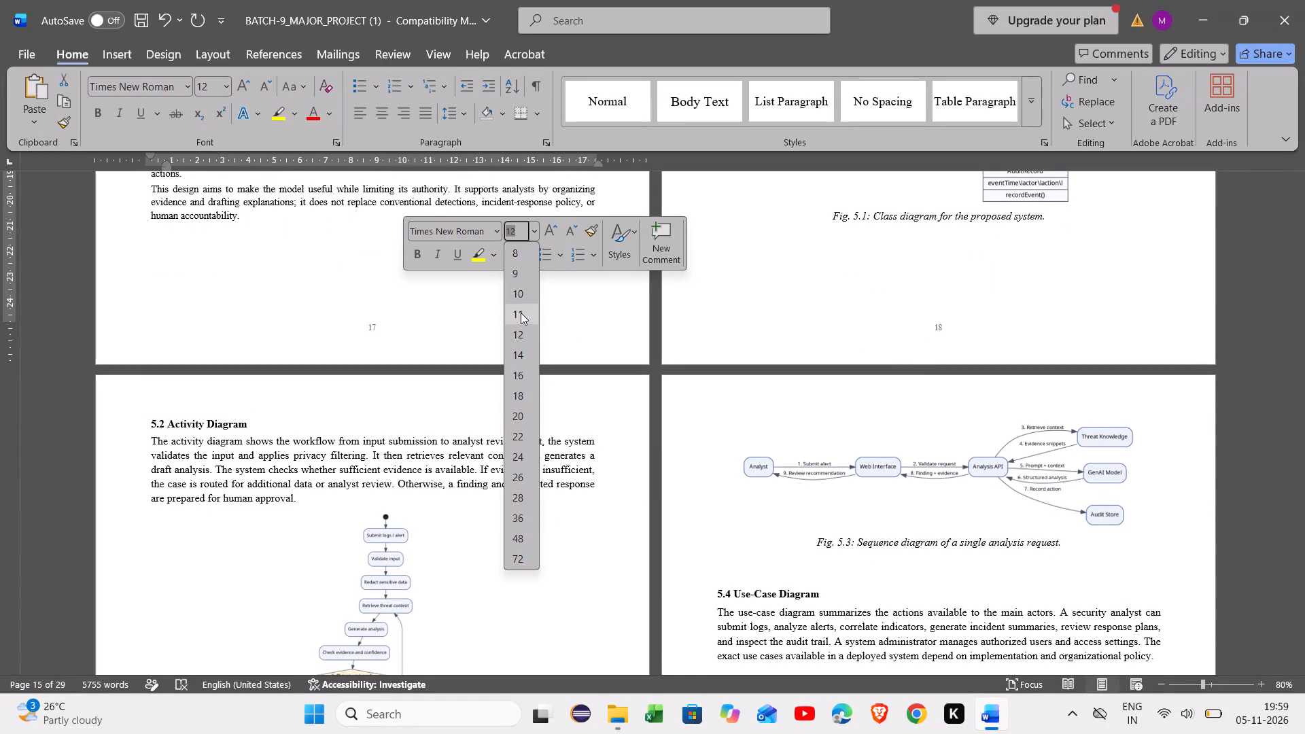
click(521, 313)
click(487, 314)
Restore the heading text of 4.6 Security and Governance Controls to font size 12.
scroll(487, 314, up, 4)
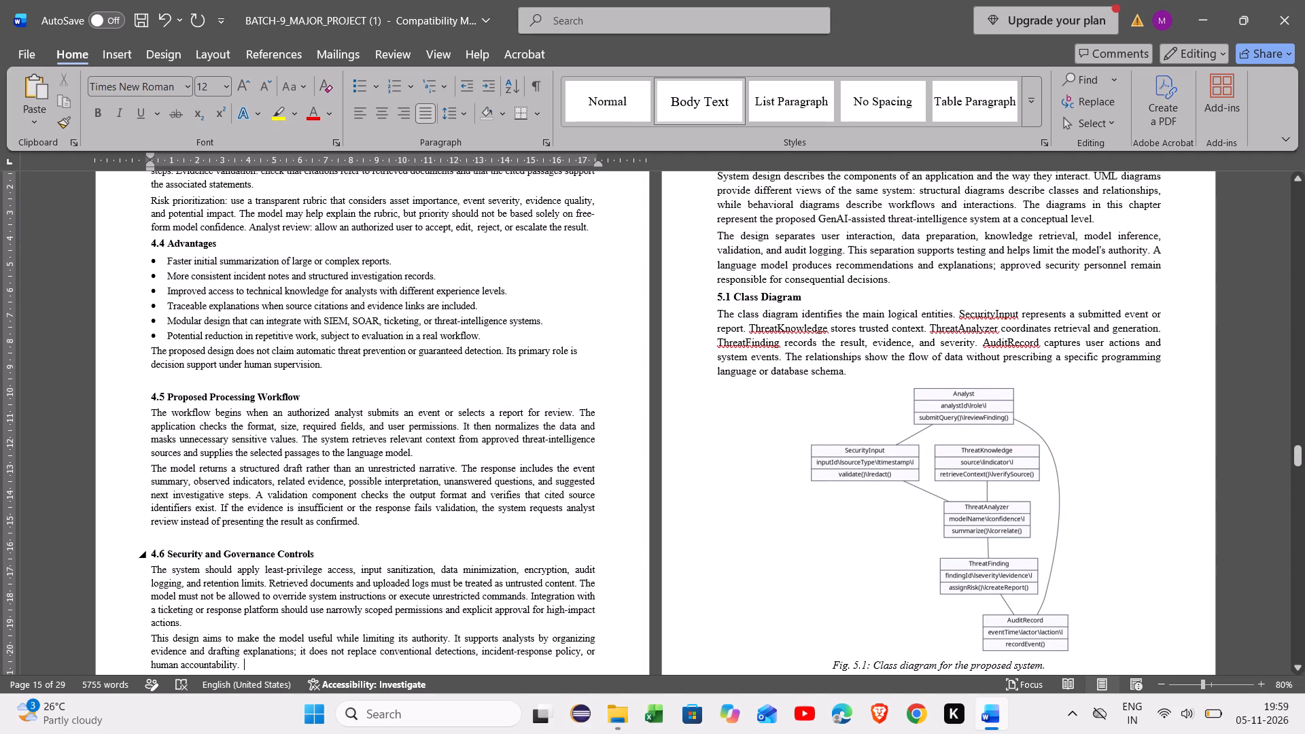
drag(317, 551, 174, 560)
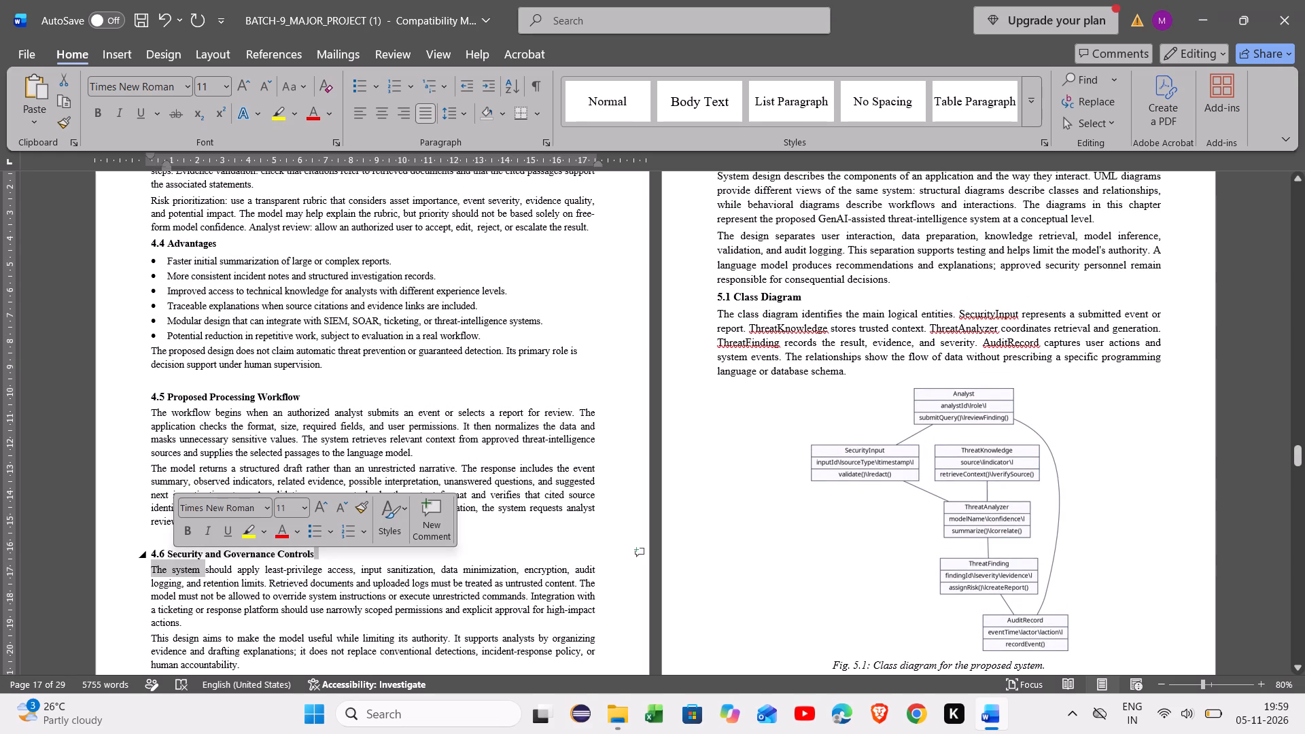
click(167, 553)
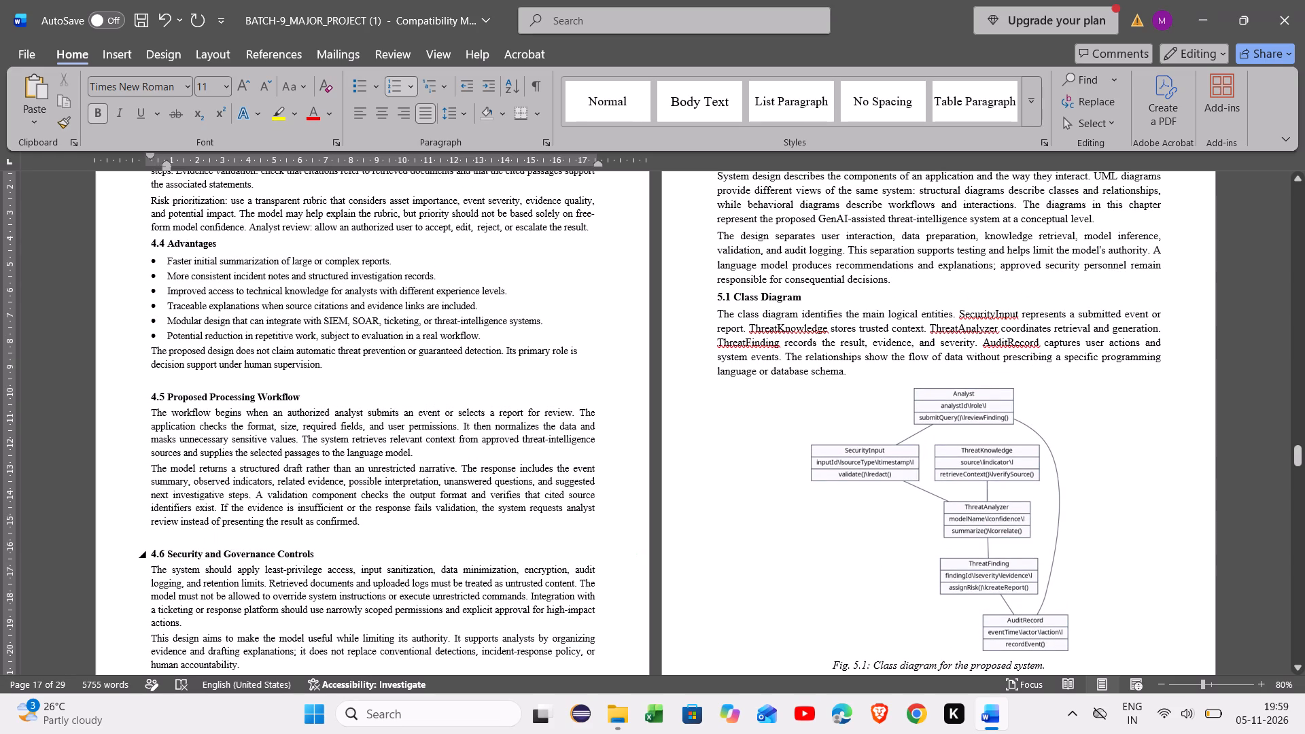
drag(319, 554, 179, 552)
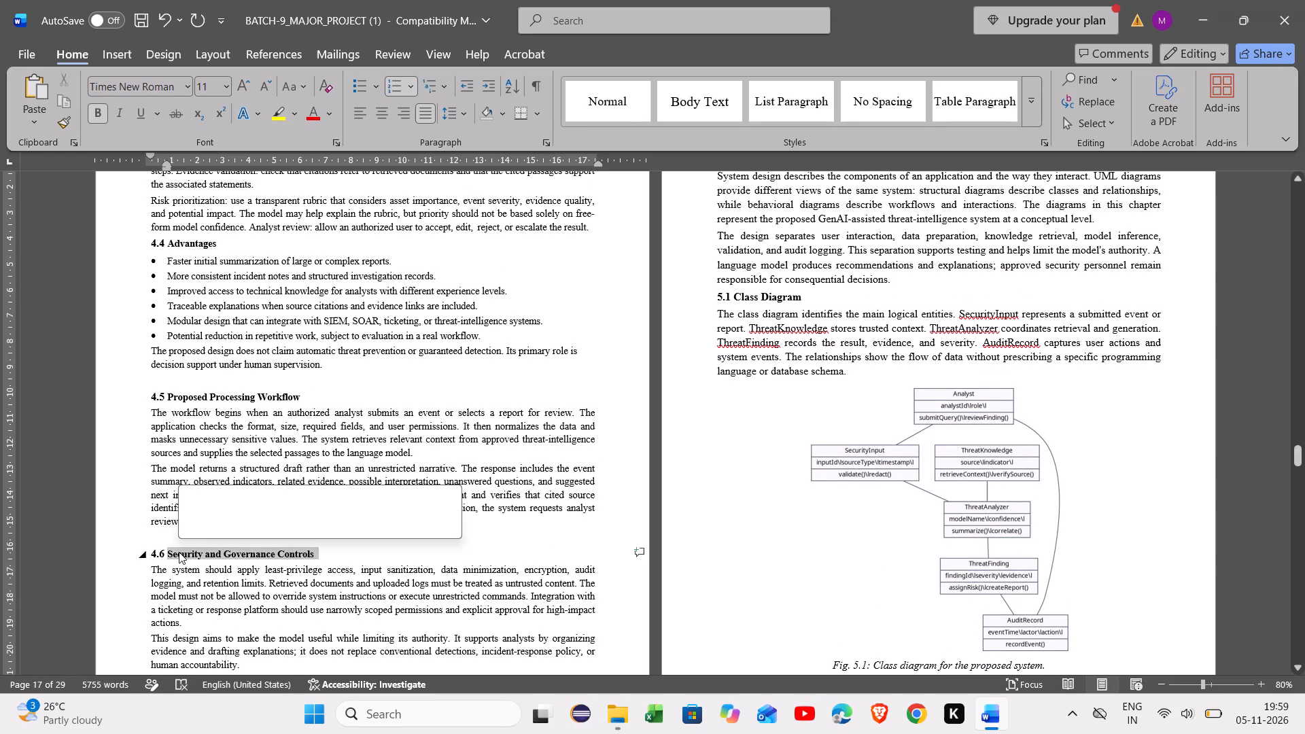
click(307, 499)
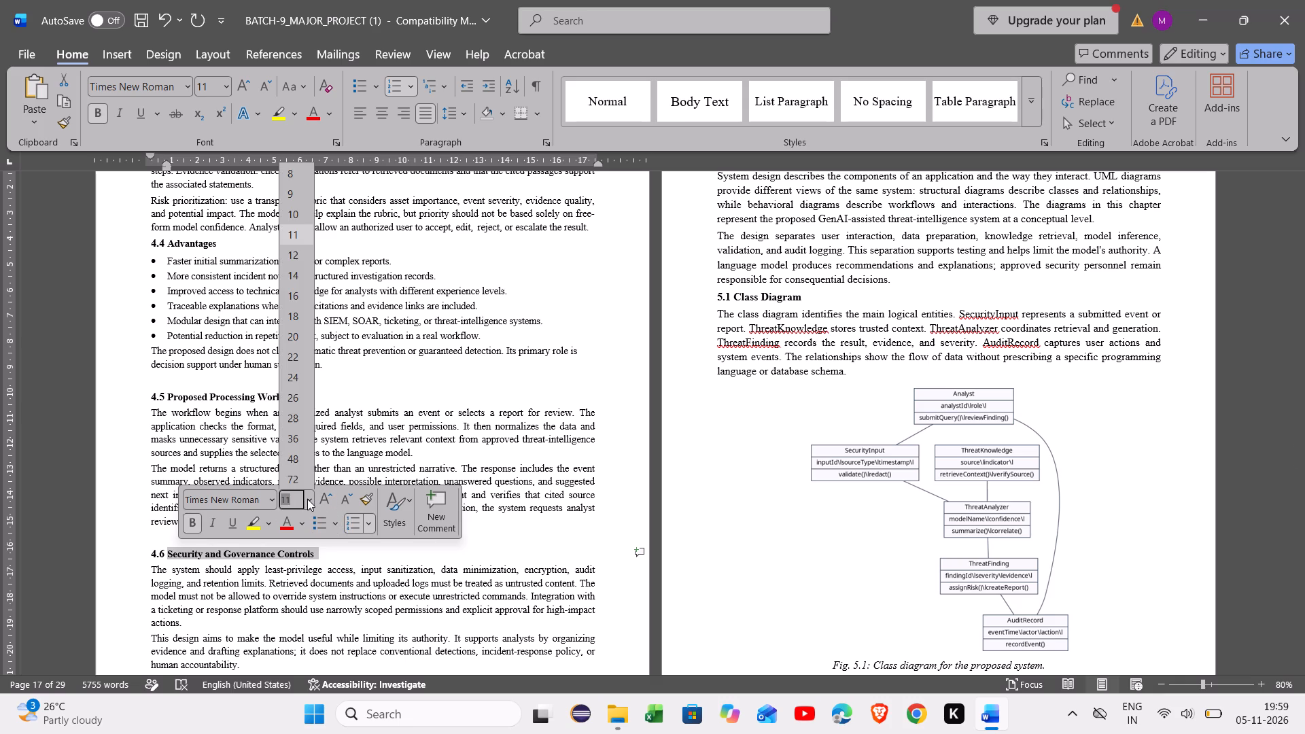
click(294, 254)
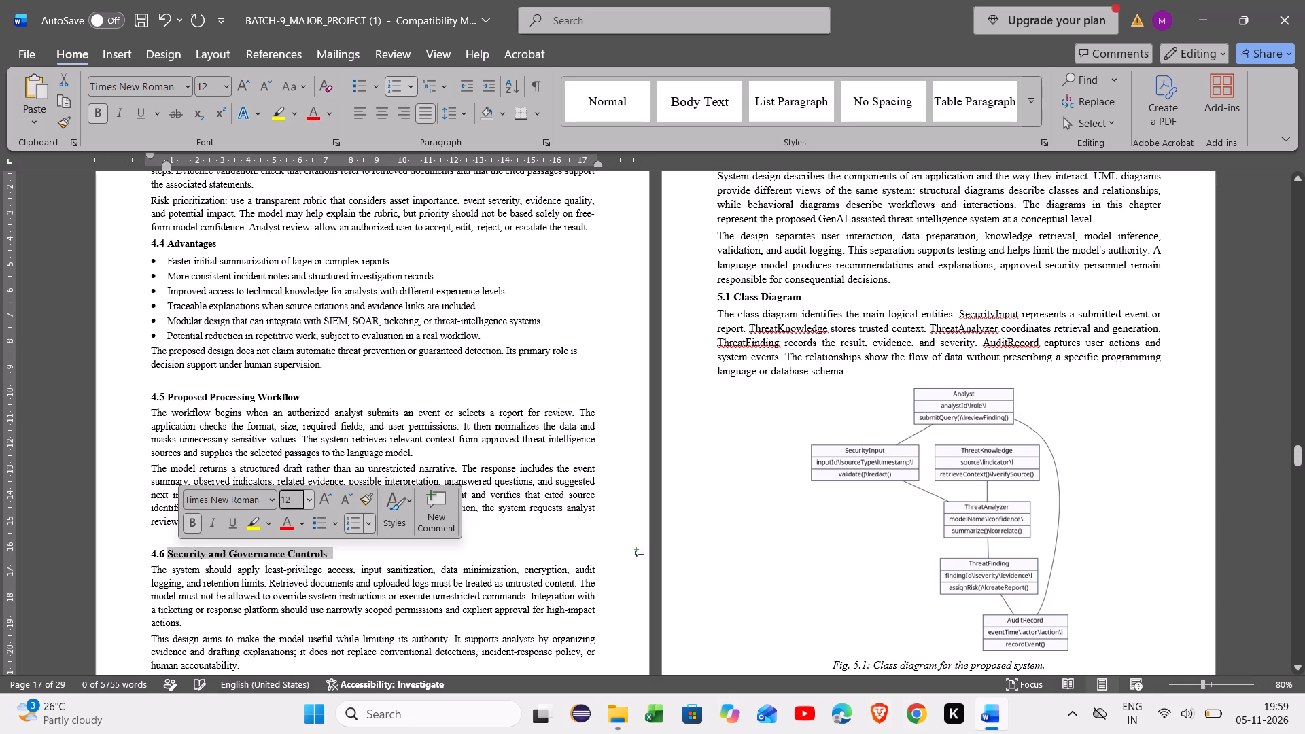
Restore the heading text of 4.5 Proposed Processing Workflow to font size 12.
drag(300, 398, 213, 394)
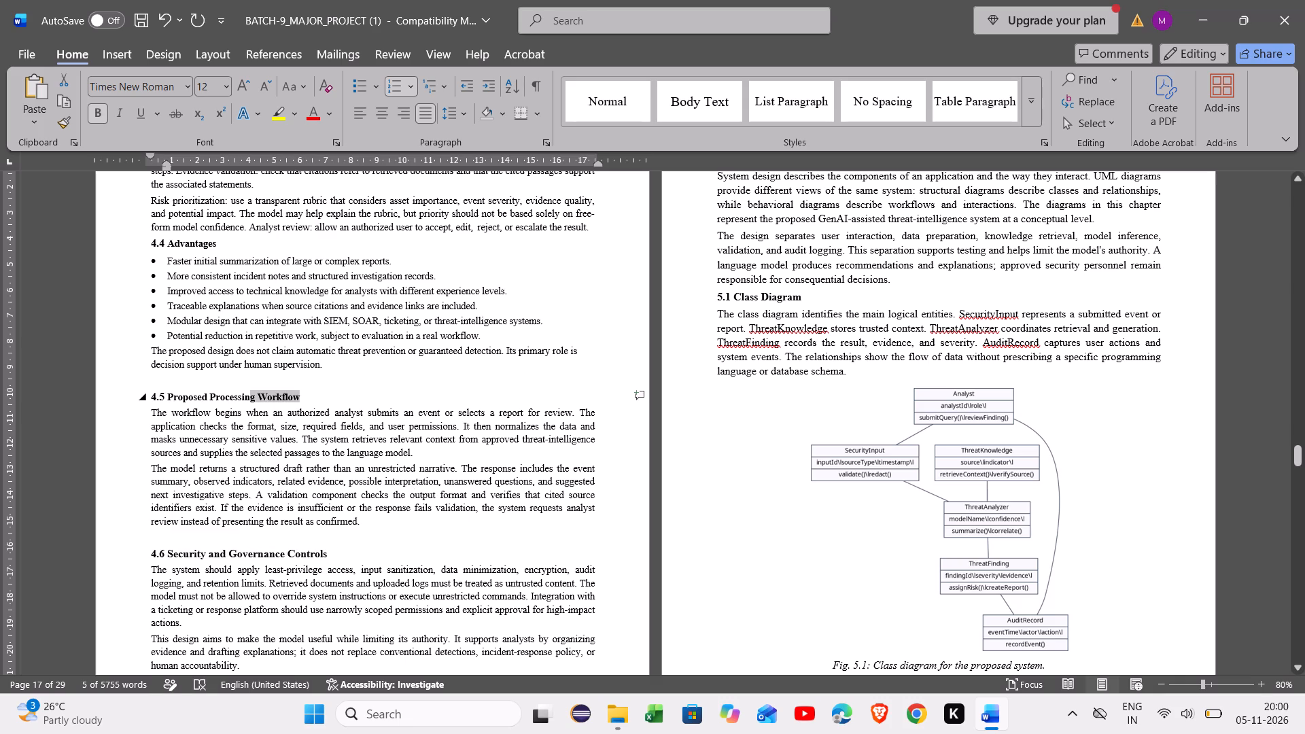
drag(213, 394, 167, 395)
click(294, 343)
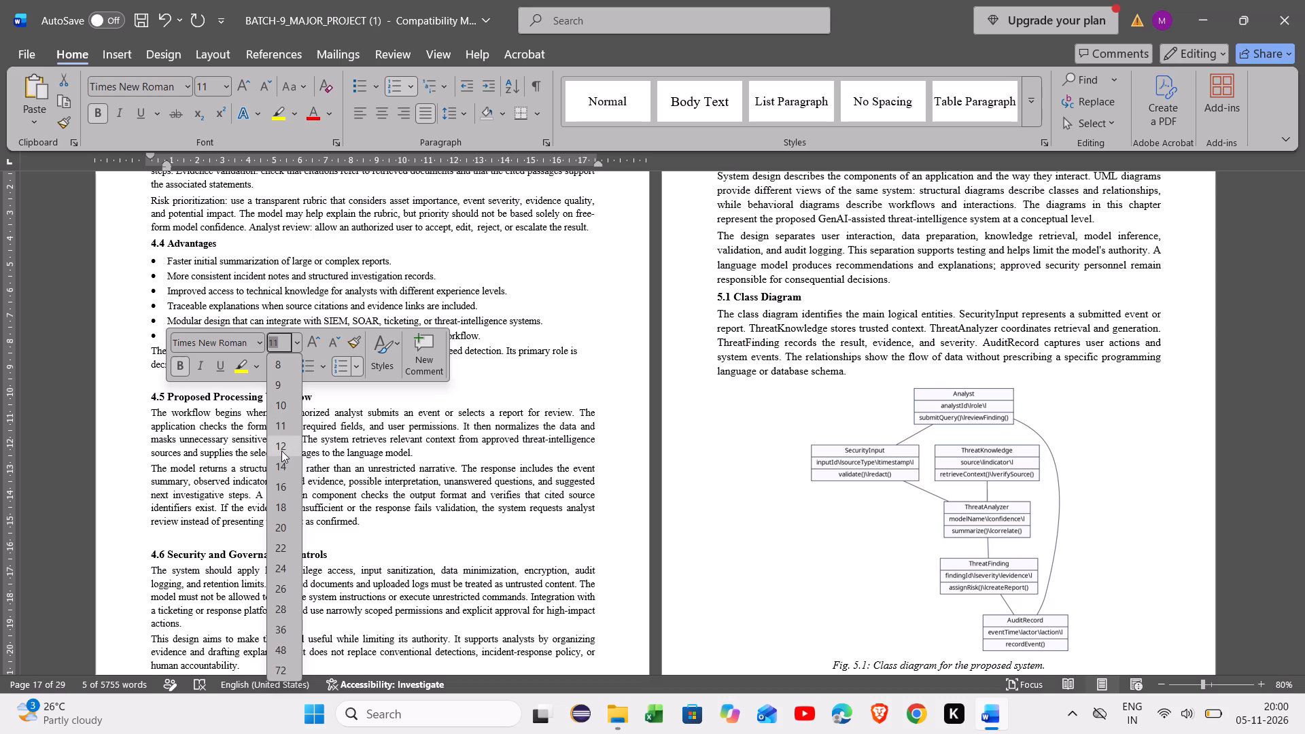
click(281, 451)
click(488, 371)
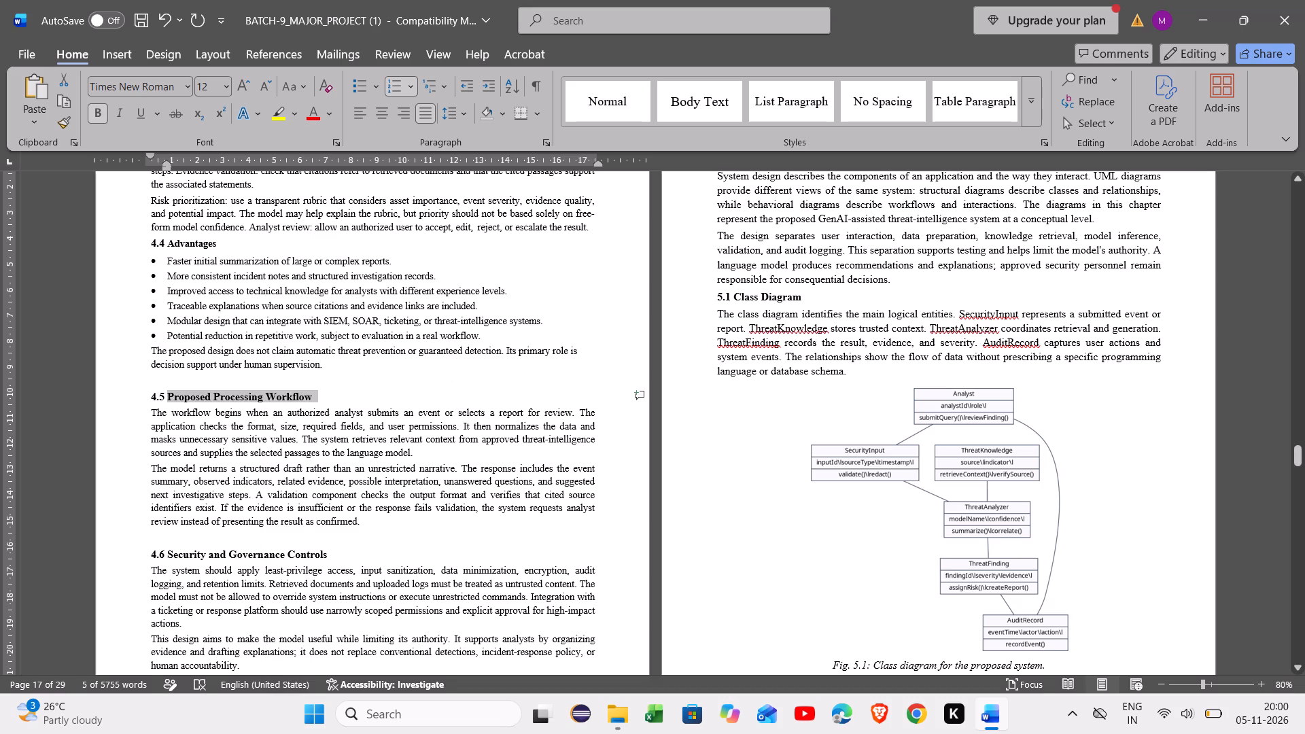
Restore the heading text of 4.4 Advantages to font size 12.
scroll(489, 377, up, 2)
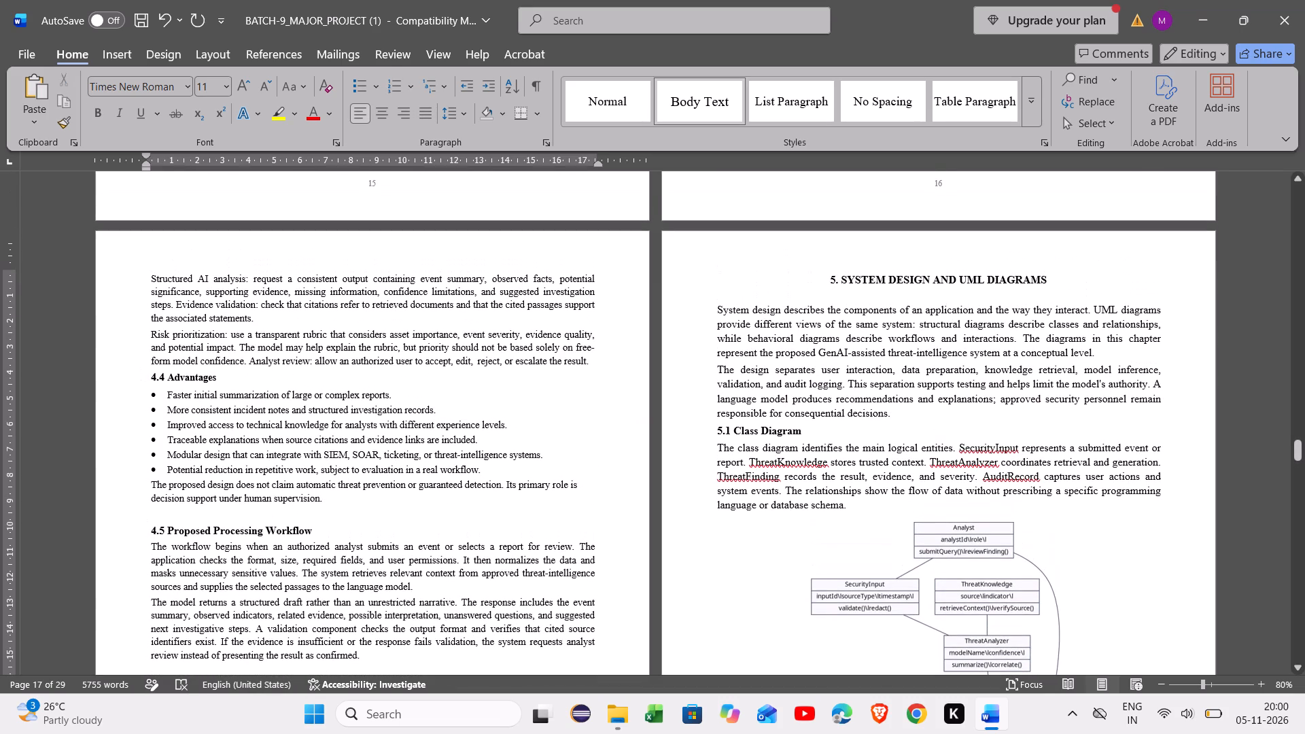
drag(219, 377, 171, 383)
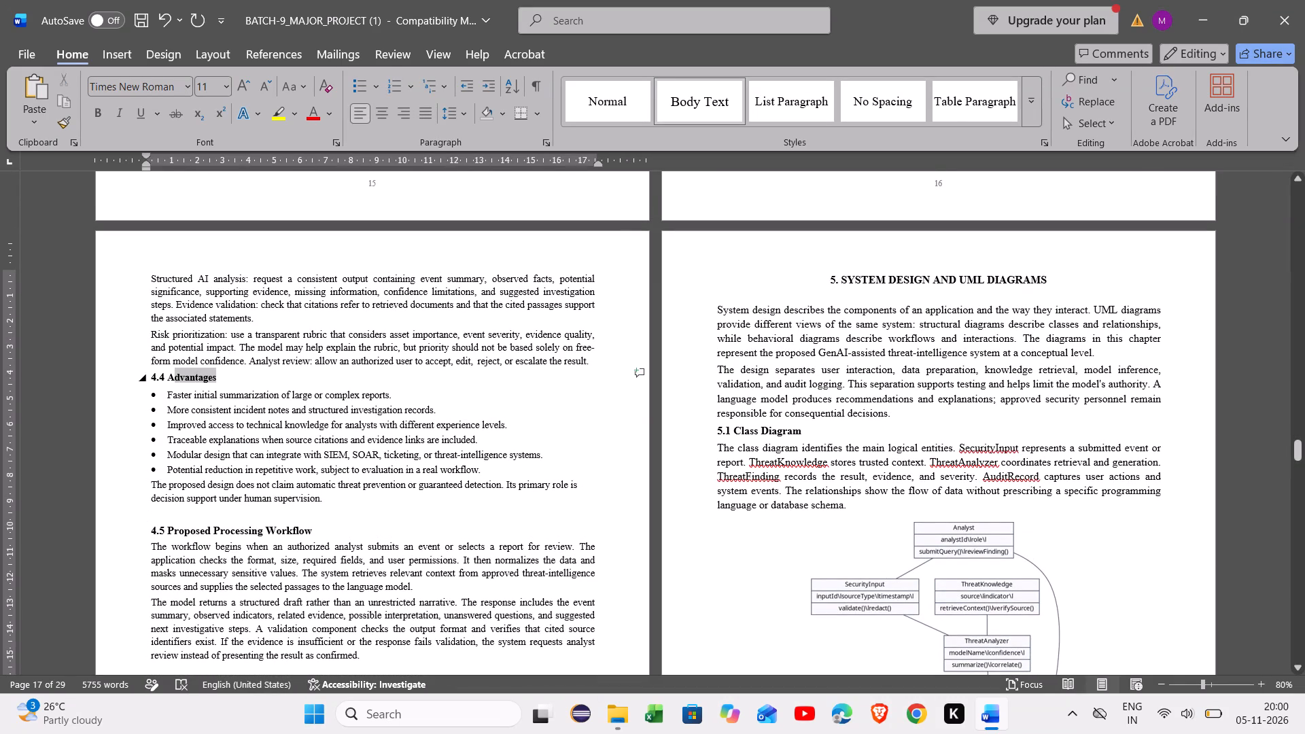
drag(171, 383, 167, 379)
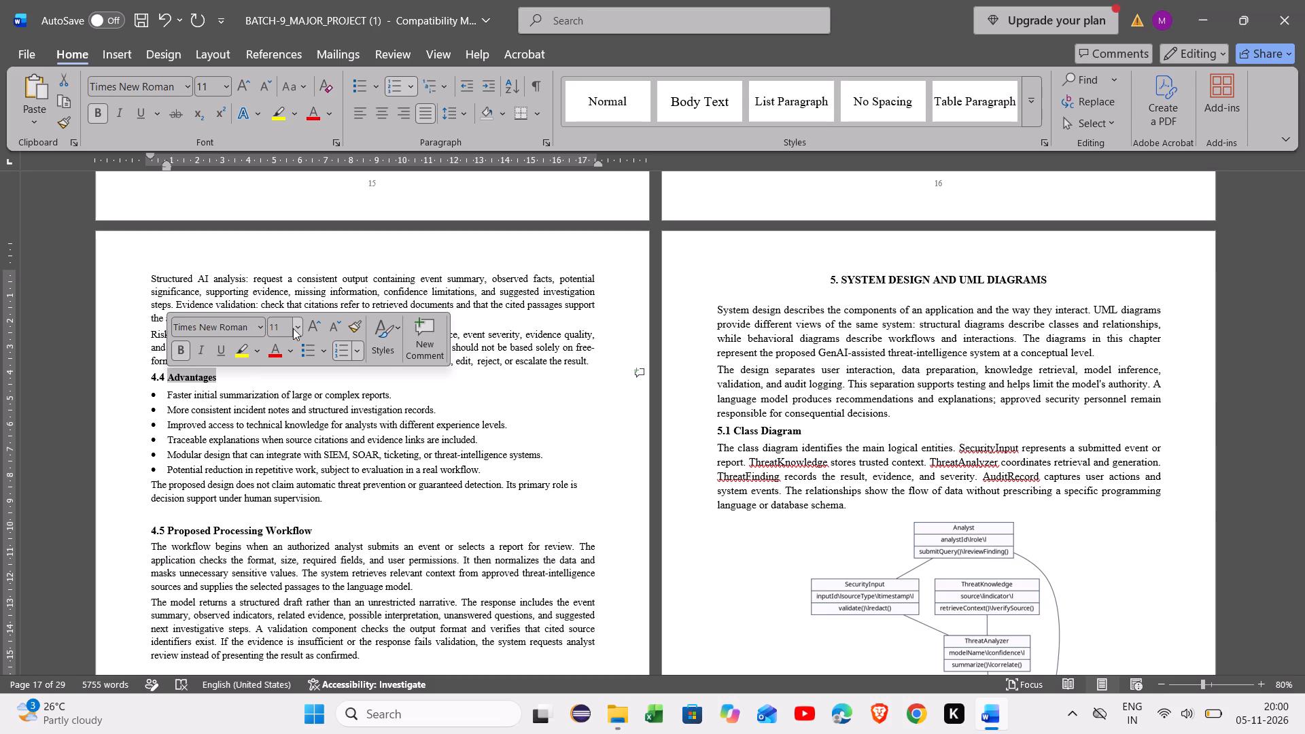
click(296, 328)
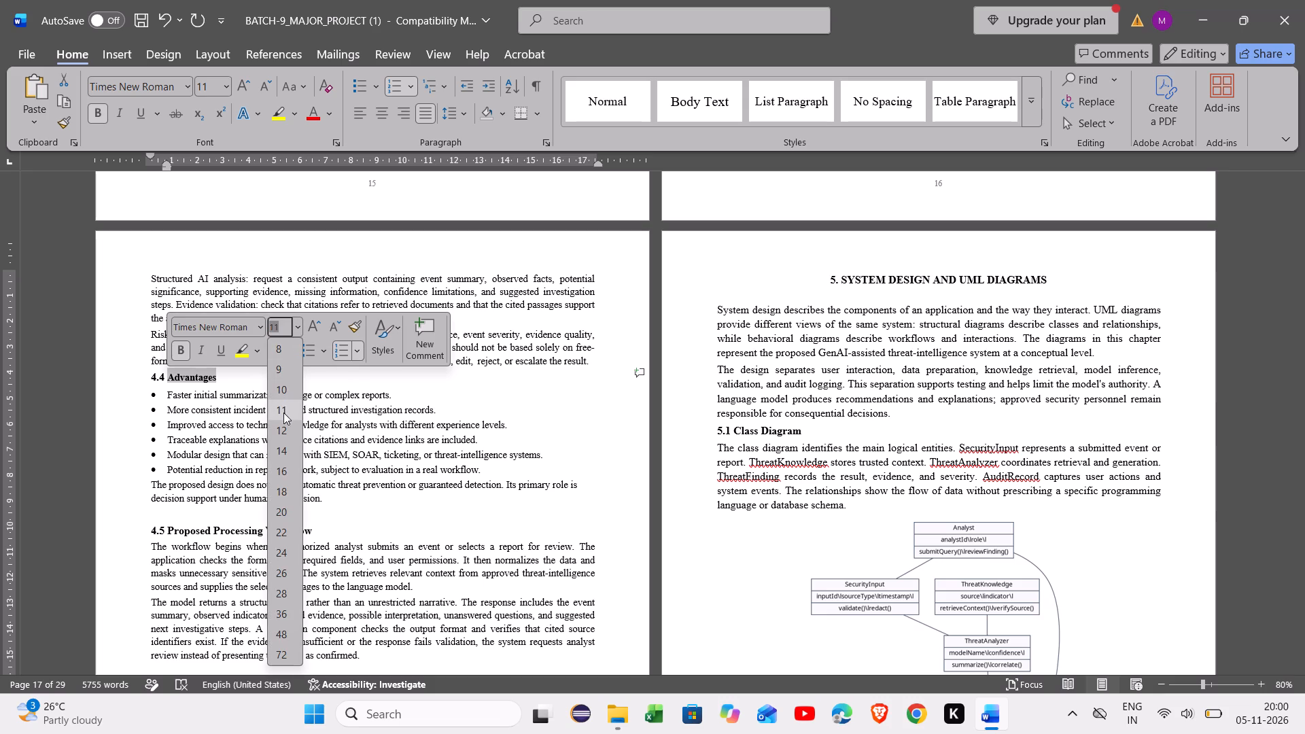
click(283, 425)
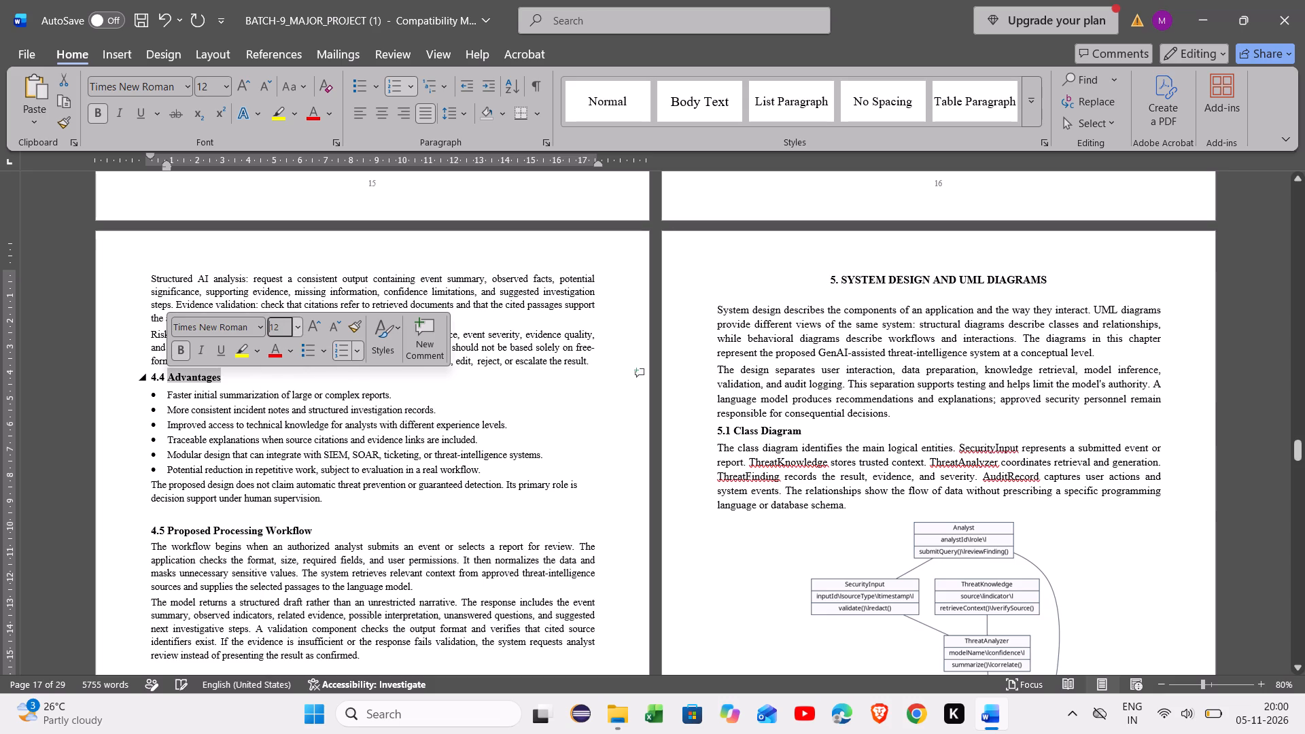
click(387, 377)
Restore the heading text of 4.3 Key Features to font size 12.
scroll(387, 377, up, 1)
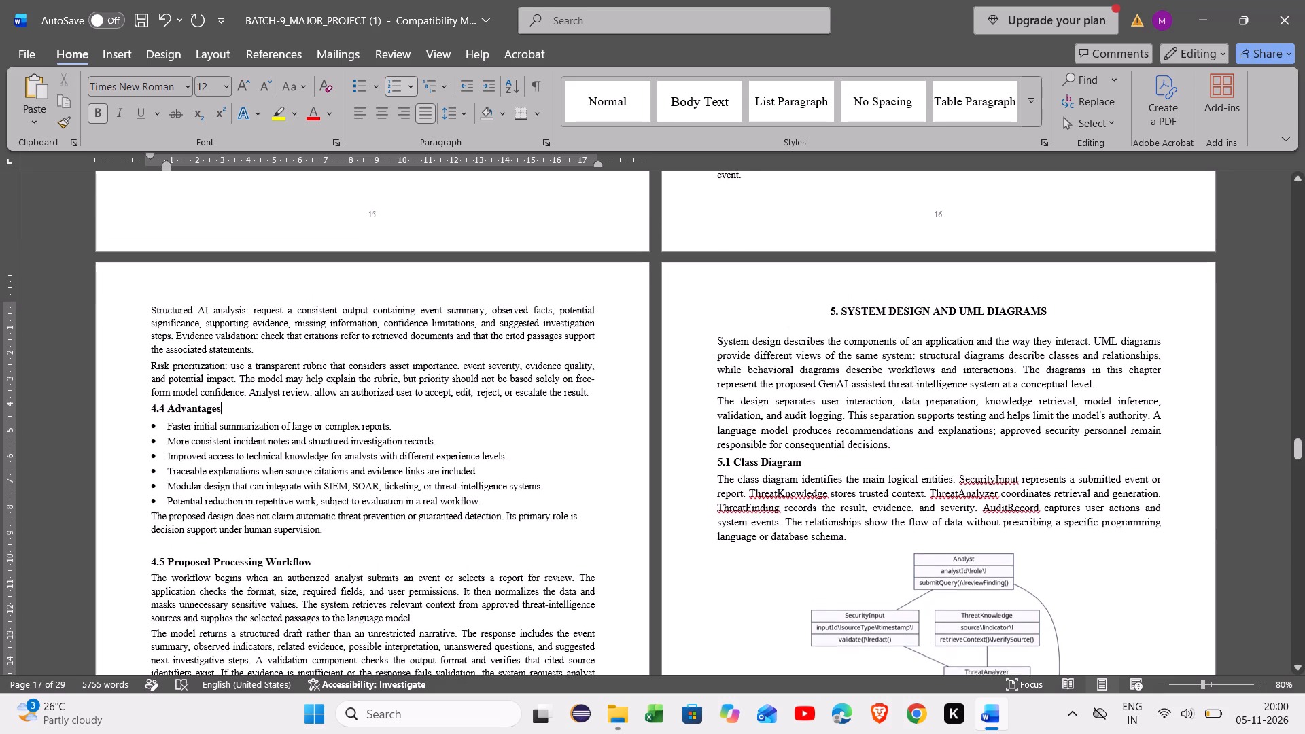
scroll(387, 377, up, 1)
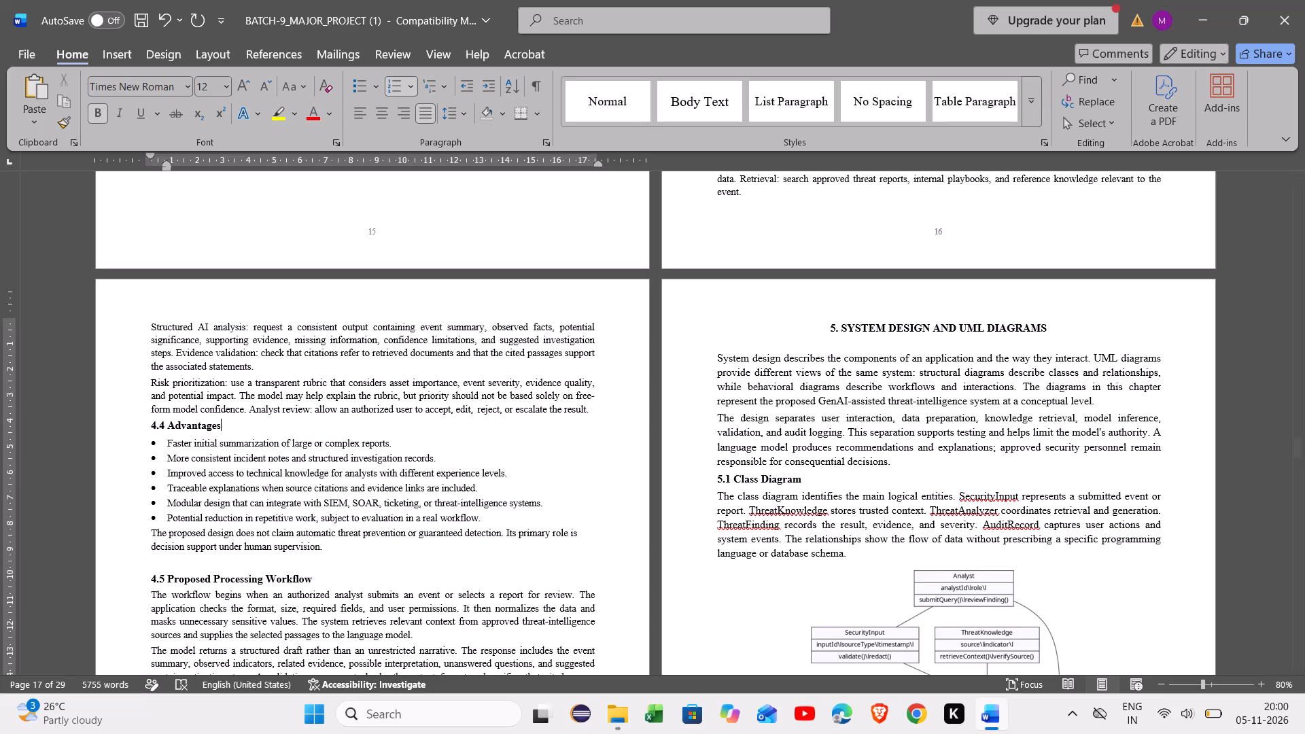
scroll(570, 389, up, 3)
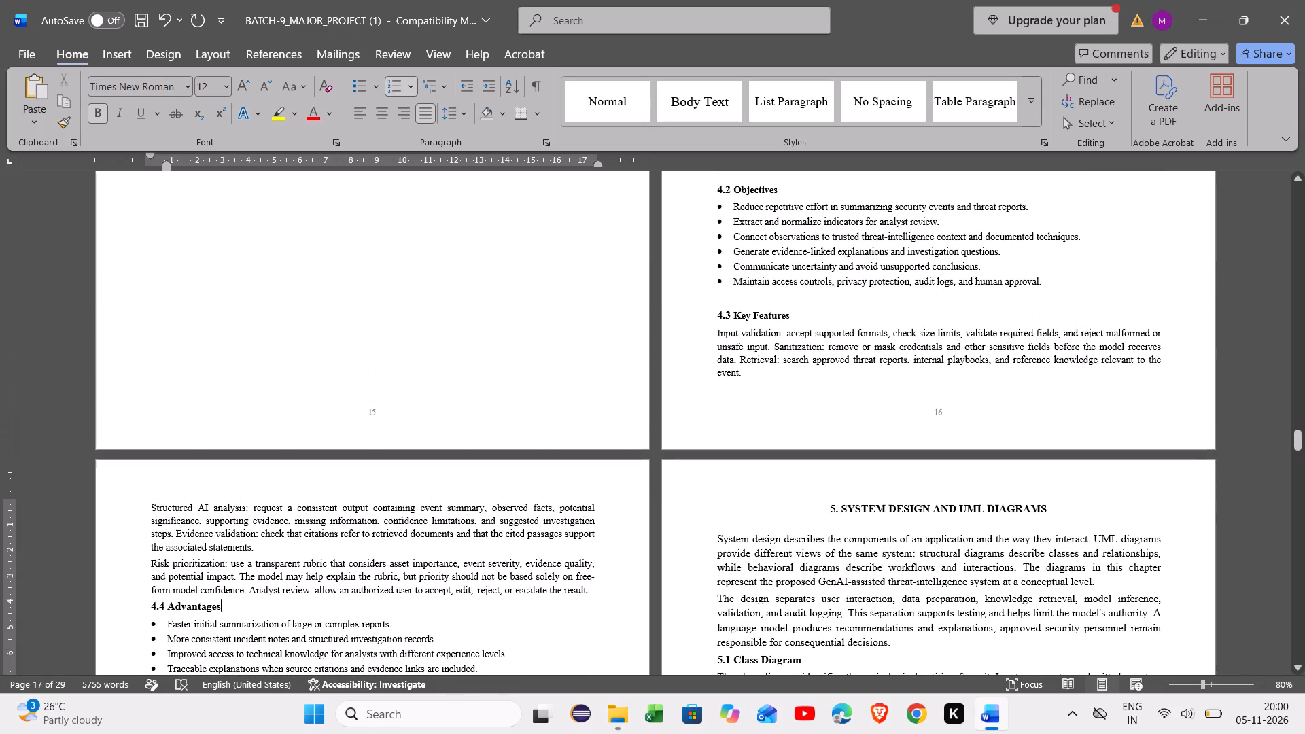
drag(789, 314, 735, 313)
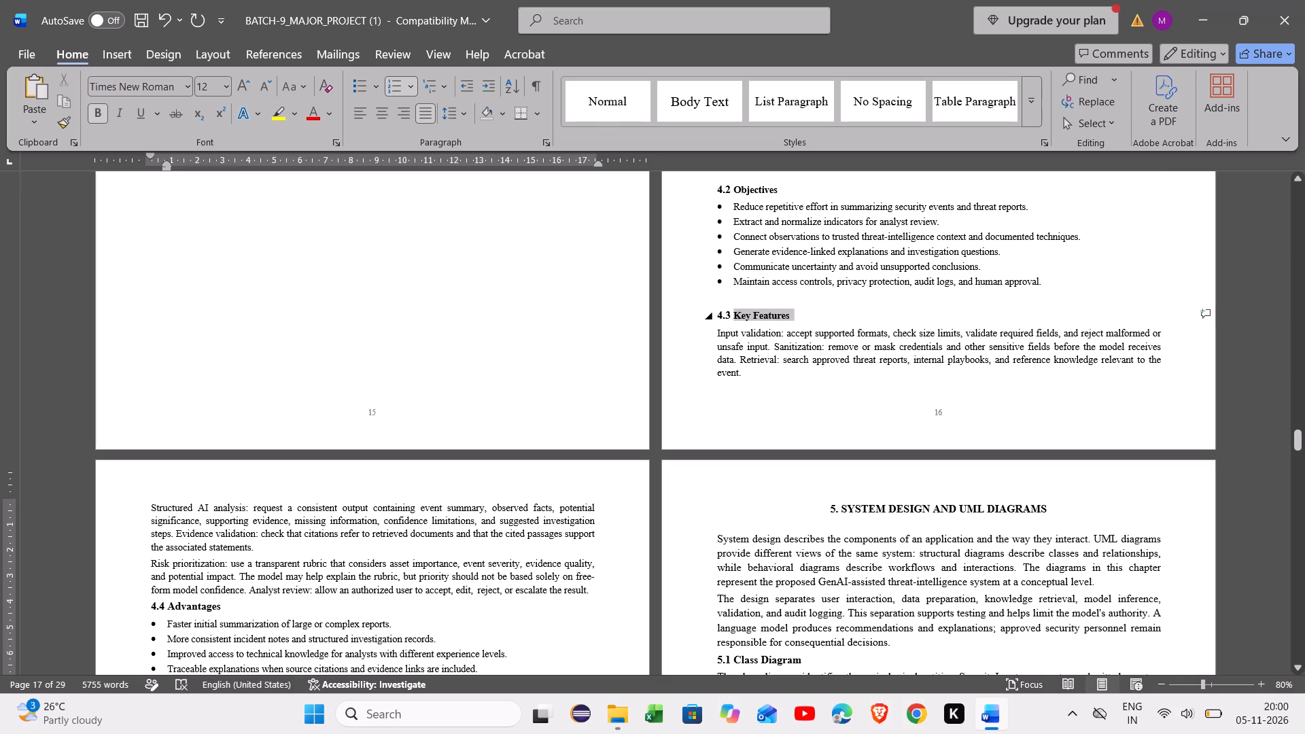
drag(735, 313, 734, 313)
click(865, 255)
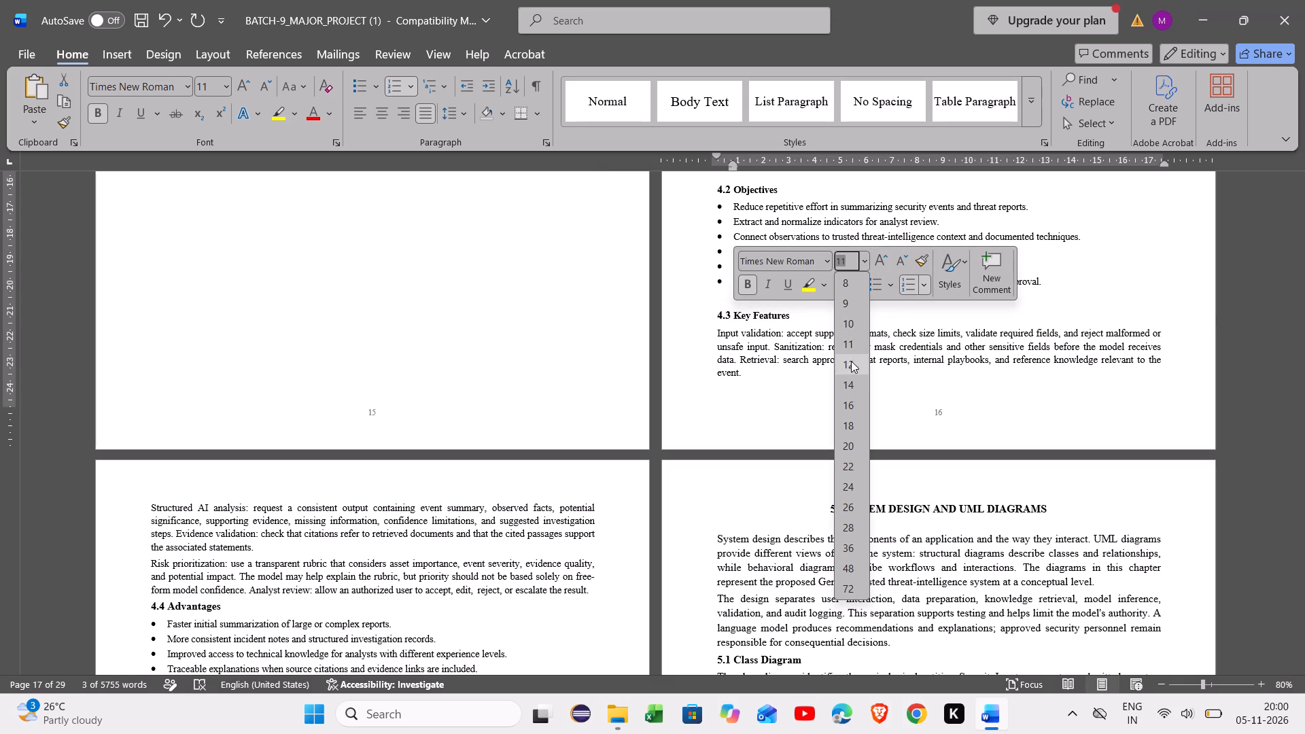
click(848, 366)
click(792, 382)
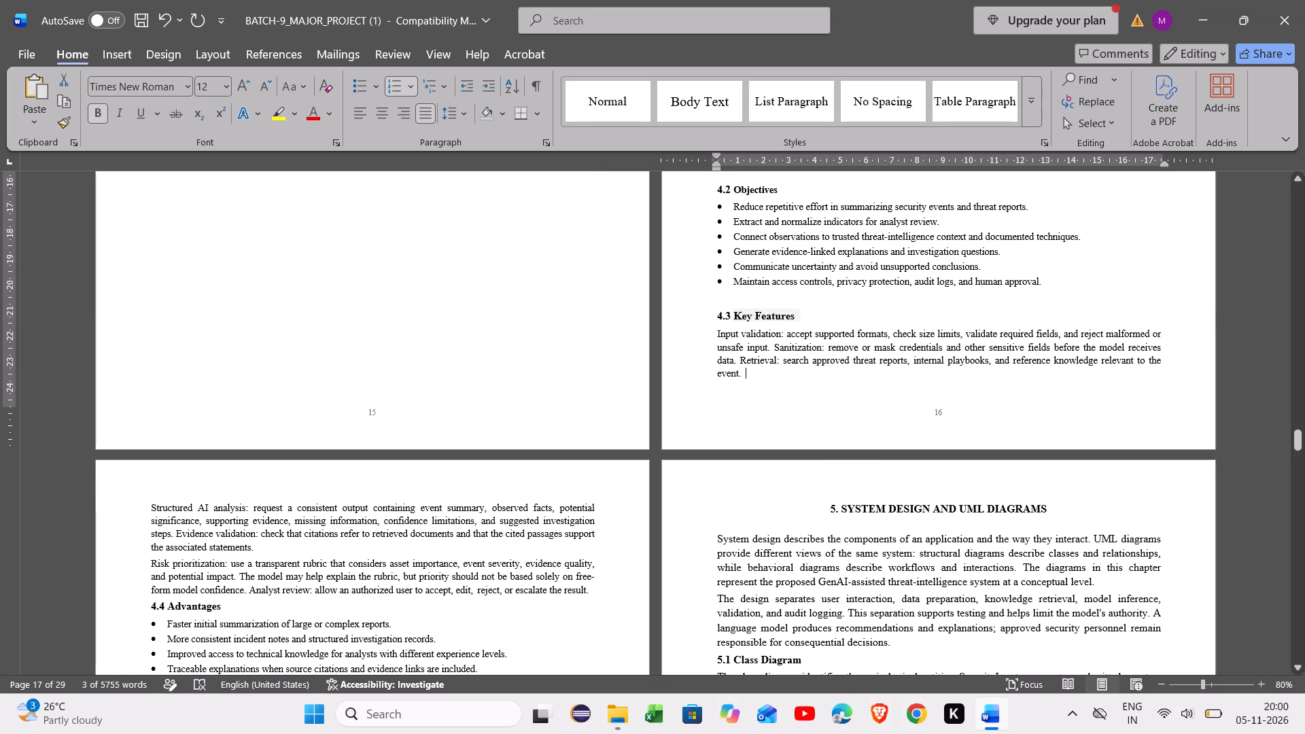
Restore the heading text of 4.2 Objectives to font size 12.
scroll(834, 288, up, 2)
drag(780, 296, 735, 294)
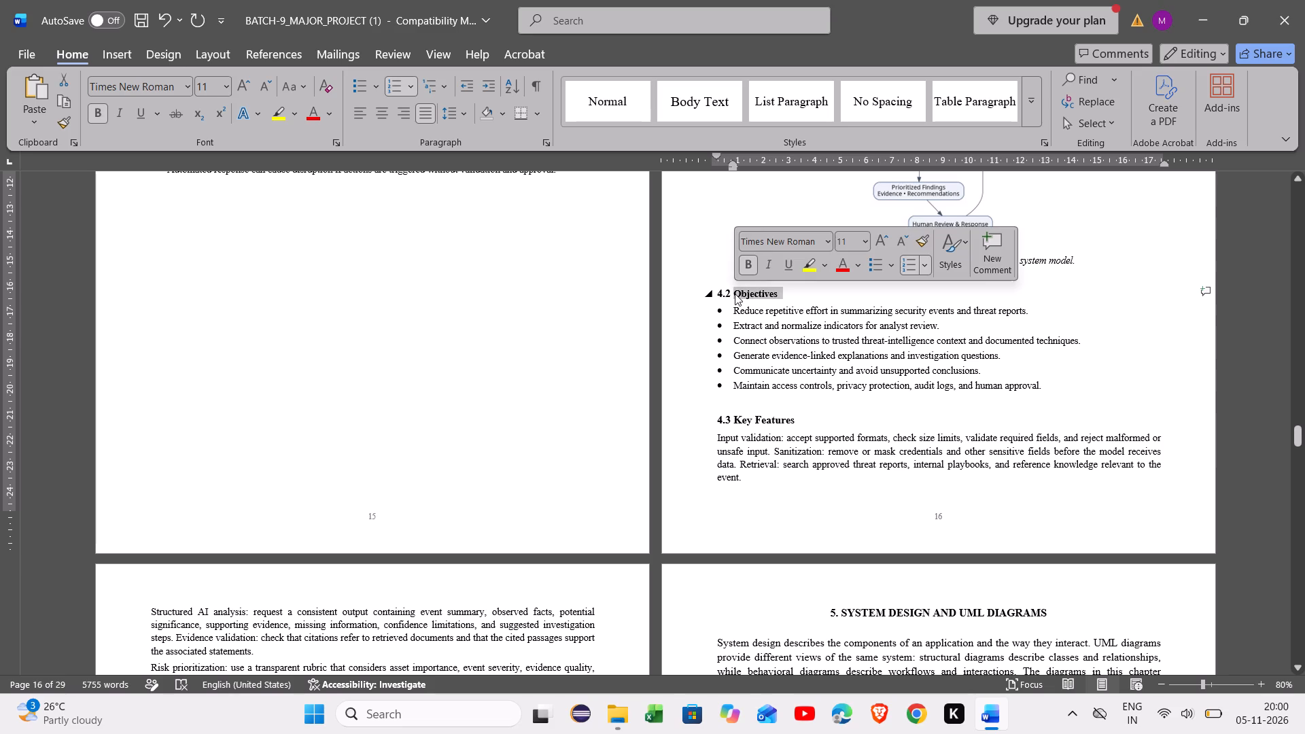
click(865, 245)
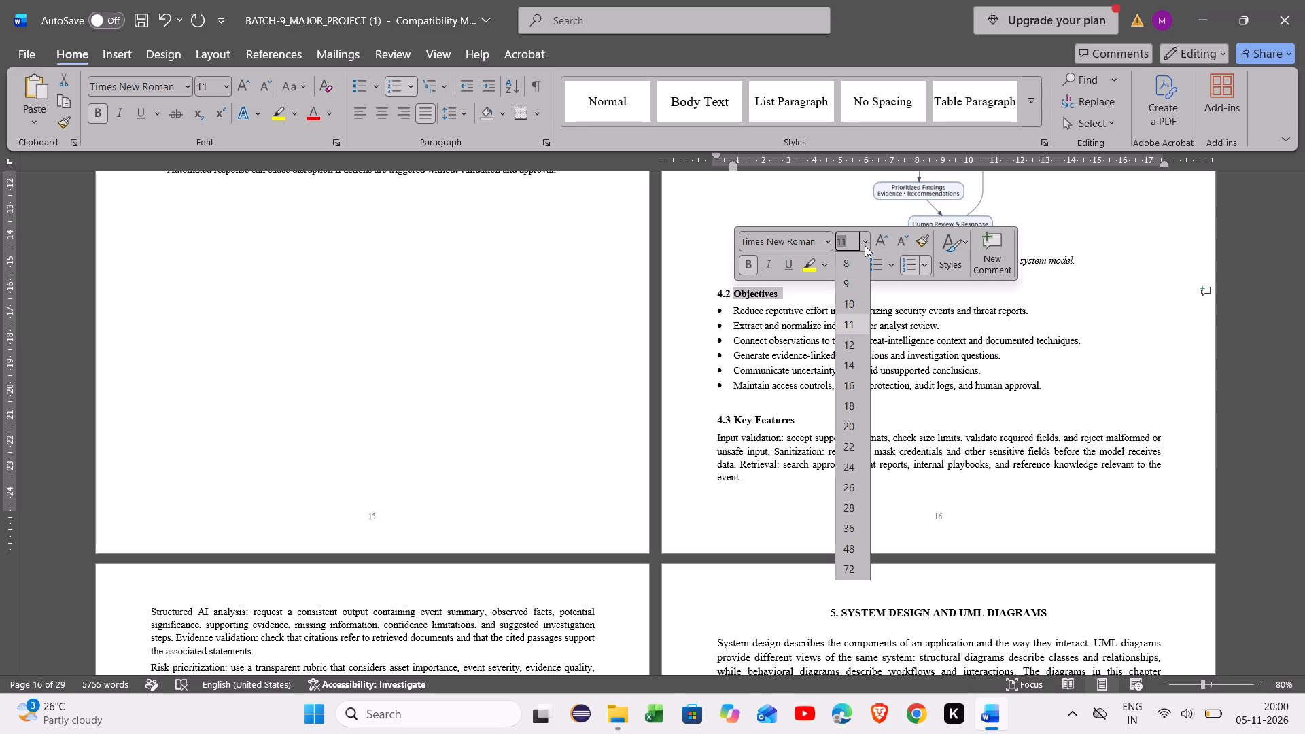
click(856, 343)
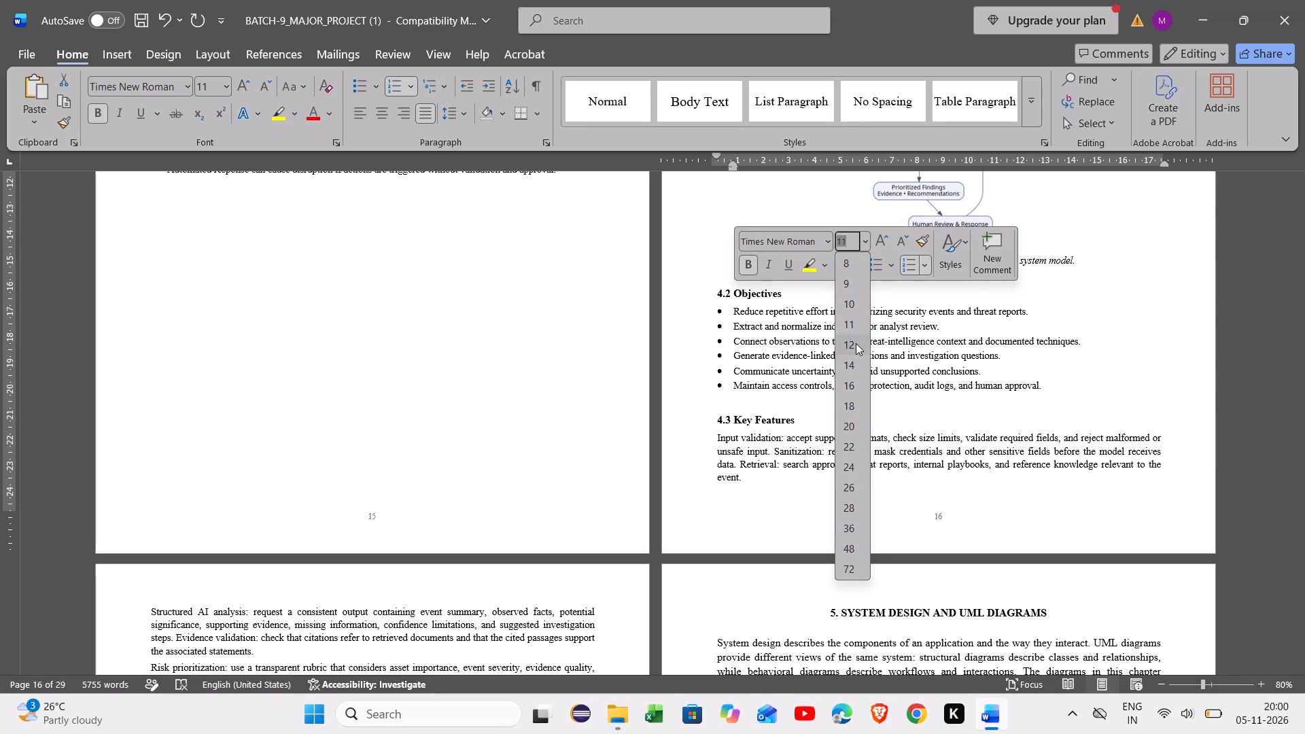
click(1063, 282)
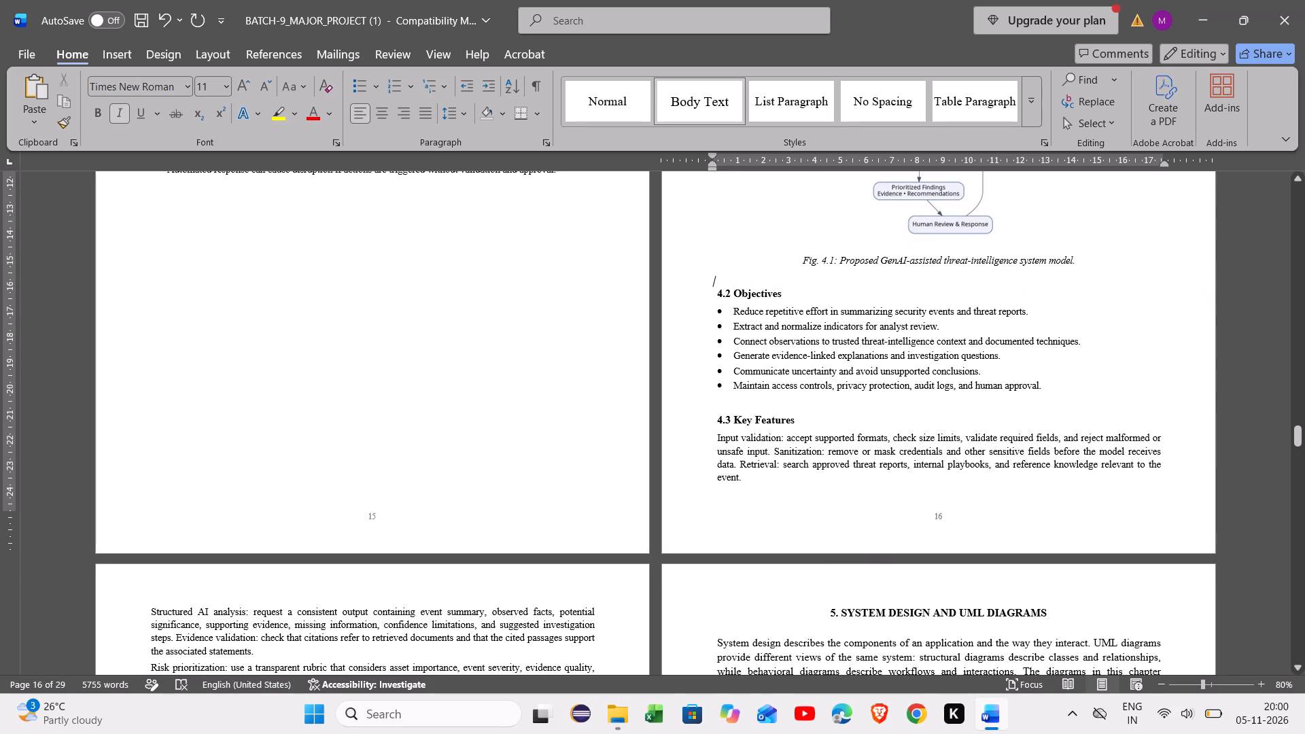
Restore the heading text of 4.1 Overview to font size 12.
scroll(898, 286, up, 4)
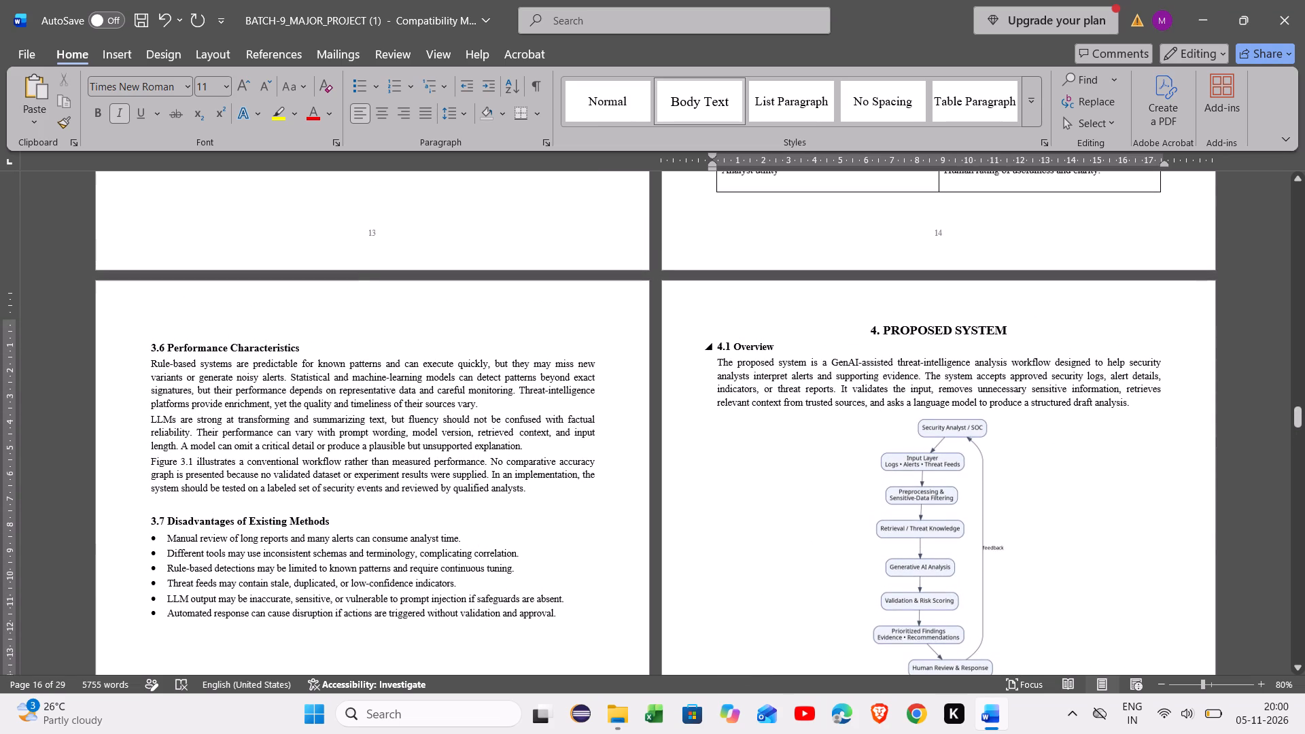
drag(779, 349, 740, 351)
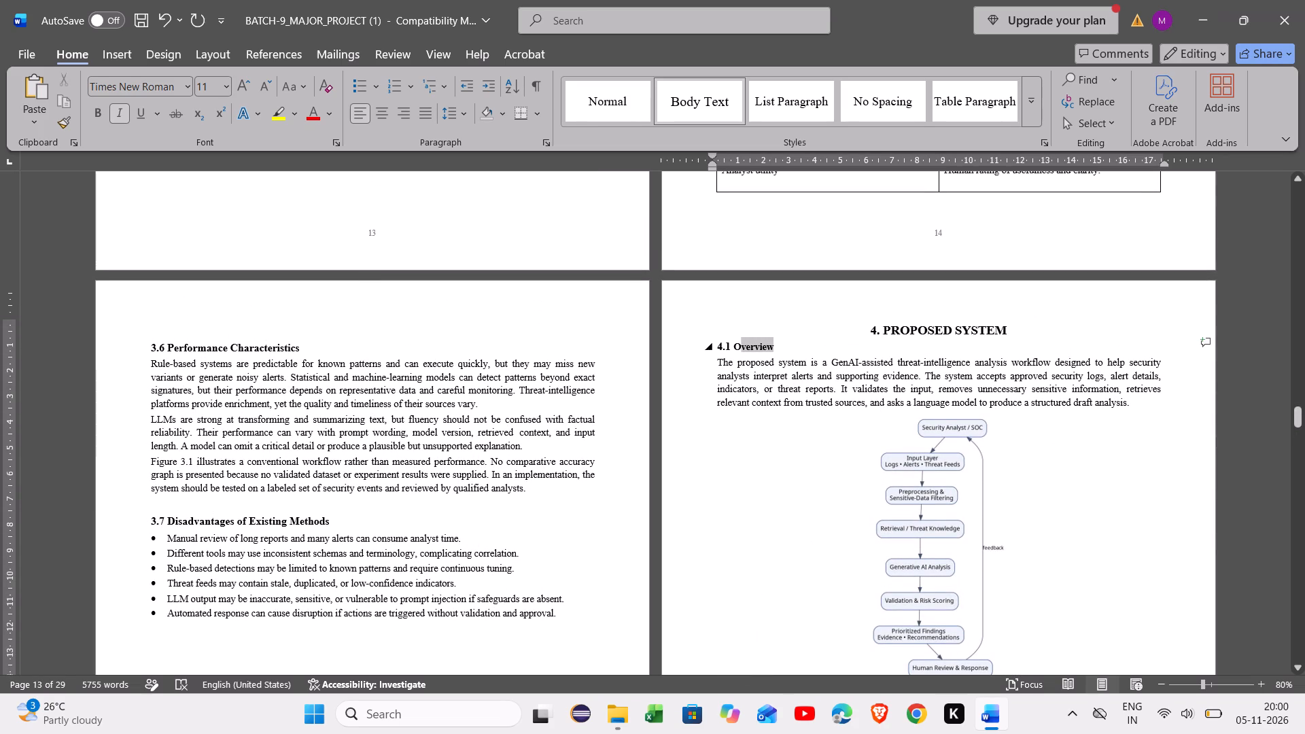
drag(740, 351, 735, 349)
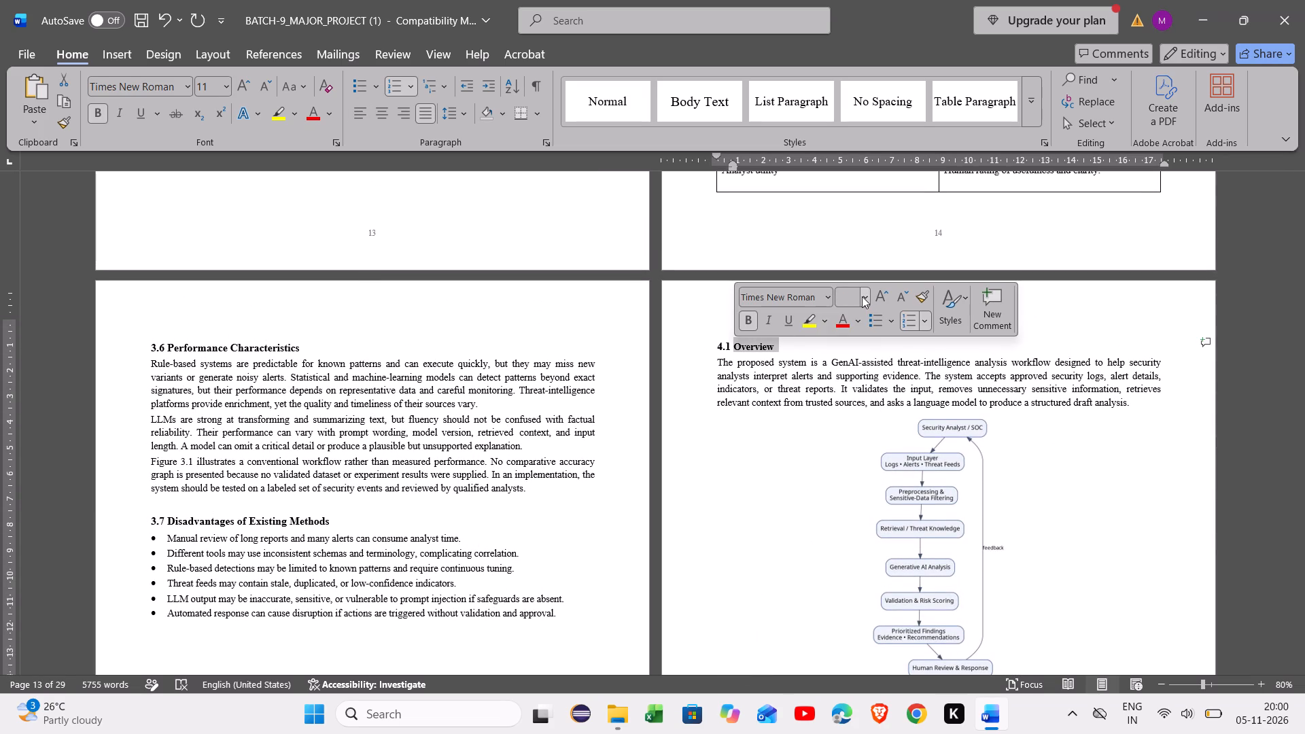
click(862, 296)
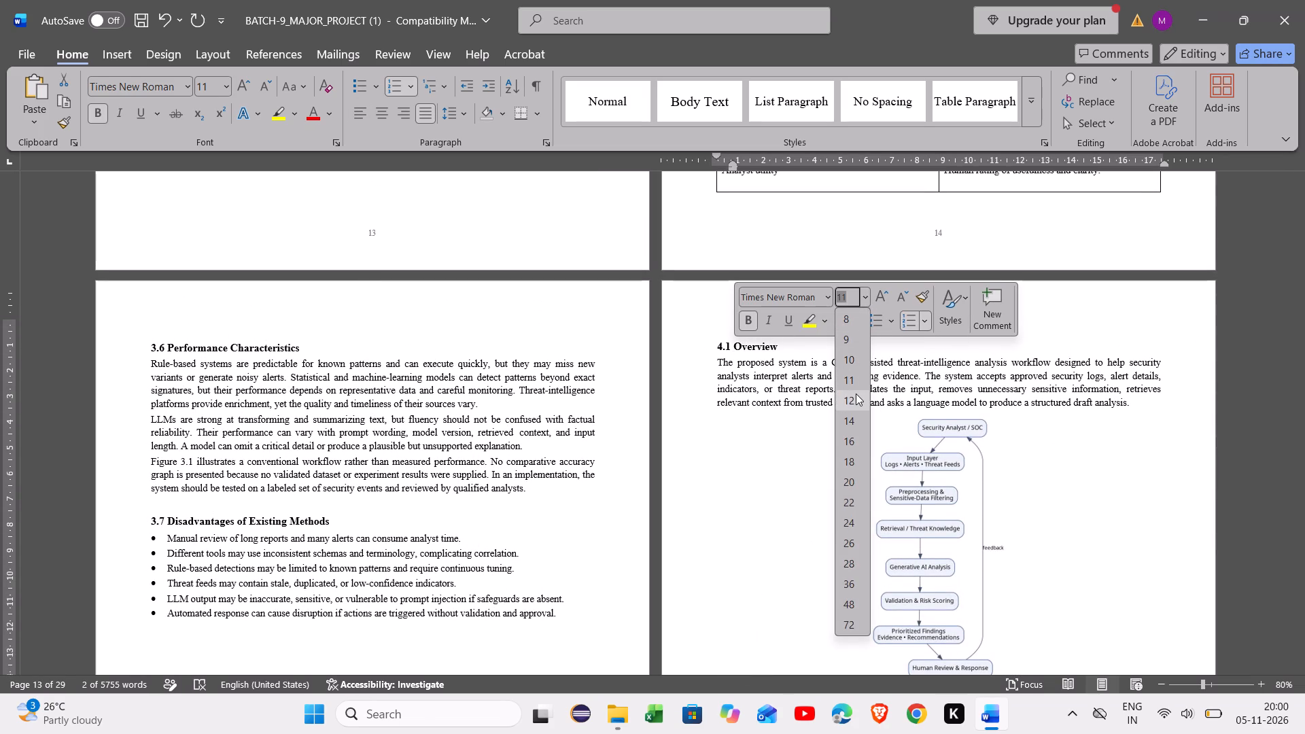
click(856, 394)
click(722, 489)
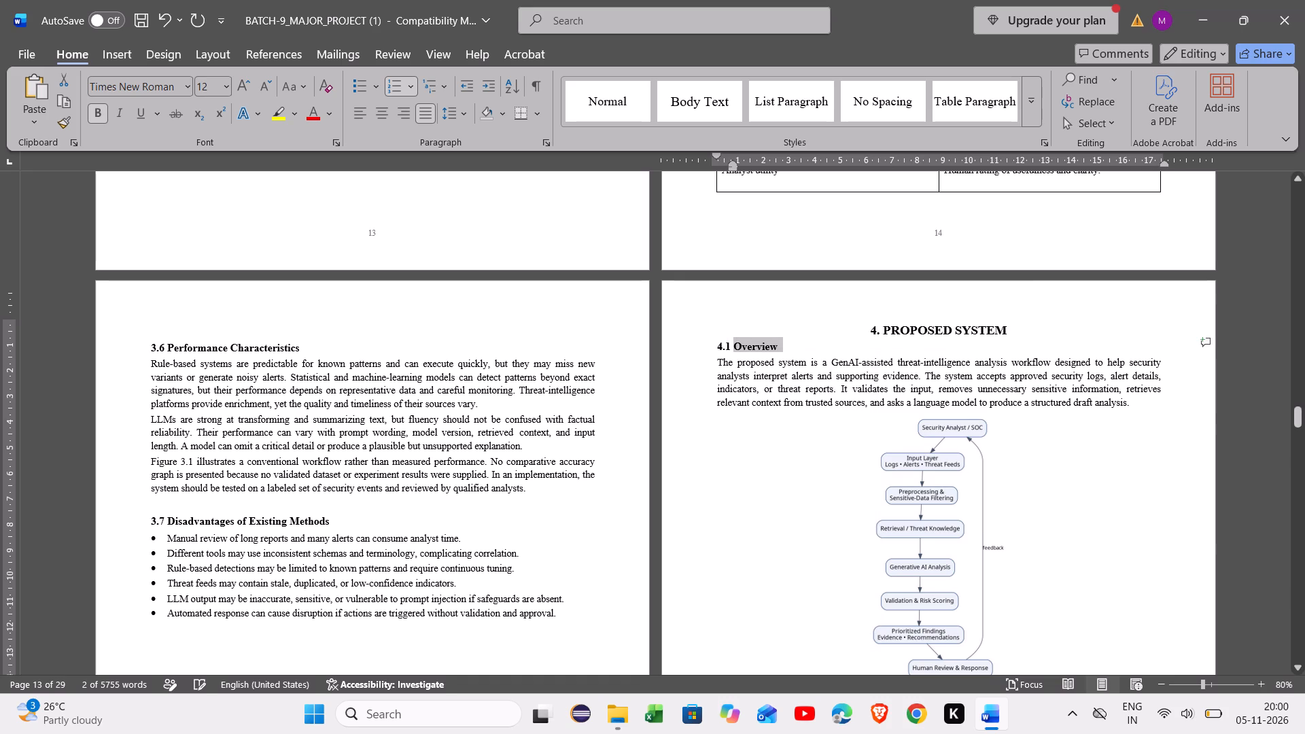
Set the chapter 5 content, from the introductory paragraph through the start of the Fig. 5.8 caption, to font size 11.
scroll(722, 489, down, 5)
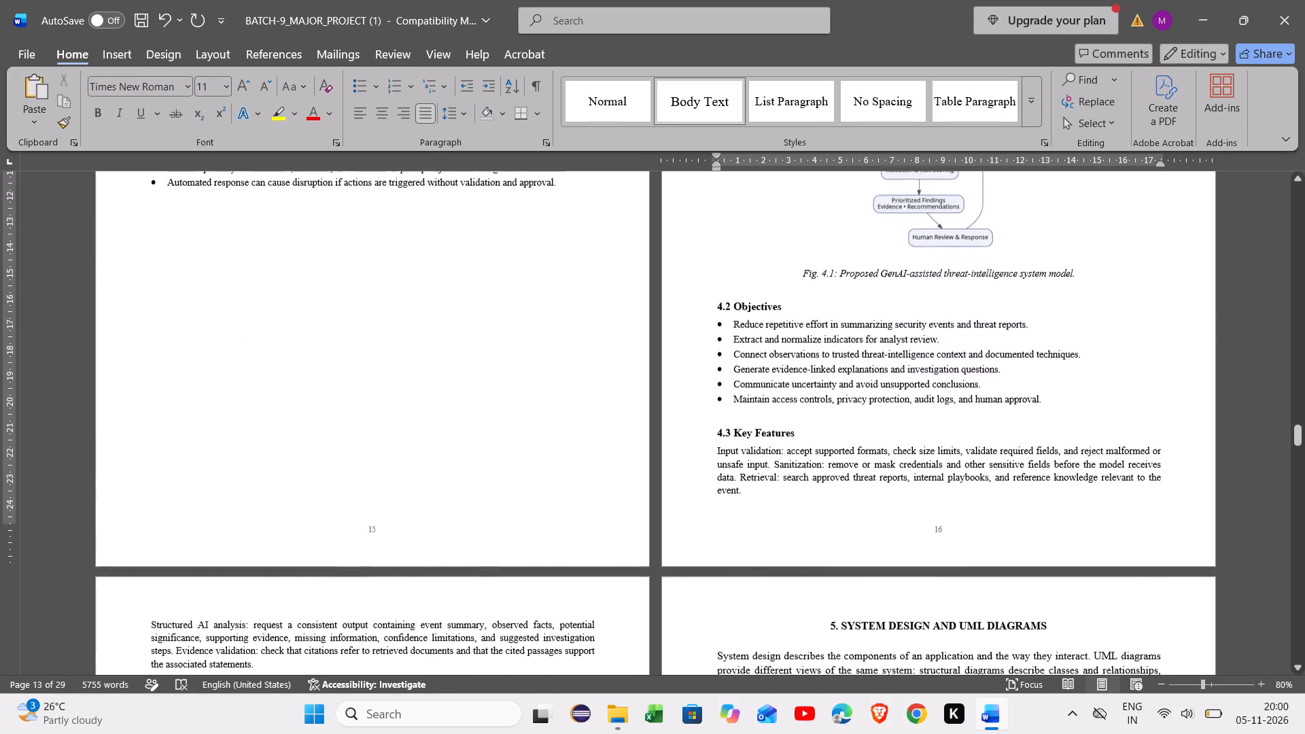
scroll(722, 489, down, 2)
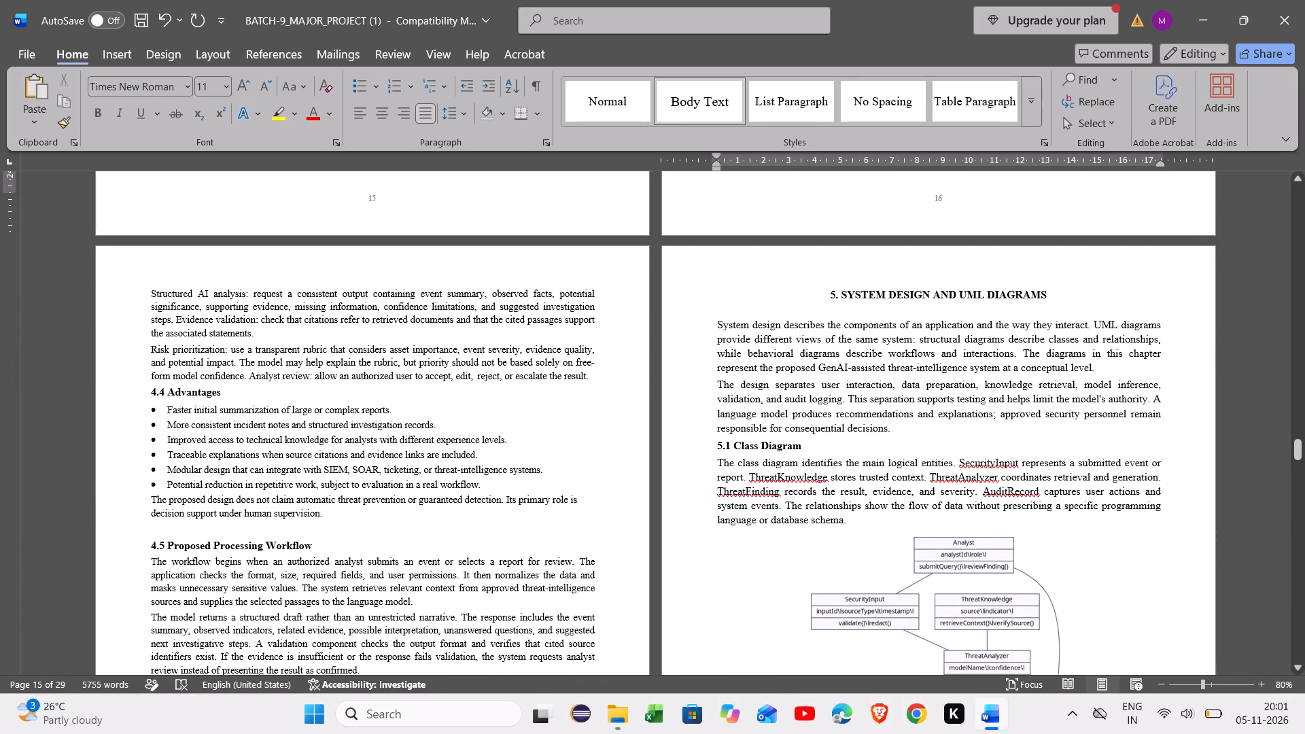
drag(718, 325, 846, 695)
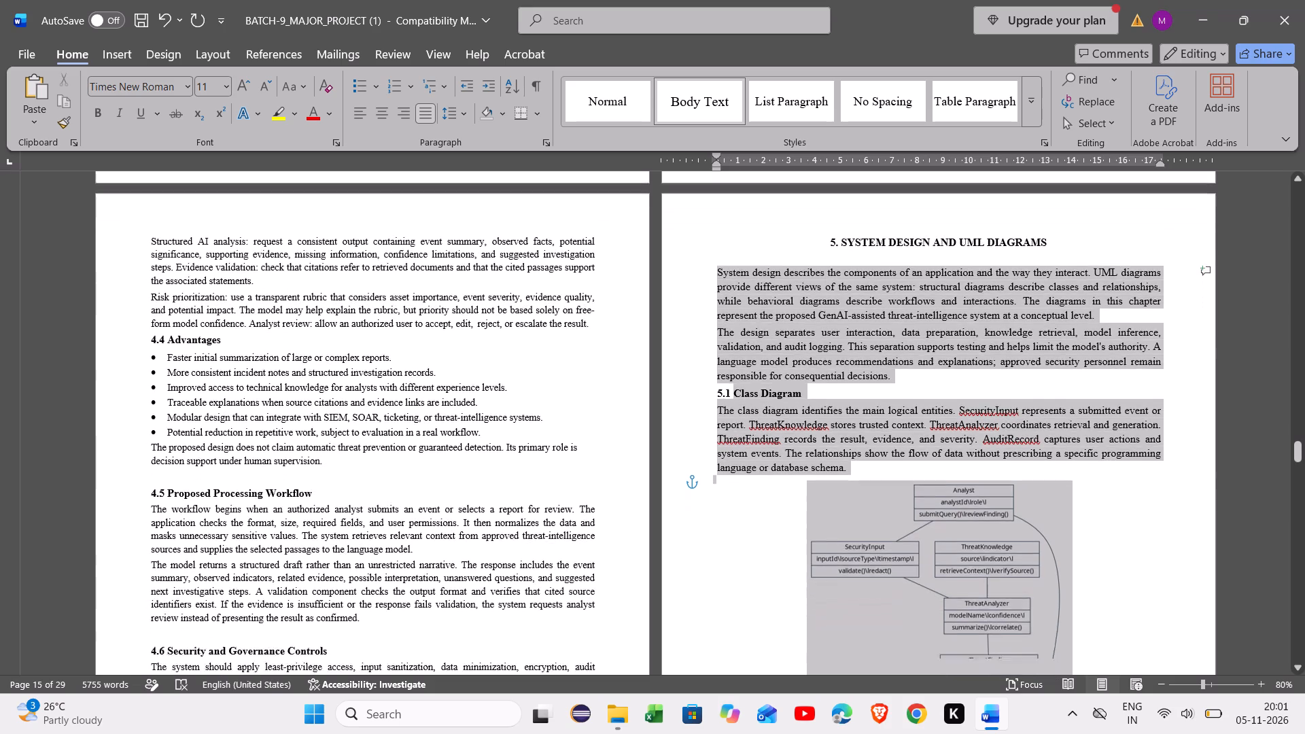
drag(846, 695, 846, 697)
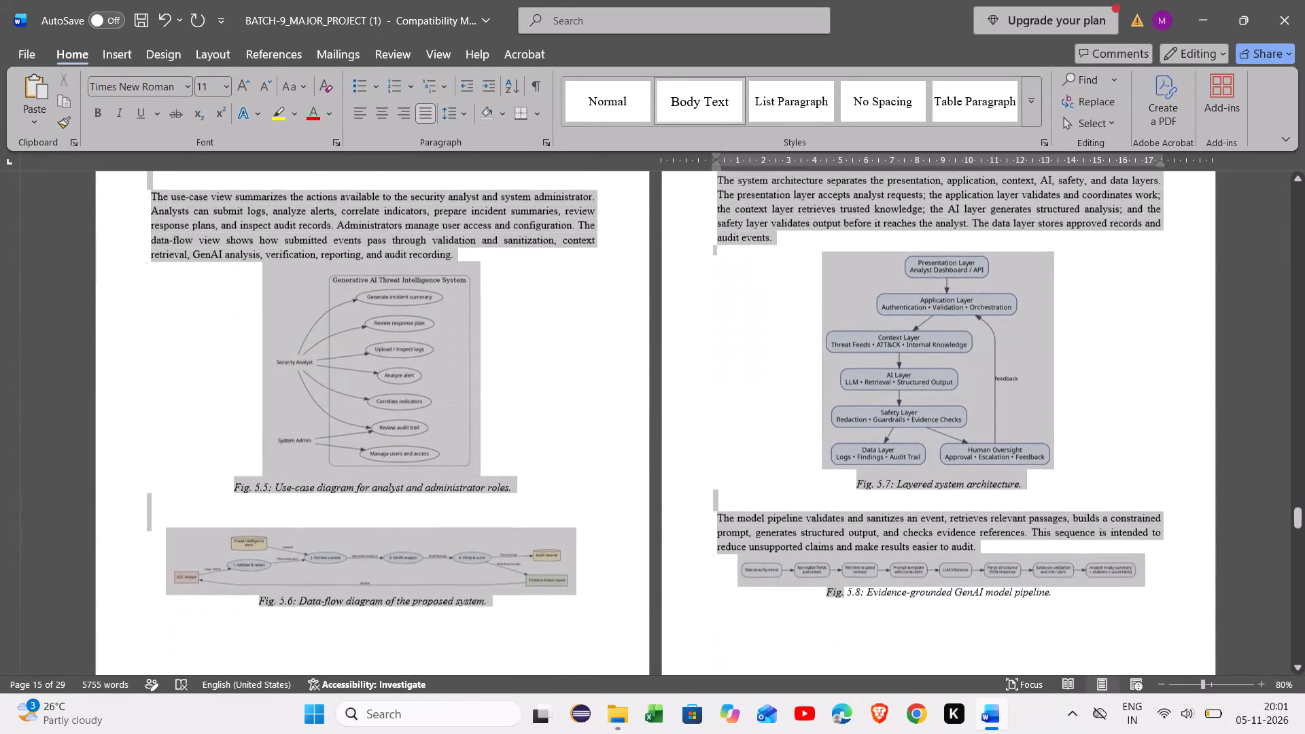
drag(846, 697, 905, 234)
scroll(905, 234, up, 5)
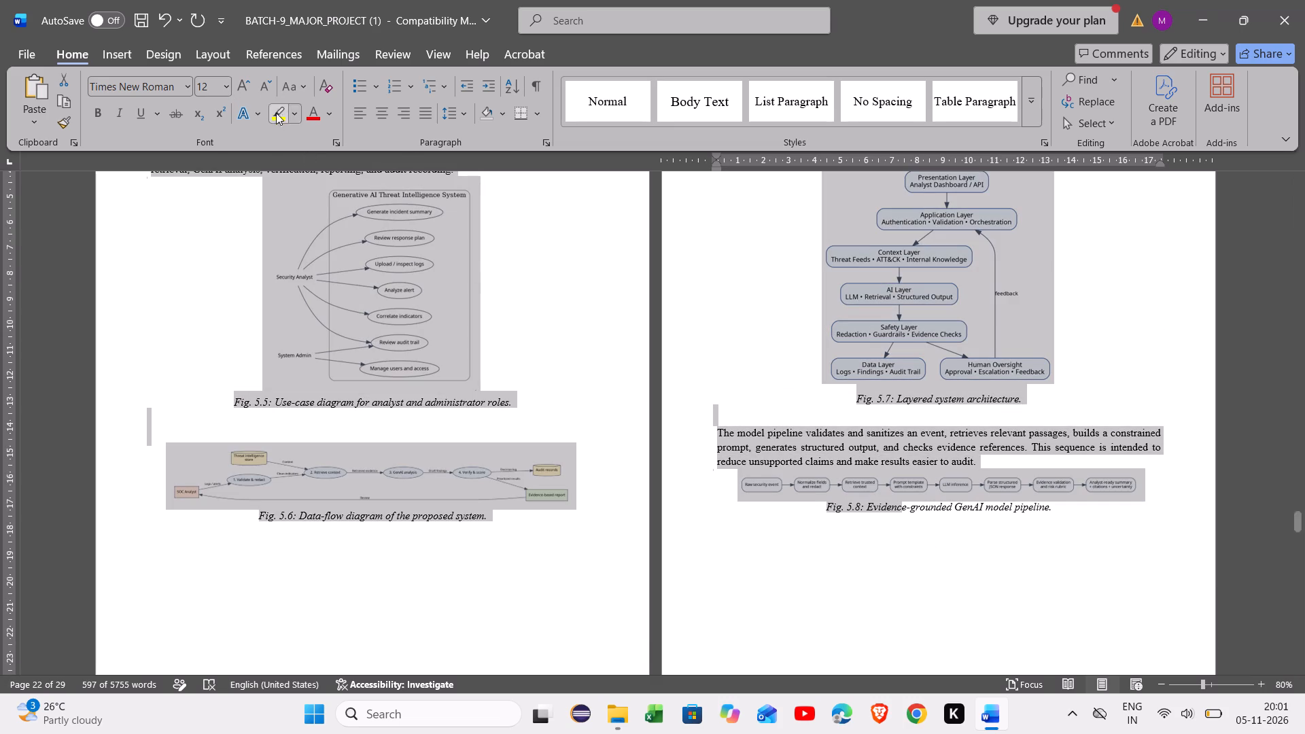
click(226, 89)
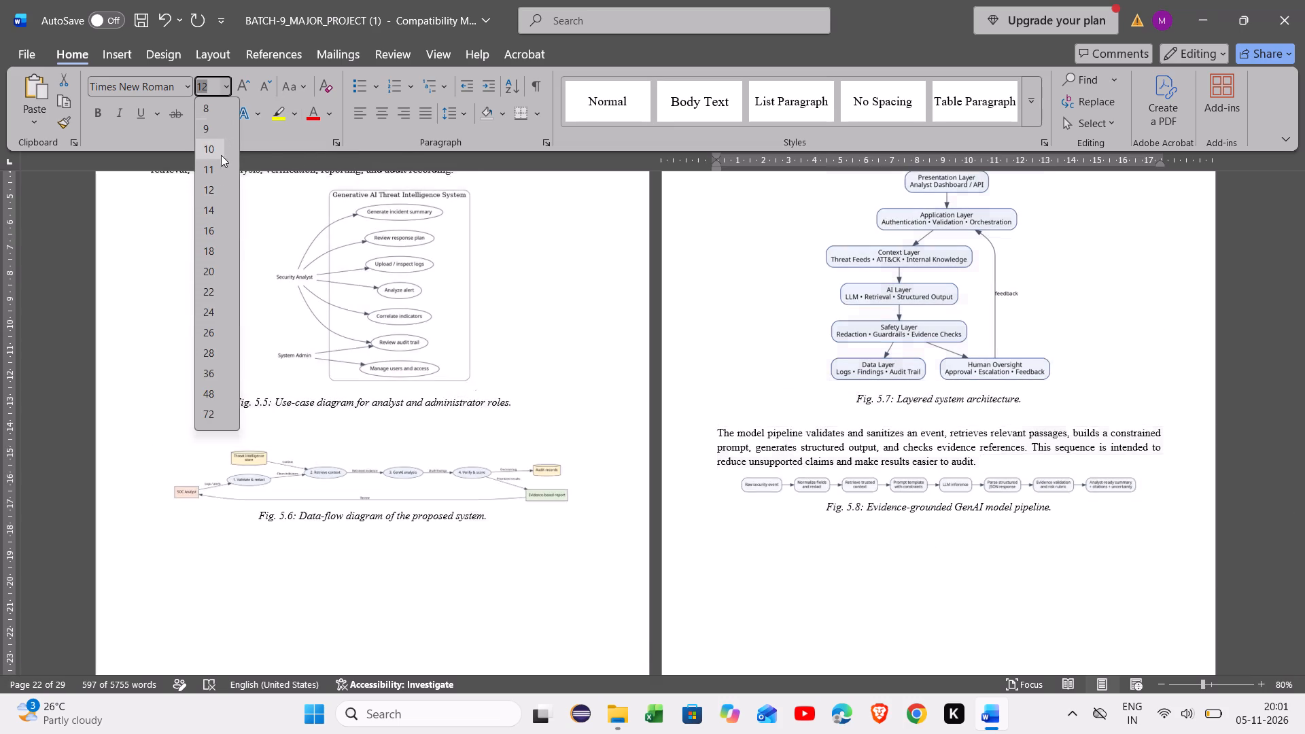
click(217, 172)
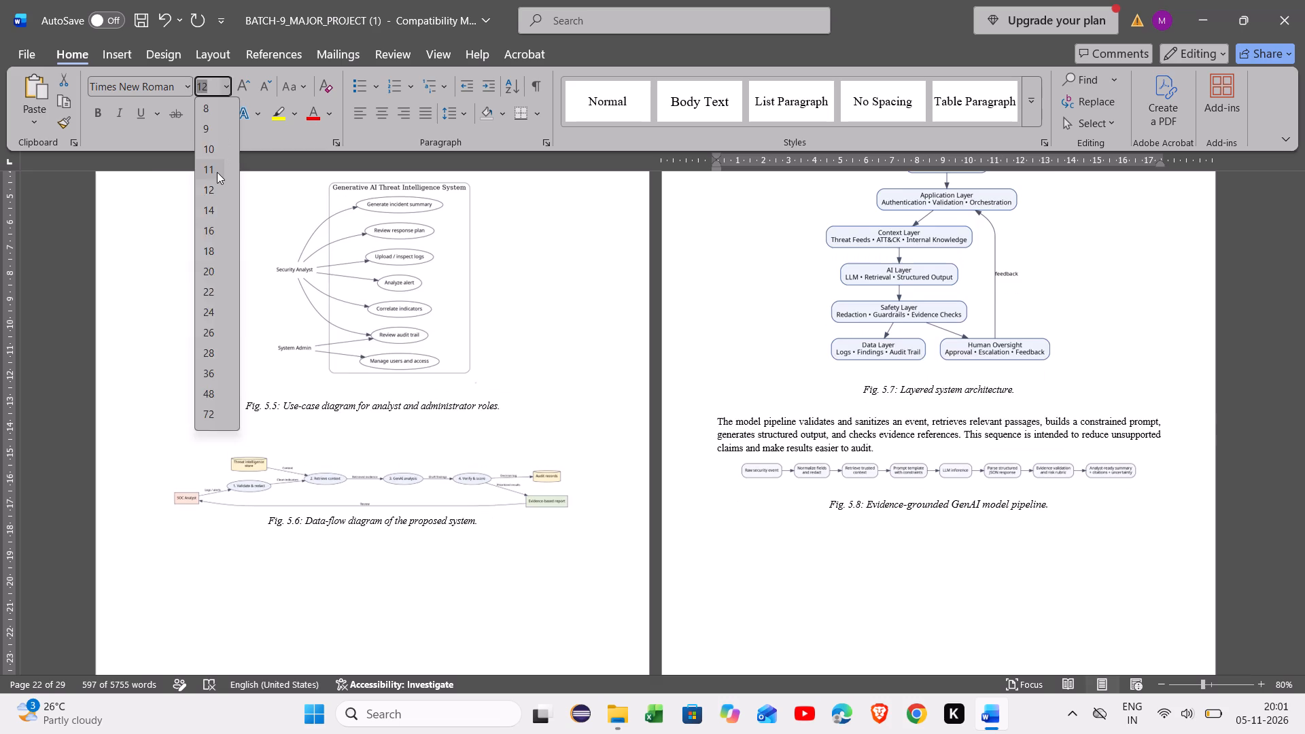
click(580, 343)
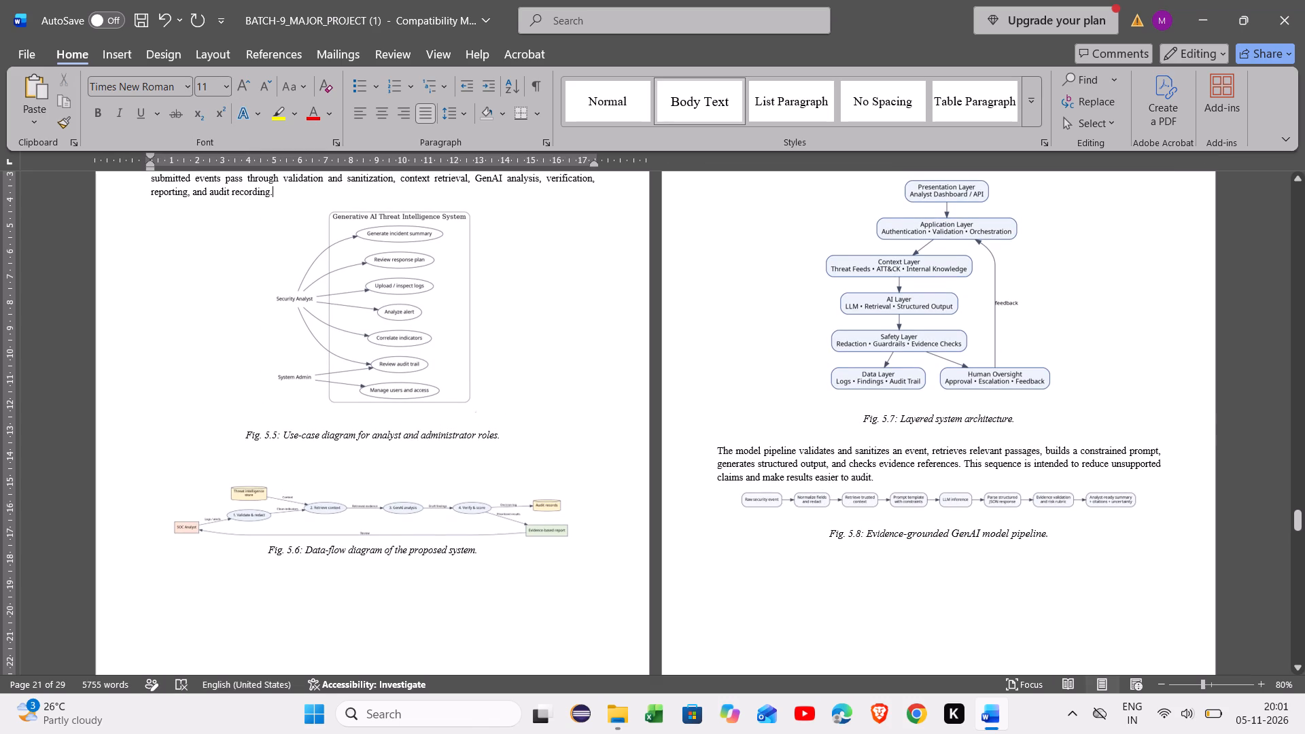
Set the Fig. 5.8 caption text "Evidence-grounded GenAI model pipeline" to font size 11.
drag(1045, 536, 1028, 538)
drag(1028, 538, 872, 542)
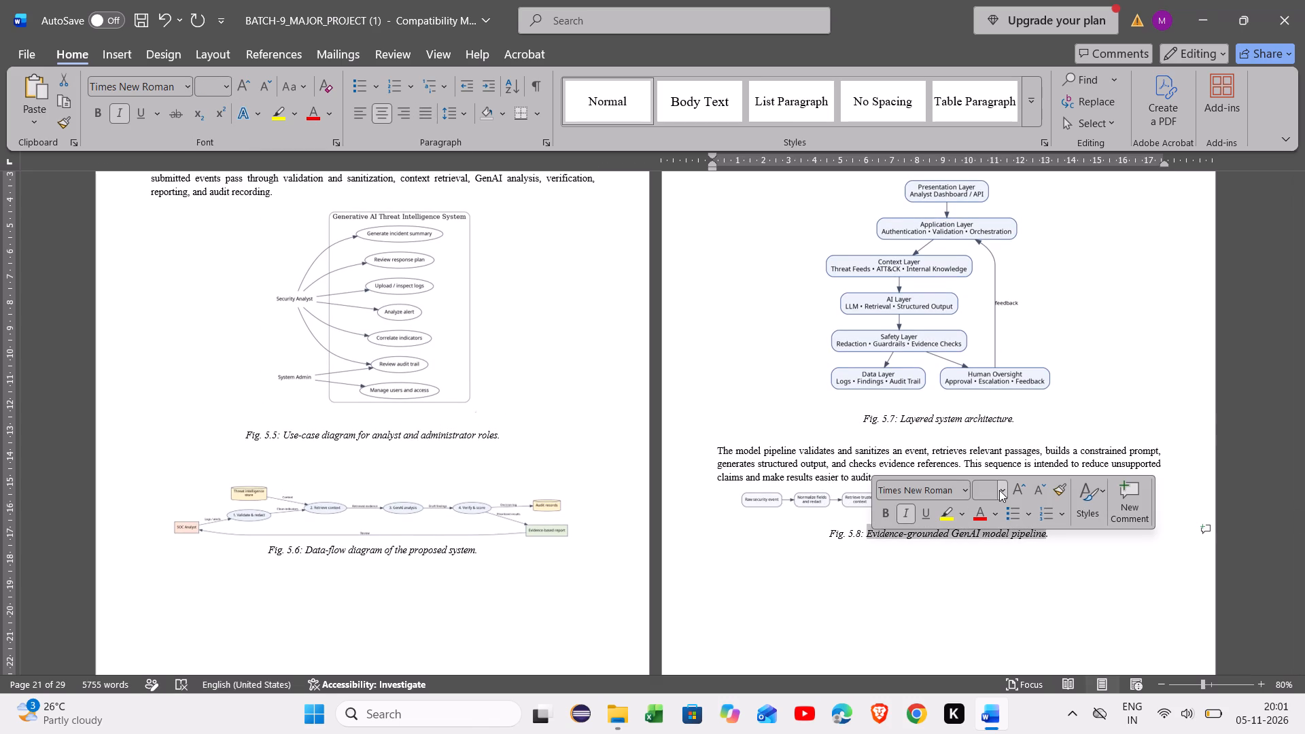
click(999, 490)
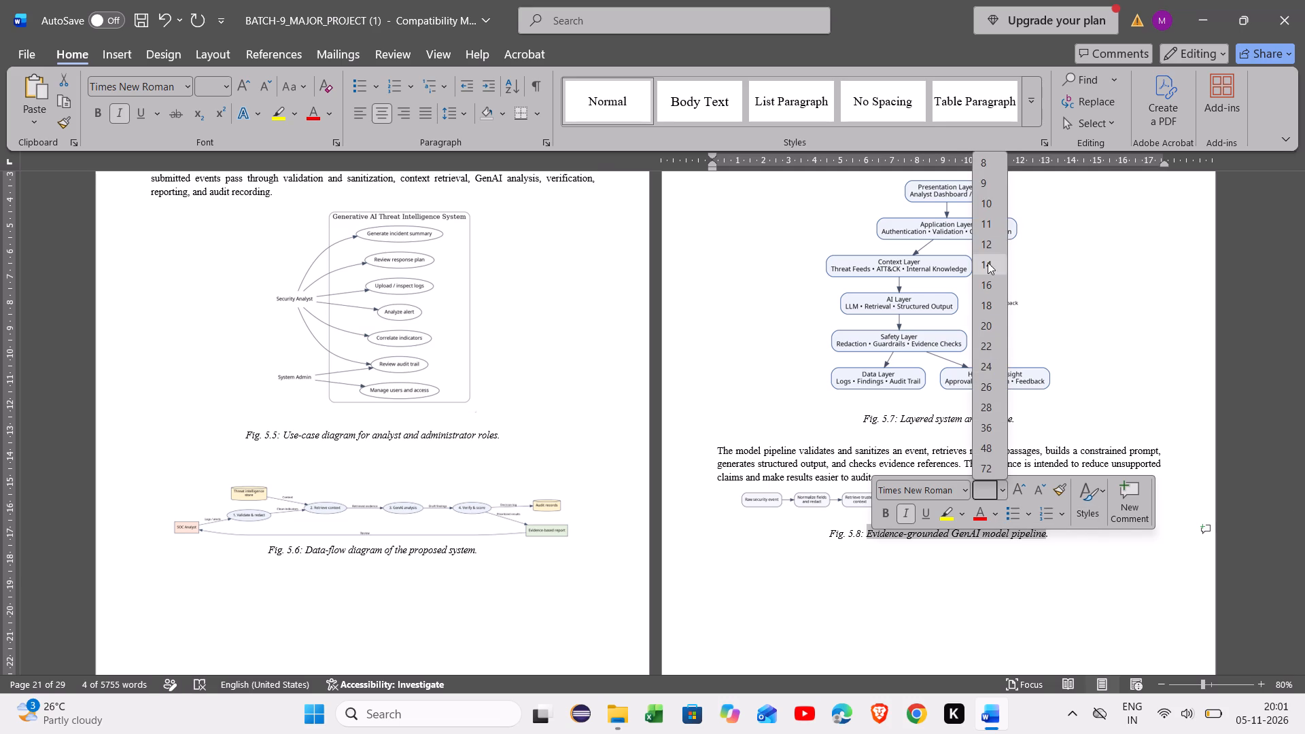
click(996, 230)
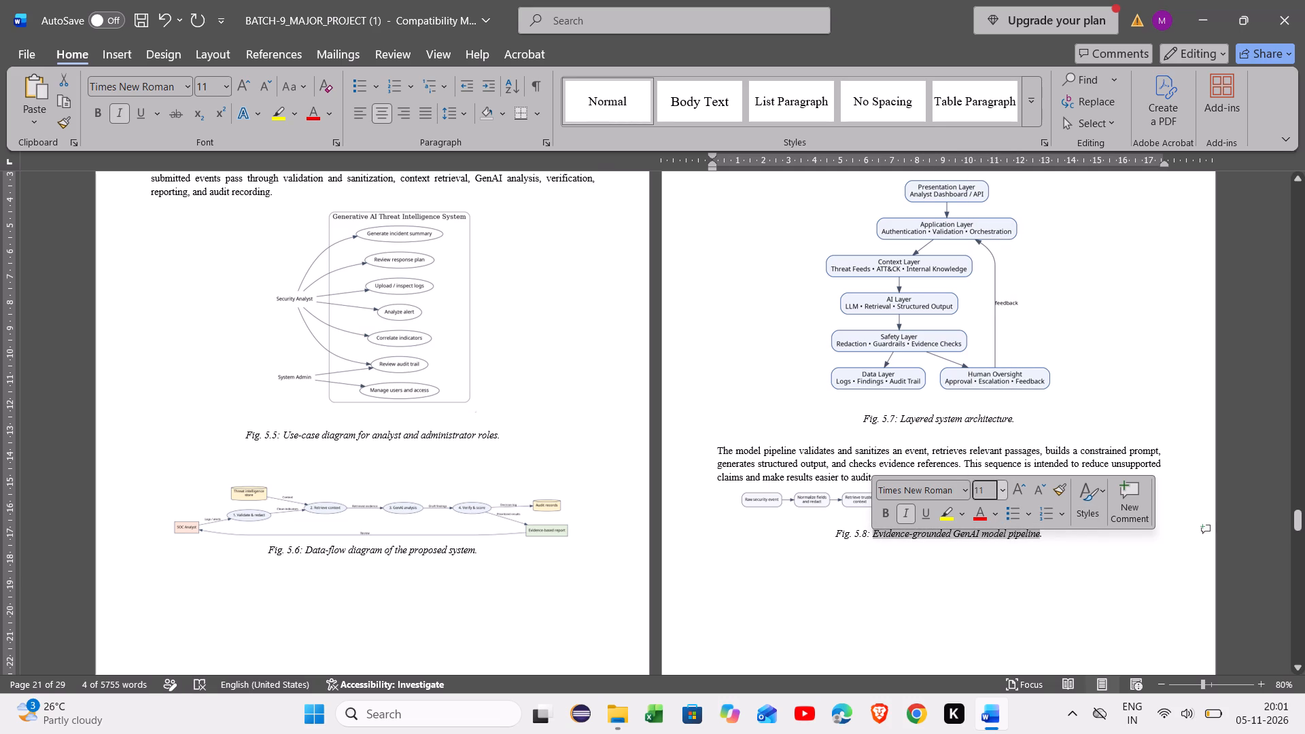
click(916, 615)
Restore the heading text of 5.7 System Architecture and 5.8 Model Architecture to font size 12.
scroll(763, 393, up, 1)
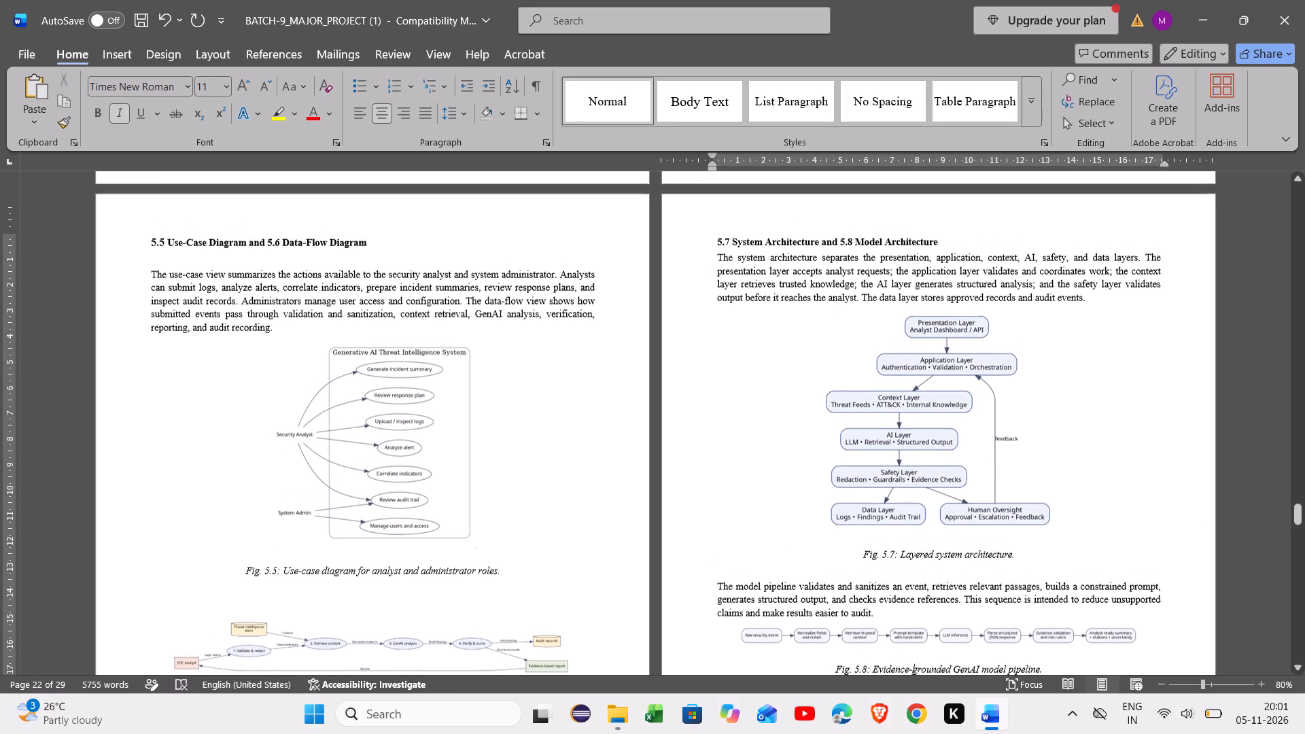
drag(938, 243, 842, 240)
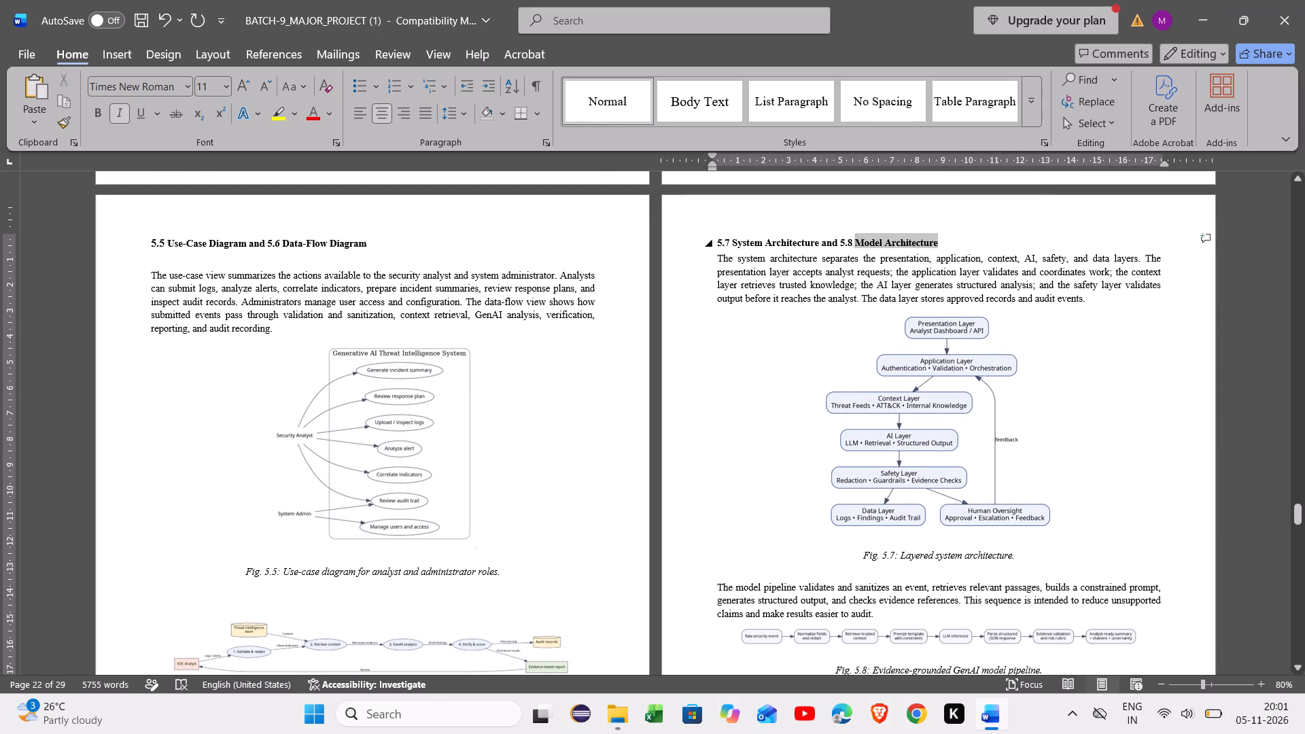
drag(842, 240, 734, 245)
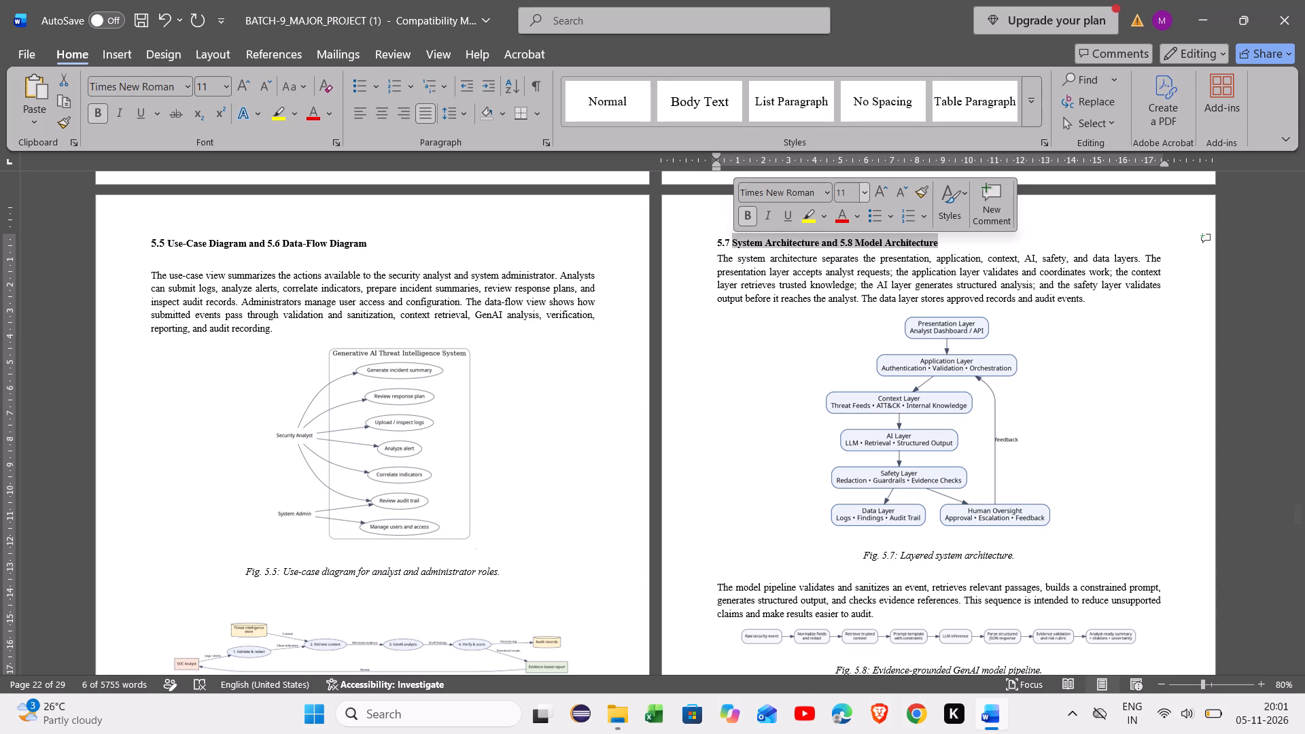
click(862, 194)
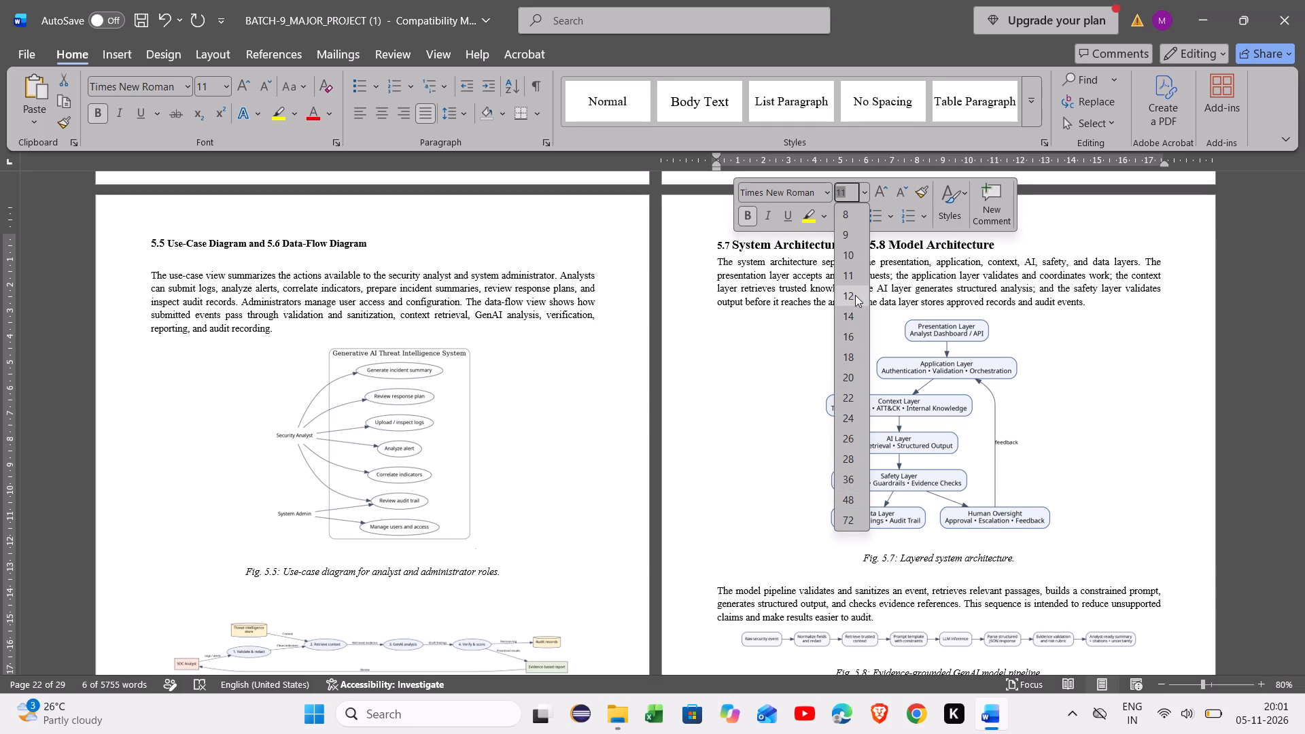
click(855, 295)
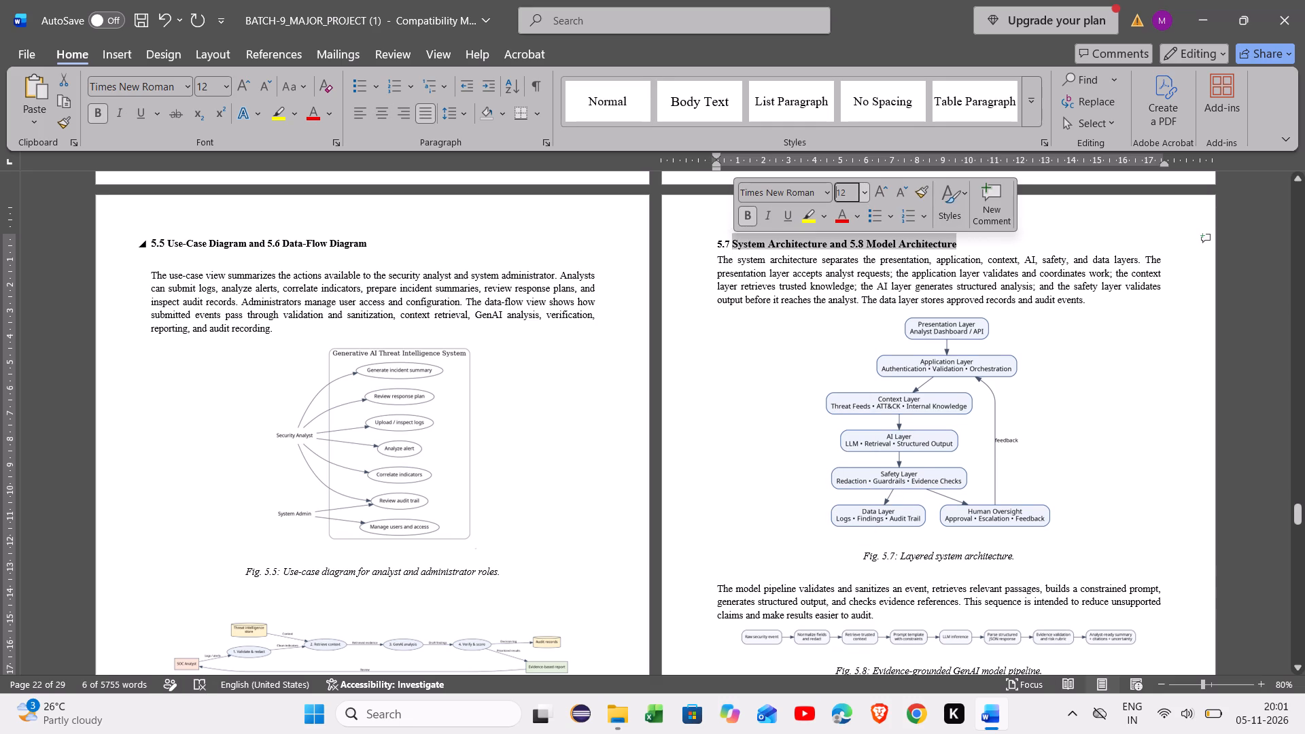
Restore the heading text of 5.5 Use-Case Diagram and 5.6 Data-Flow Diagram to font size 12.
drag(369, 243, 175, 239)
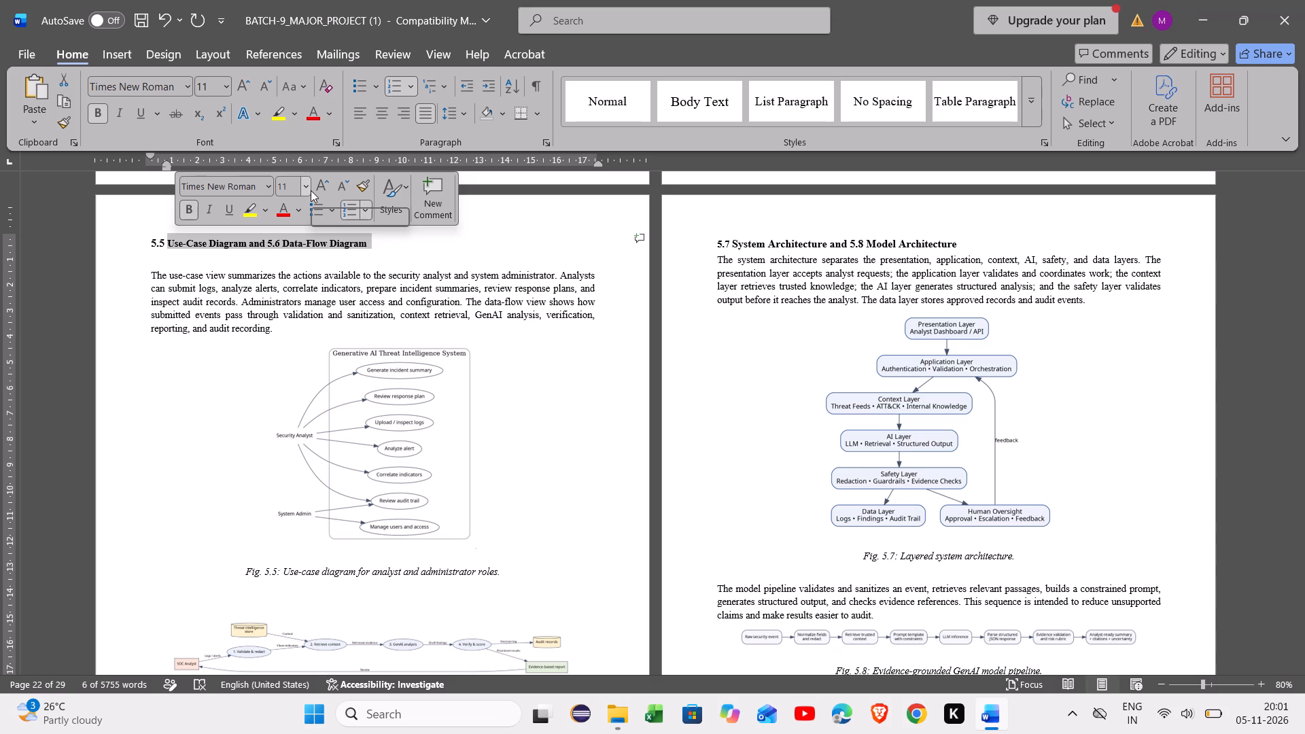
click(308, 189)
click(281, 286)
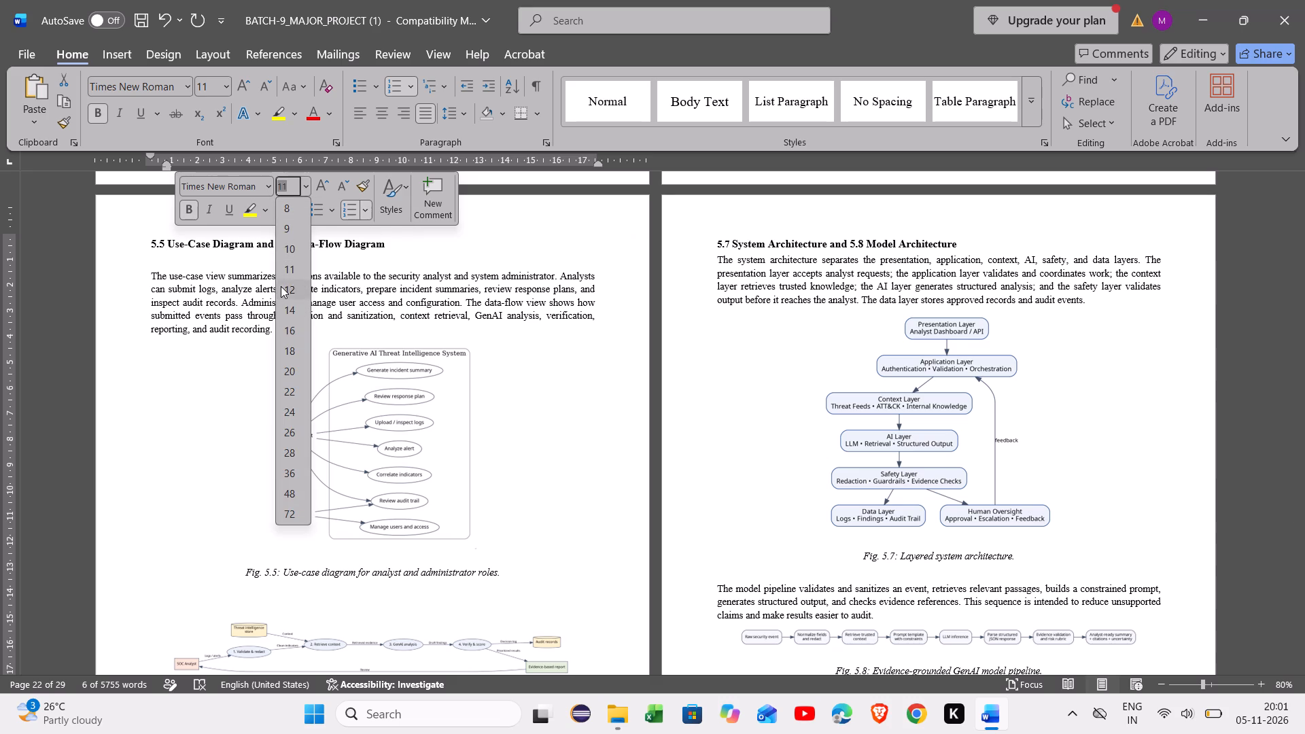
click(447, 239)
Outdent the use-case paragraph under heading 5.5, delete the blank line above it and insert a new line break.
scroll(447, 239, up, 1)
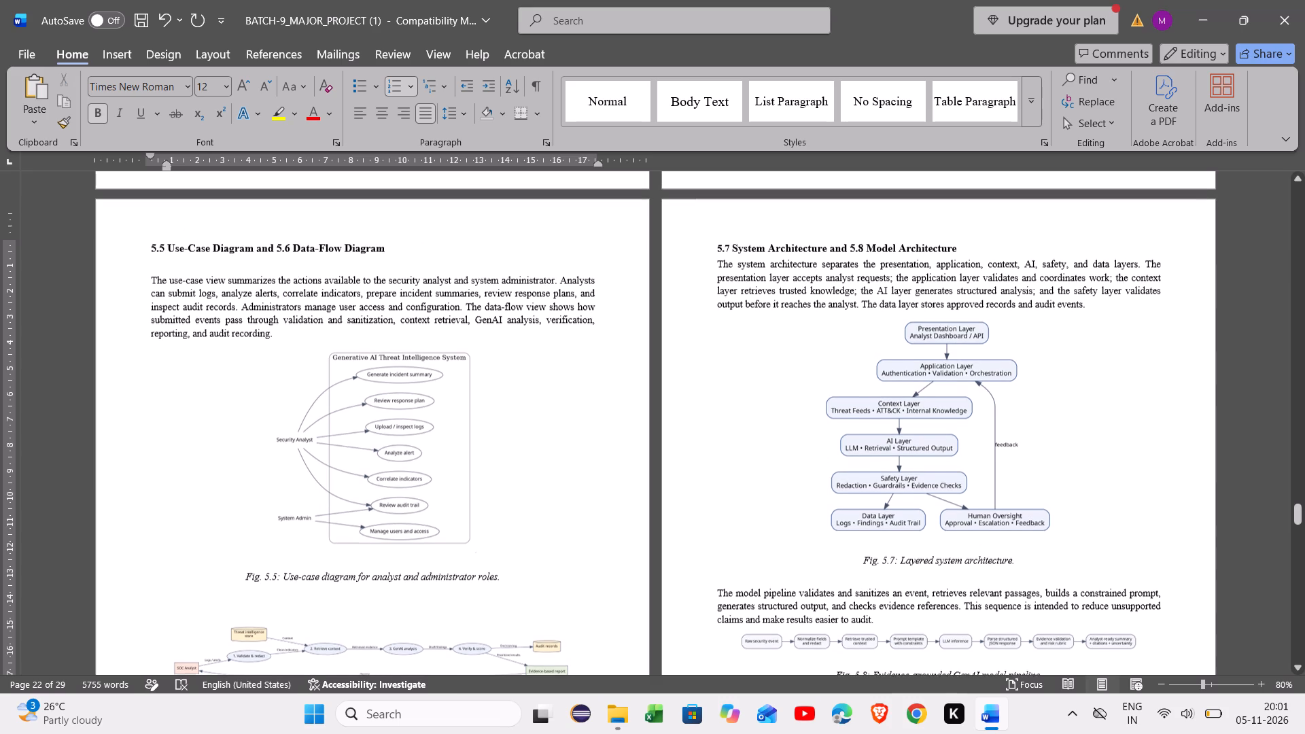
scroll(447, 239, up, 1)
click(155, 283)
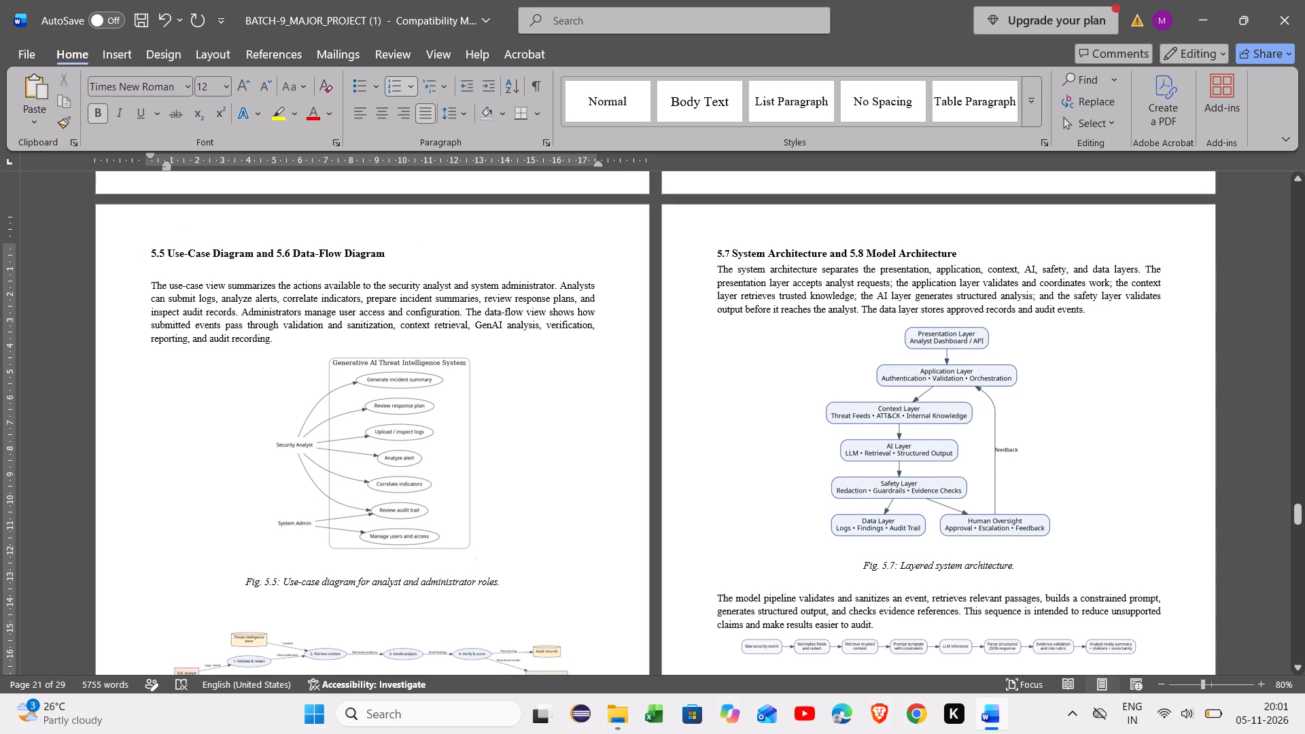
key(Left)
key(BackSpace)
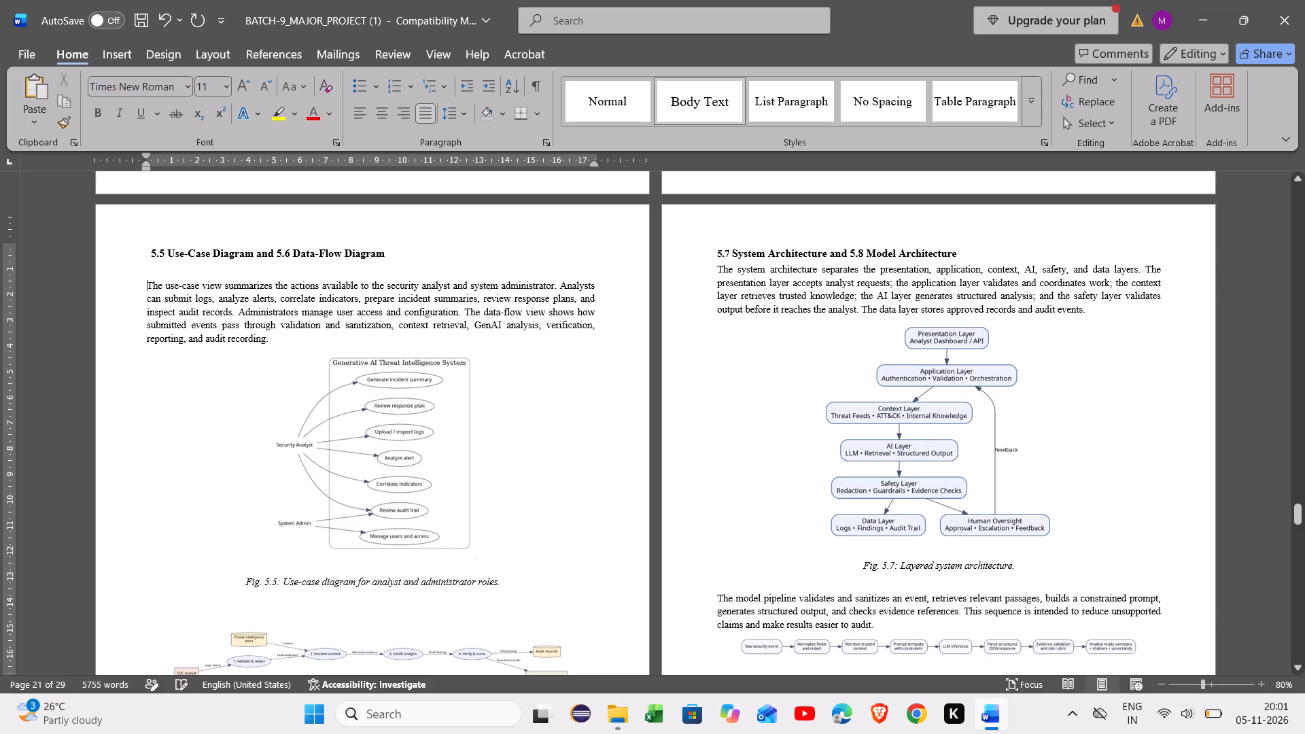
key(BackSpace)
key(Return)
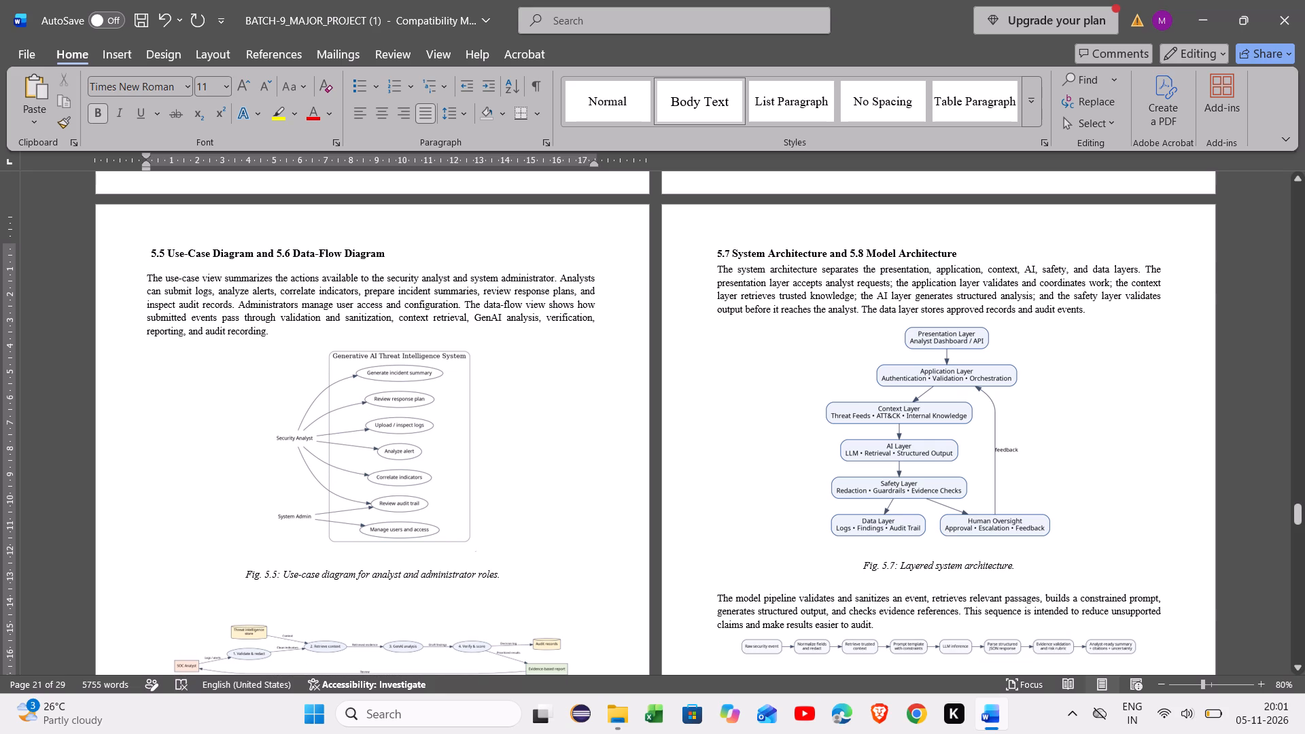
scroll(258, 226, up, 1)
click(346, 385)
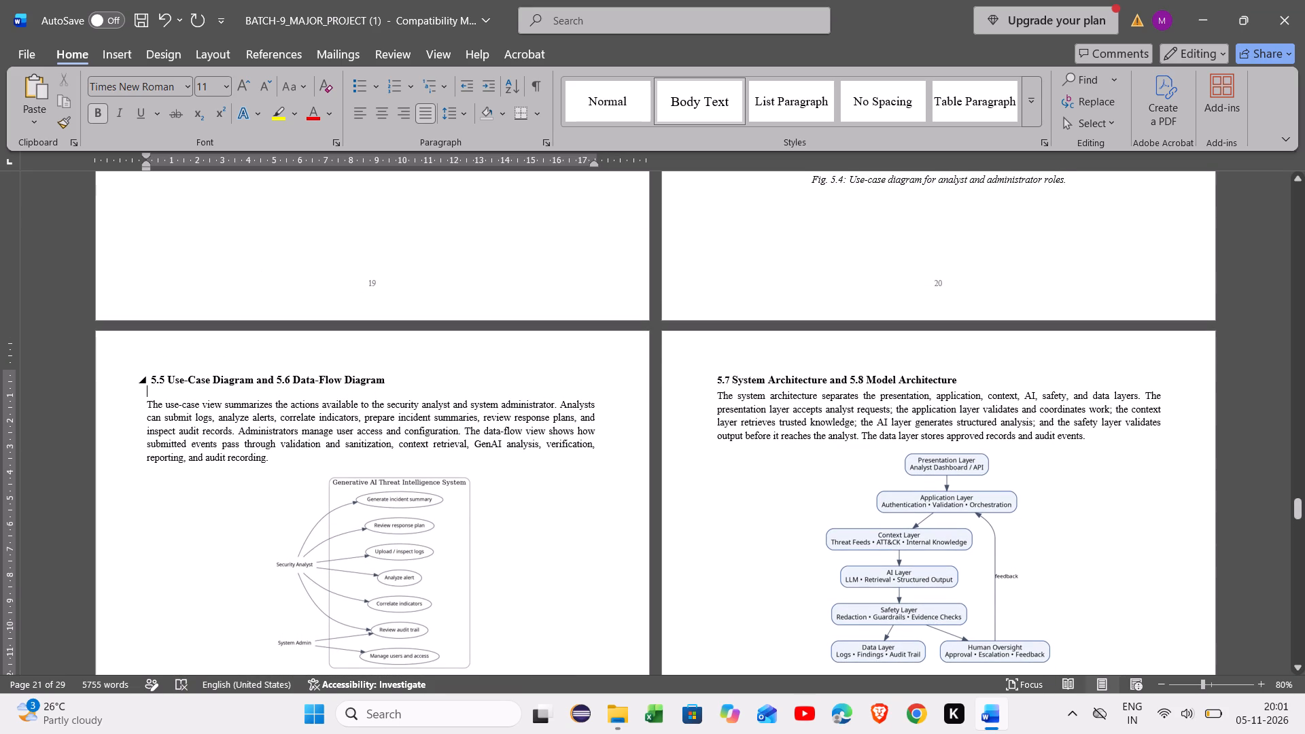
click(358, 383)
Restore the heading text of 5.4 Use-Case Diagram to font size 12.
scroll(358, 383, up, 2)
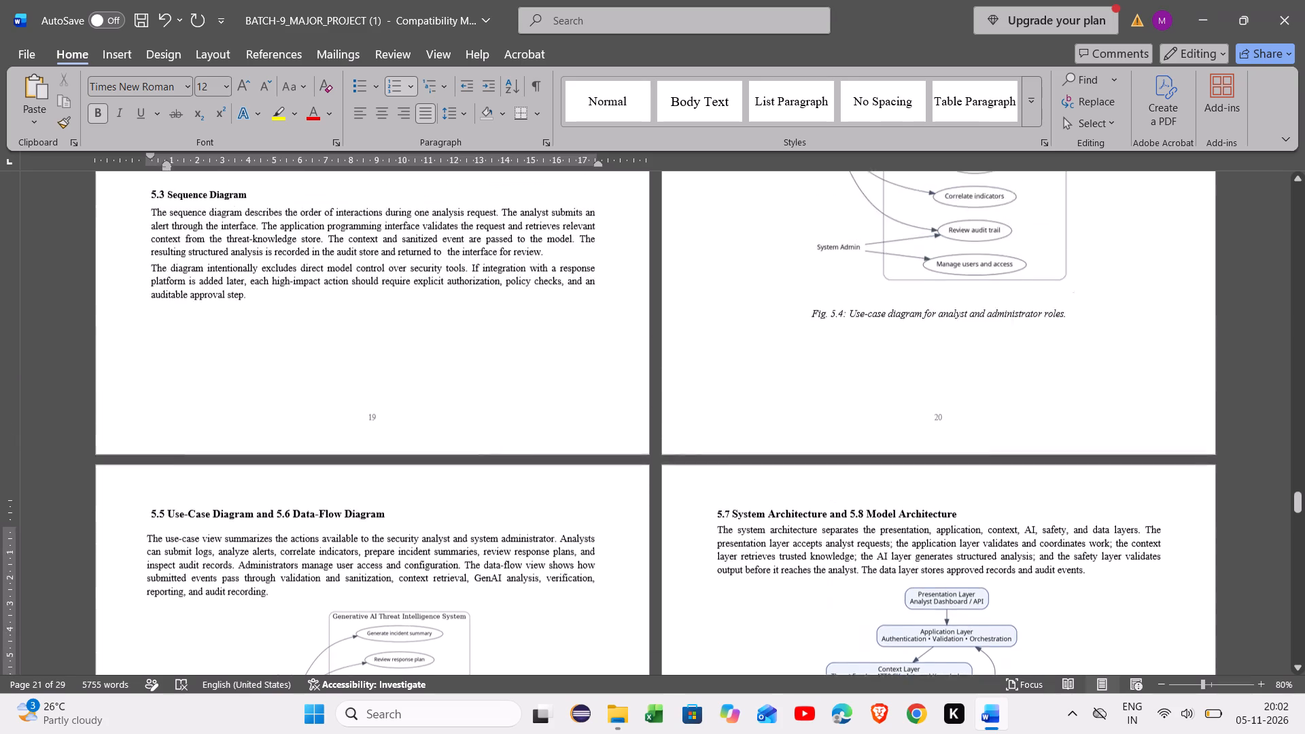
scroll(358, 383, up, 1)
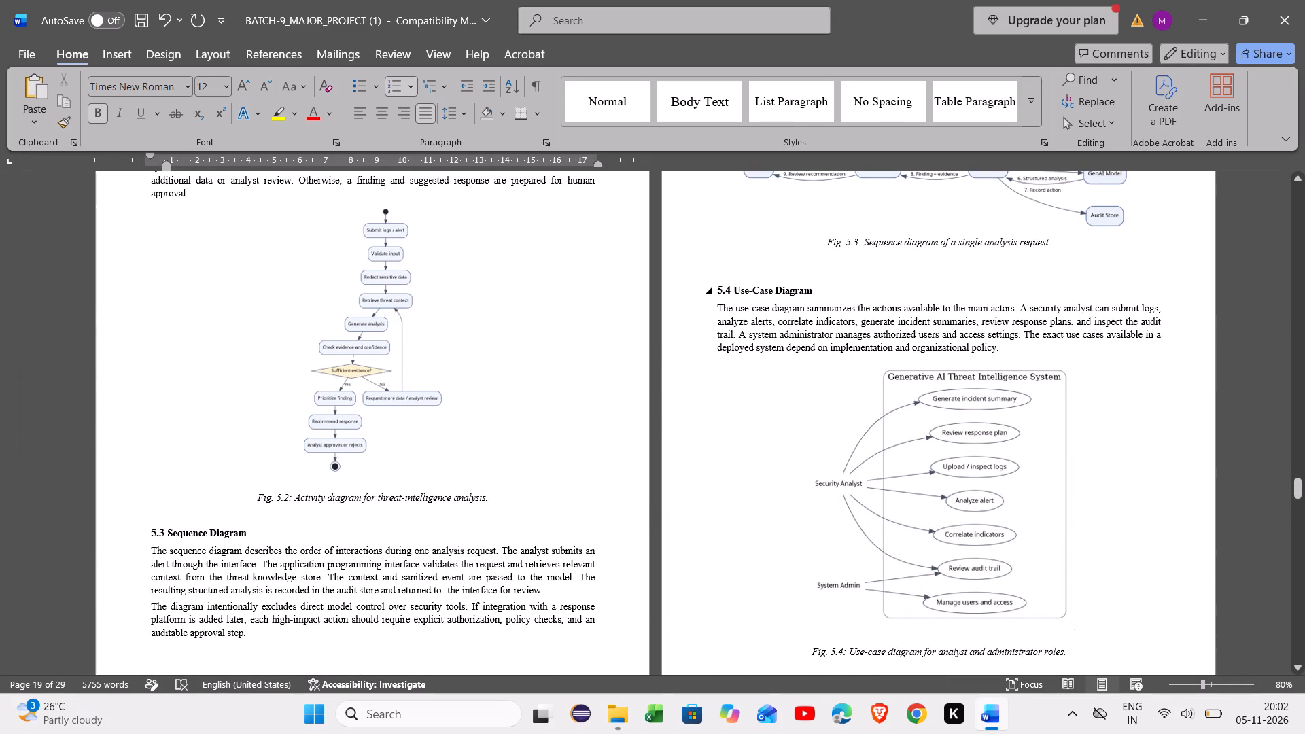
drag(815, 292, 737, 293)
click(865, 238)
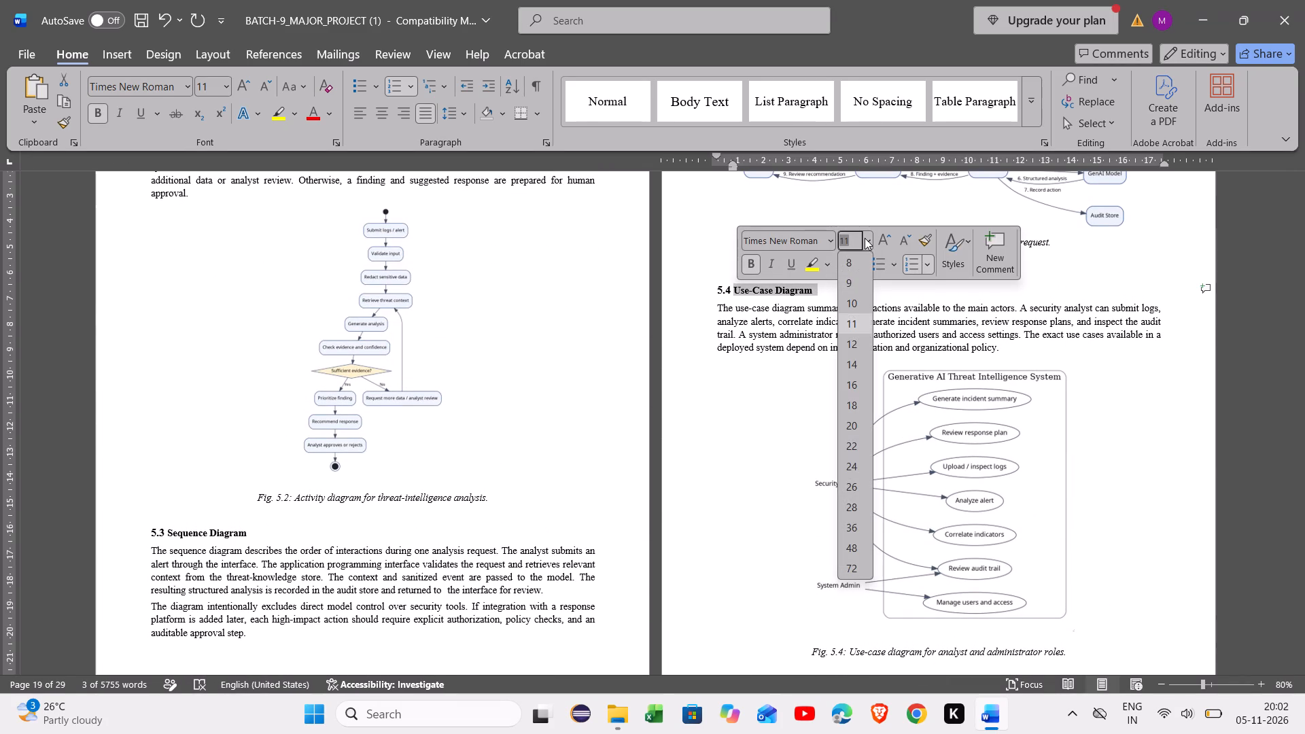
click(854, 337)
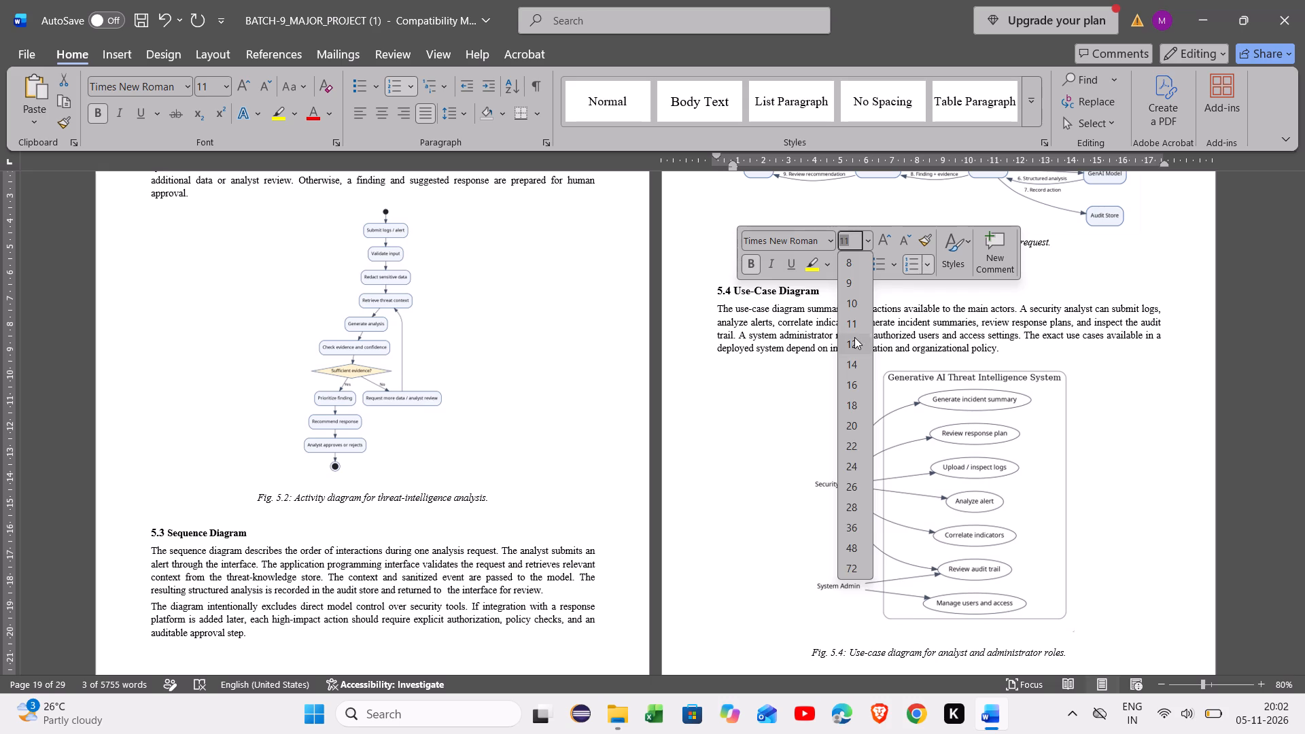
Restore the heading text of 5.3 Sequence Diagram to font size 12.
scroll(768, 409, up, 3)
scroll(768, 409, right, 1)
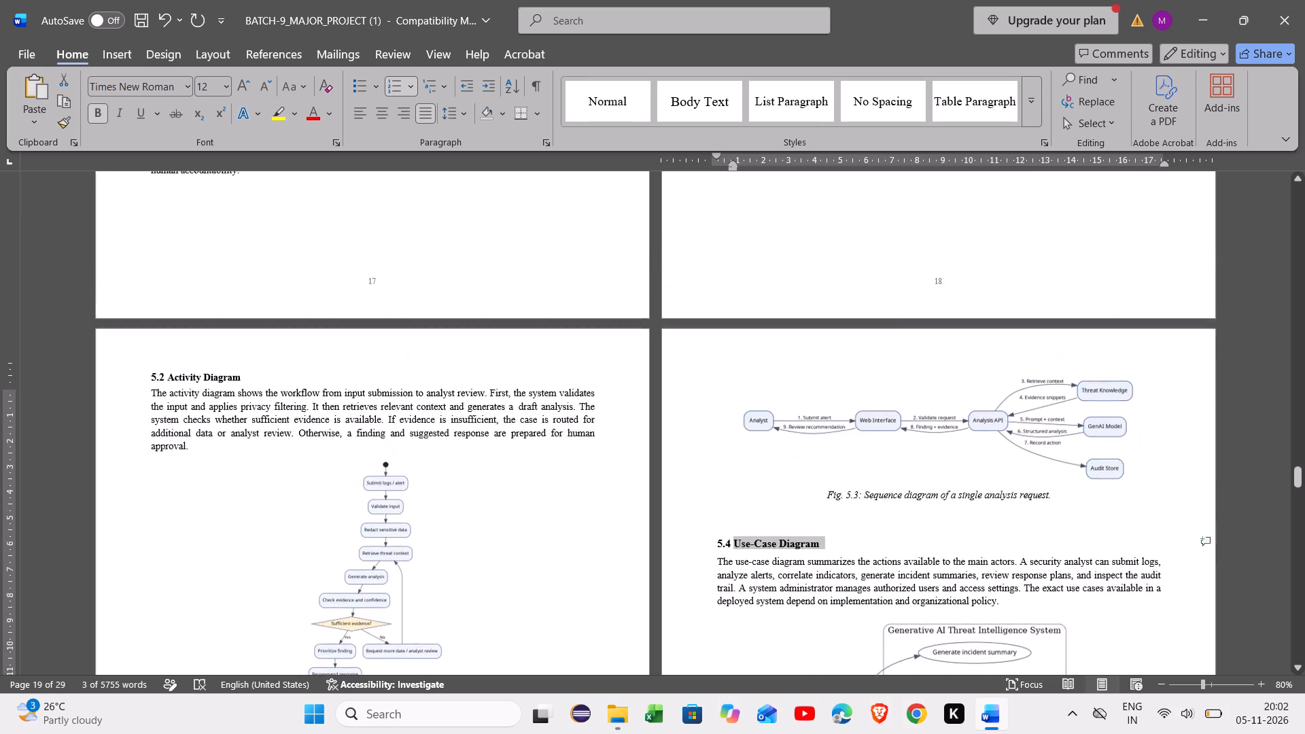
scroll(768, 409, right, 1)
scroll(768, 409, down, 2)
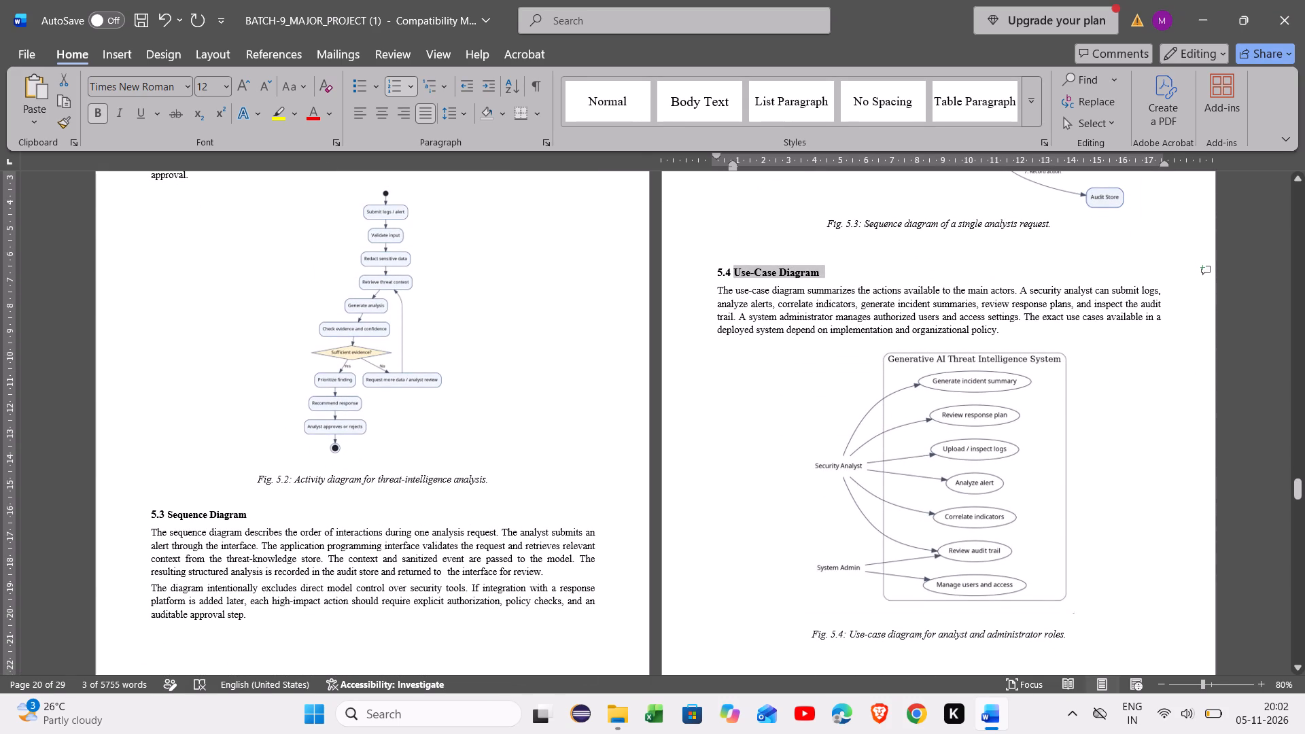
drag(247, 514, 171, 515)
click(301, 461)
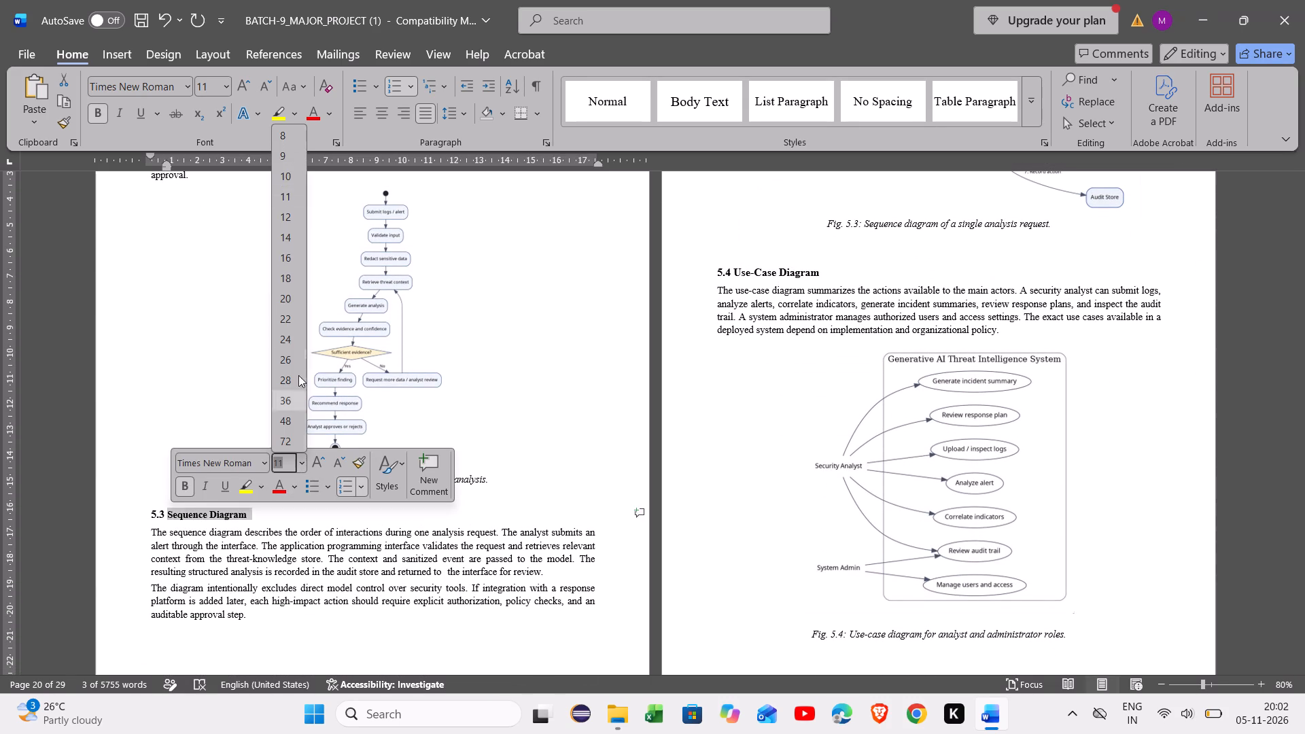
click(284, 211)
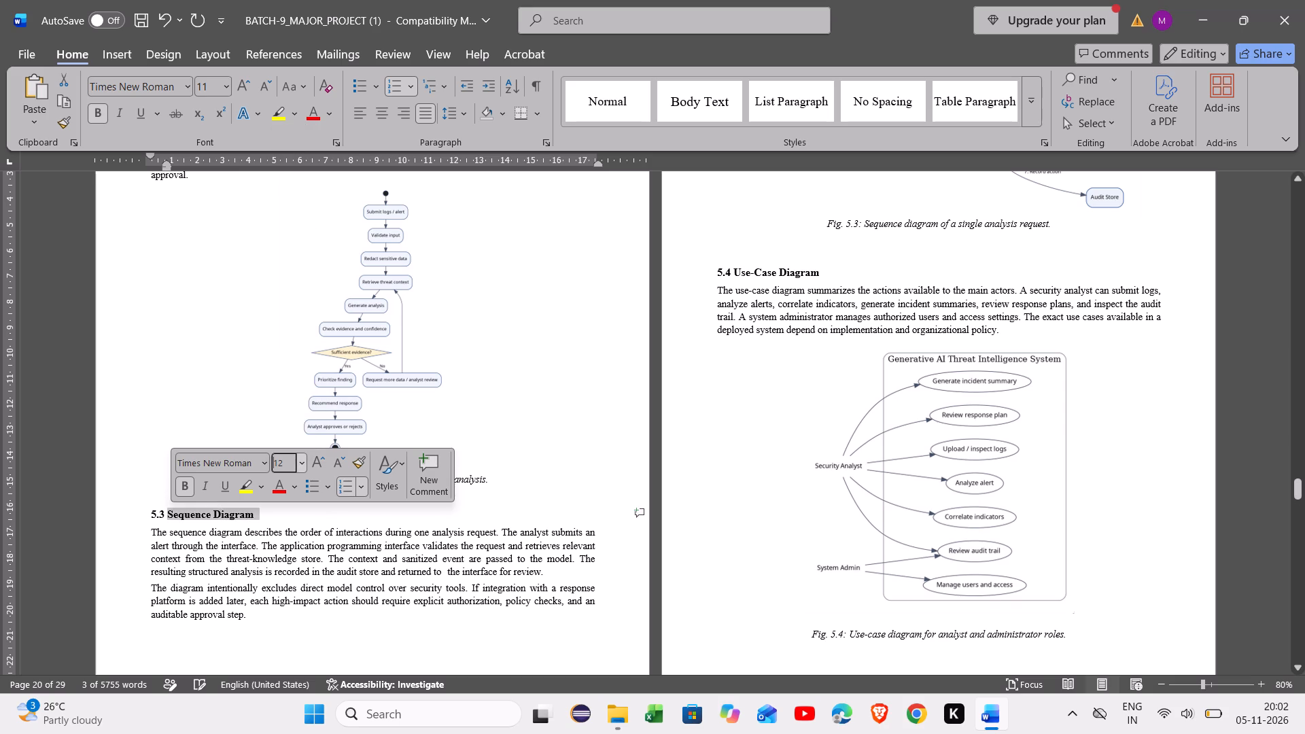
Restore the heading text of 5.2 Activity Diagram to font size 12.
click(187, 306)
scroll(187, 306, up, 3)
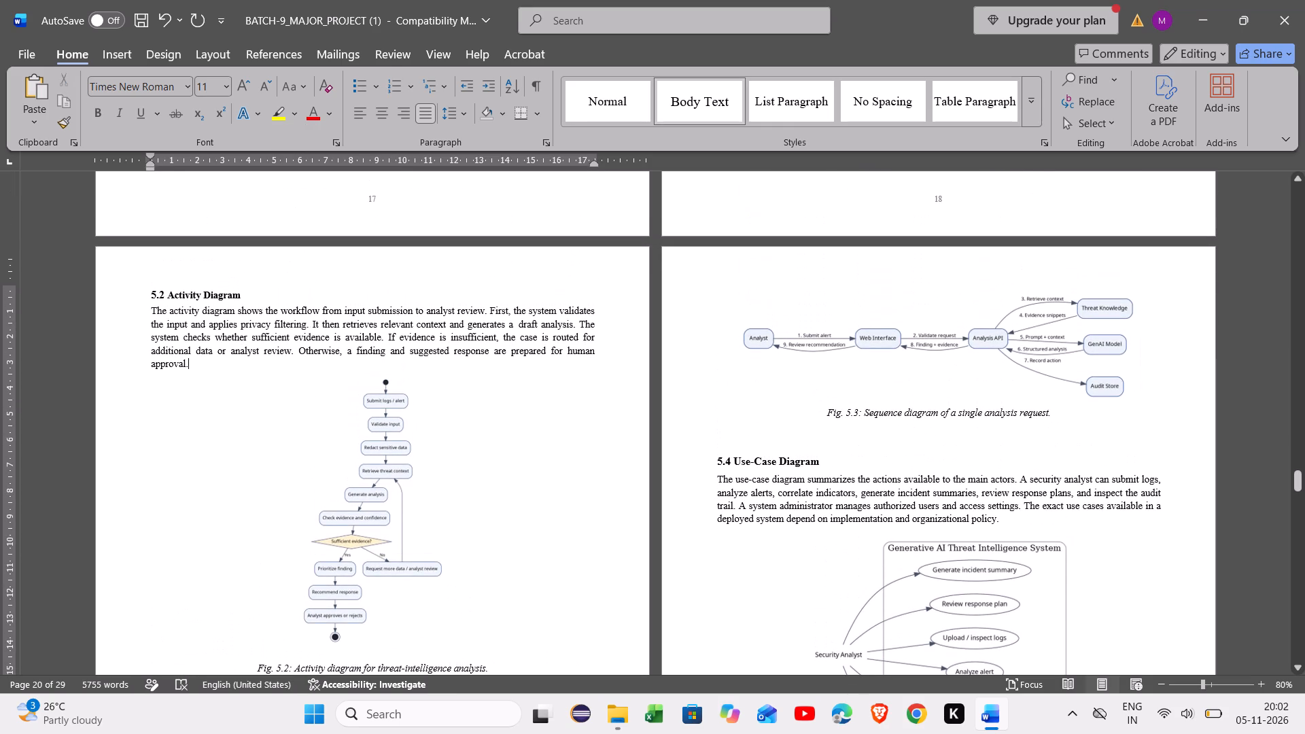
drag(243, 294, 183, 294)
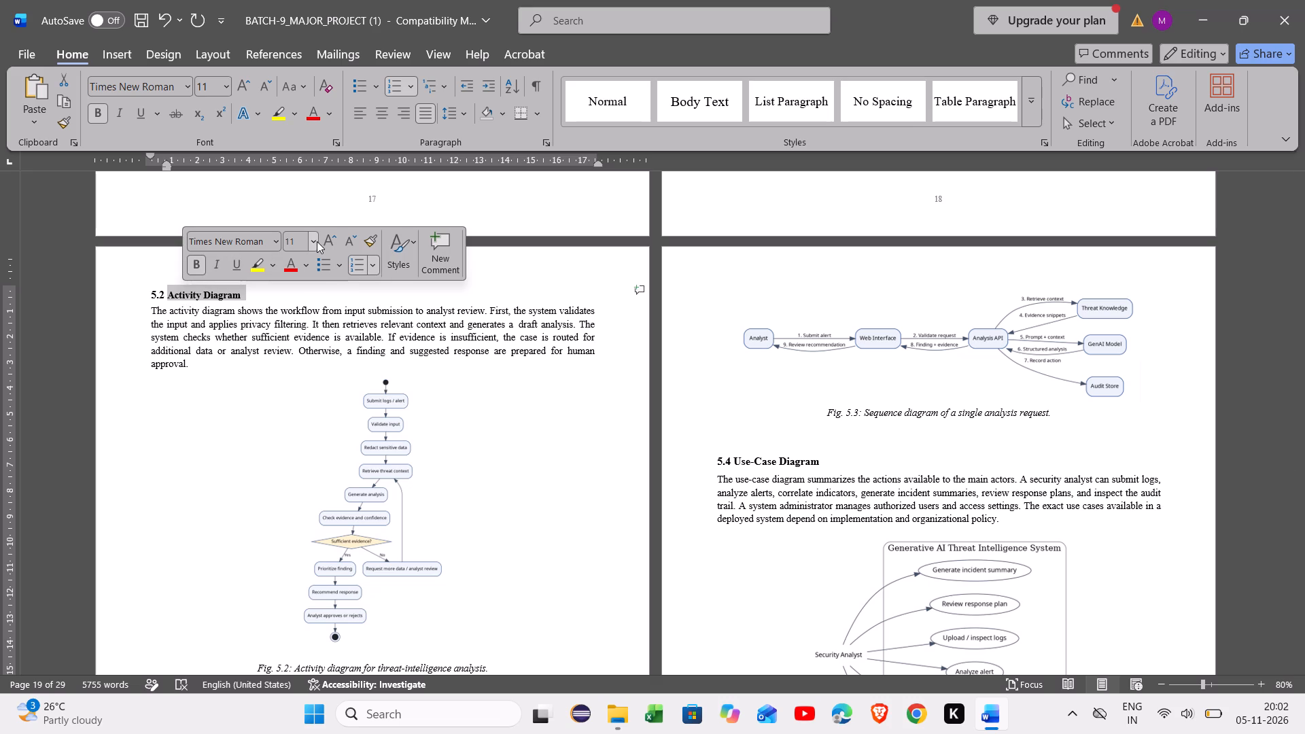
click(317, 241)
click(294, 345)
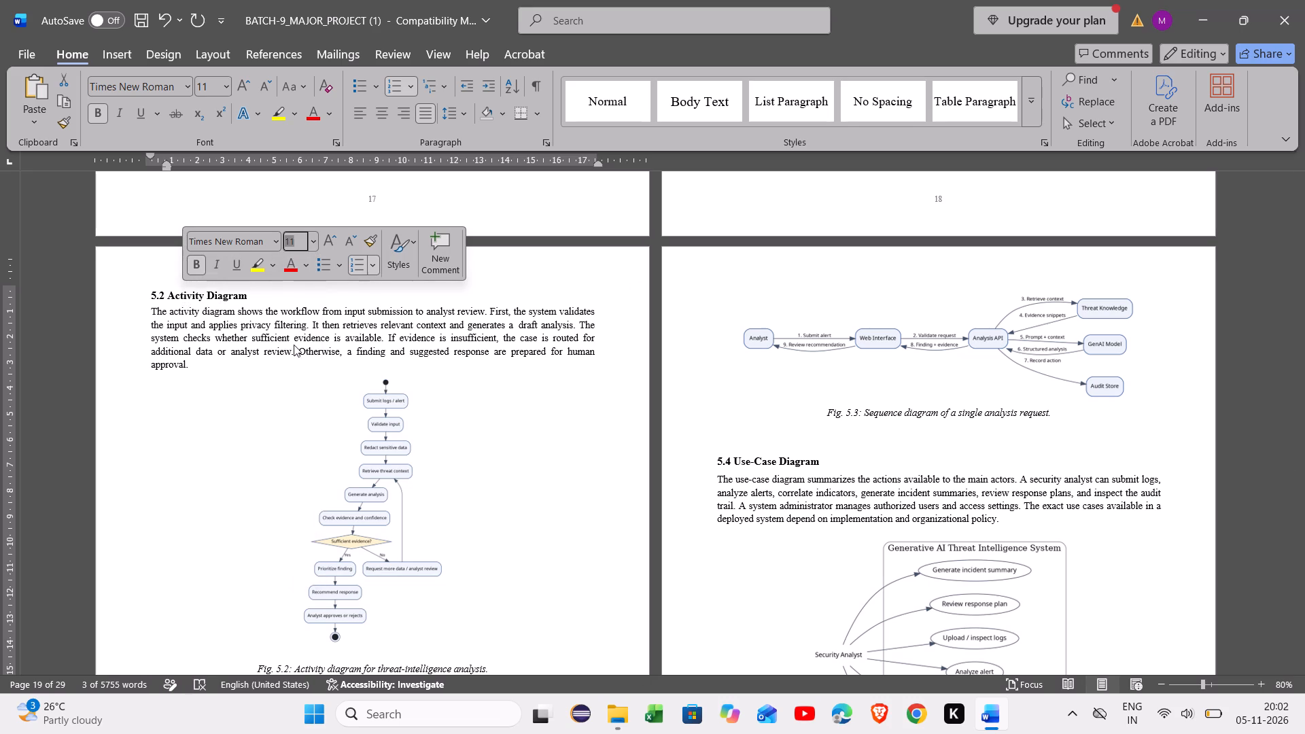
Restore the heading text of 5.1 Class Diagram to font size 12.
click(245, 417)
scroll(430, 330, up, 2)
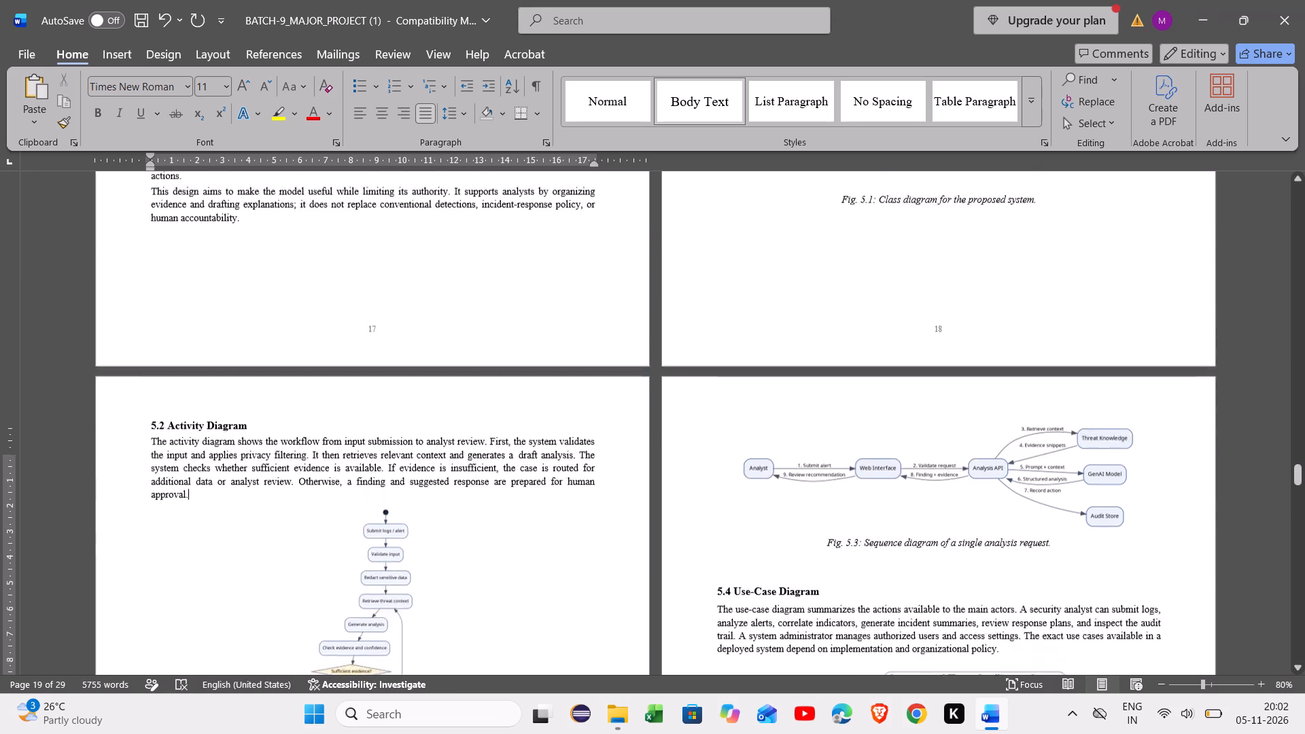
scroll(430, 330, up, 3)
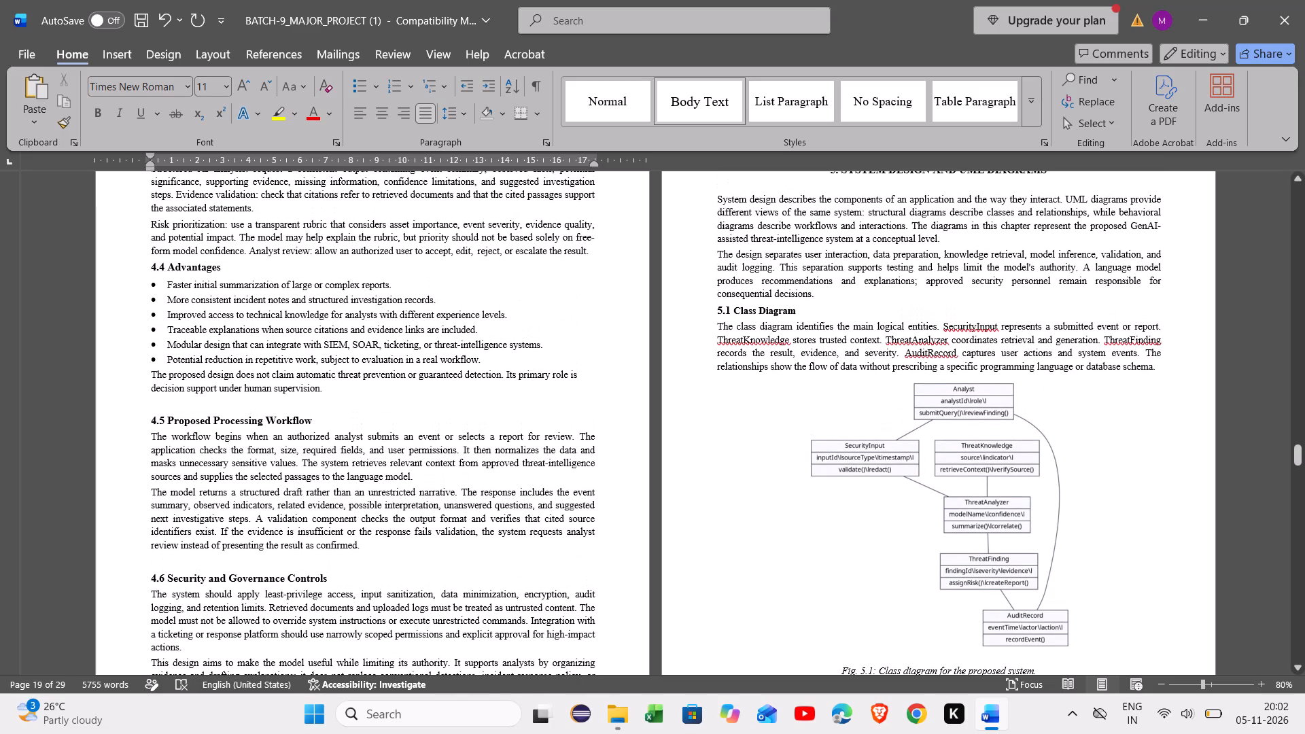
drag(798, 309, 733, 313)
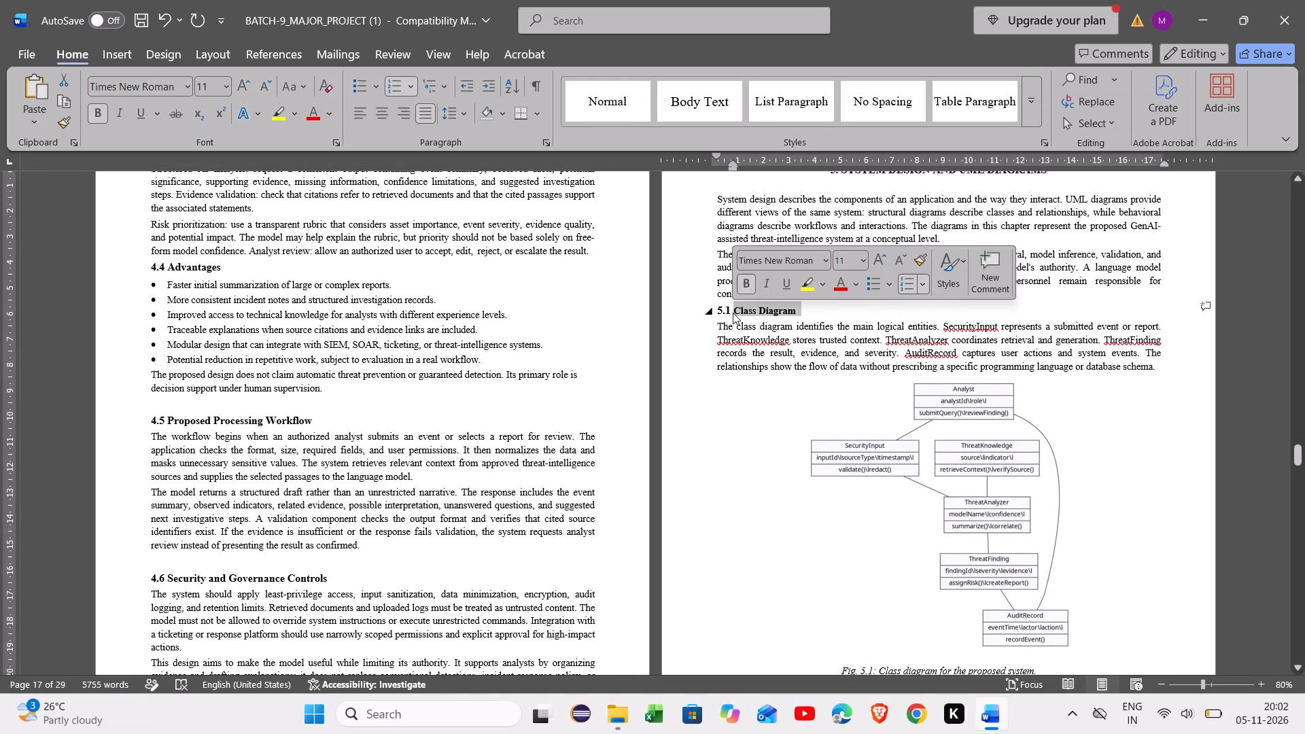
click(862, 261)
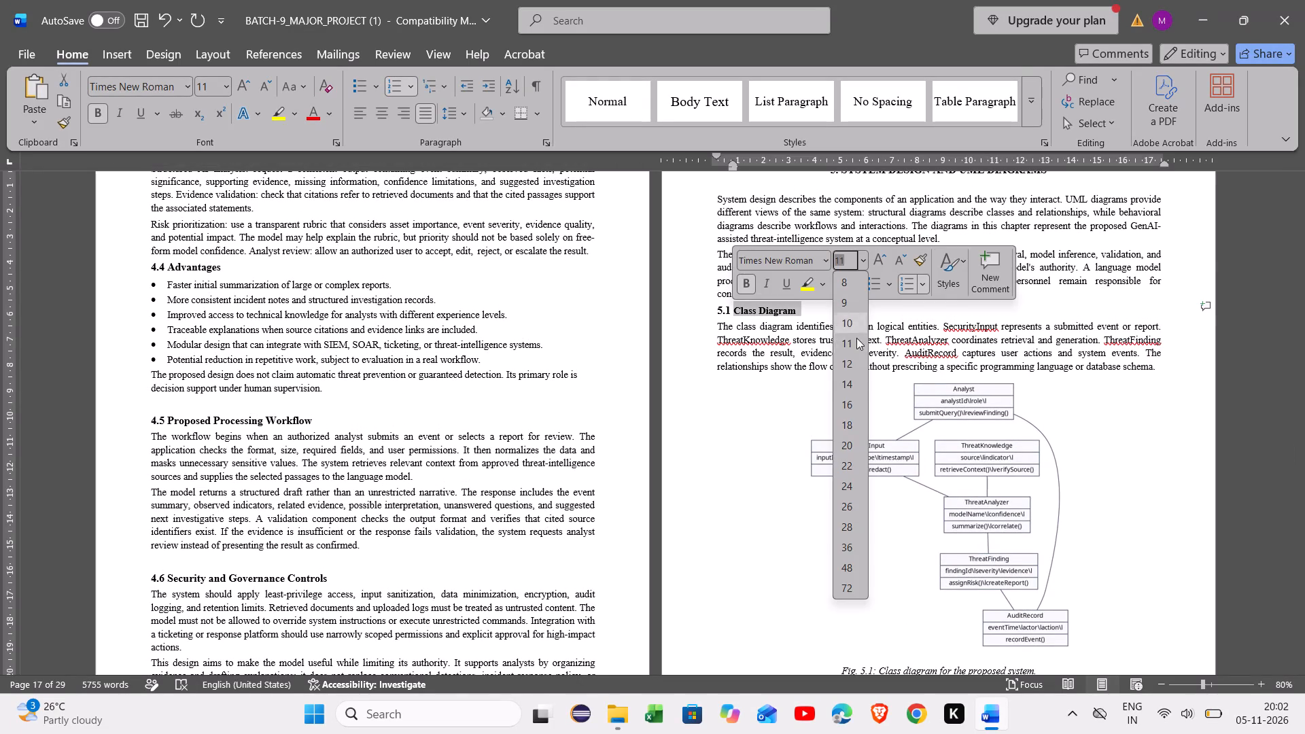
click(852, 369)
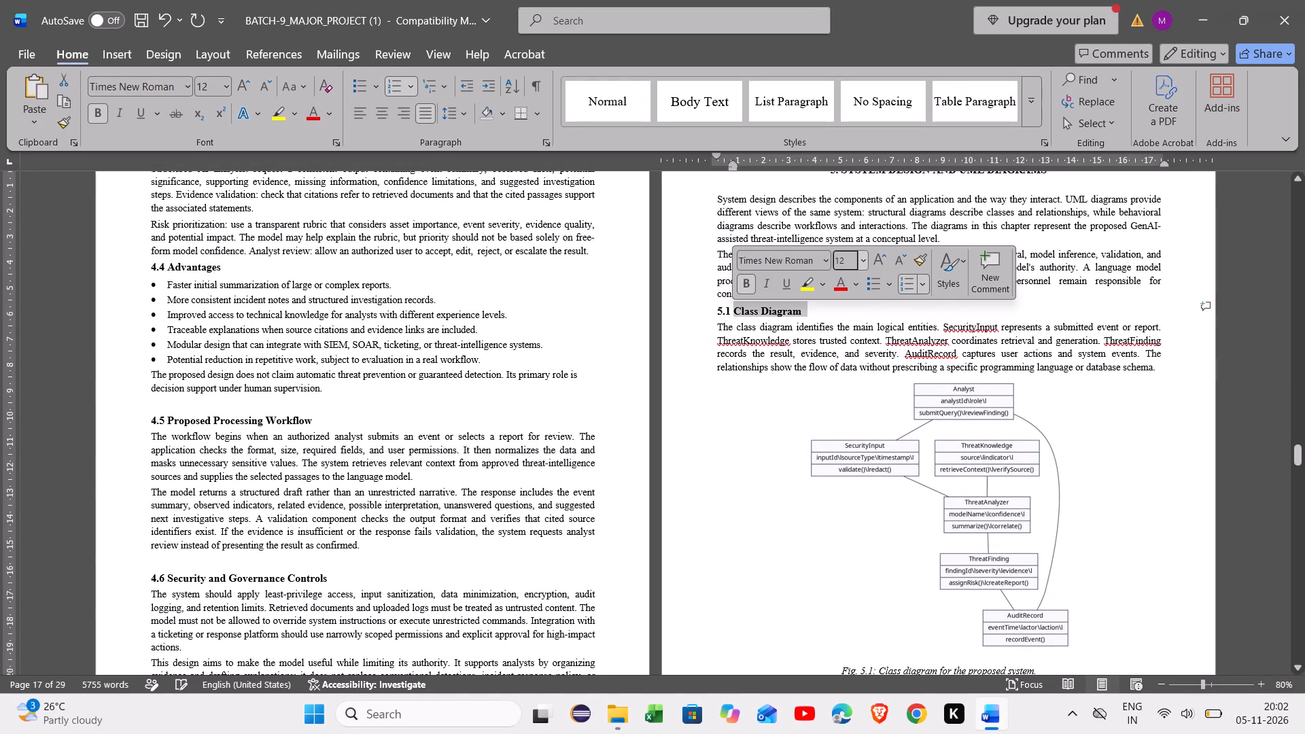
click(767, 421)
Set all of chapter 6, from the Software Environment introduction through the Fig. 6.6 caption, to font size 11.
scroll(767, 421, right, 1)
scroll(767, 421, down, 1)
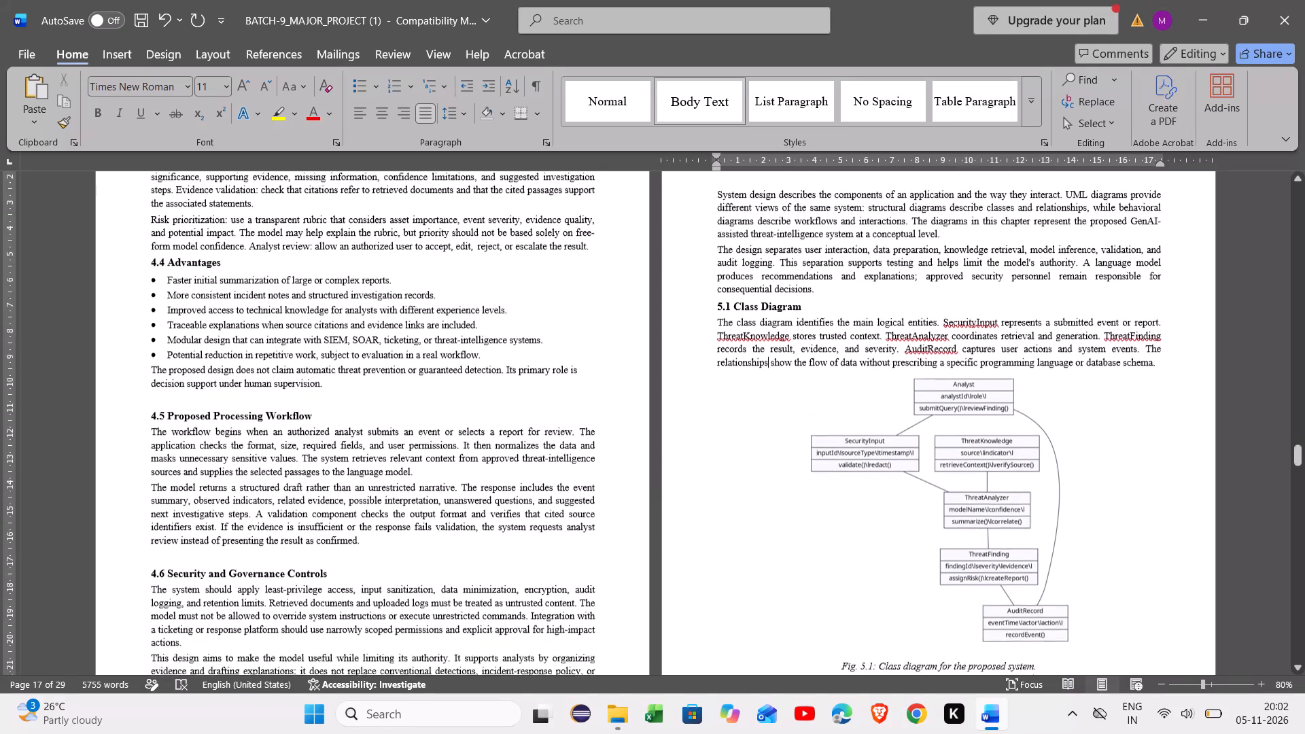
scroll(767, 421, down, 5)
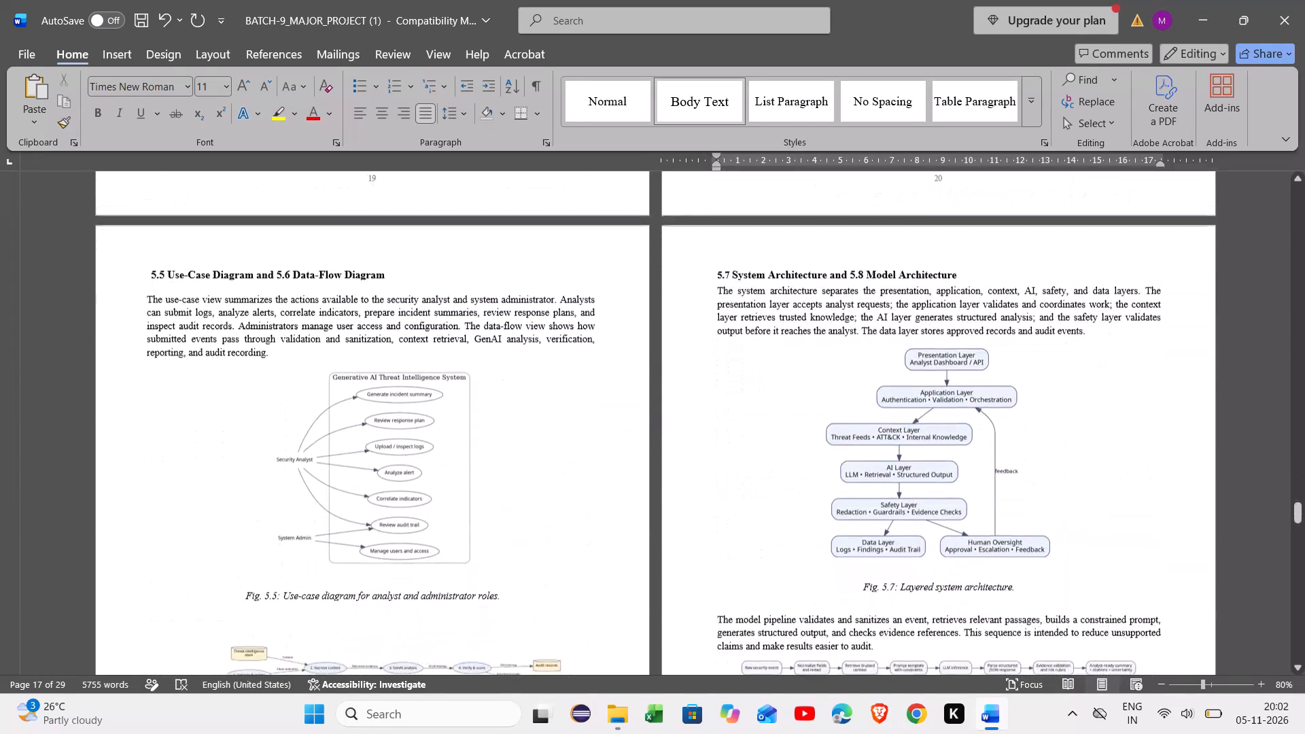
scroll(767, 421, down, 4)
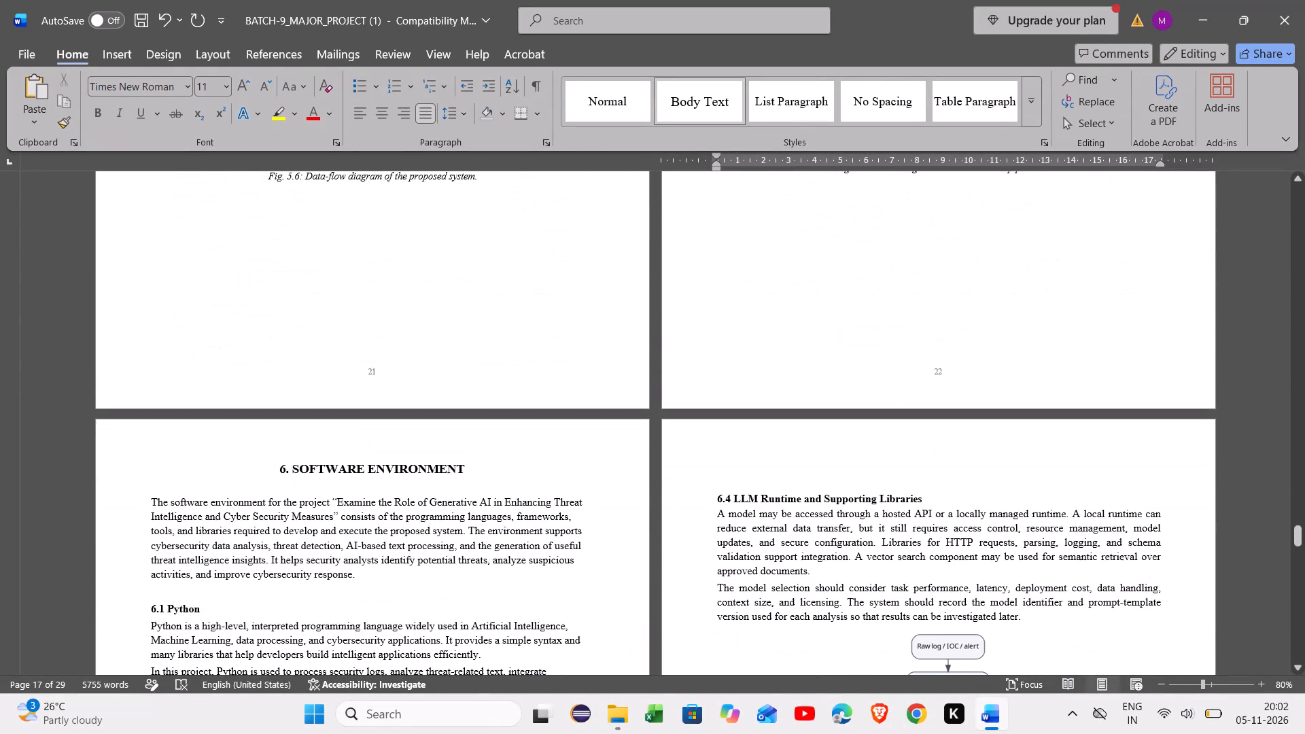
scroll(767, 421, down, 3)
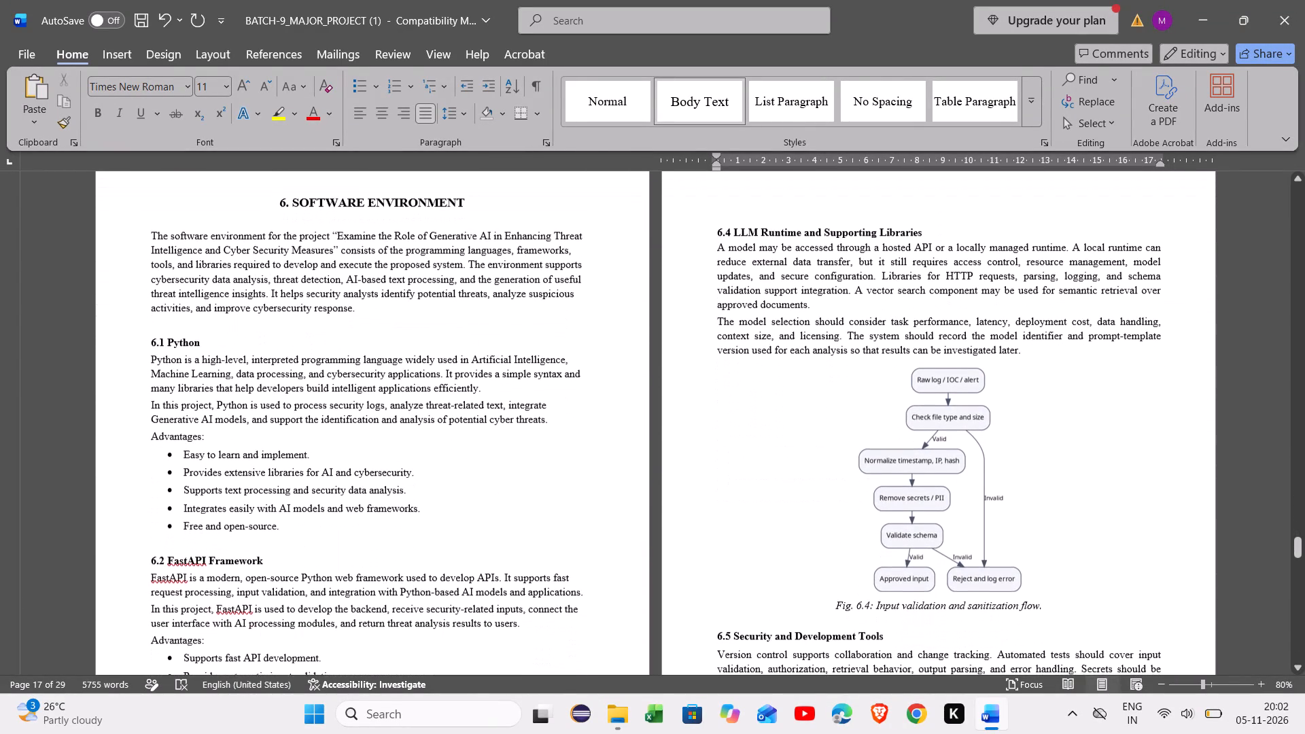
drag(149, 232, 156, 243)
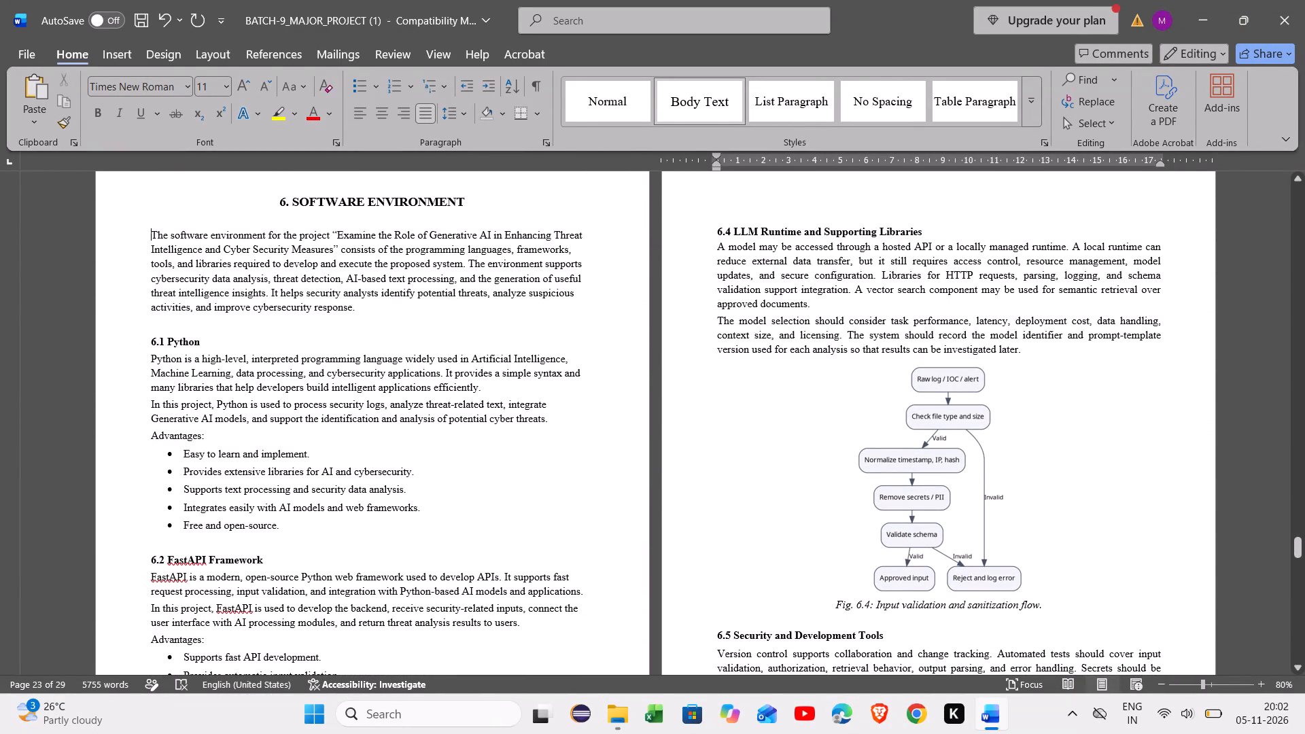
drag(156, 243, 374, 692)
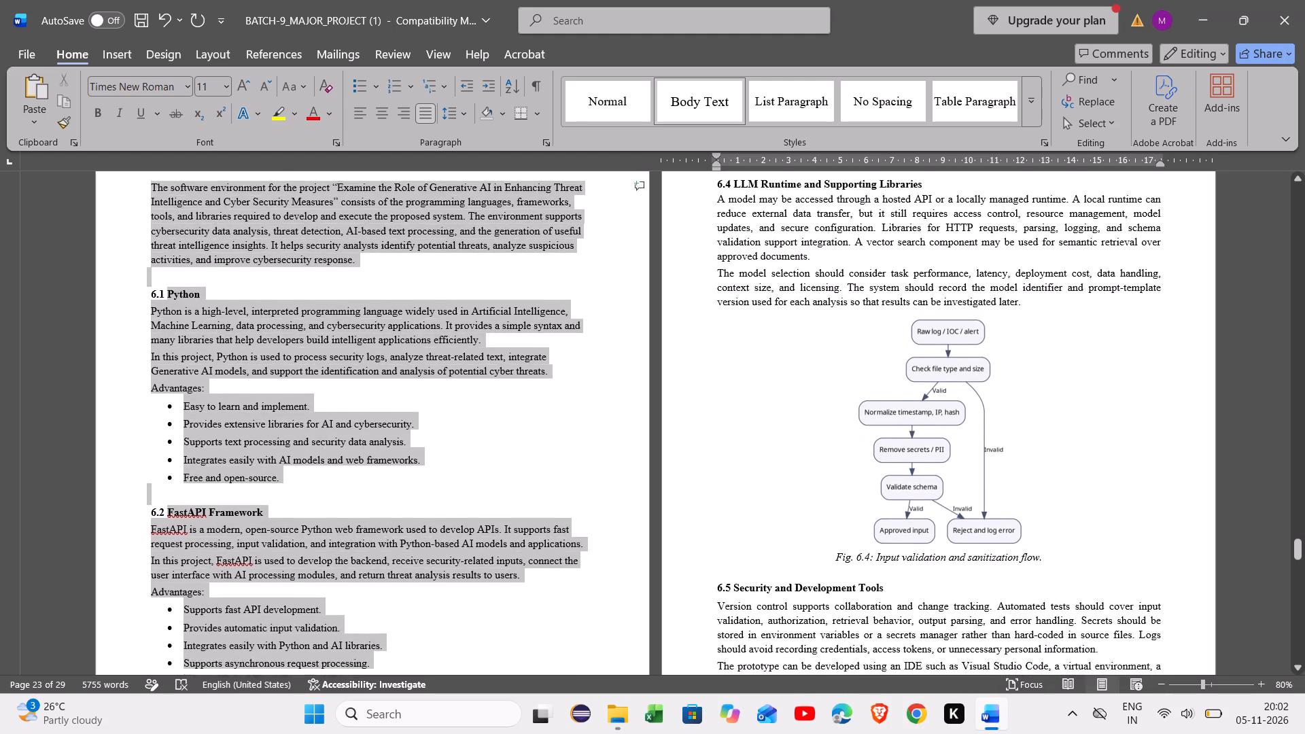
drag(374, 692, 374, 695)
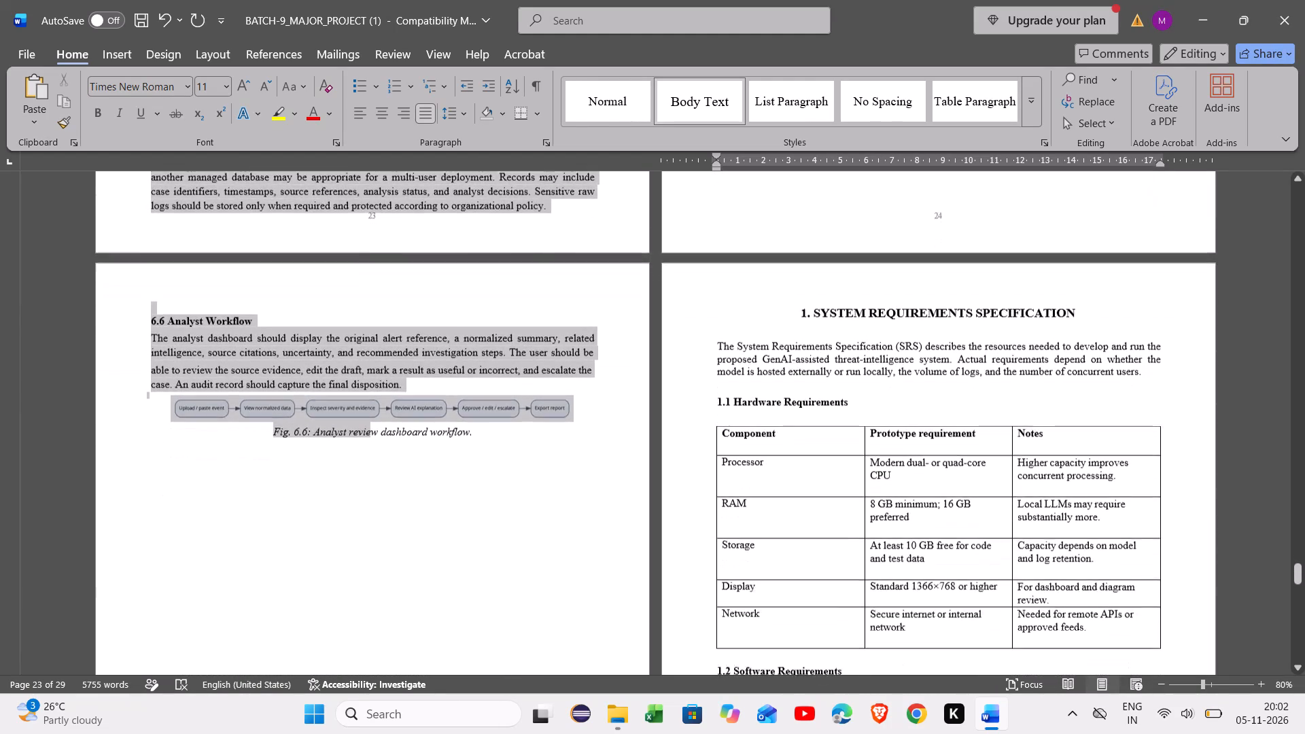
drag(374, 695, 401, 406)
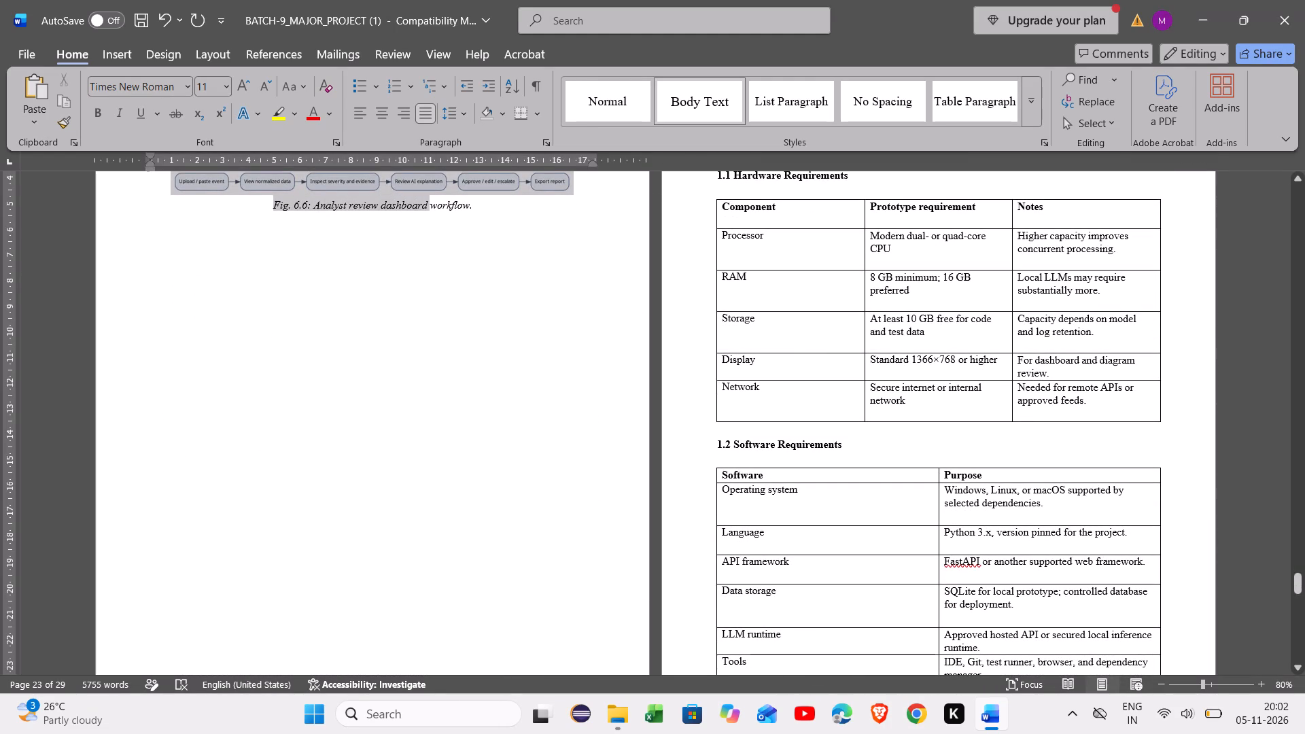
drag(401, 406, 500, 317)
scroll(500, 317, down, 1)
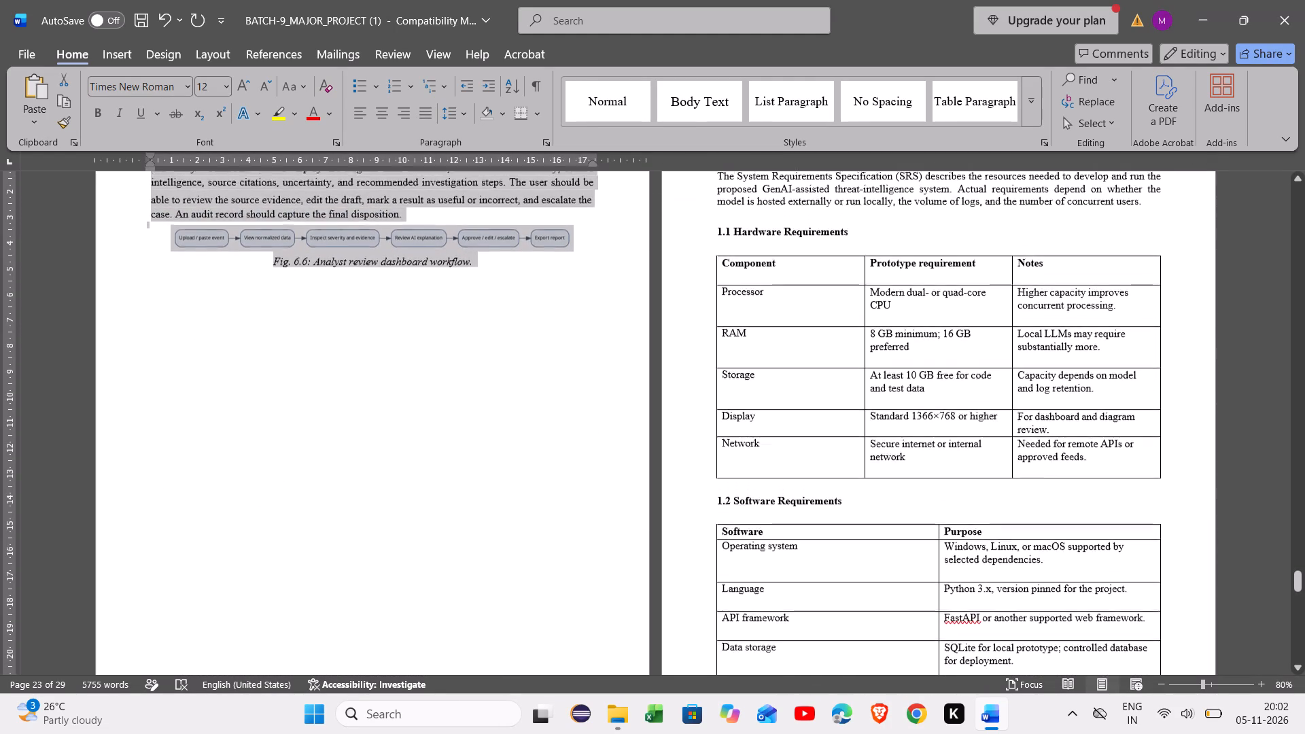
scroll(500, 317, down, 2)
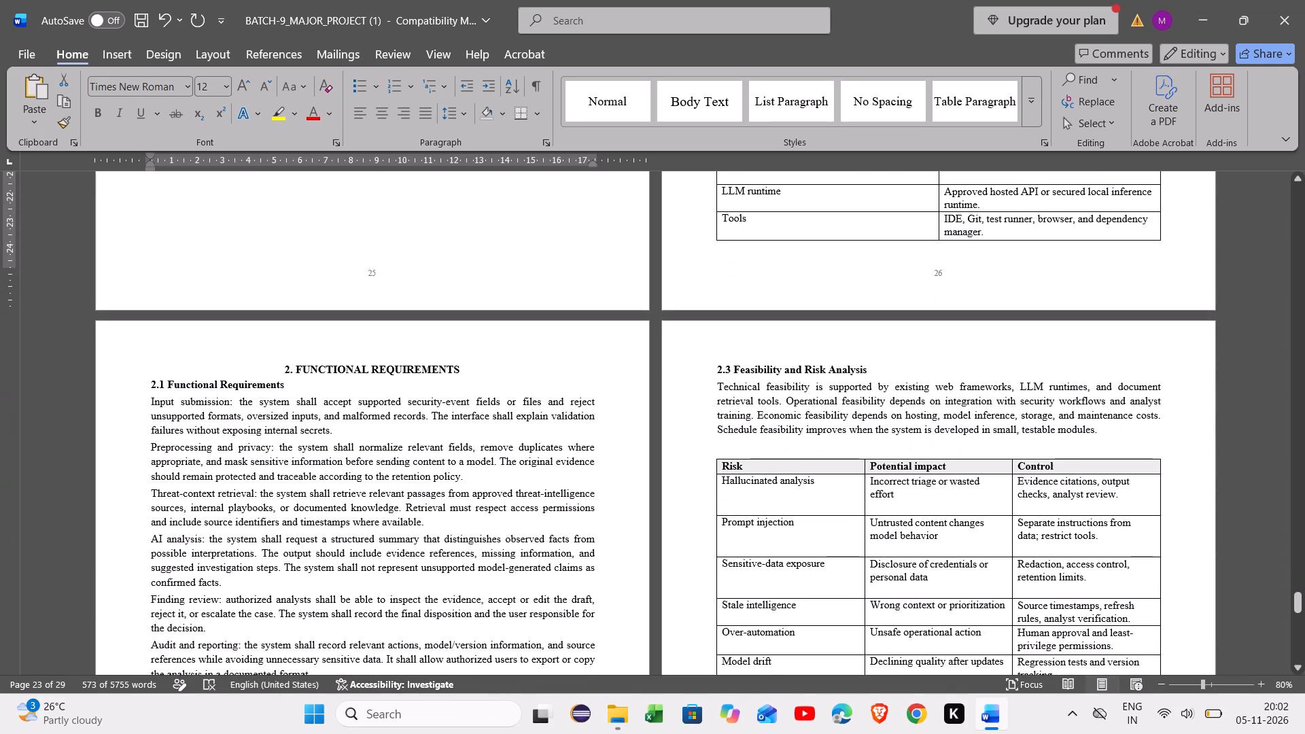
scroll(500, 317, right, 2)
scroll(500, 317, down, 1)
scroll(500, 317, up, 1)
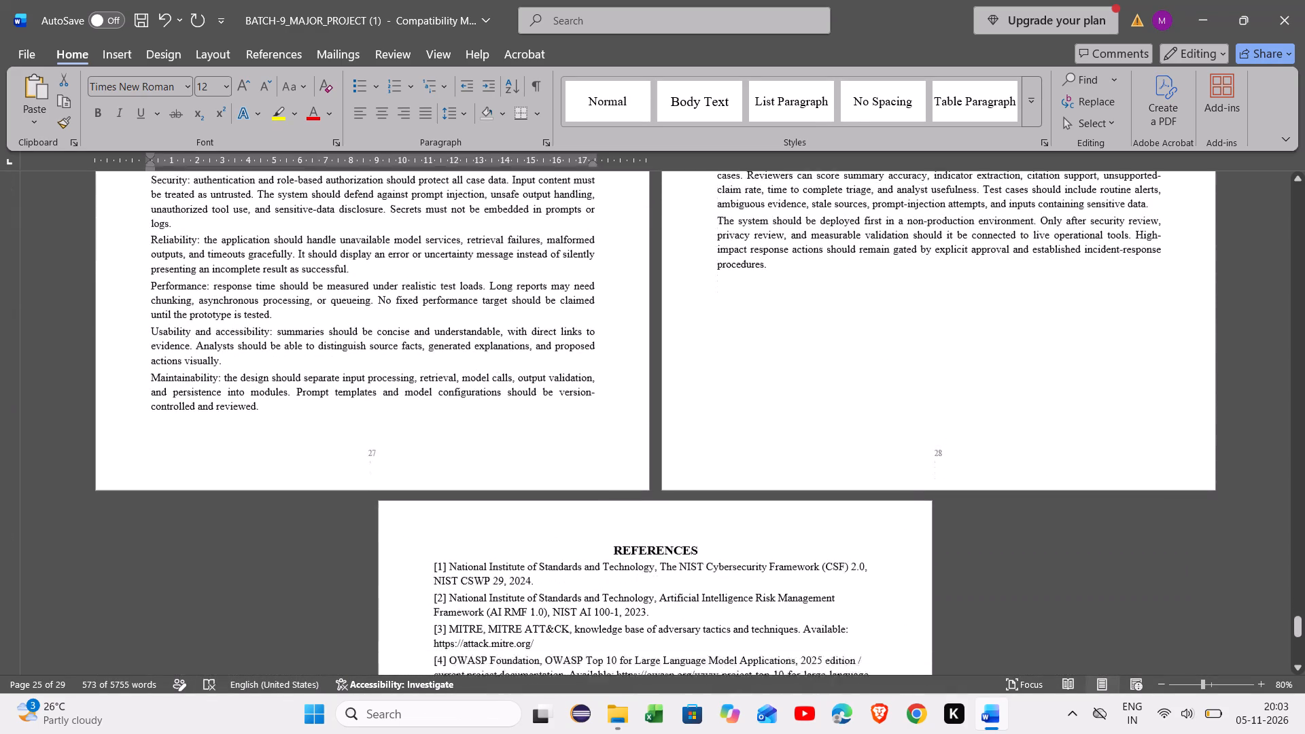
scroll(500, 317, up, 5)
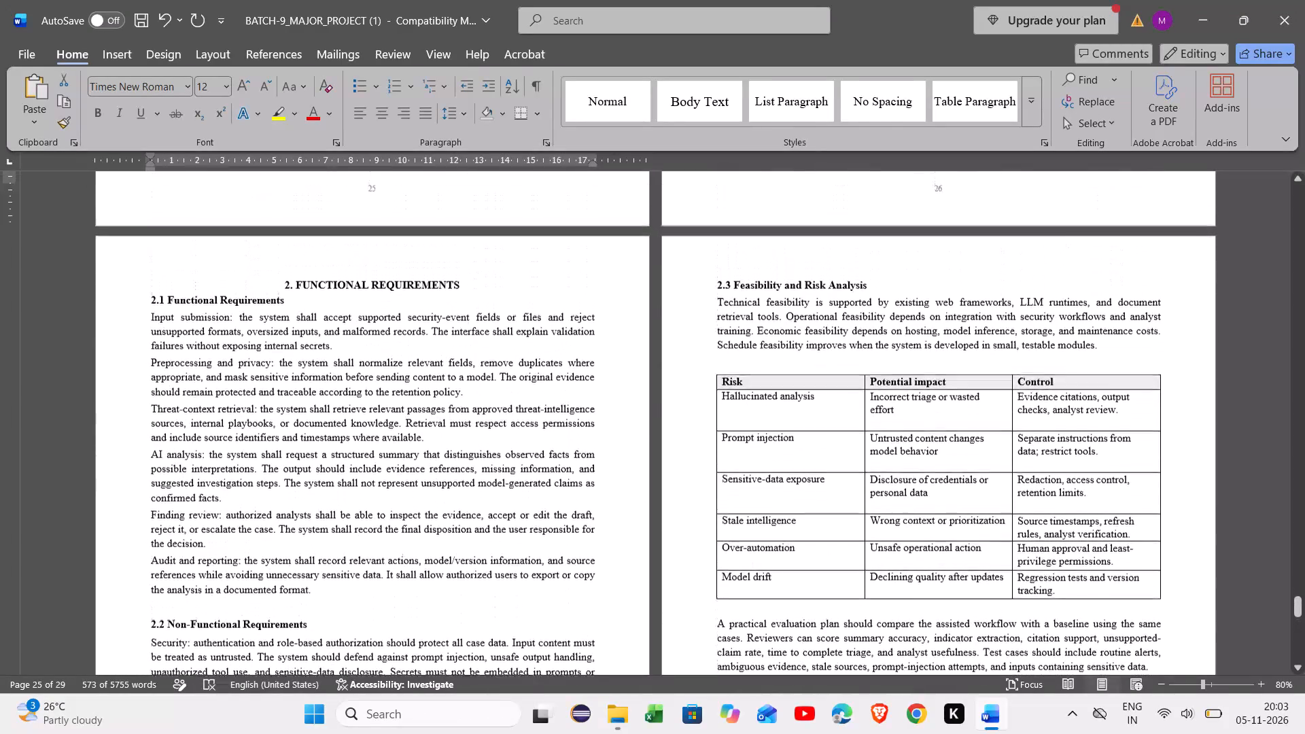
scroll(500, 317, up, 5)
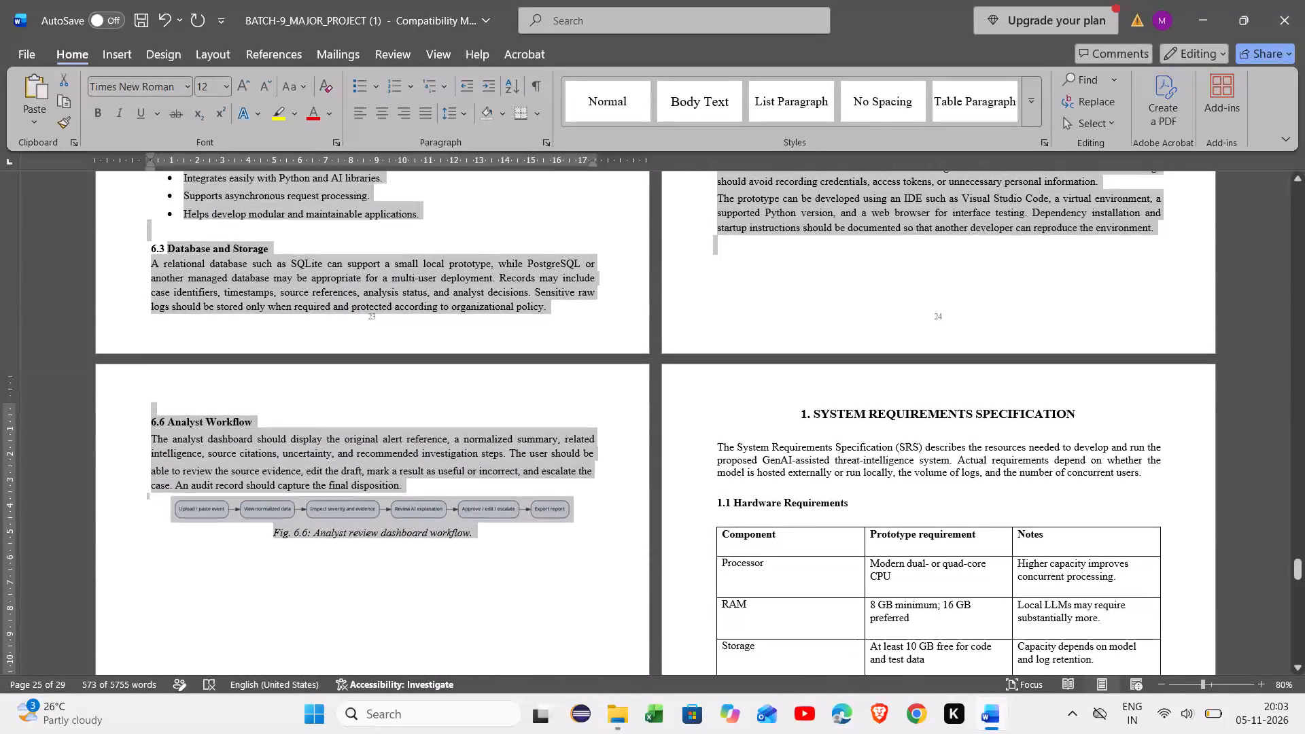
click(226, 86)
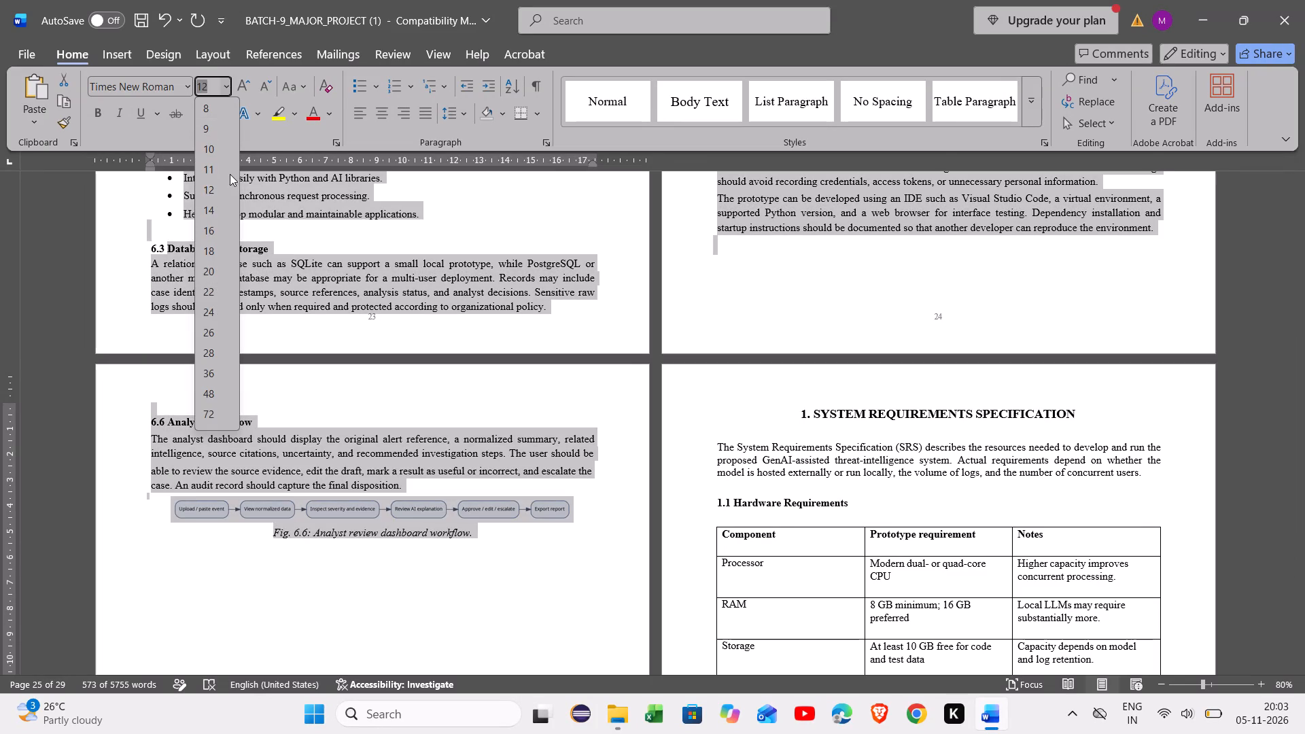
click(213, 167)
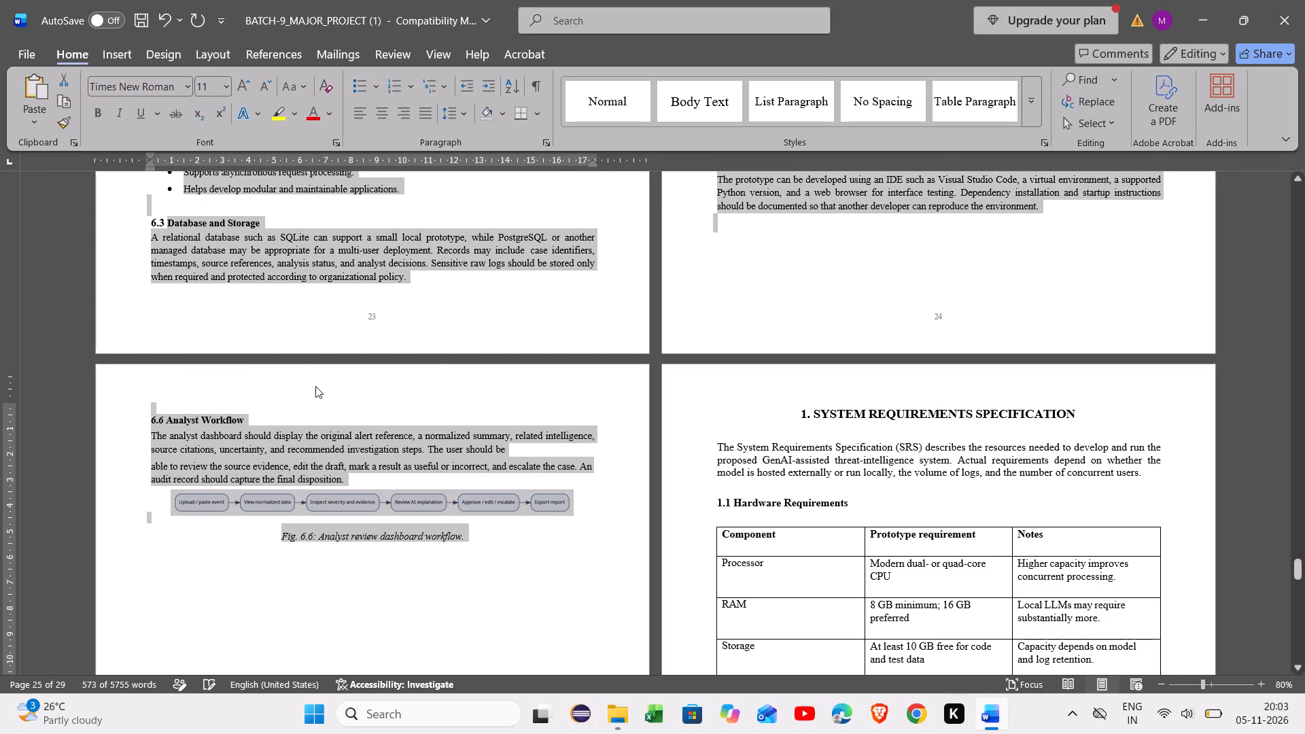
click(315, 386)
Replace the automatic number of the SYSTEM REQUIREMENTS SPECIFICATION heading with a typed "7.".
scroll(749, 345, up, 4)
scroll(749, 345, right, 1)
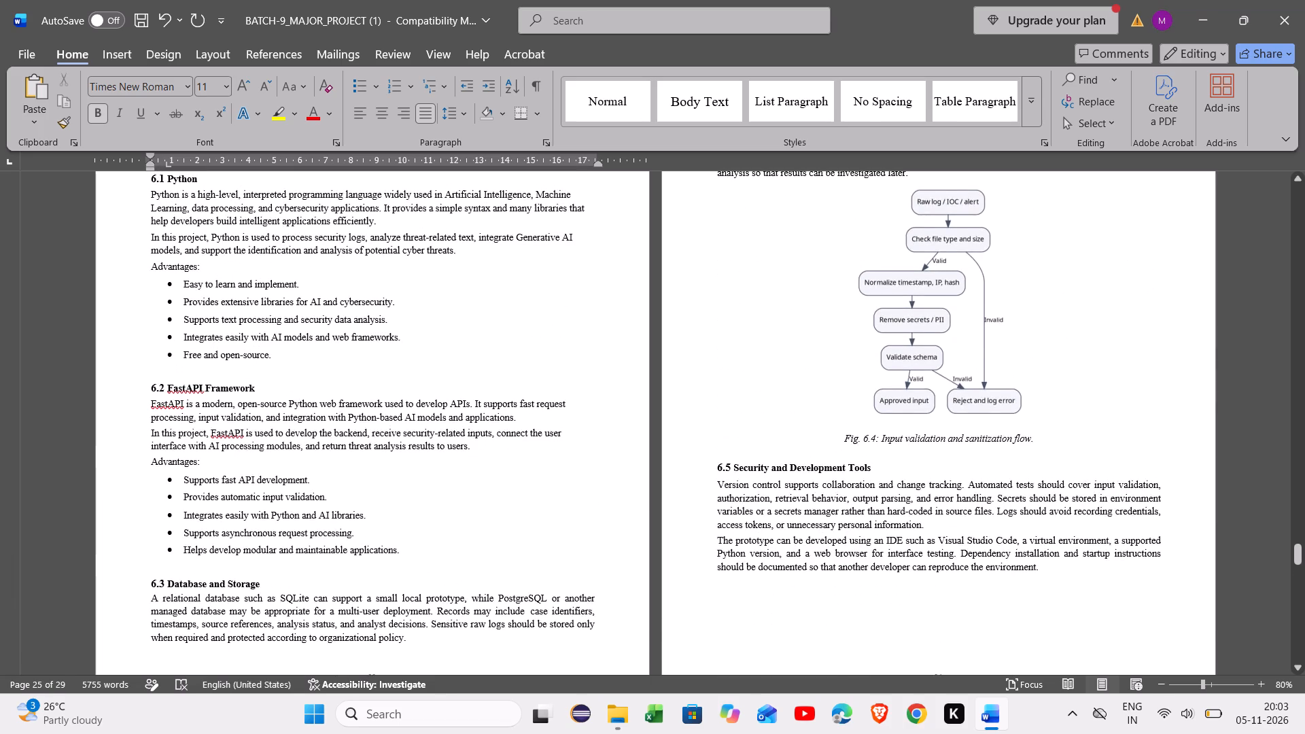
scroll(749, 345, right, 2)
scroll(749, 345, down, 1)
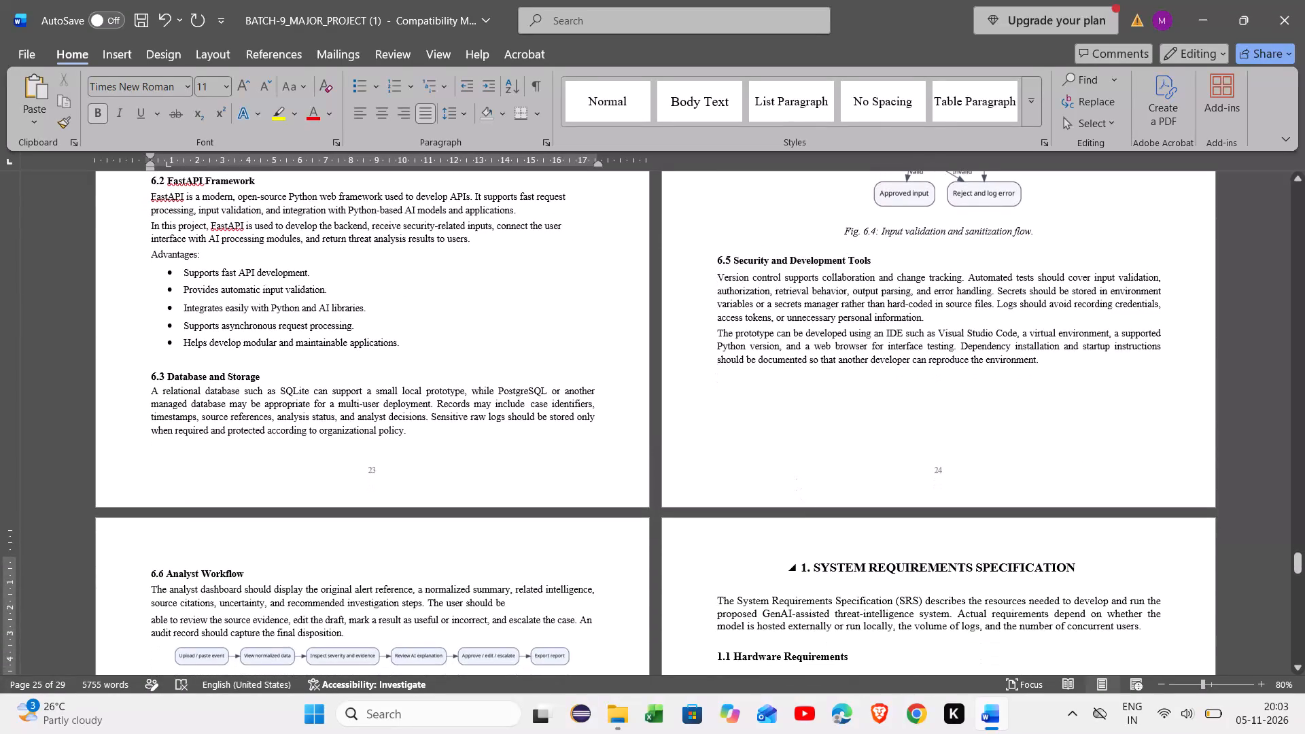
click(810, 566)
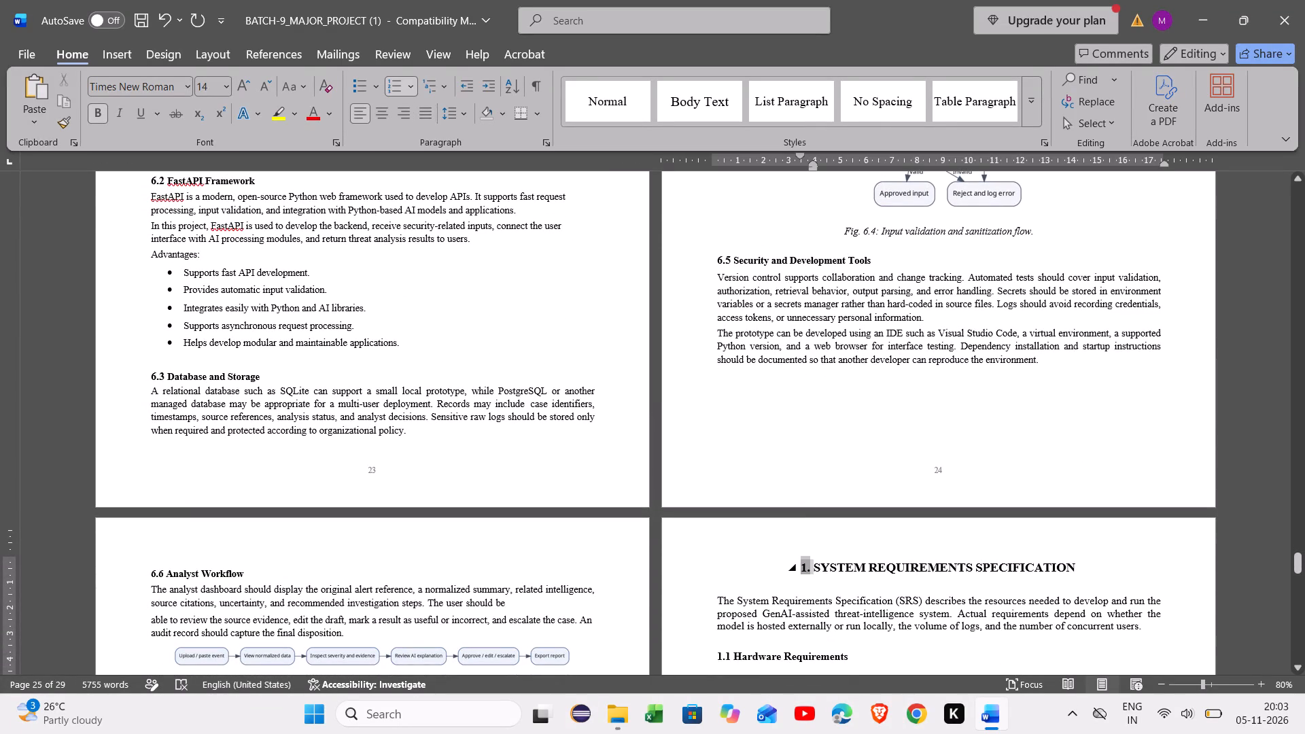
key(7)
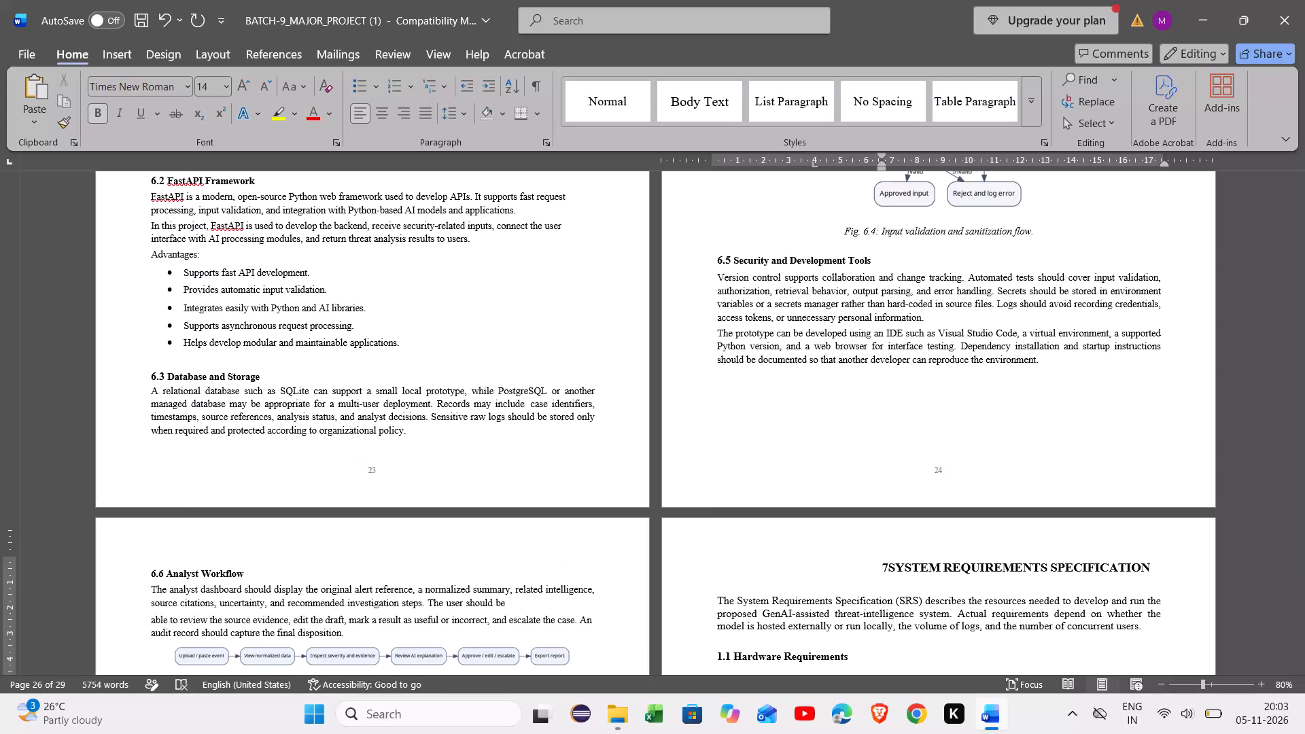
key(period)
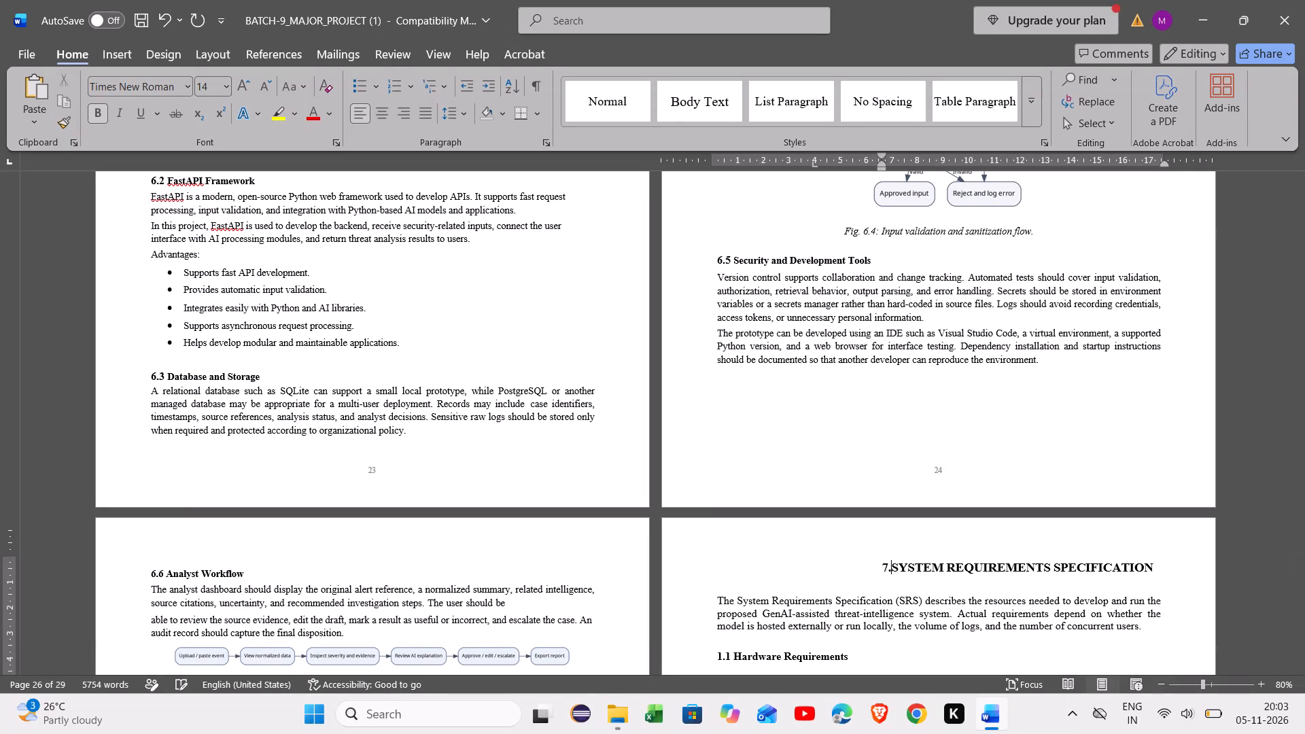
Remove the chapter 7 heading's indent, use leading spaces to place it near the line's centre, and add a space after "7.".
key(Left)
key(Left)
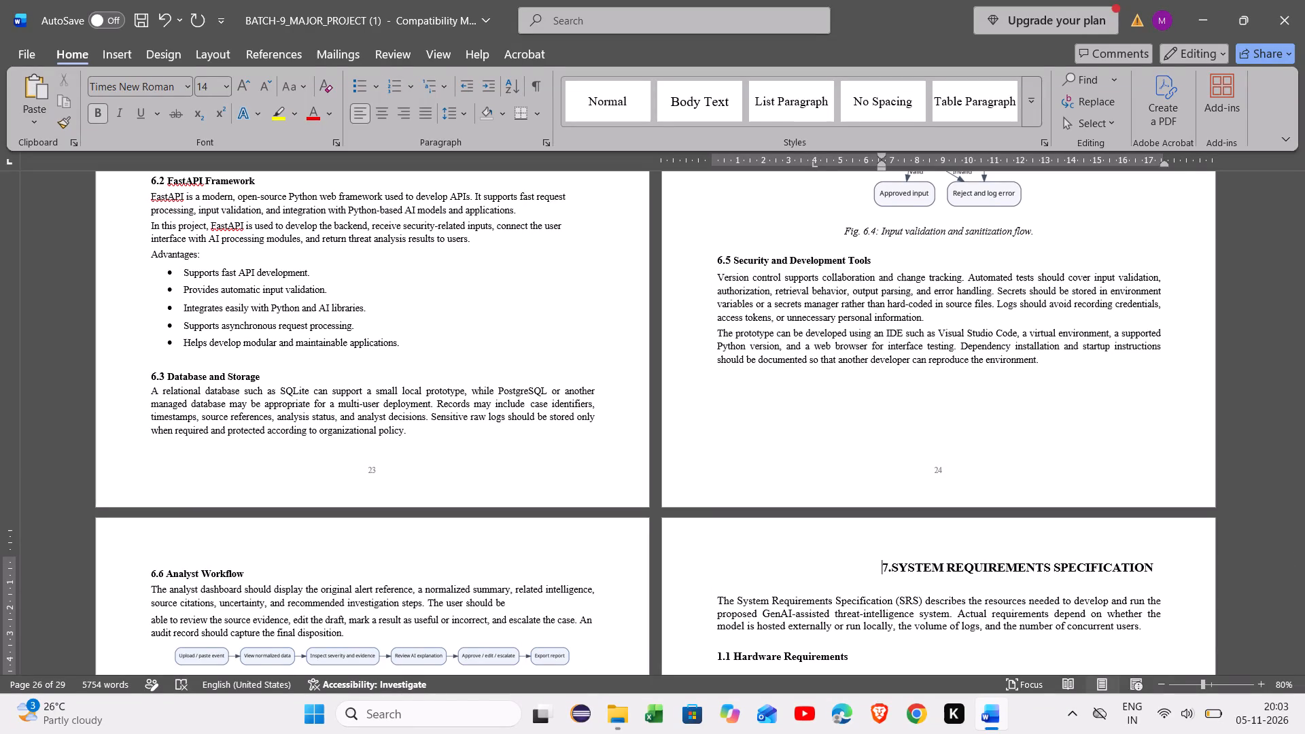
key(BackSpace)
key(BackSpace)
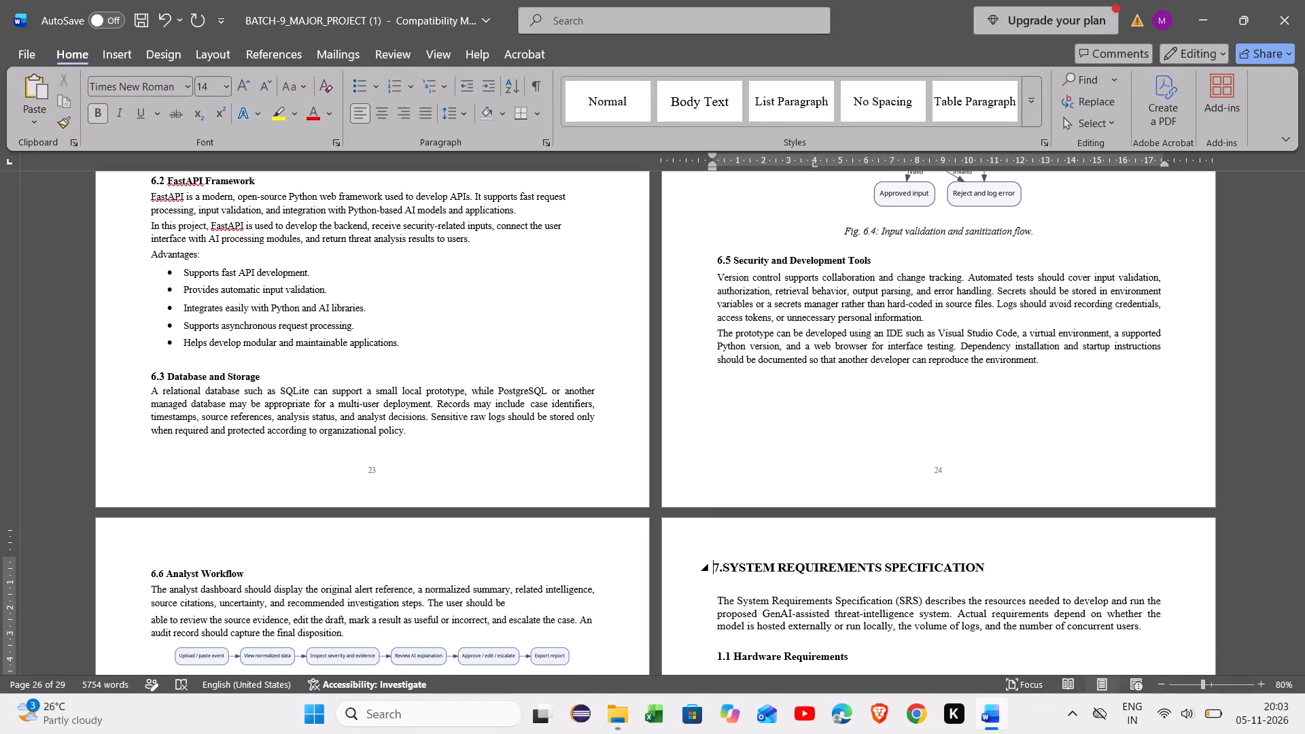
key(space)
key(space)
key(space)
key(space)
key(space)
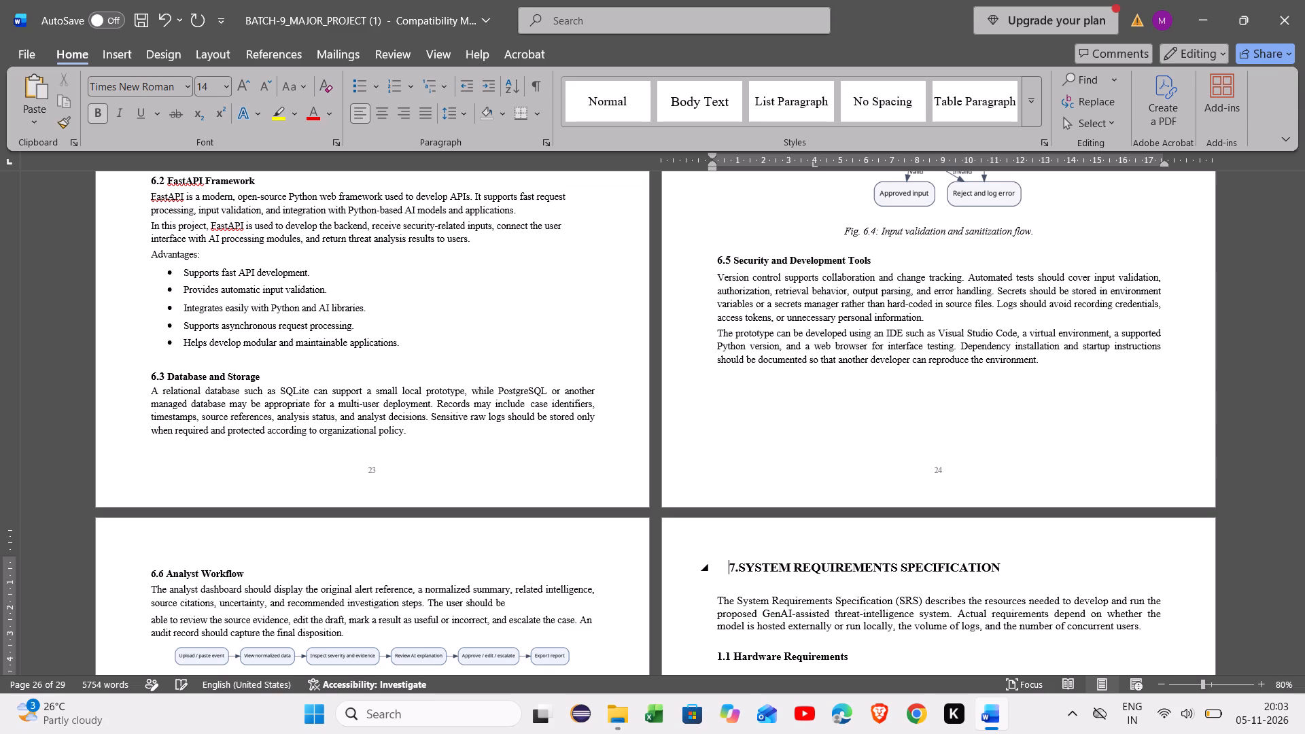
key(space)
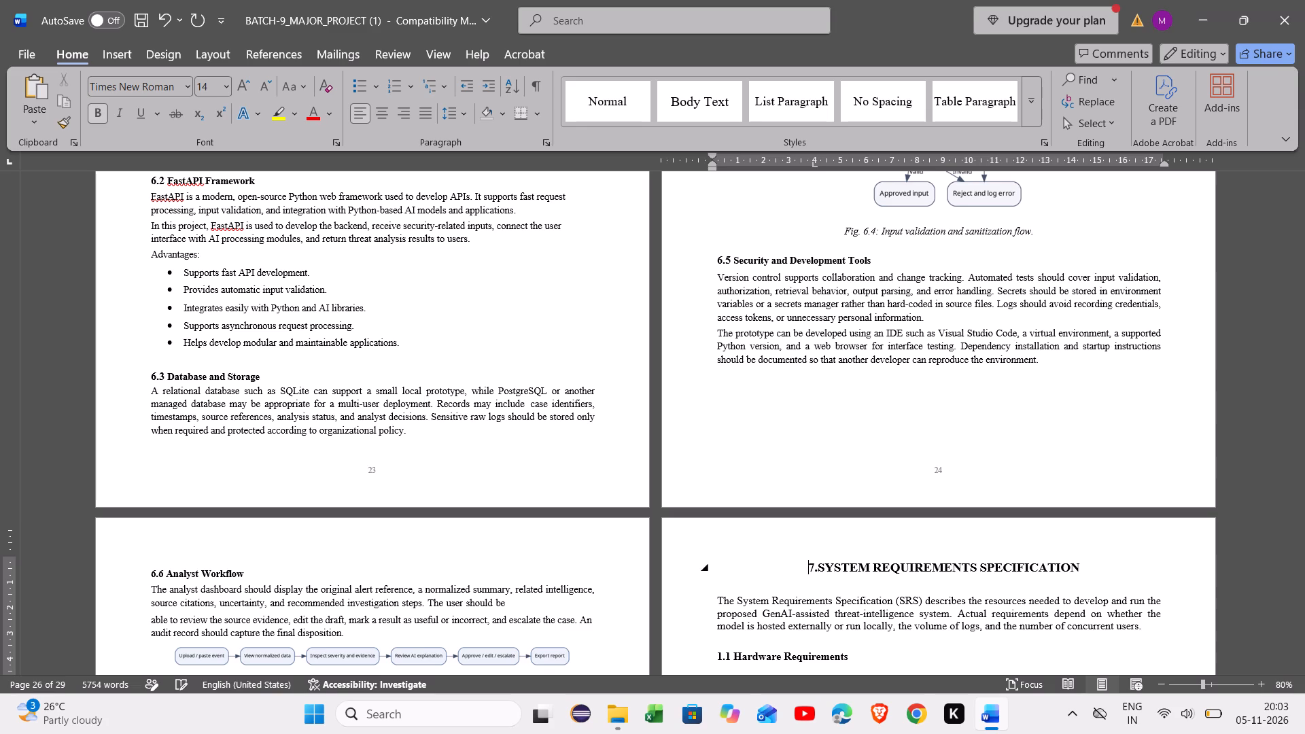
key(BackSpace)
key(Right)
key(Right)
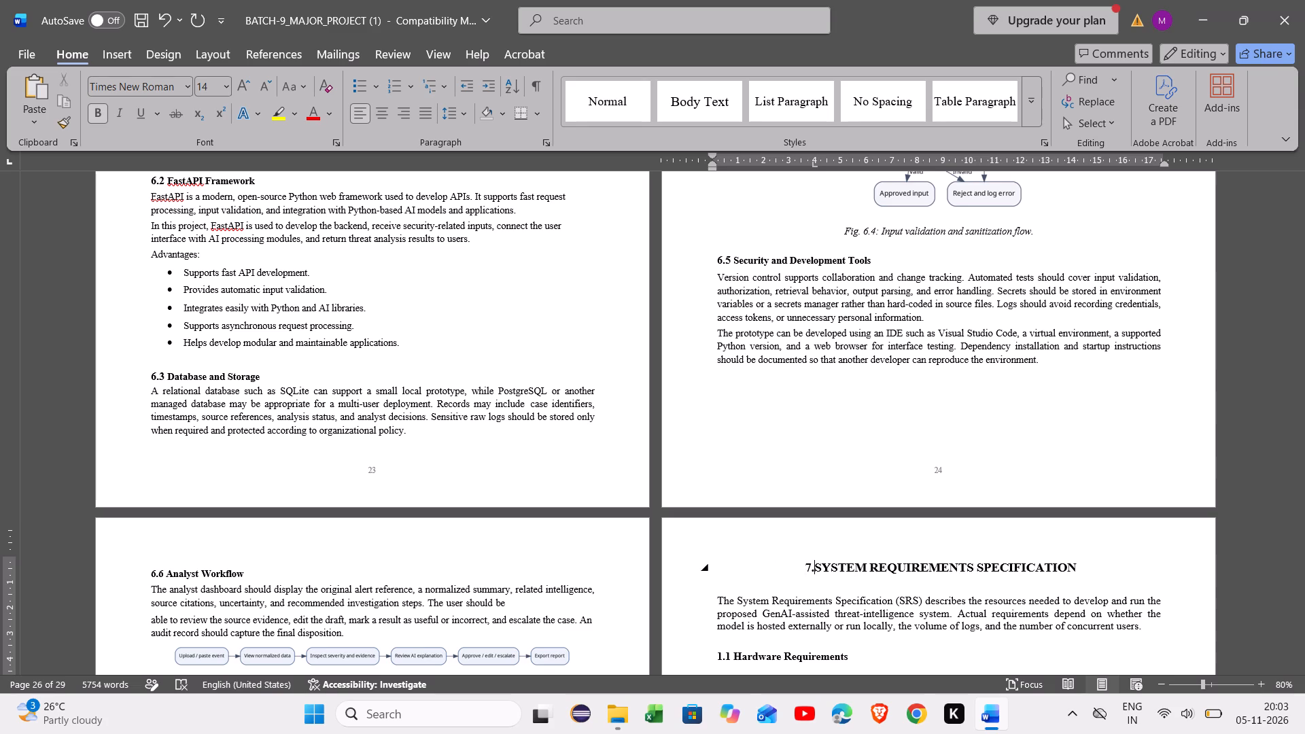
key(space)
Replace the automatic number of the Hardware Requirements sub-heading in chapter 7 with a typed "7.1" followed by a space.
scroll(958, 516, down, 1)
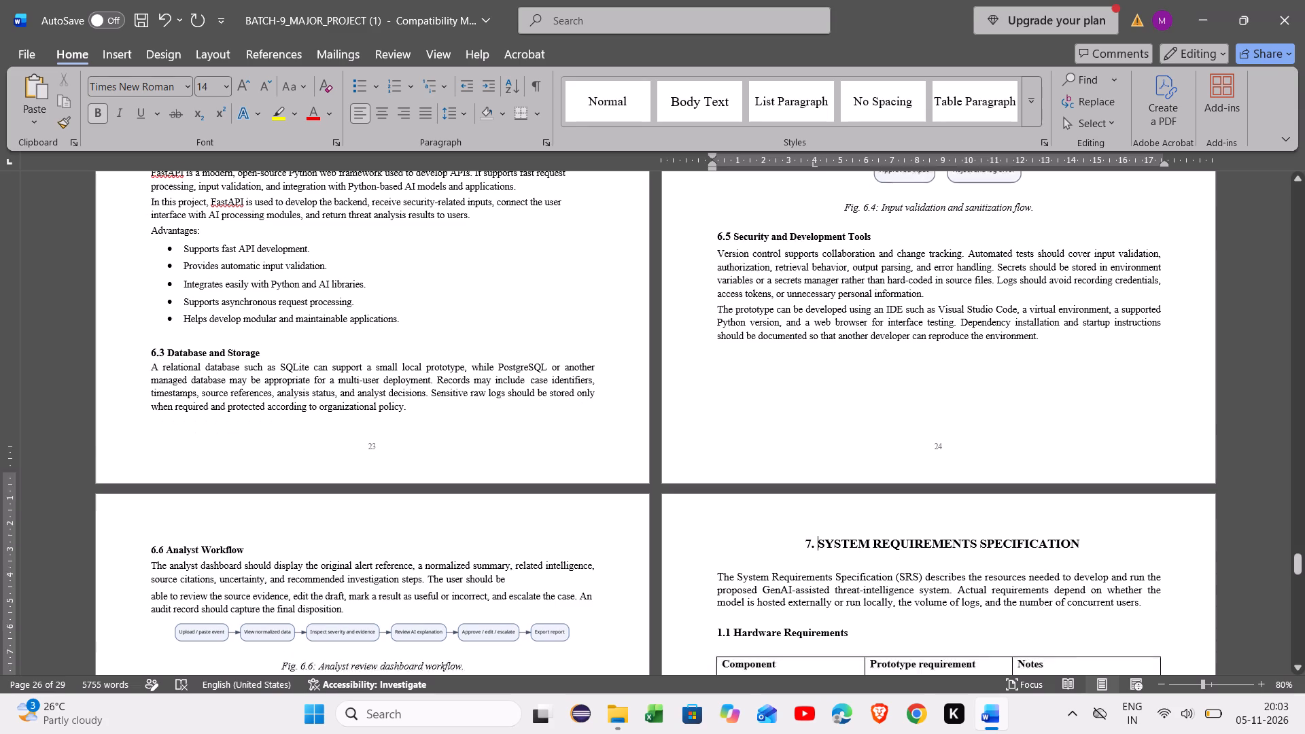
scroll(958, 516, down, 1)
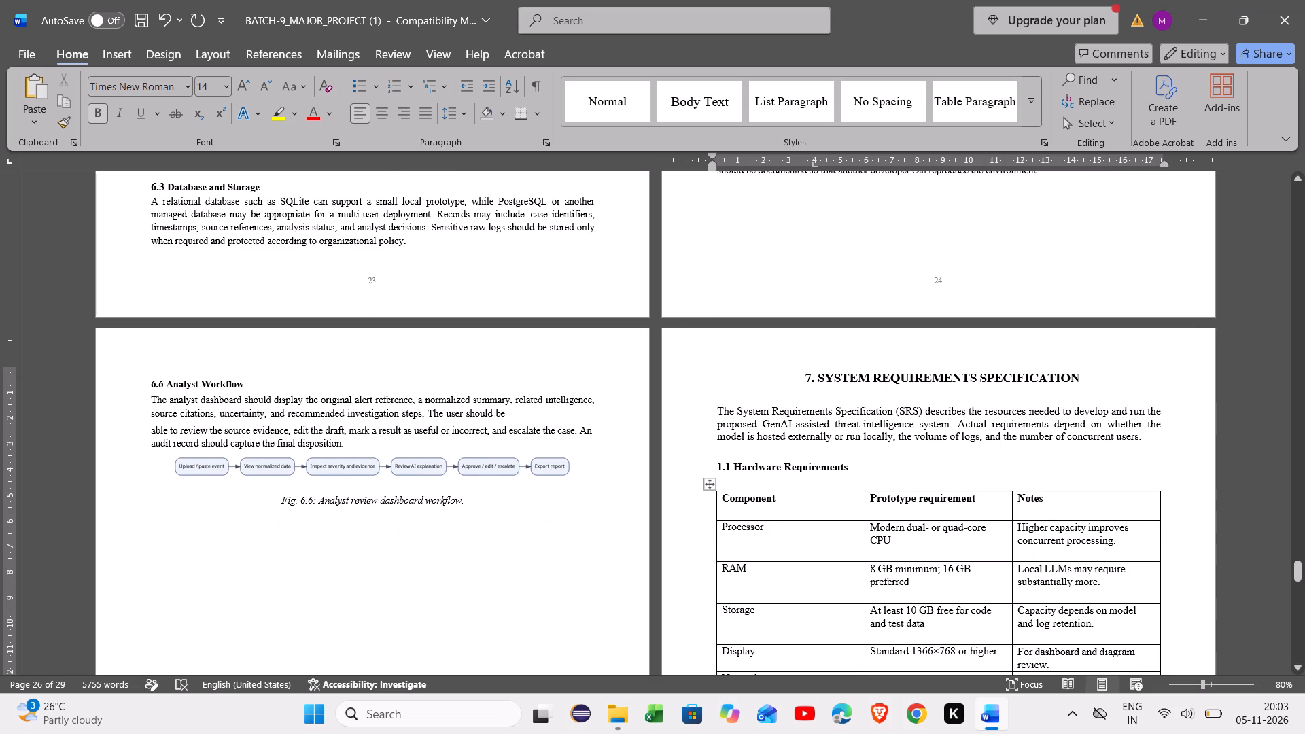
scroll(958, 516, down, 1)
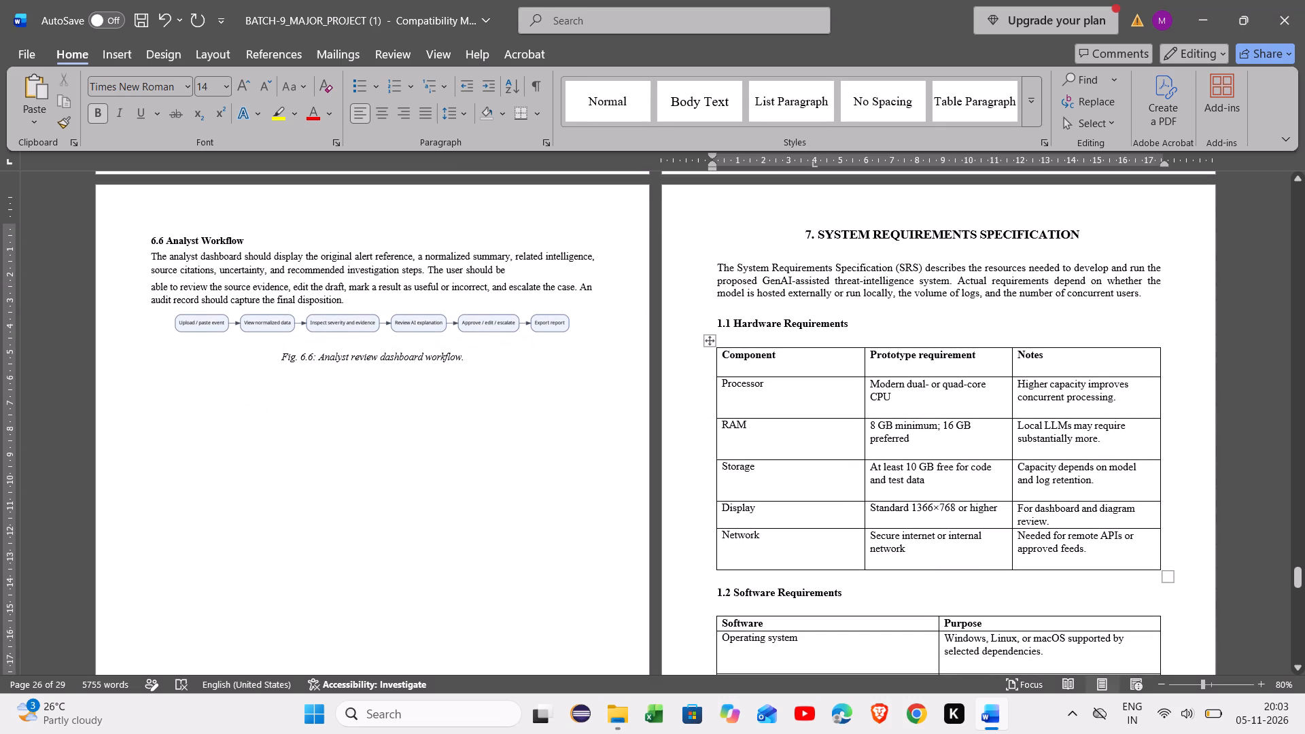
click(723, 324)
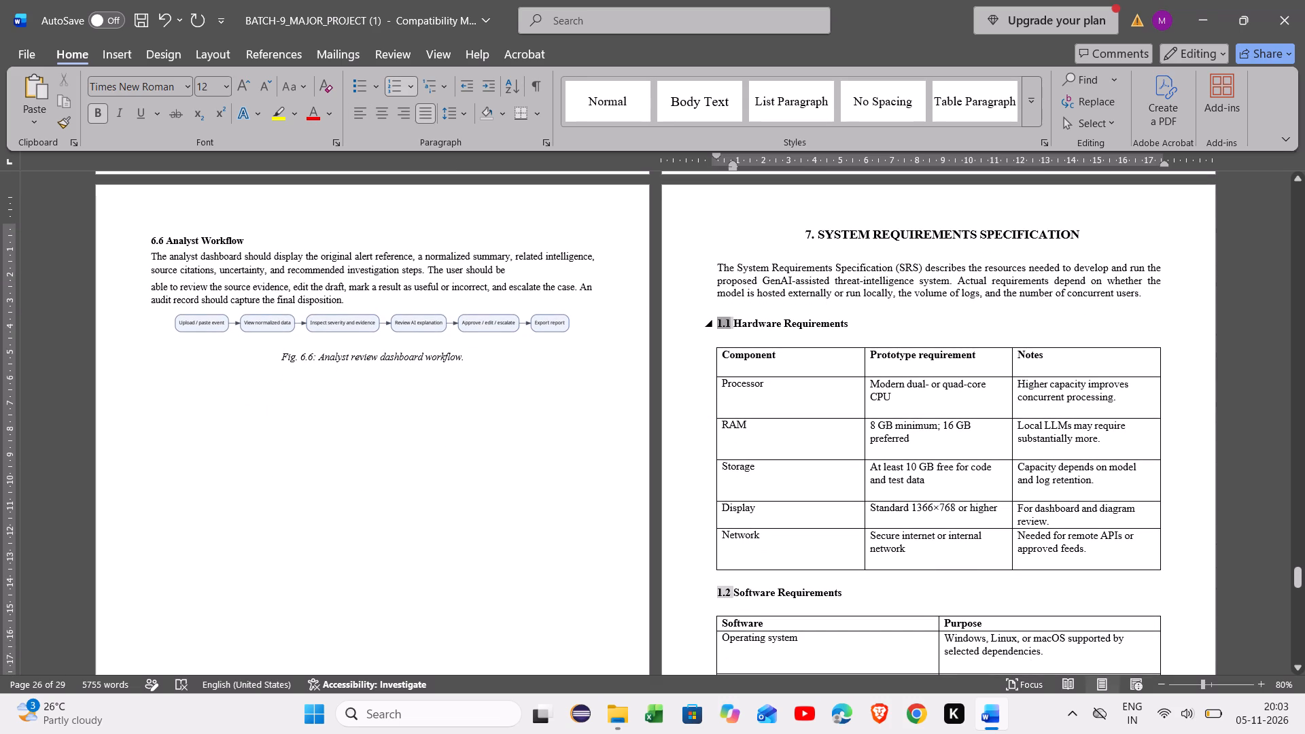
key(7)
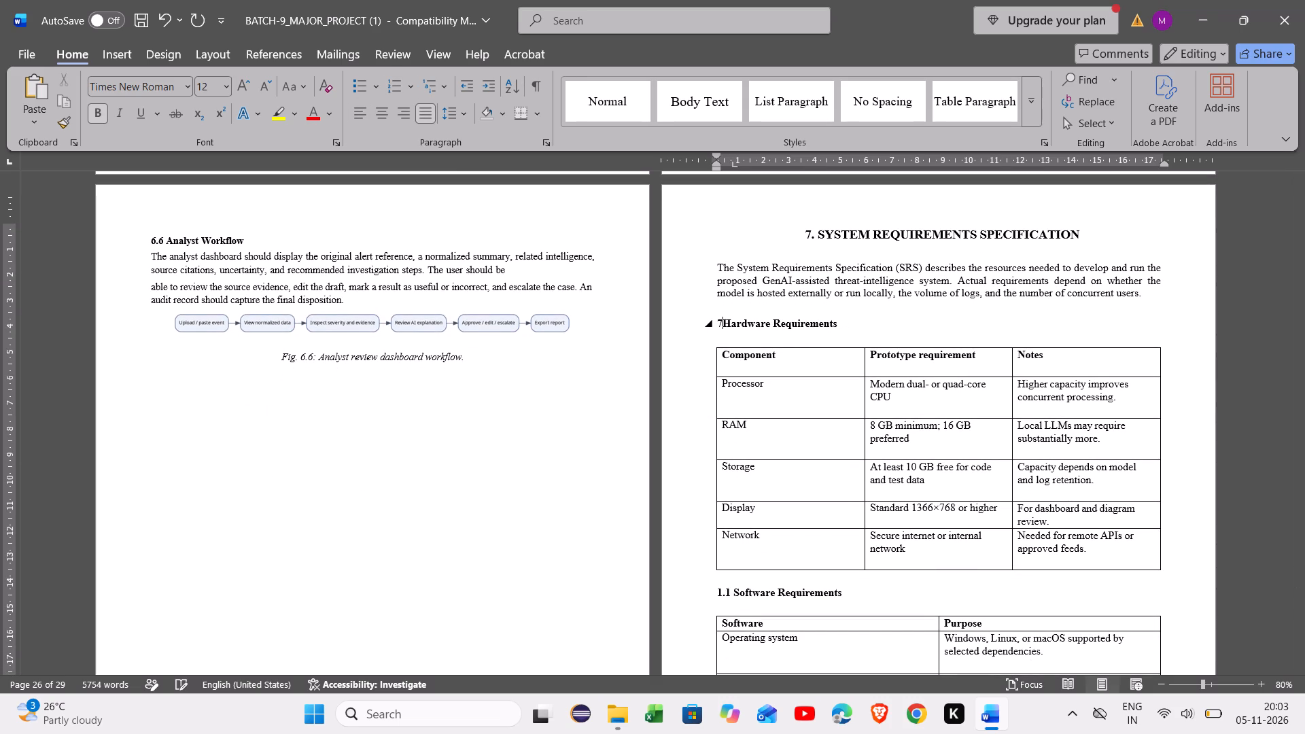
key(period)
text(1)
key(space)
Replace the automatic number of the Software Requirements sub-heading with a typed "7.2" followed by a space.
scroll(773, 416, down, 1)
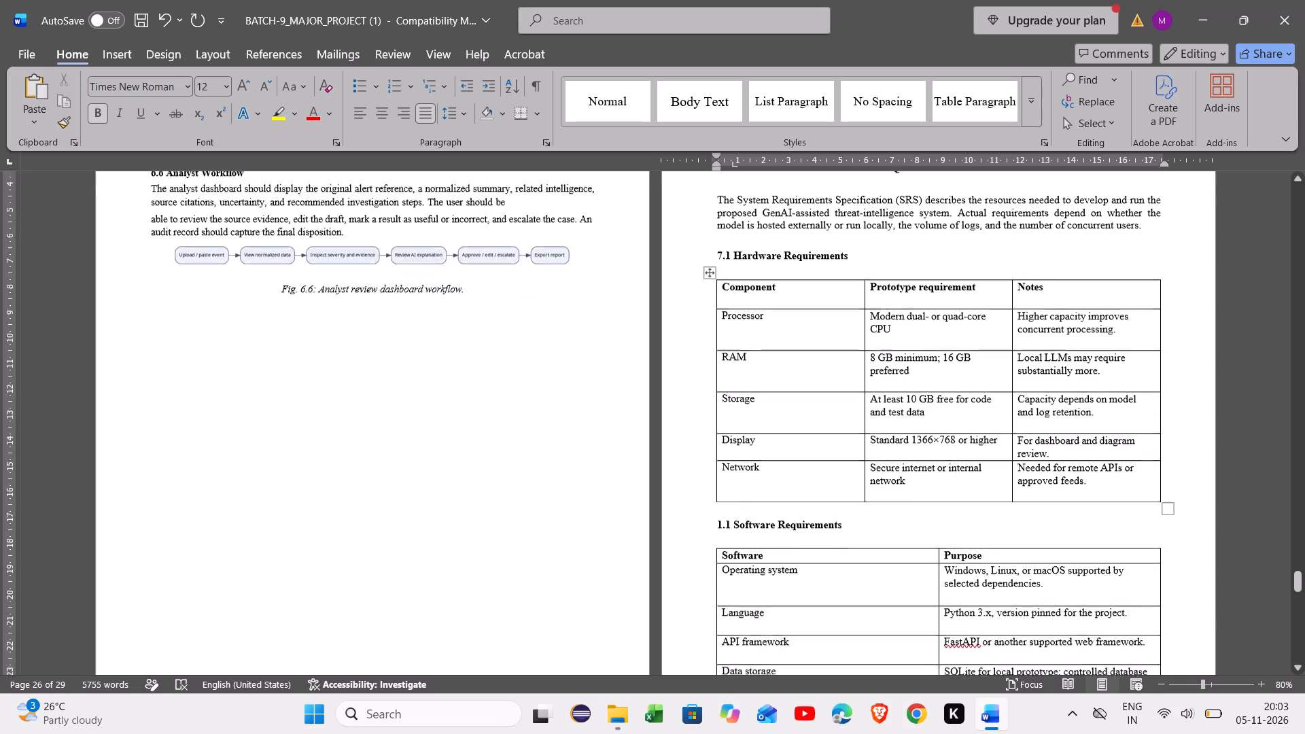
scroll(773, 416, down, 1)
scroll(778, 383, up, 5)
scroll(778, 383, down, 1)
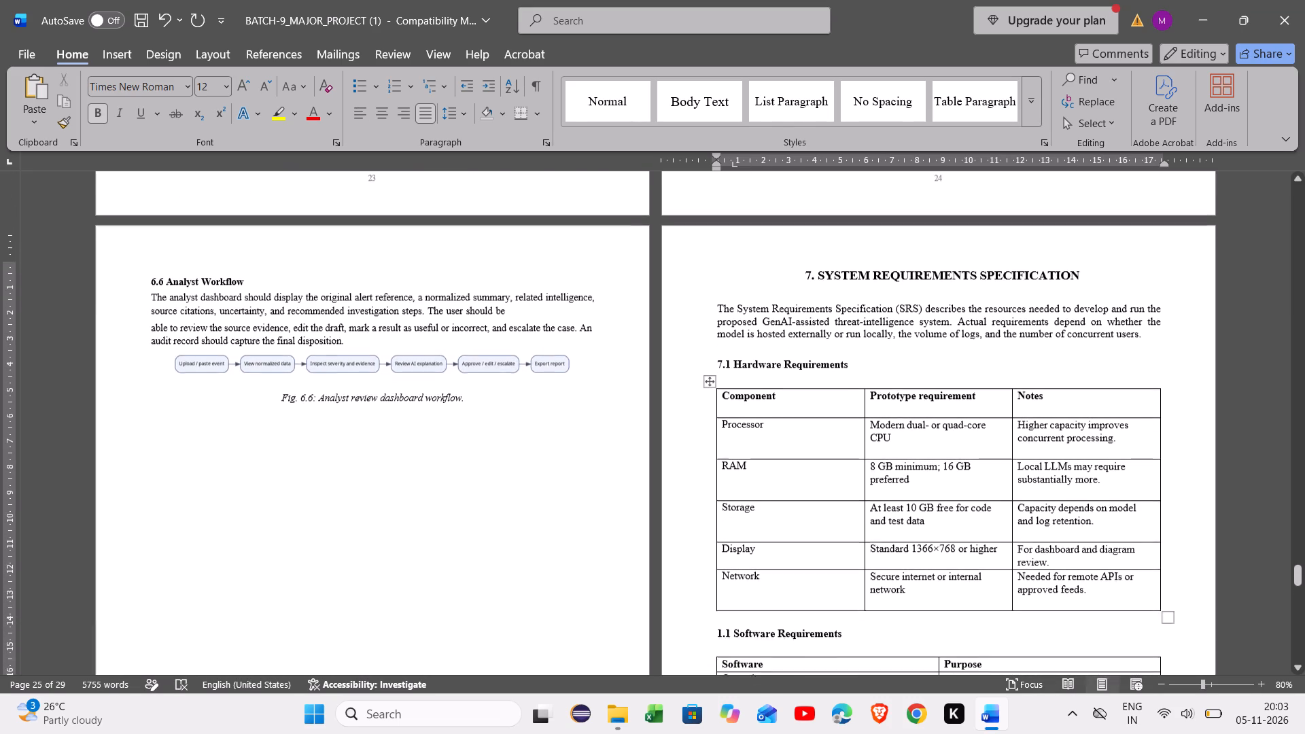
scroll(778, 383, down, 1)
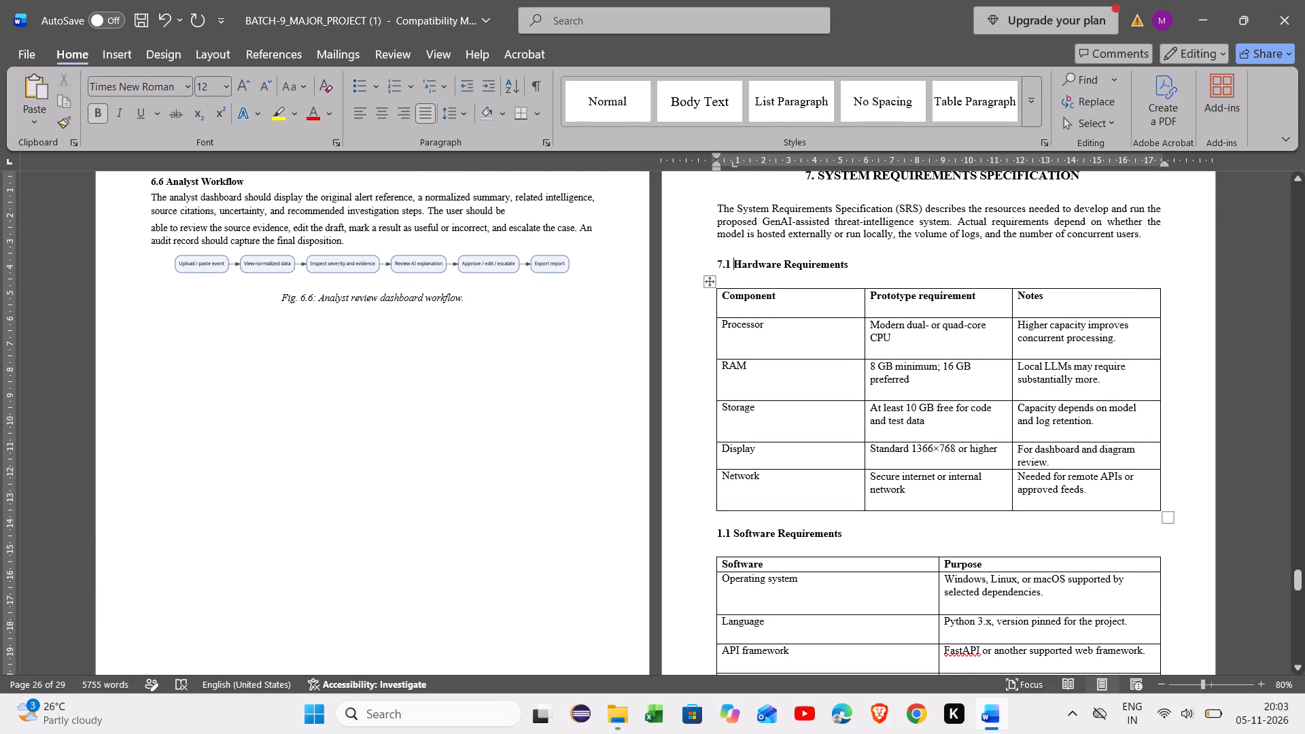
click(723, 536)
text(7.)
text(2)
key(space)
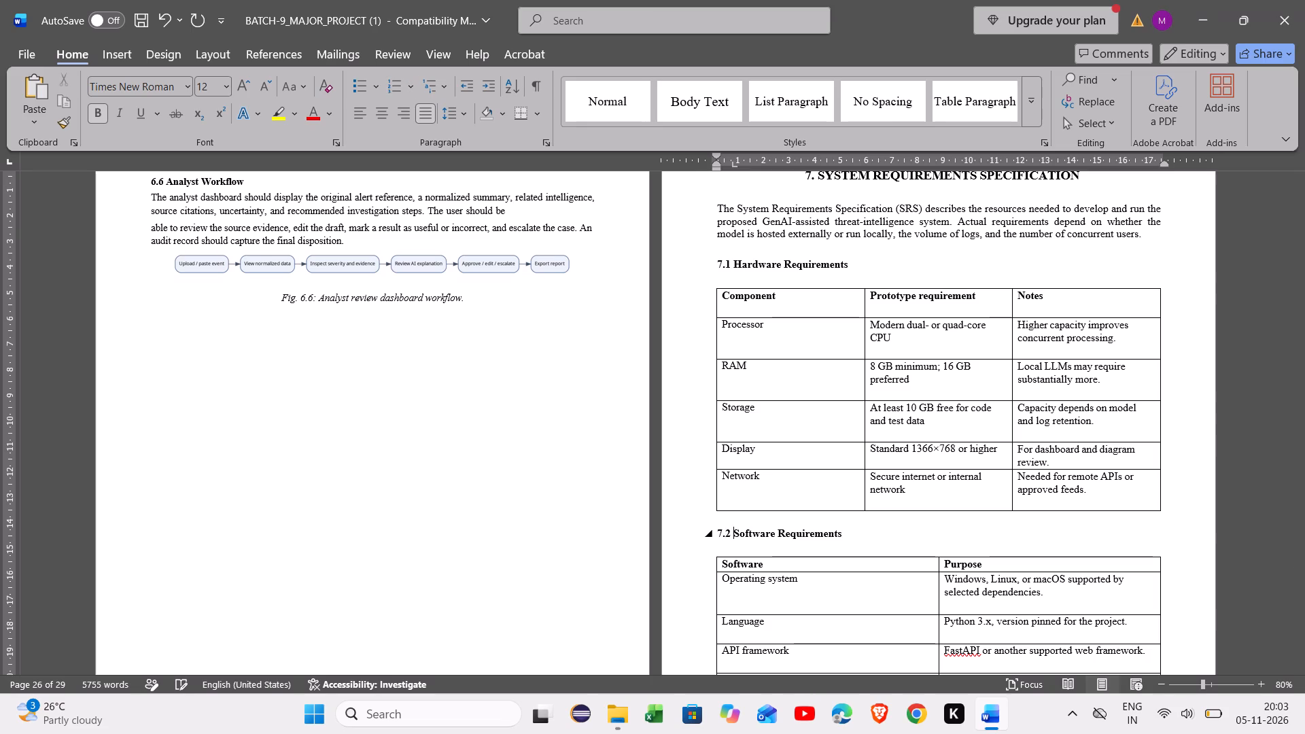
Save the project report with the corrected chapter 7 numbering.
scroll(712, 515, down, 2)
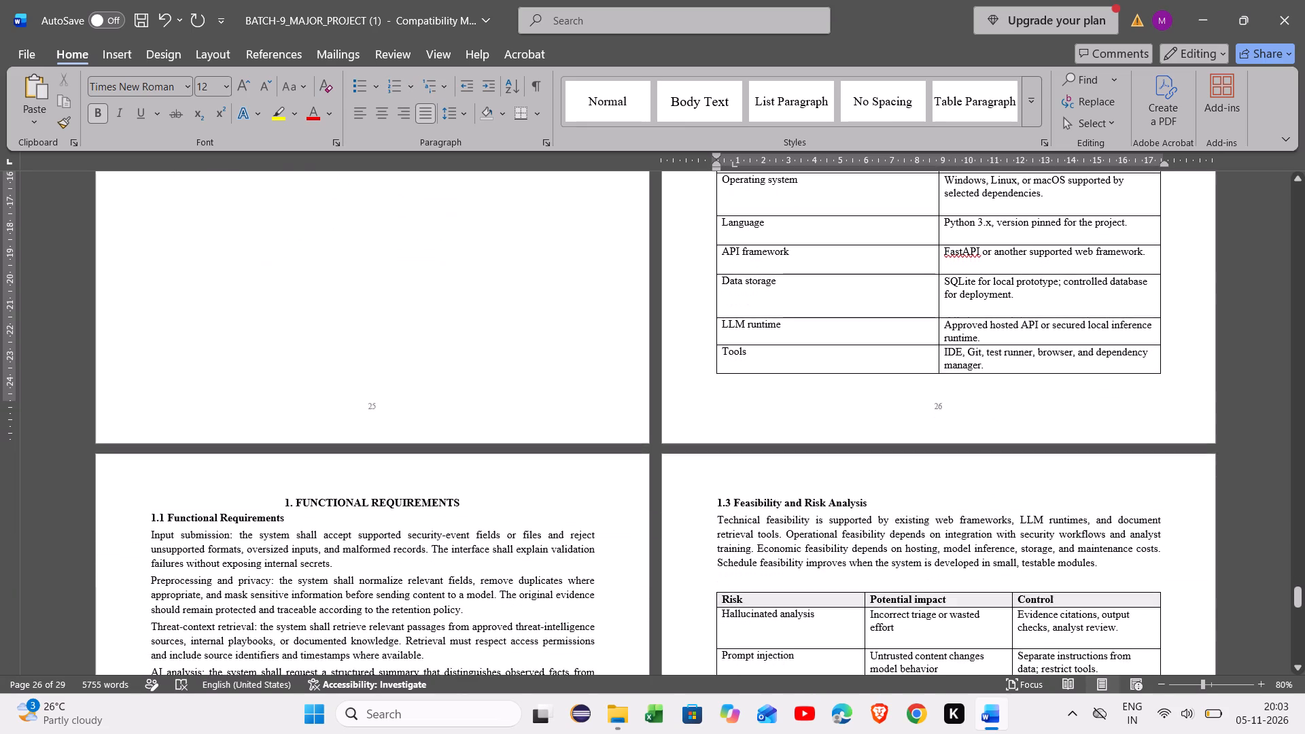
scroll(712, 515, down, 2)
scroll(712, 515, up, 1)
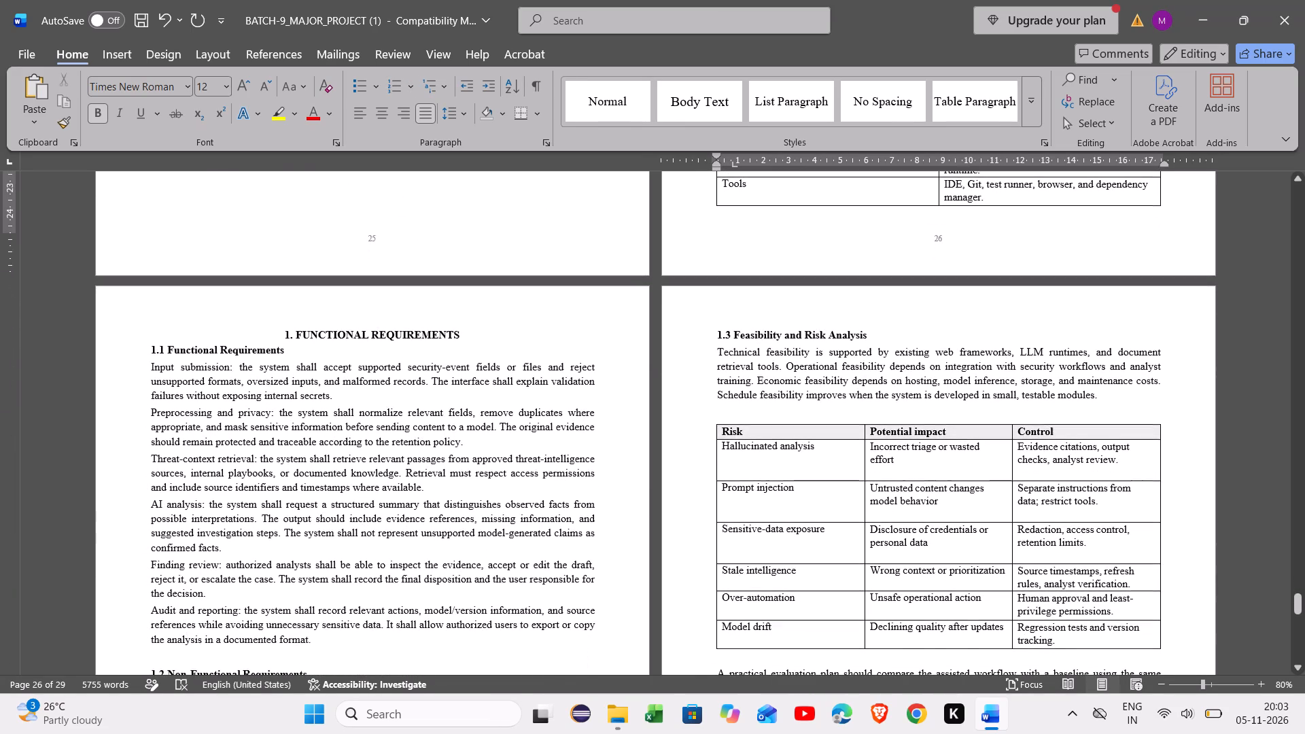
scroll(712, 515, up, 1)
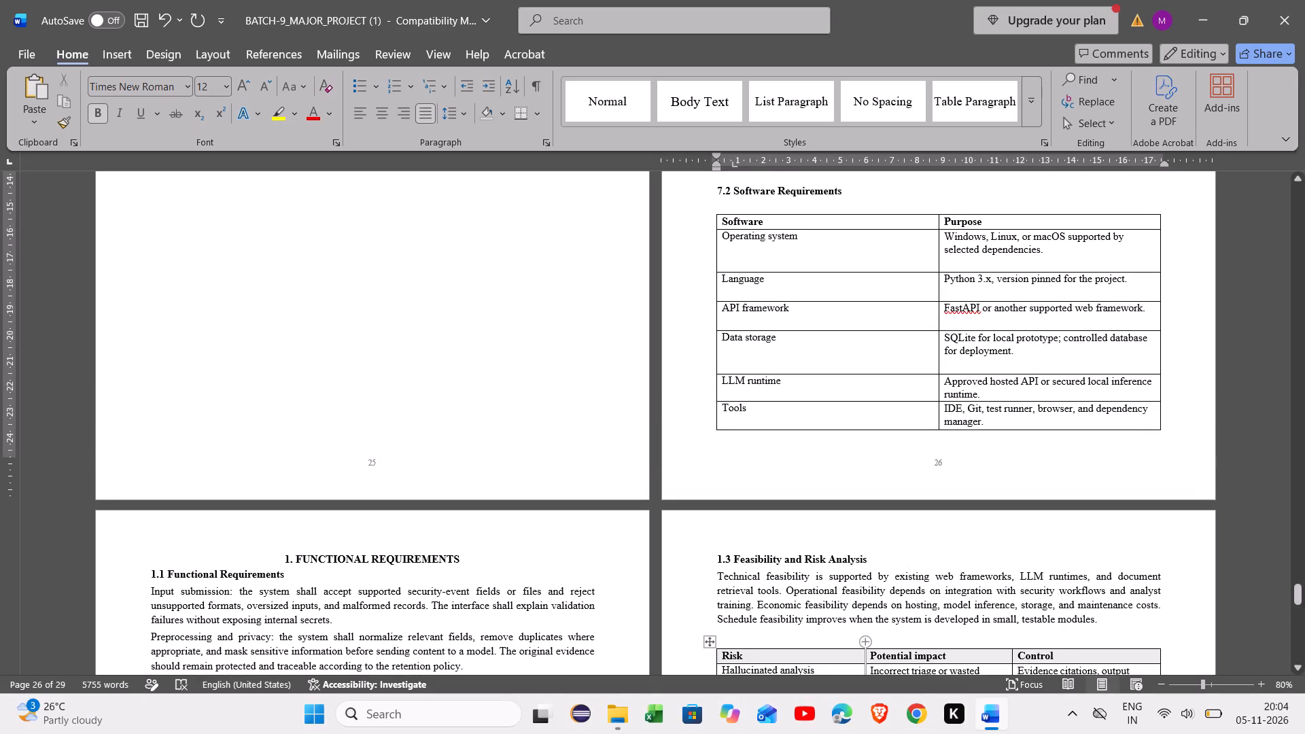
click(618, 712)
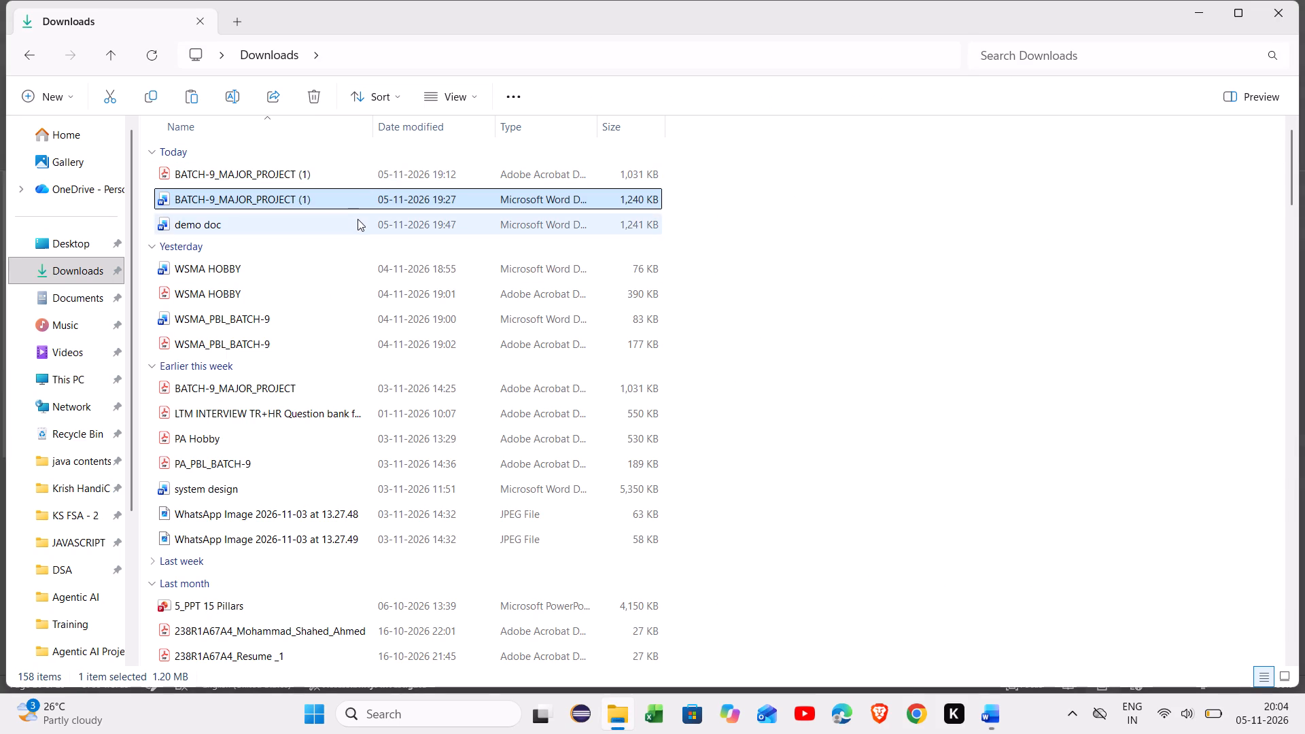
click(1005, 733)
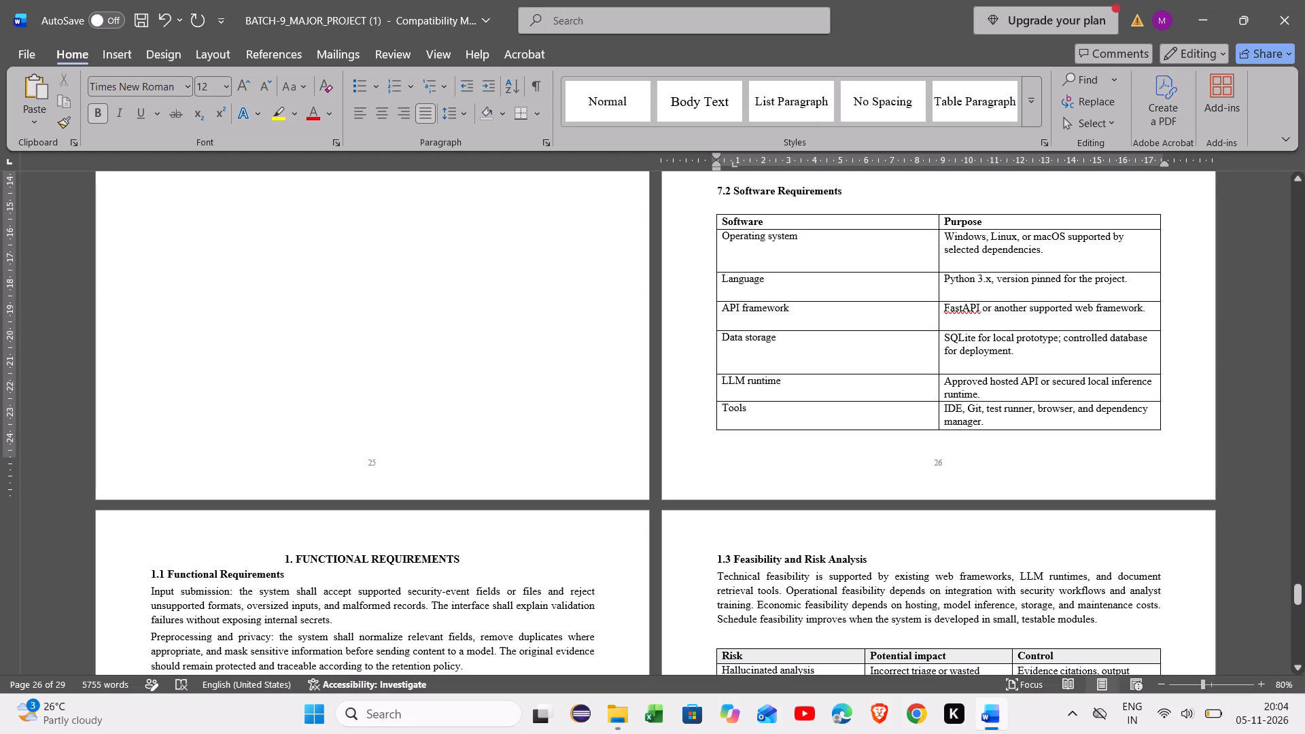
click(139, 12)
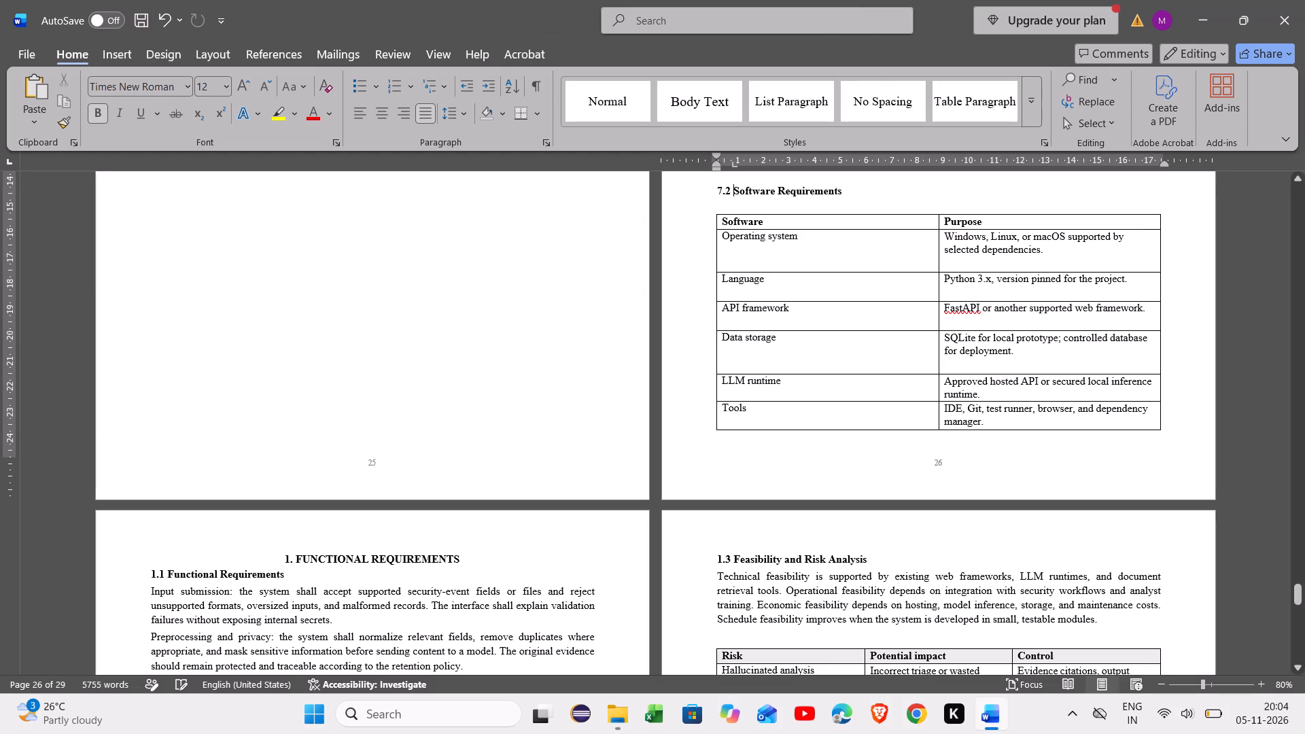
Open demo doc from the Downloads folder in File Explorer and examine the heading numbering of its Functional Requirements chapter.
click(616, 708)
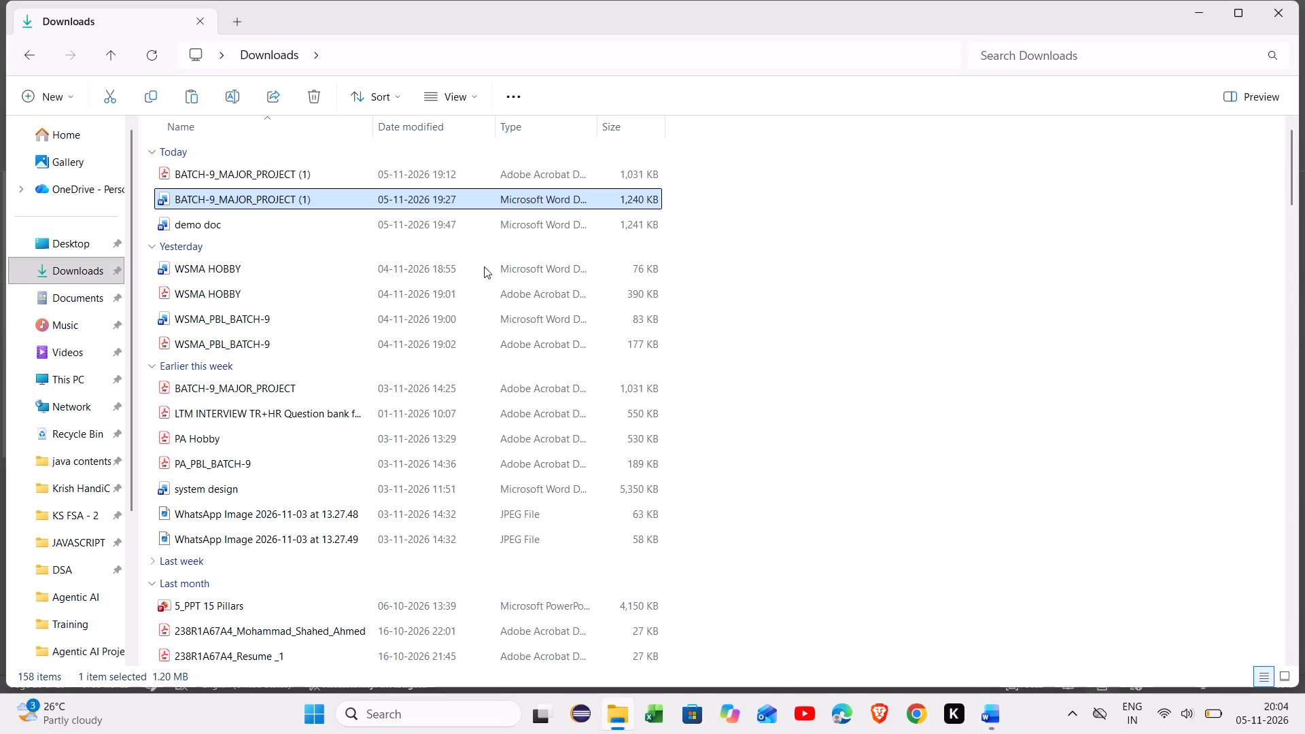
double_click(372, 218)
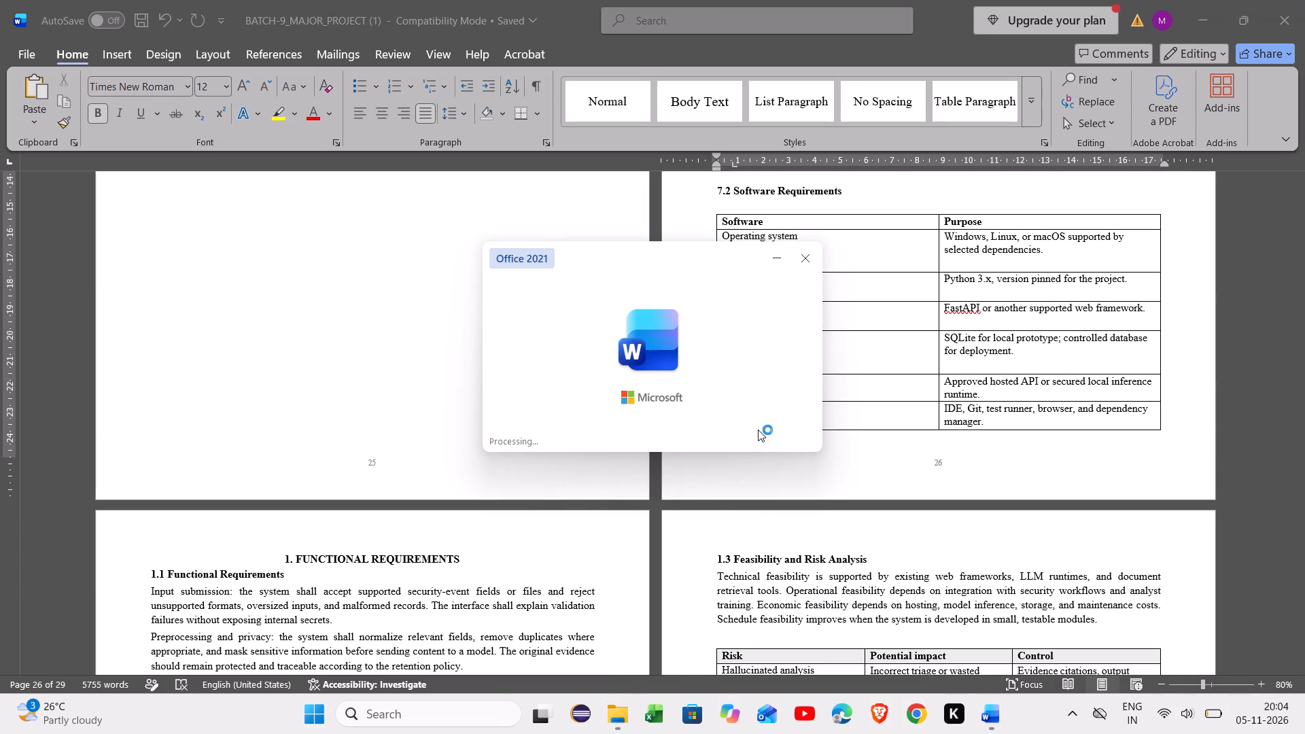
scroll(854, 368, down, 20)
scroll(854, 368, down, 20)
scroll(854, 368, down, 20)
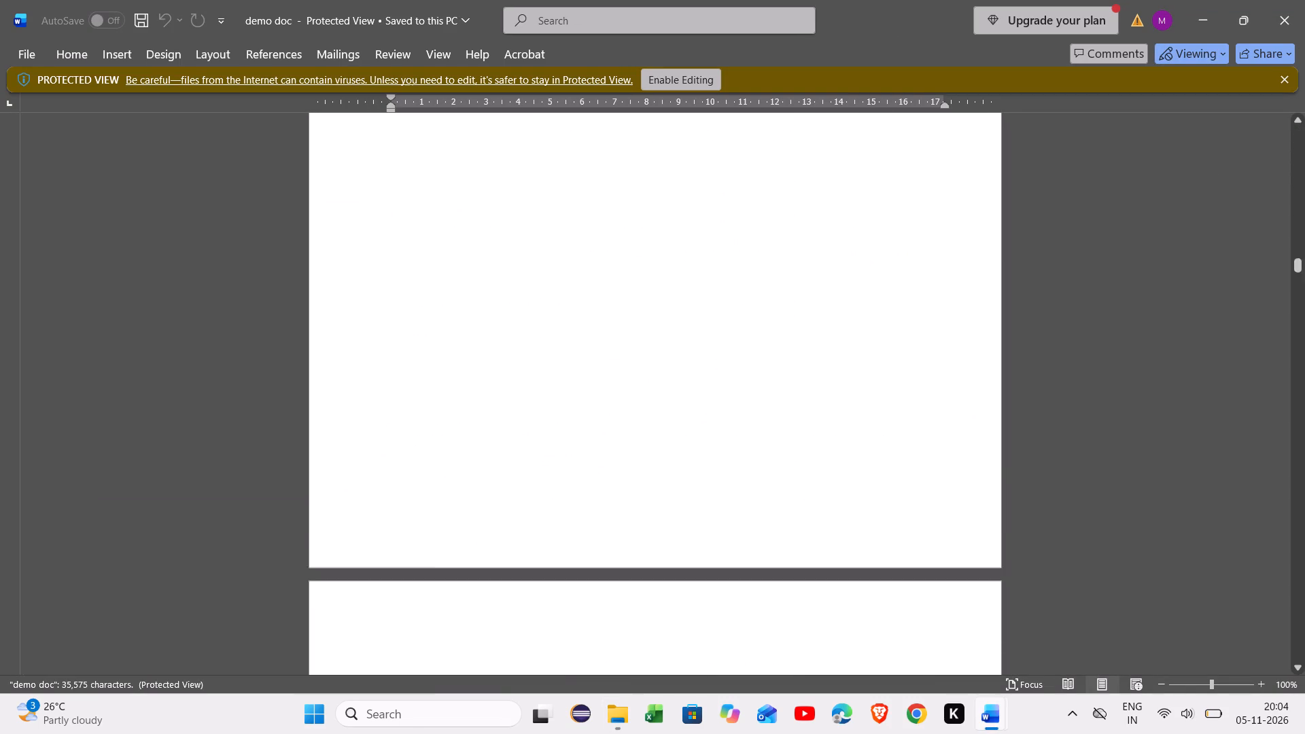
scroll(854, 368, down, 20)
scroll(854, 368, down, 20)
scroll(854, 368, down, 20)
scroll(854, 368, down, 11)
scroll(854, 368, up, 10)
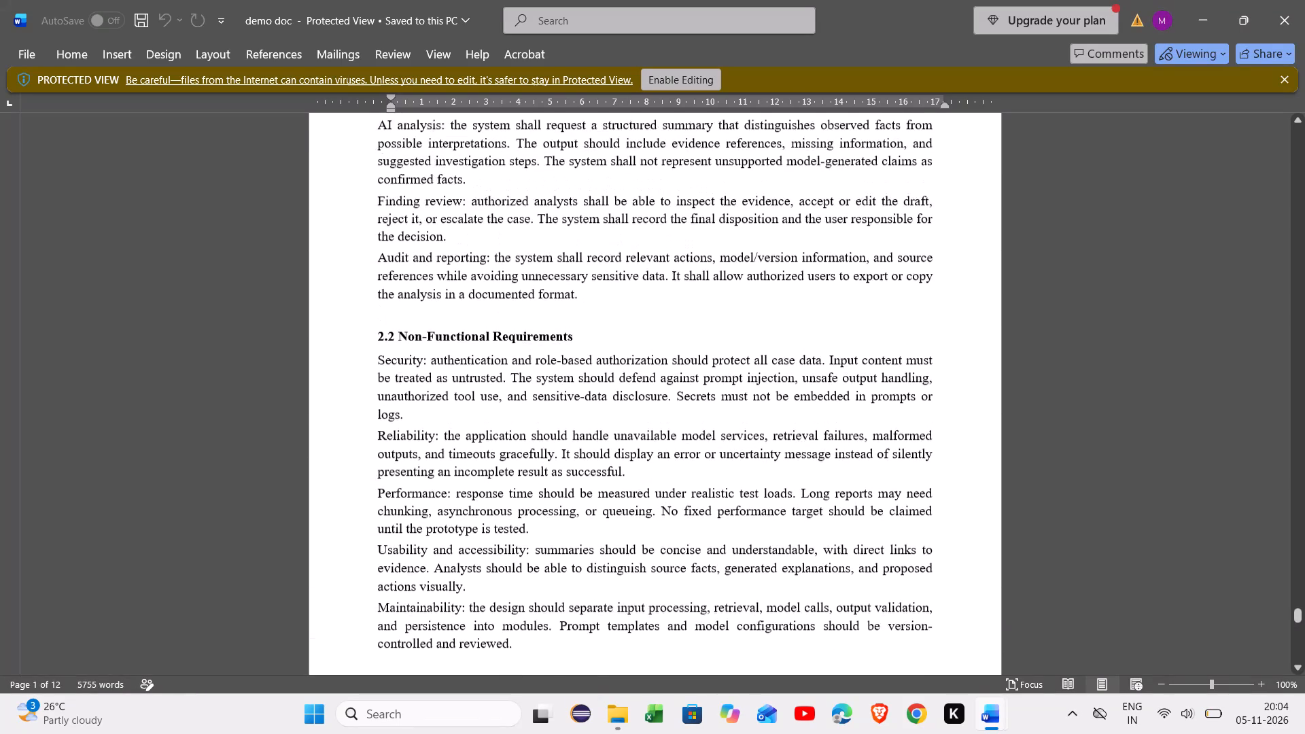
scroll(854, 368, up, 2)
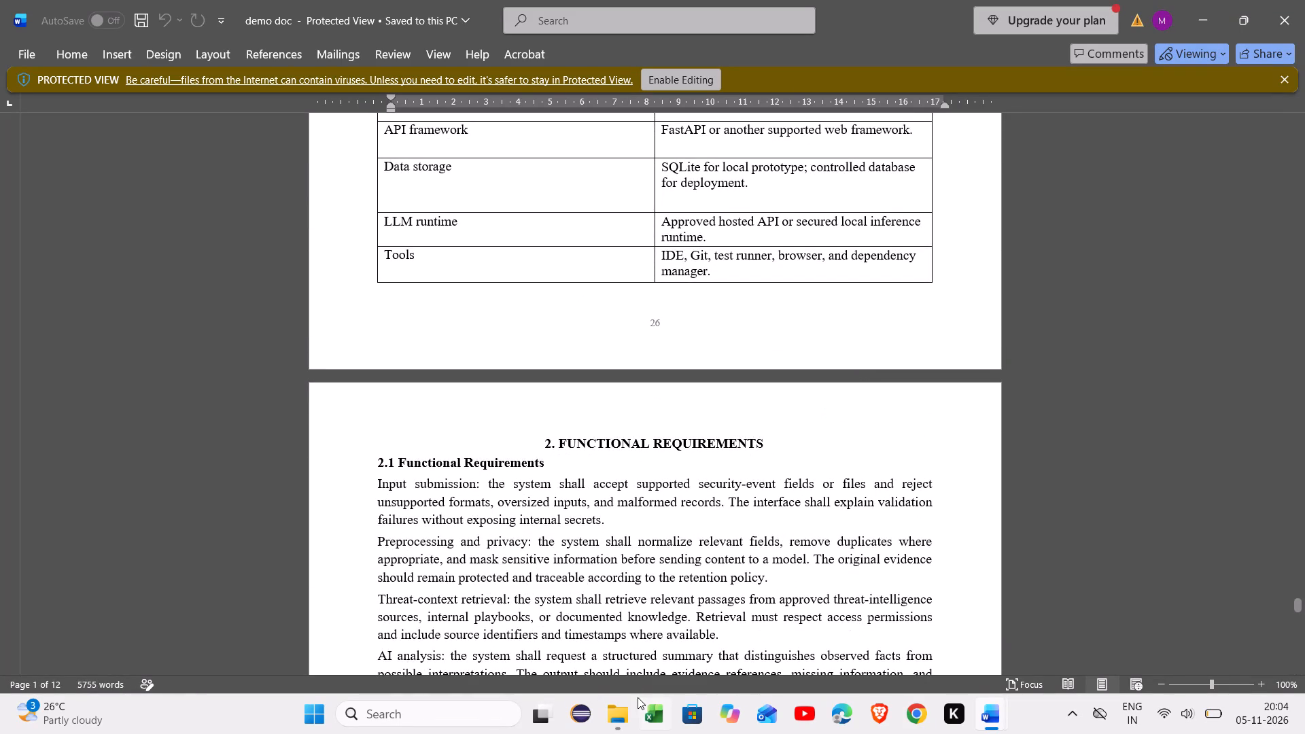
Open the BATCH-9_MAJOR_PROJECT (1) PDF from Downloads and examine how its Functional Requirements chapter and sub-headings are numbered.
click(624, 706)
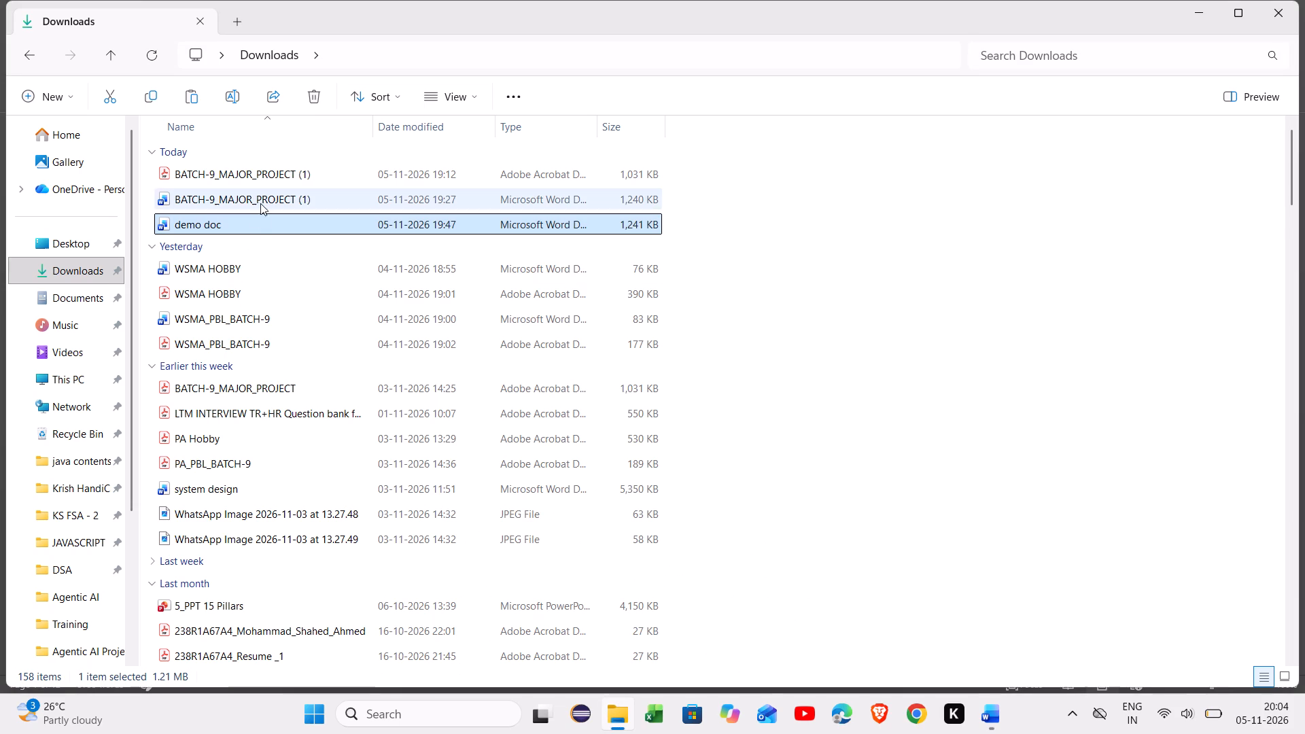
double_click(288, 182)
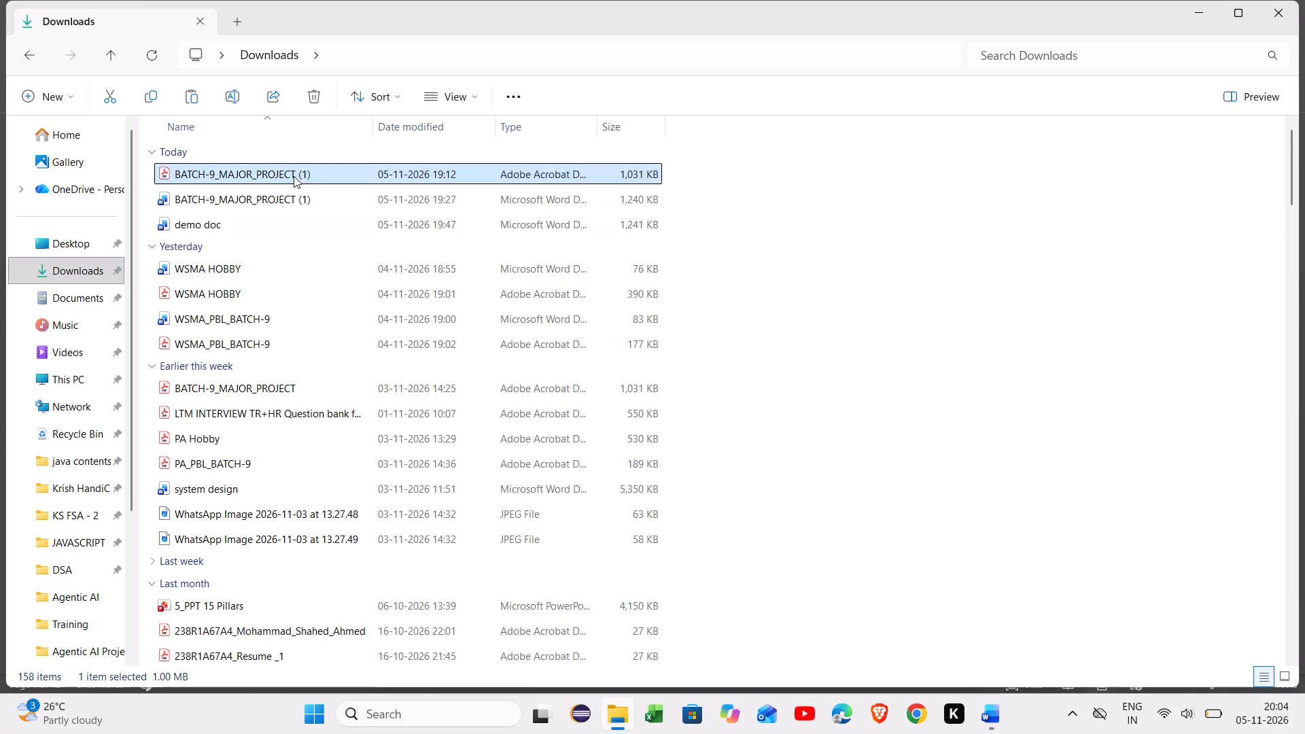
double_click(294, 176)
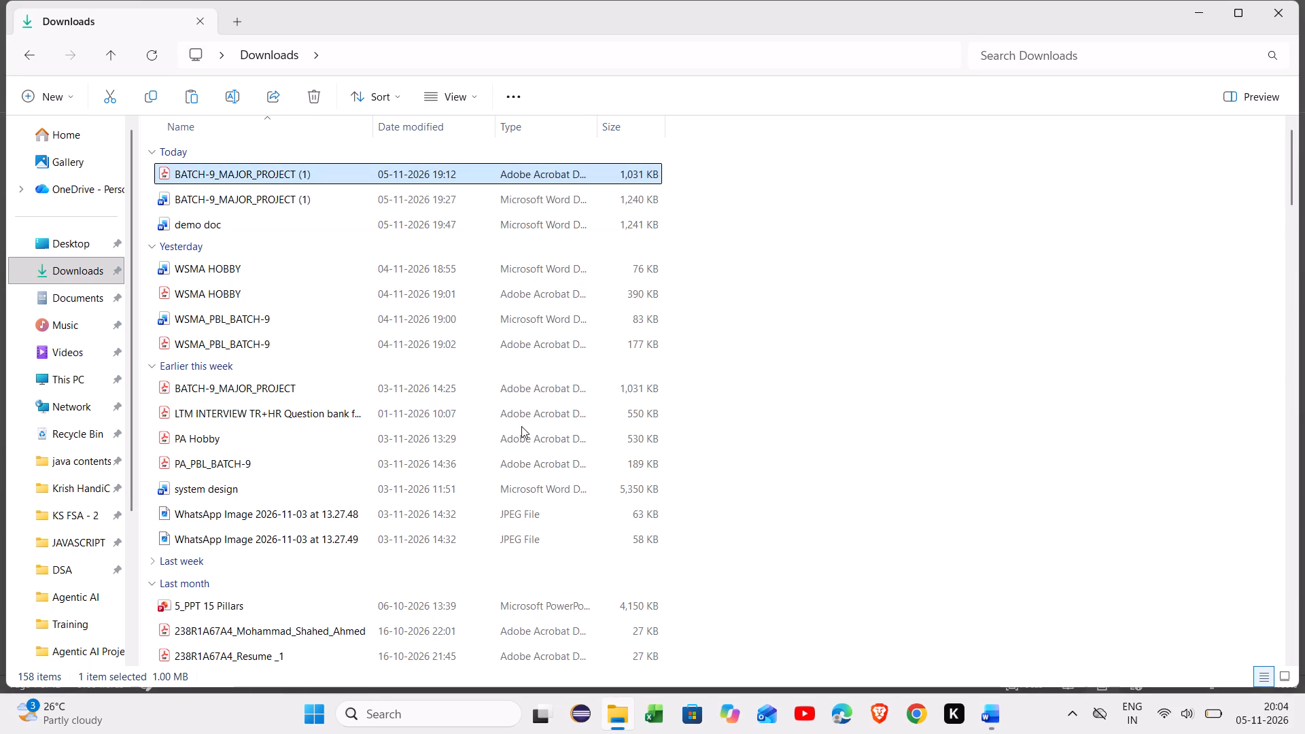
double_click(349, 177)
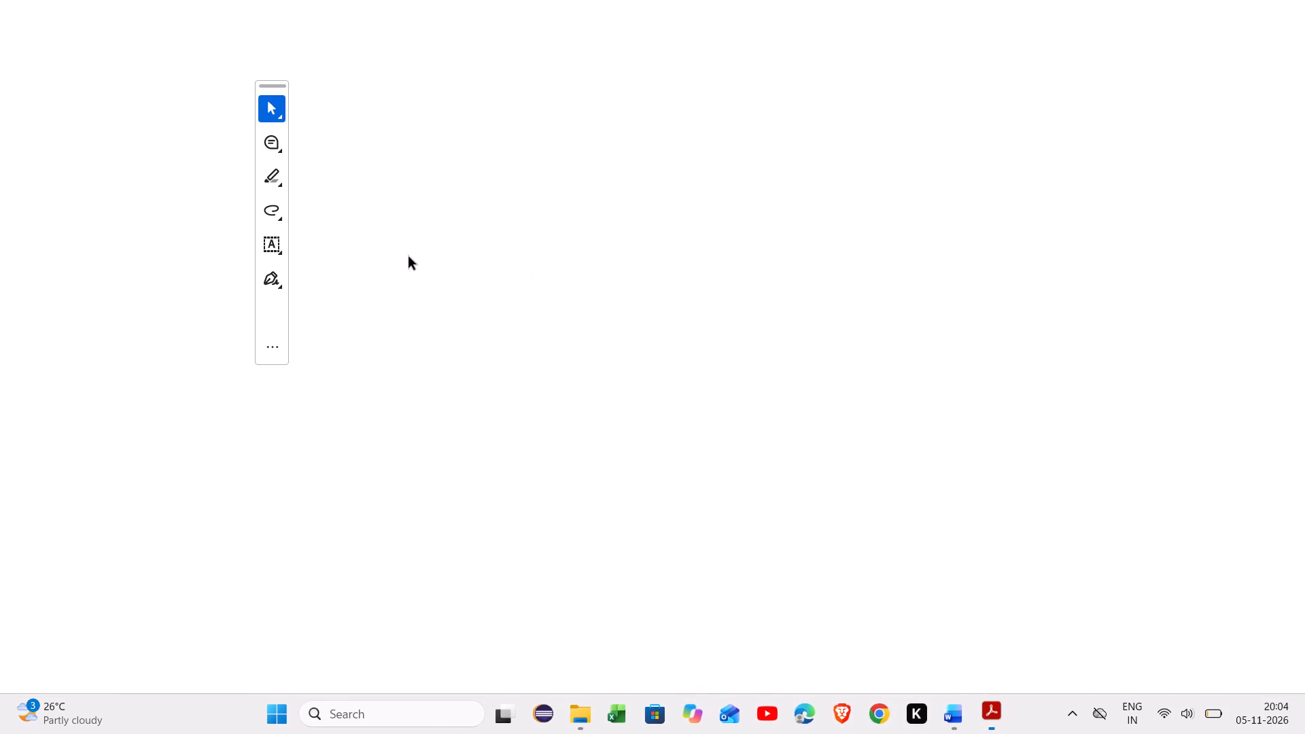
scroll(670, 295, down, 20)
scroll(670, 295, down, 7)
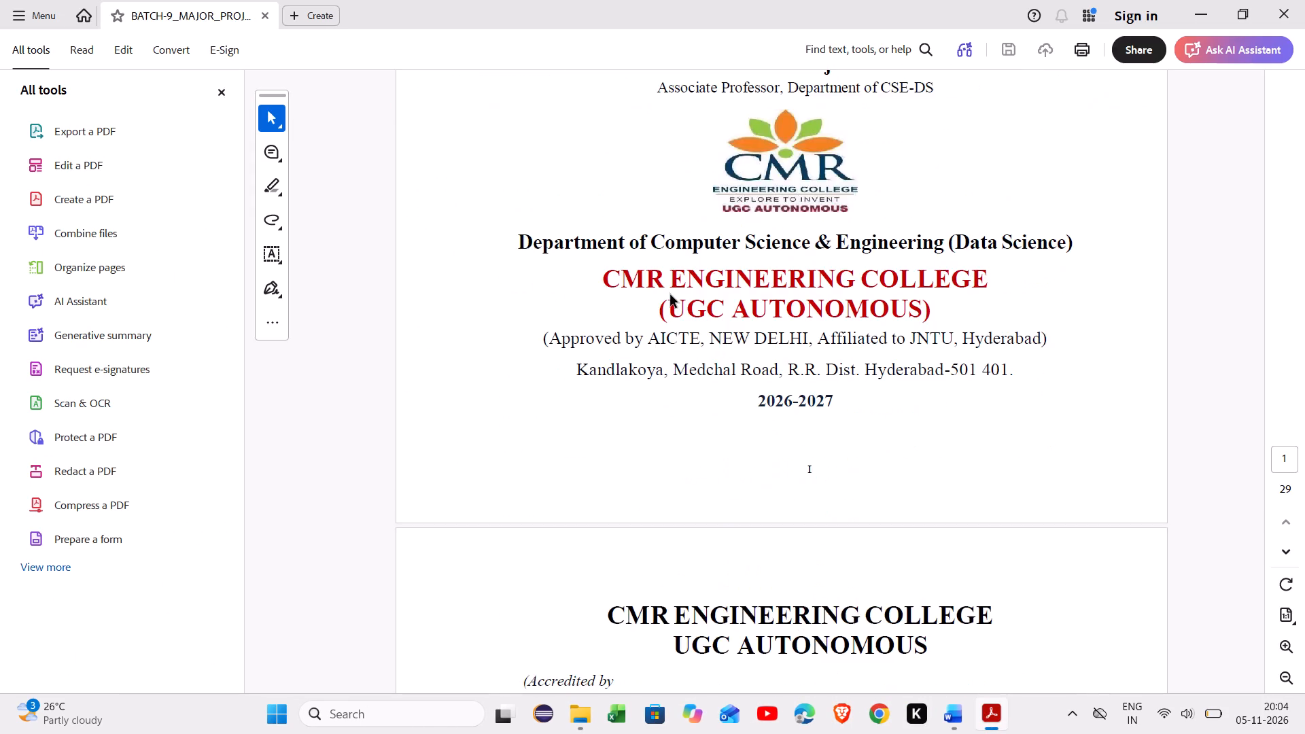
scroll(670, 295, down, 8)
scroll(670, 295, down, 20)
scroll(670, 295, down, 6)
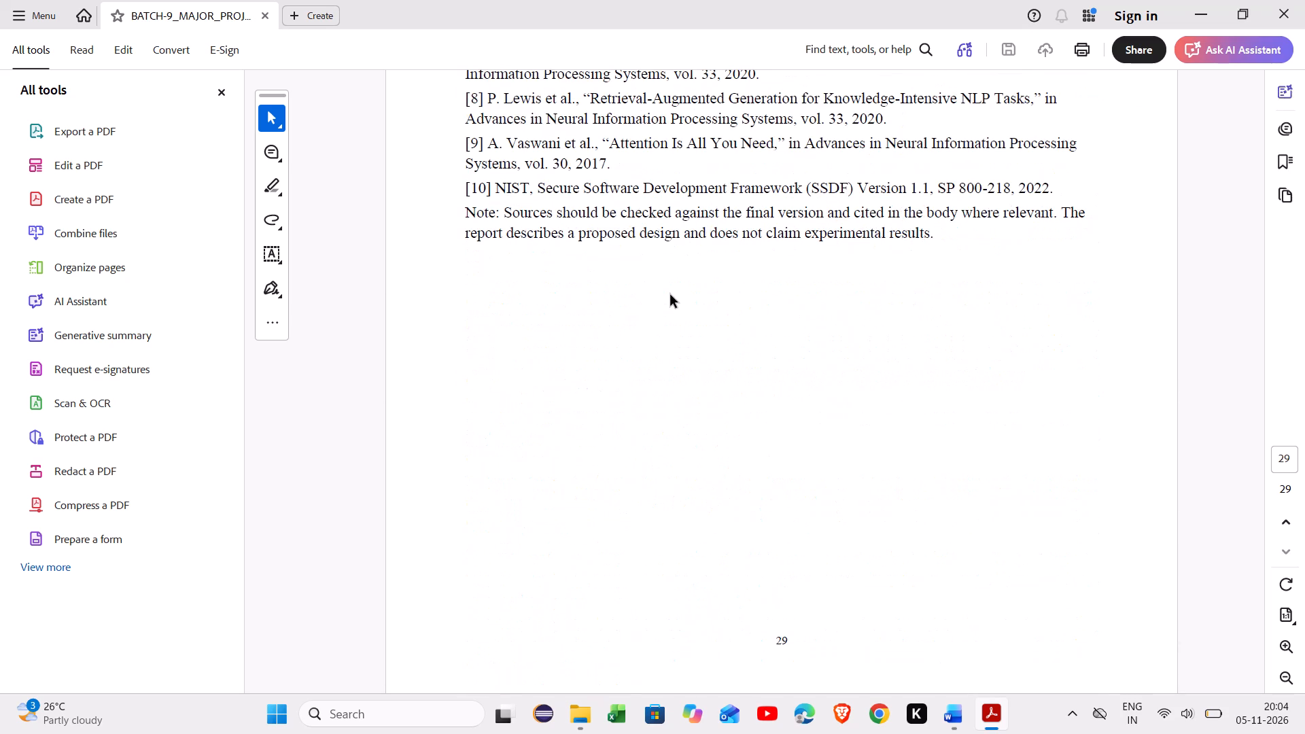
scroll(670, 295, down, 9)
scroll(670, 295, up, 8)
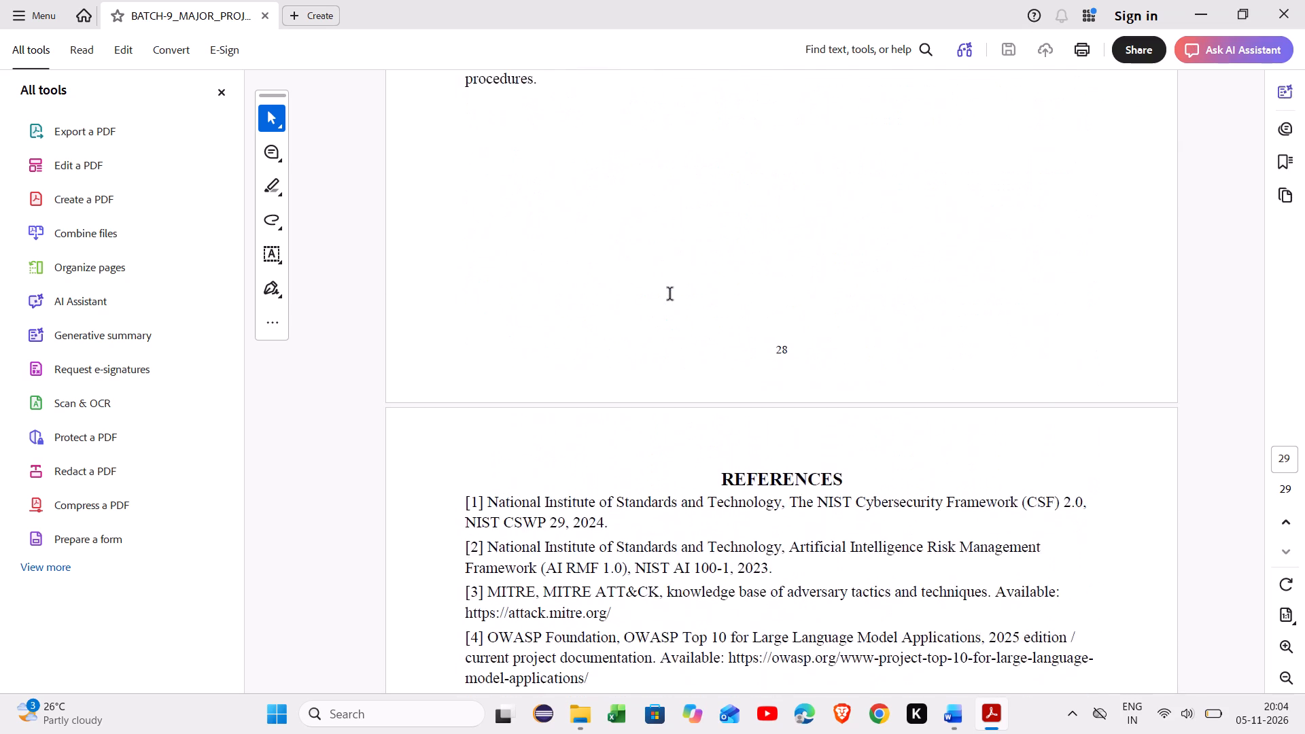
scroll(670, 295, up, 5)
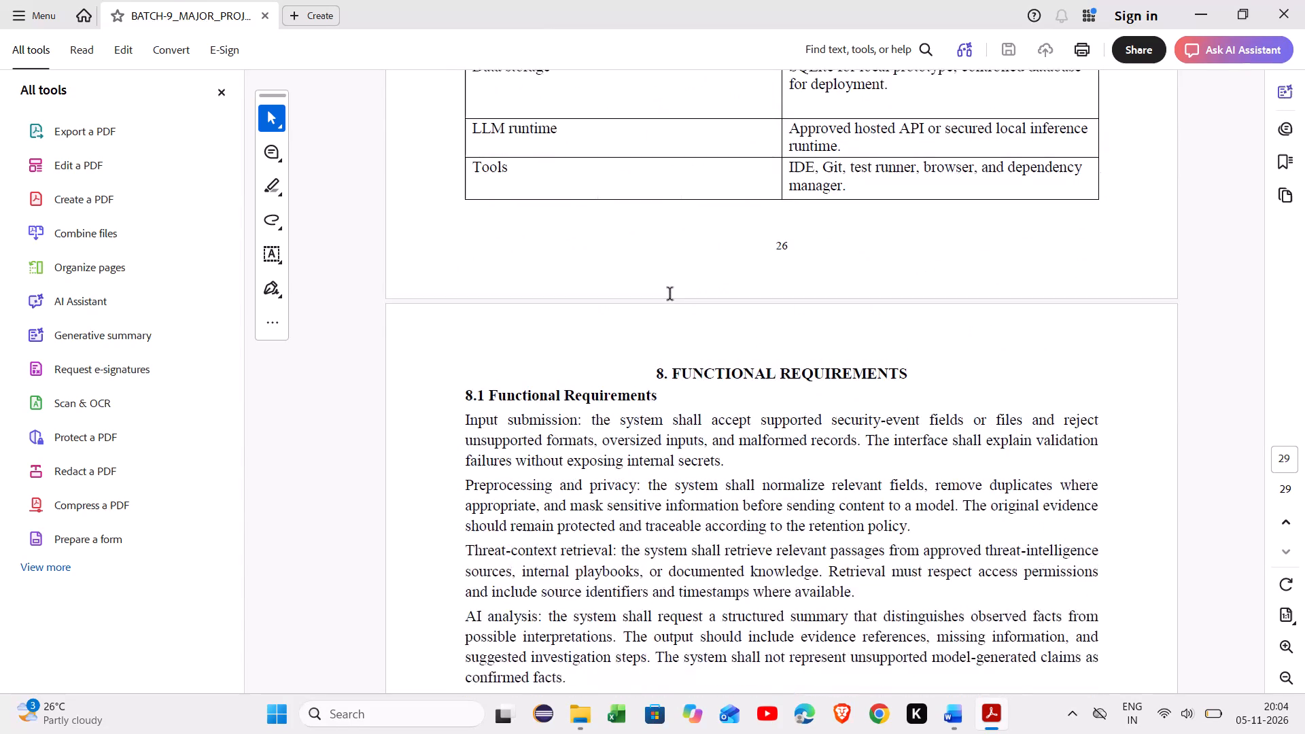
scroll(670, 295, up, 1)
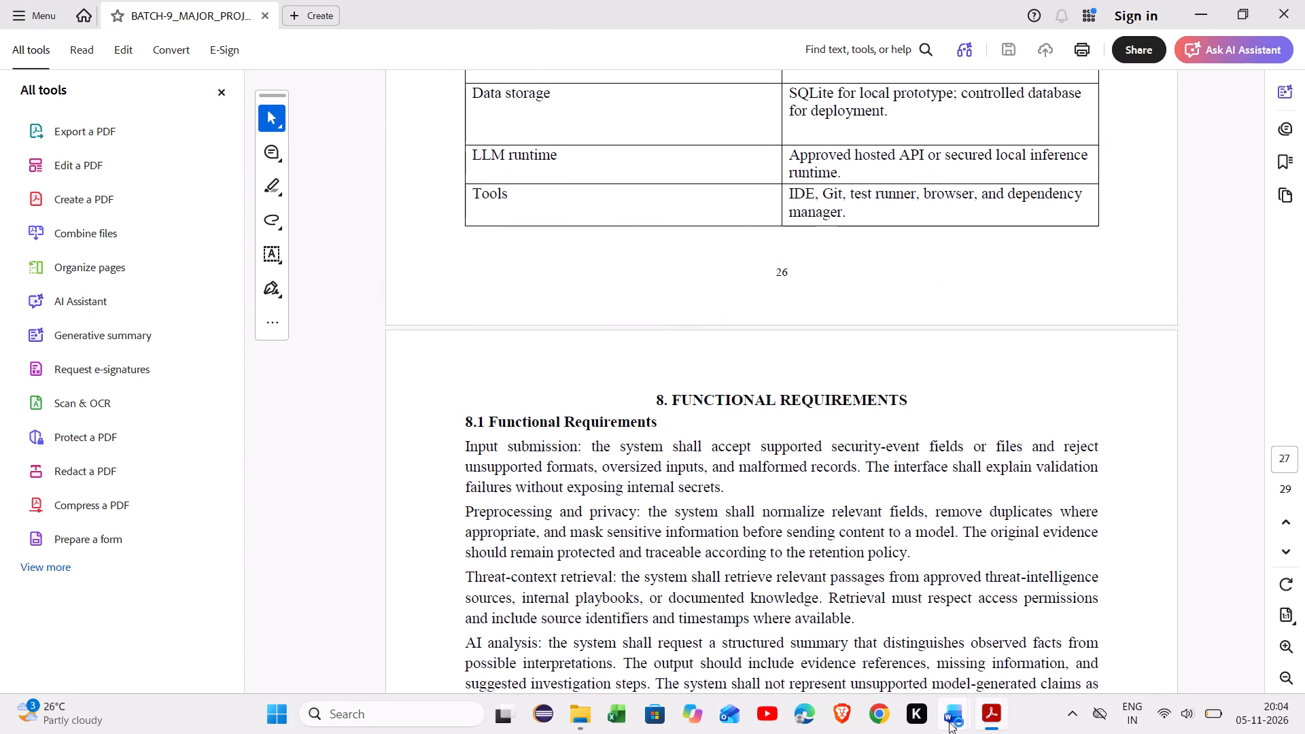
Switch back to the project report in Word and replace the Functional Requirements chapter heading's automatic number with a typed "8." and a space.
click(949, 722)
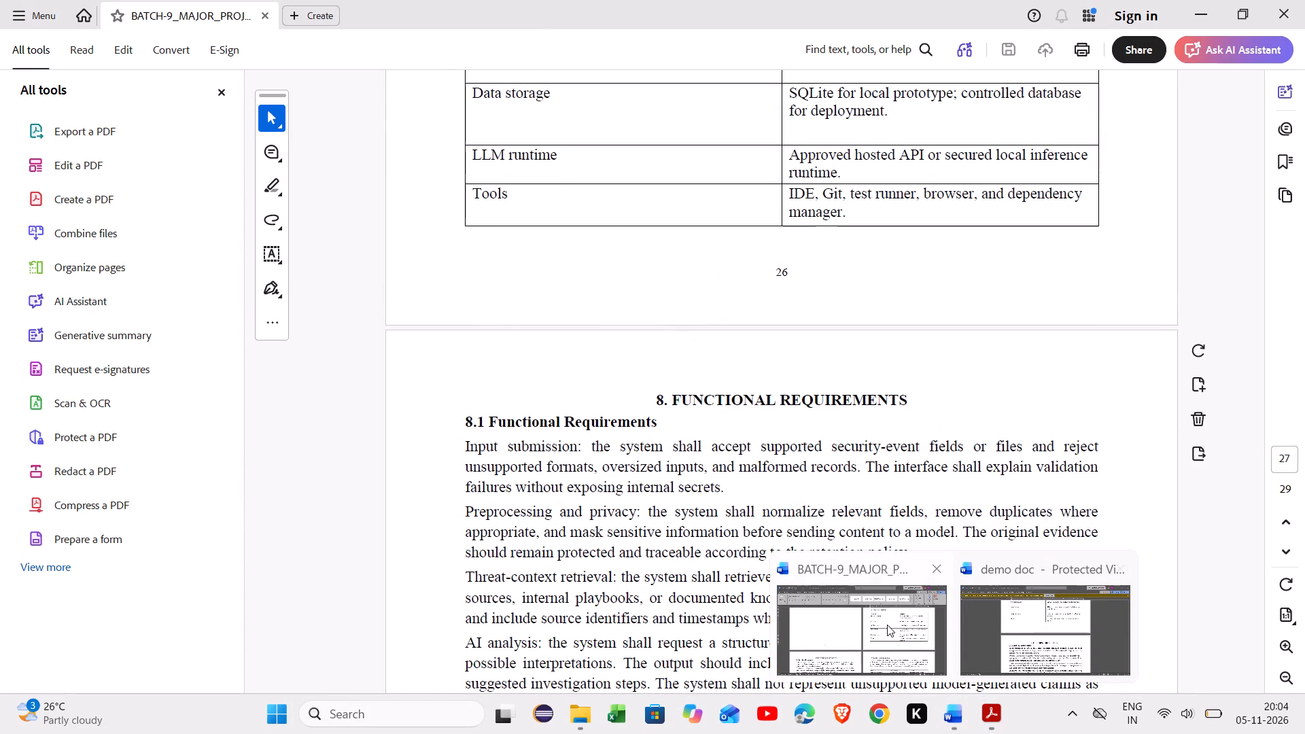
click(871, 625)
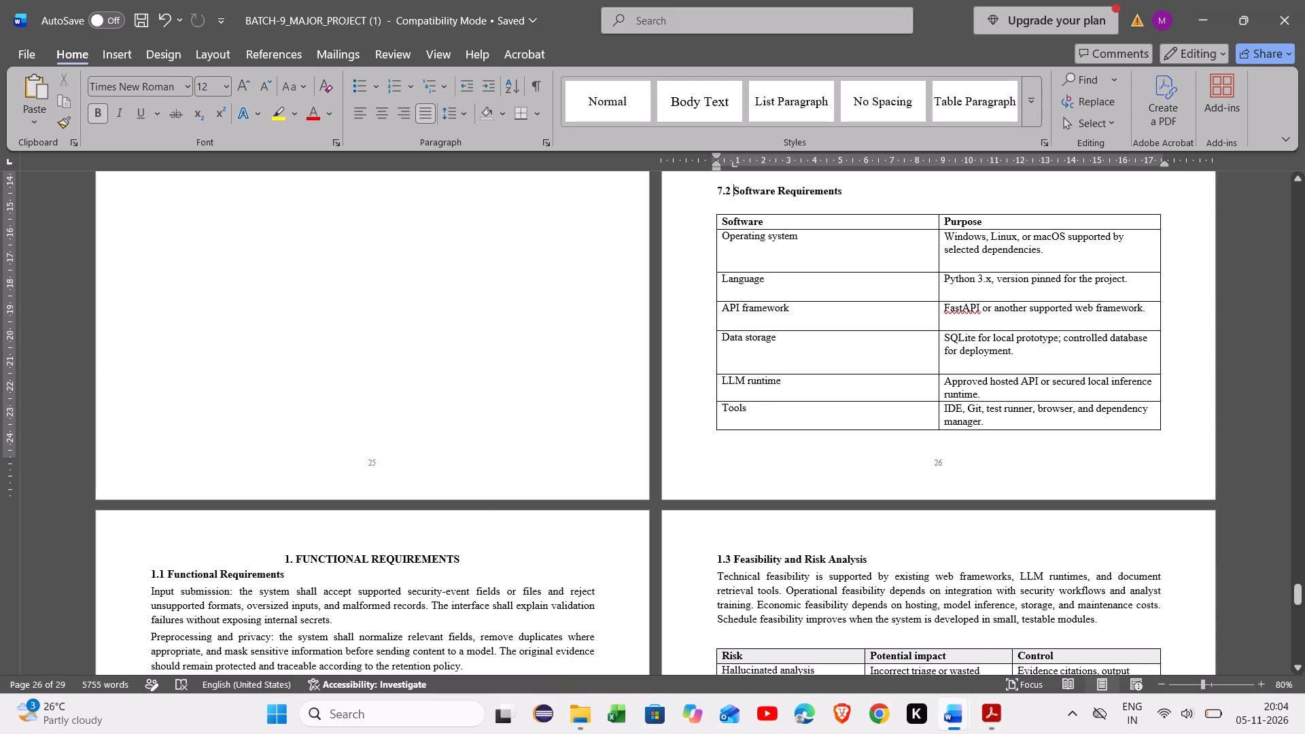
scroll(716, 457, up, 1)
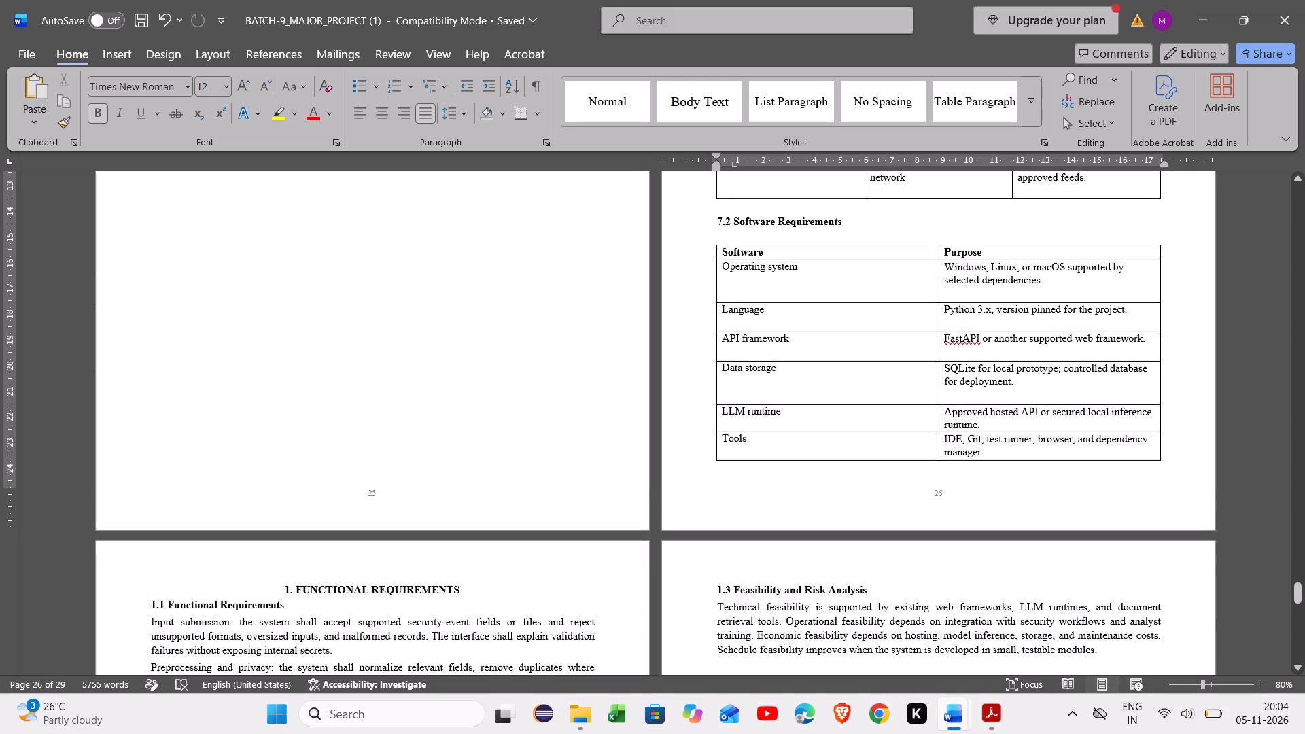
scroll(716, 457, up, 1)
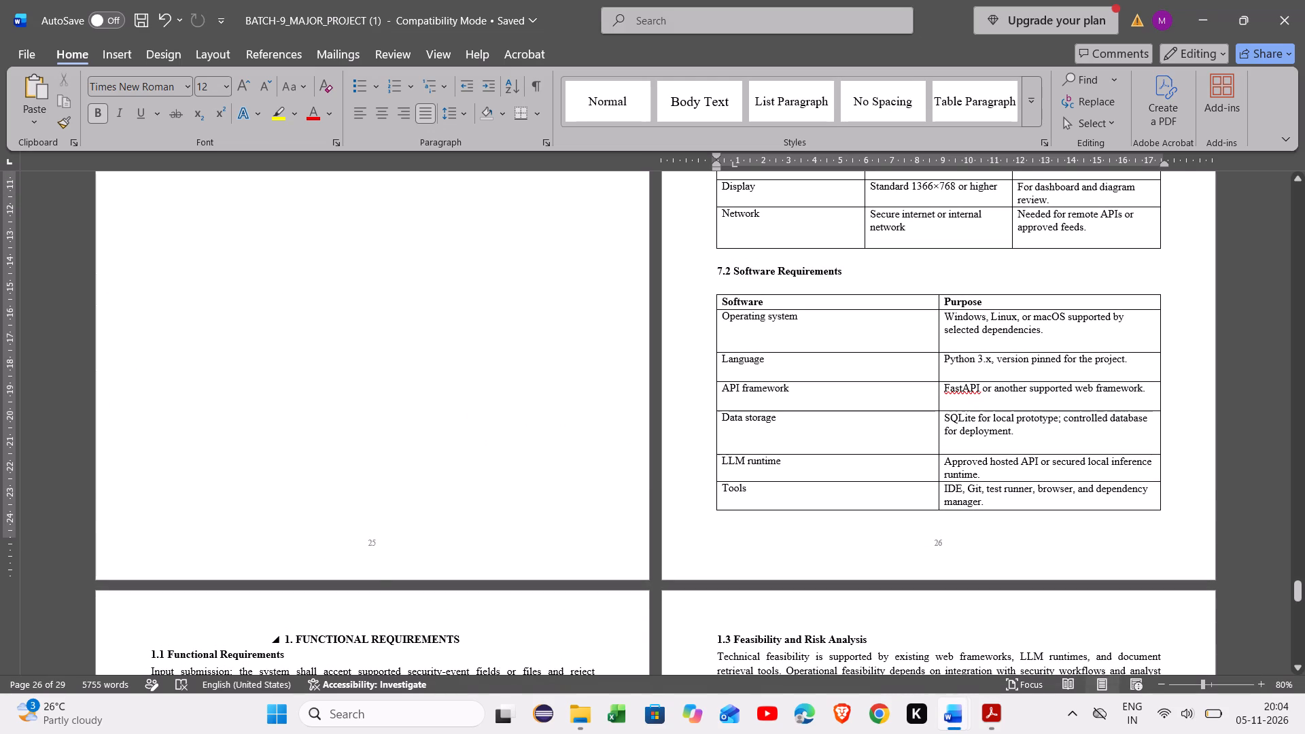
click(292, 638)
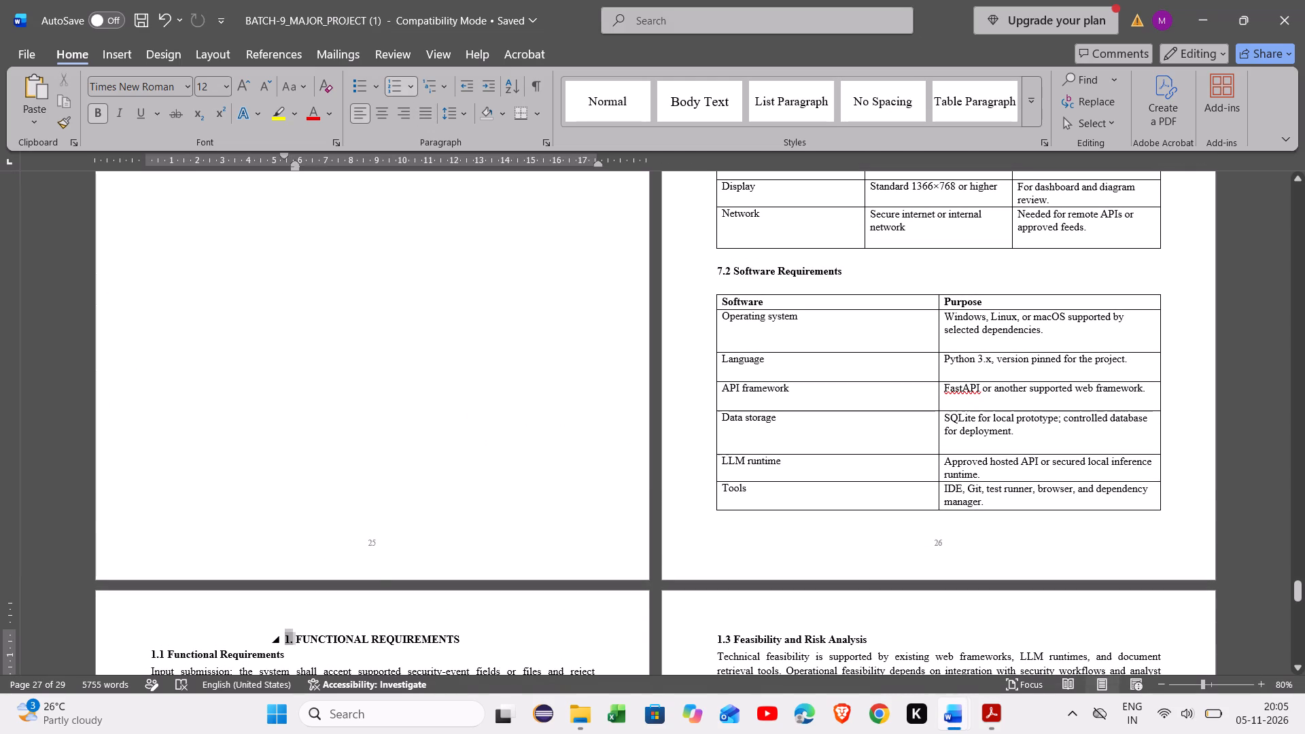
key(8)
text(.)
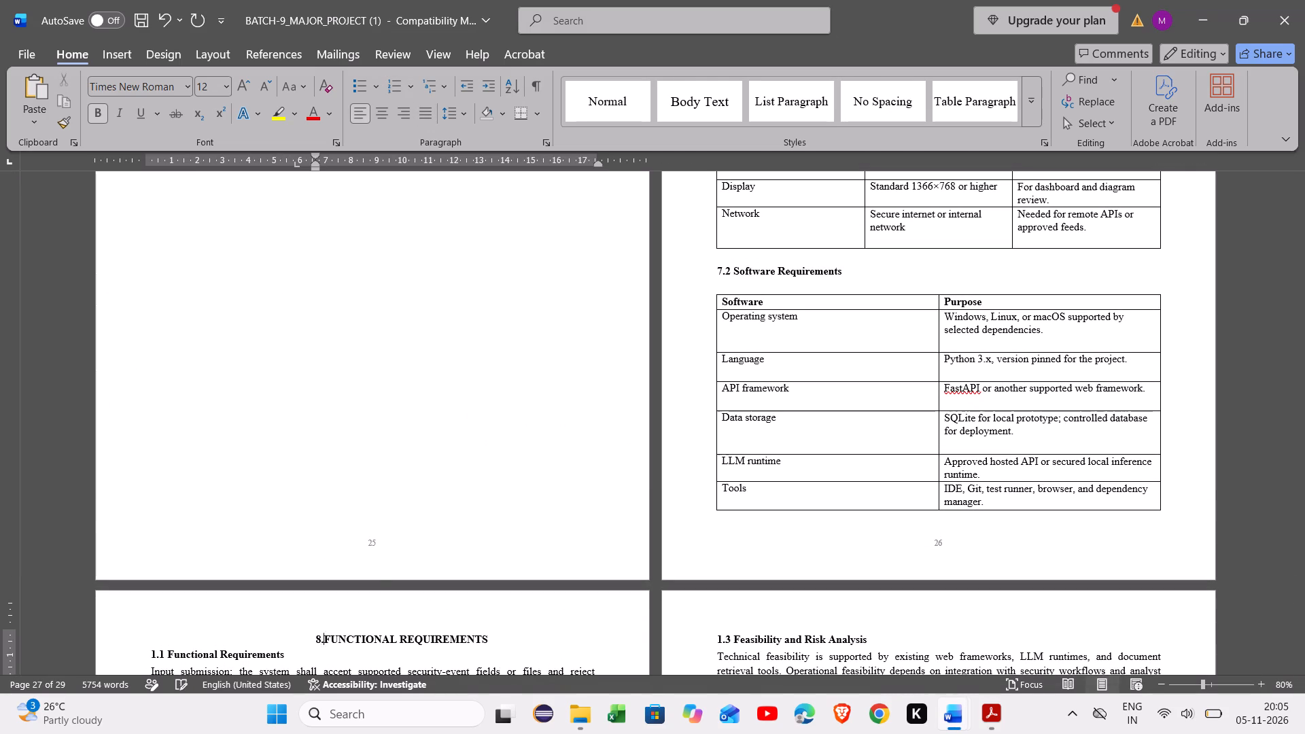
key(space)
Remove the indent in front of the "8. FUNCTIONAL REQUIREMENTS" heading and use leading spaces to place it centrally over the text.
key(Left)
key(Left)
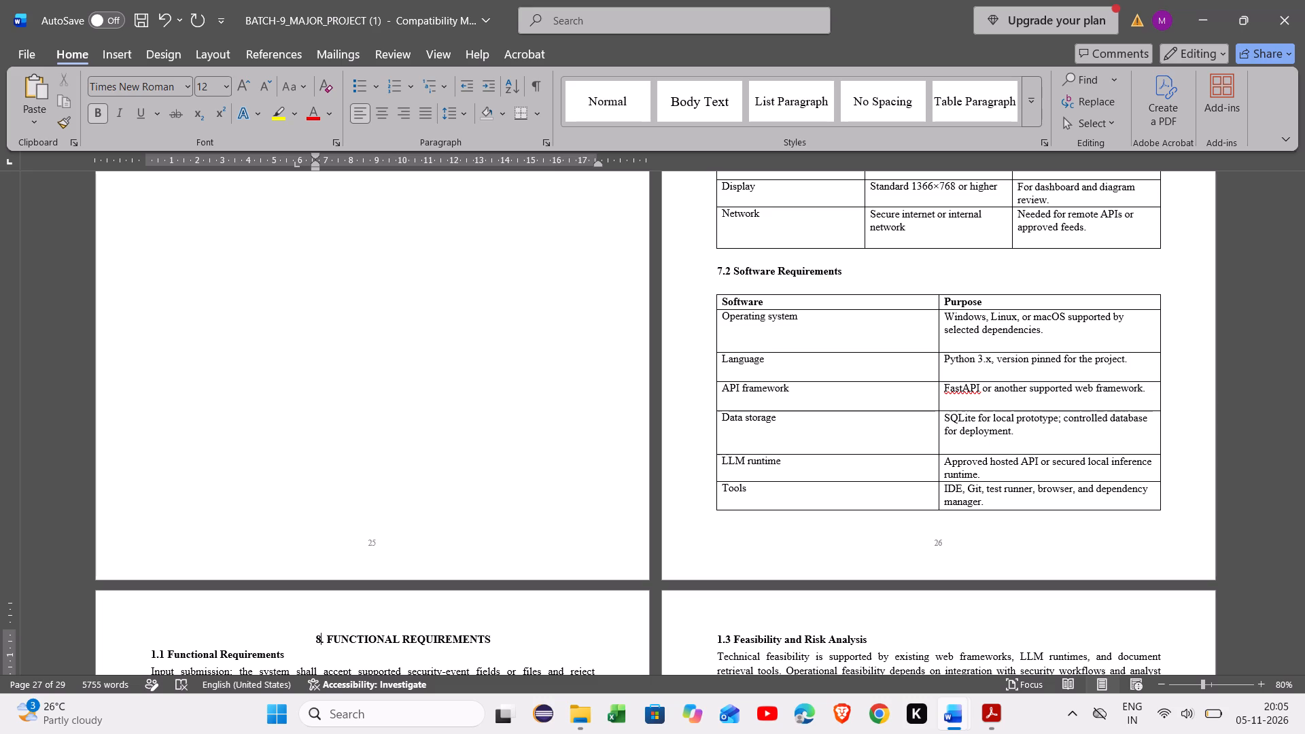
key(Left)
key(BackSpace)
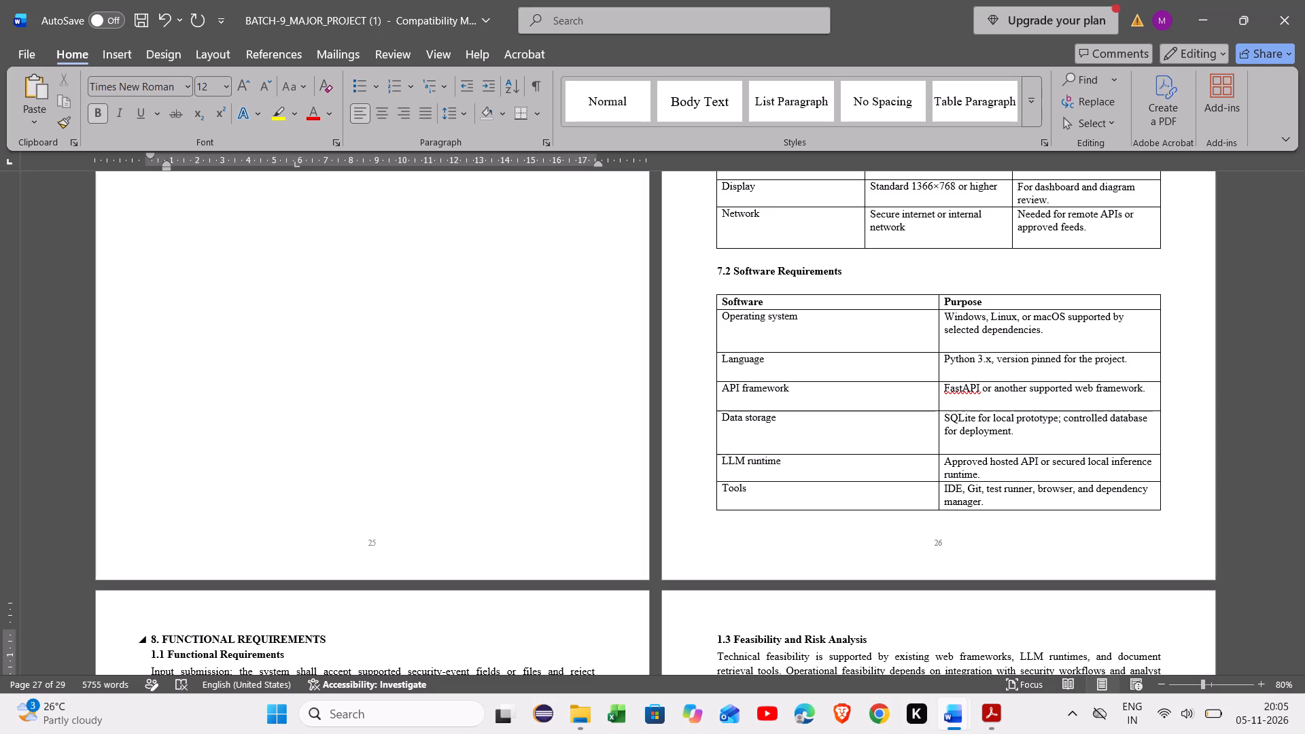
key(space)
key(space)
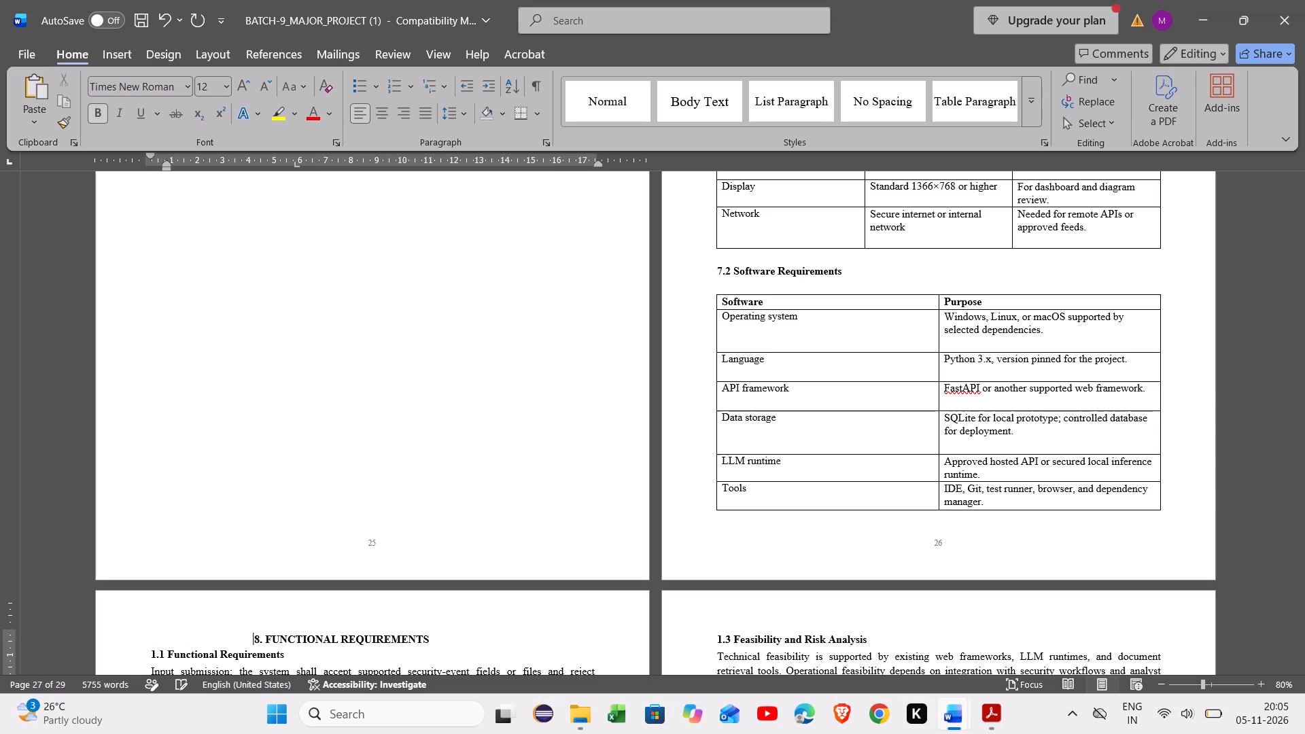
Replace the automatic number of the Functional Requirements sub-heading with a typed "8.1" followed by a space.
scroll(292, 638, down, 2)
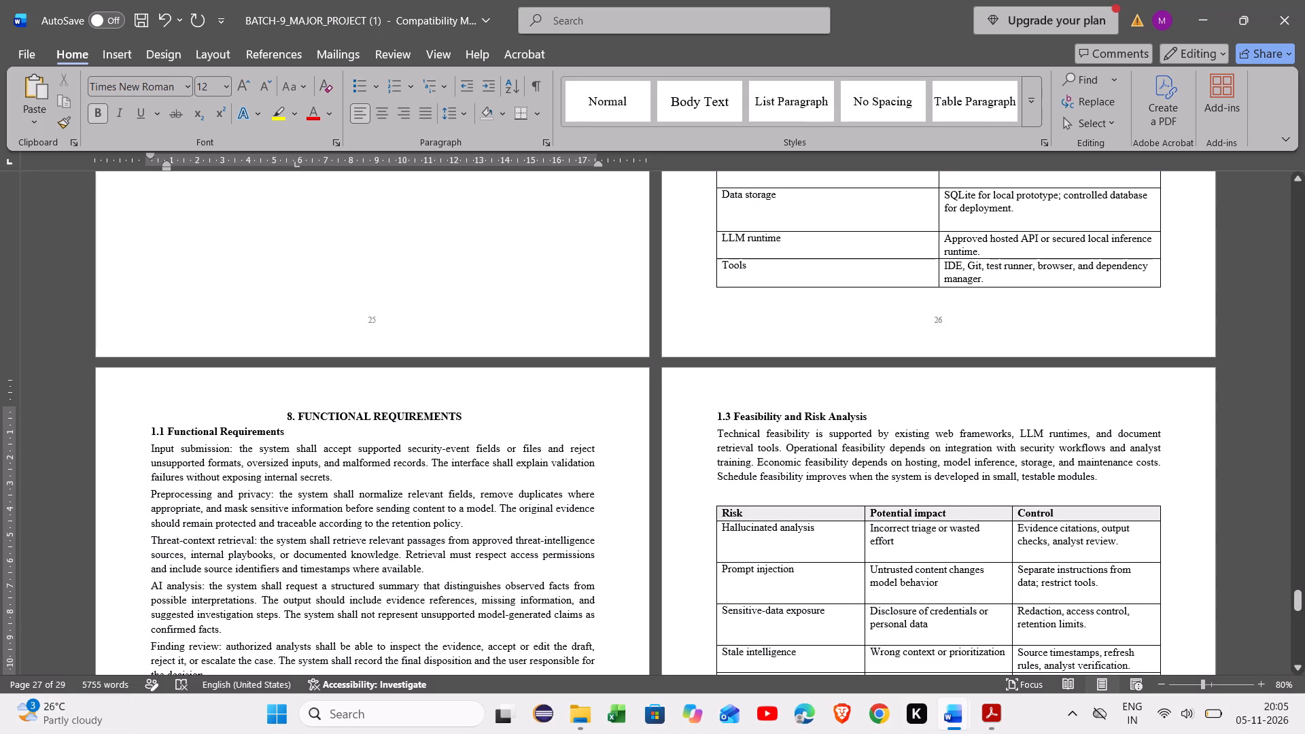
scroll(292, 364, down, 1)
click(155, 322)
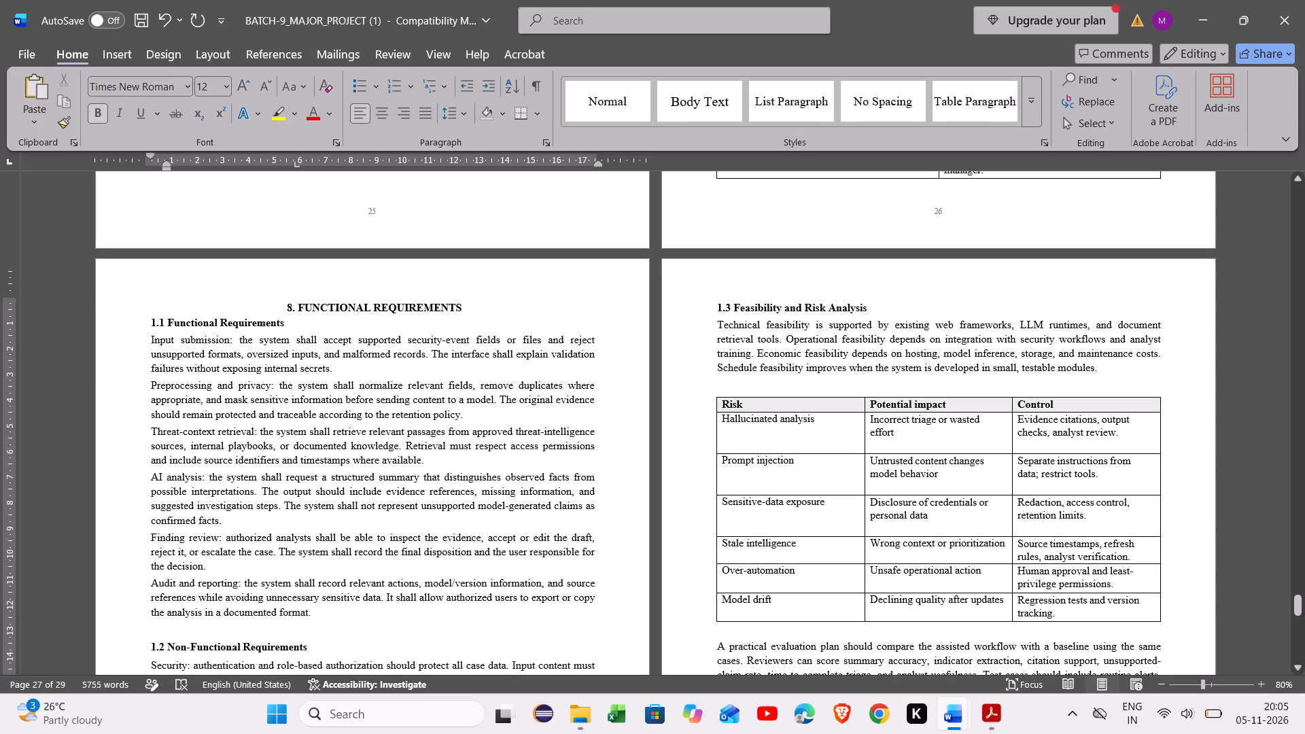
text(8.1)
key(space)
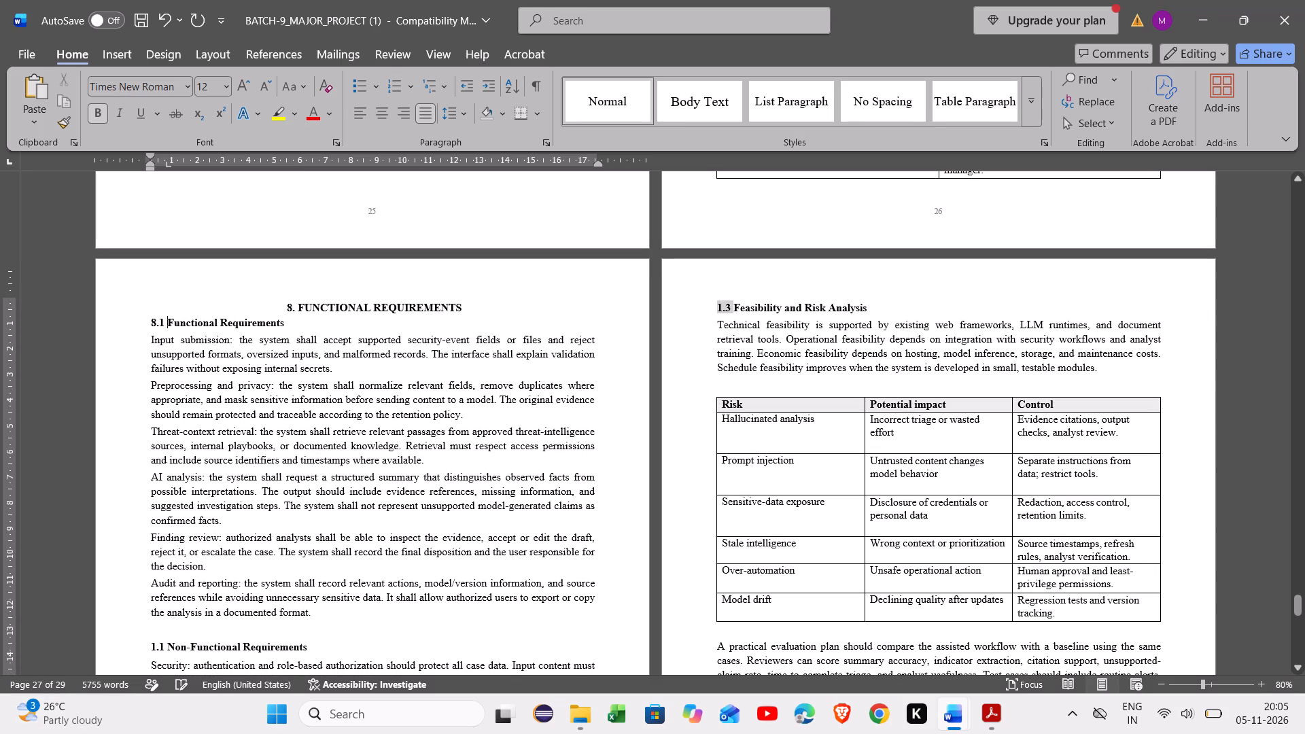
Replace the automatic number of the Non-Functional Requirements sub-heading with a typed "8.2" followed by a space.
scroll(236, 564, down, 2)
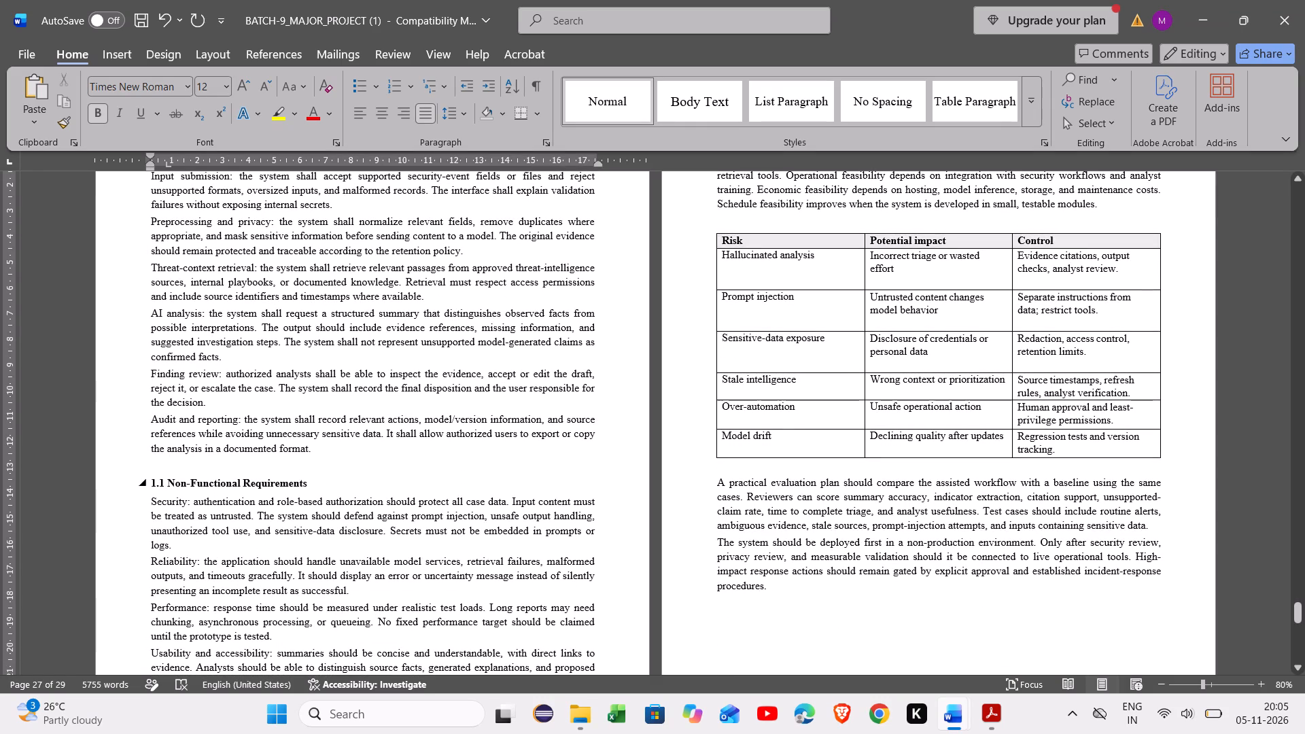
click(165, 481)
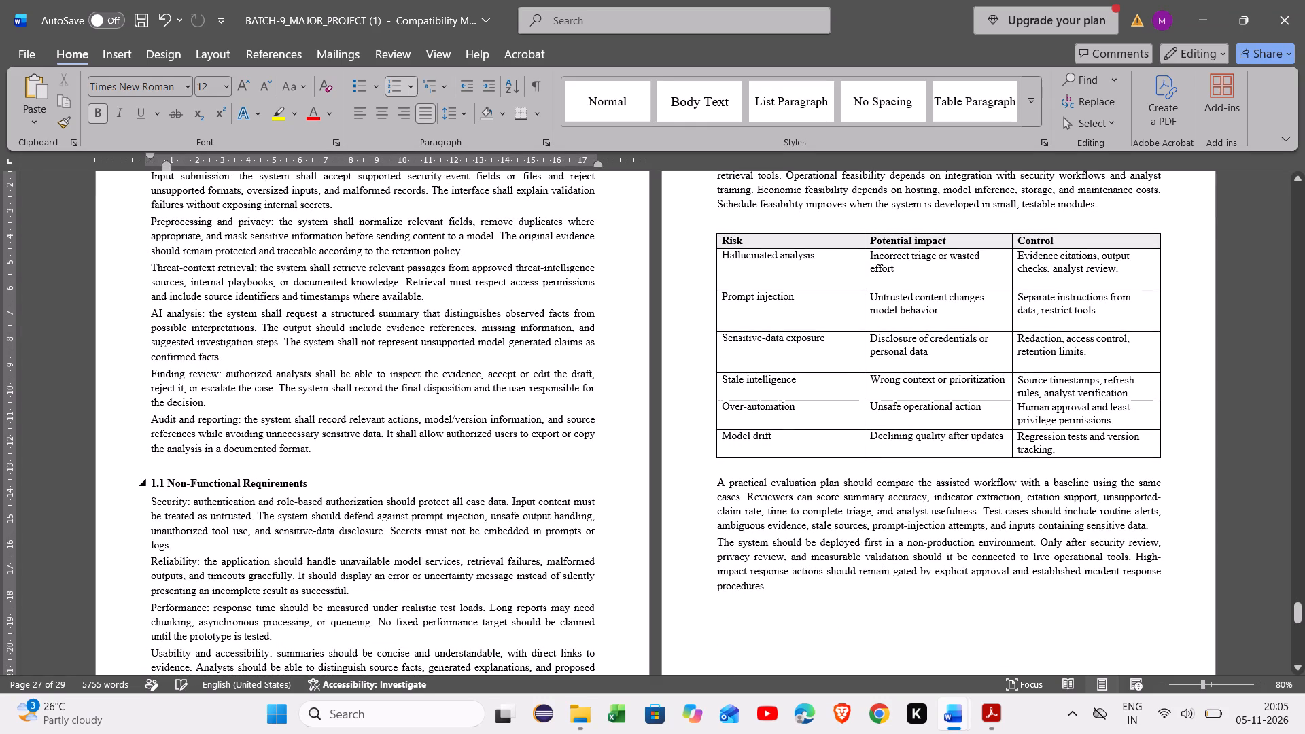
key(Left)
text(8.2)
key(space)
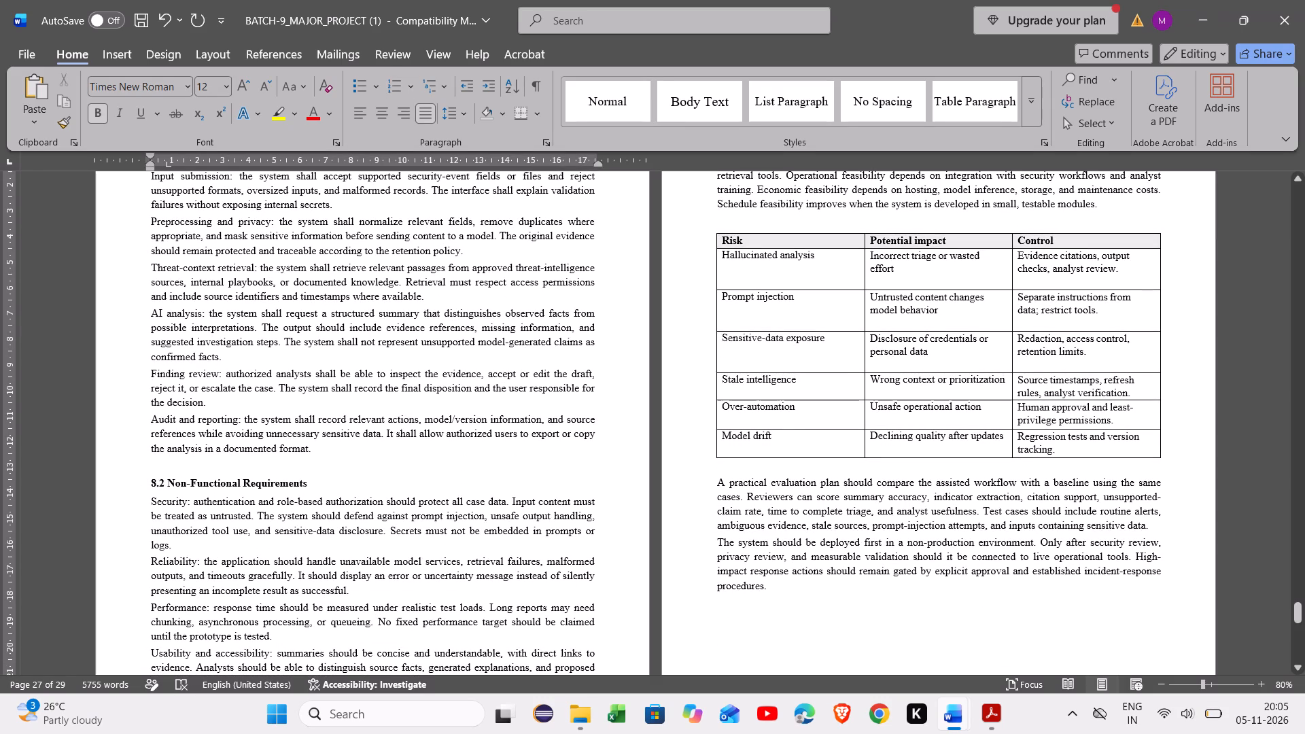
Replace the automatic number of the Feasibility and Risk Analysis sub-heading with a typed "8.3" followed by a space.
scroll(825, 287, up, 2)
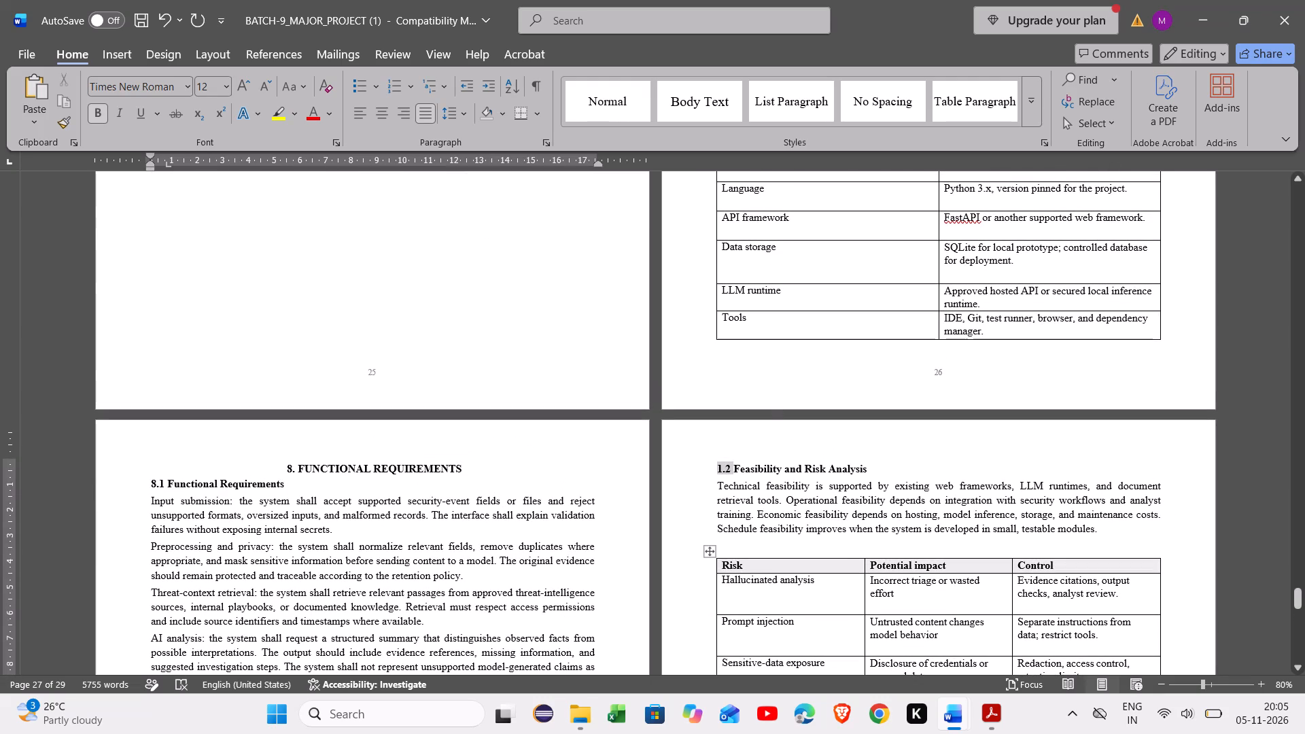
click(729, 470)
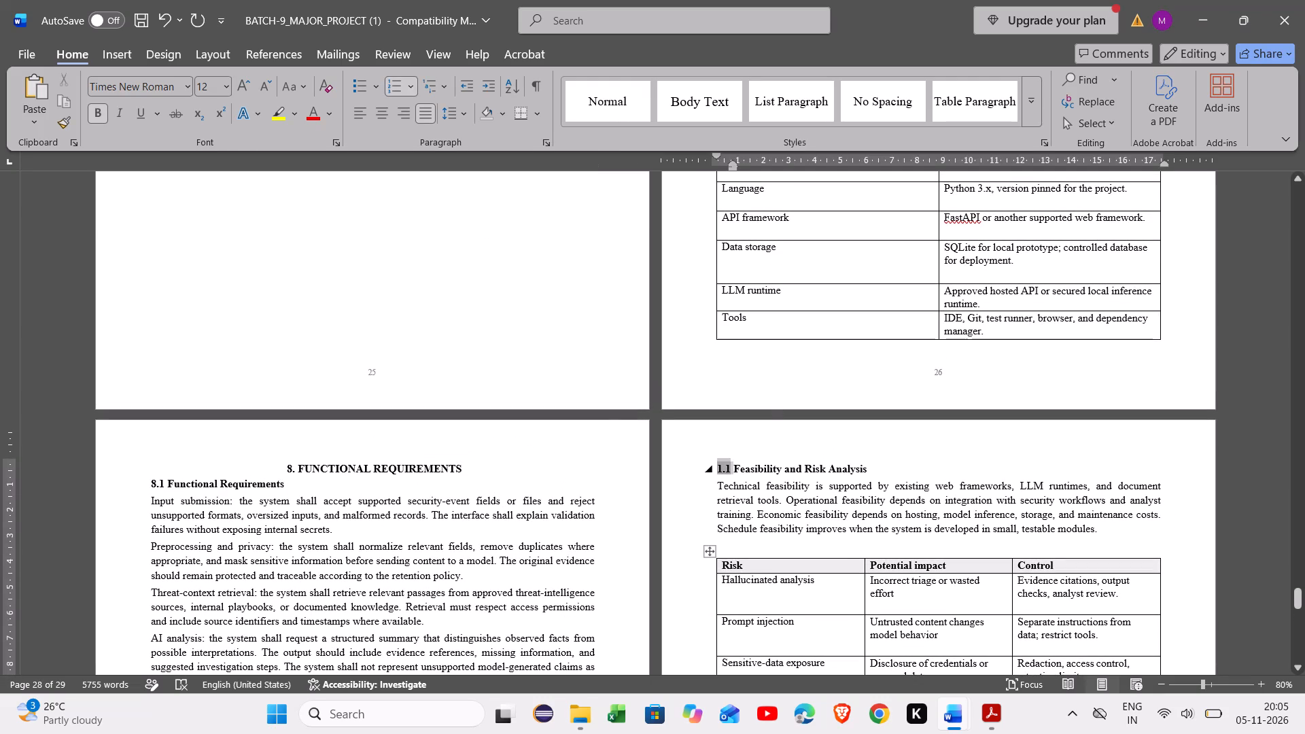
text(8.3)
key(space)
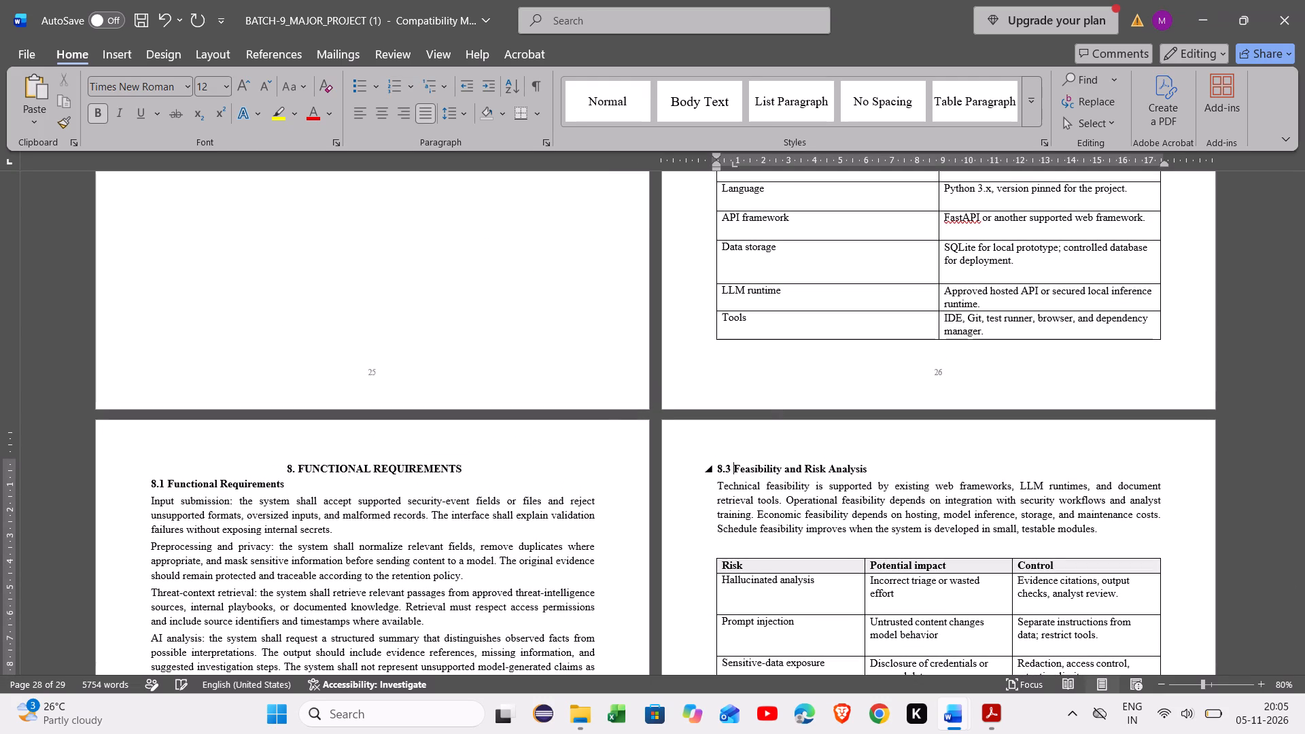
Set the title text of the 6.6 Analyst Workflow sub-heading in the Software Environment chapter to font size 12.
scroll(799, 504, down, 5)
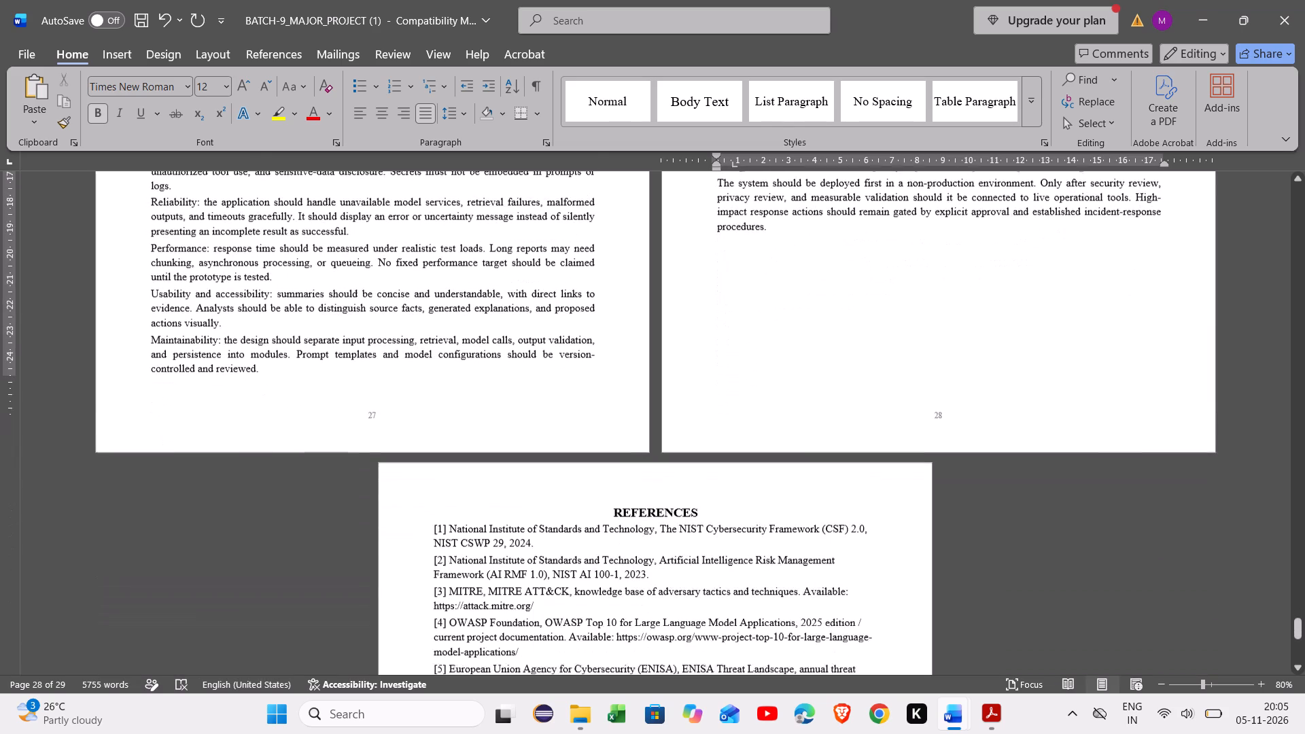
scroll(799, 504, up, 8)
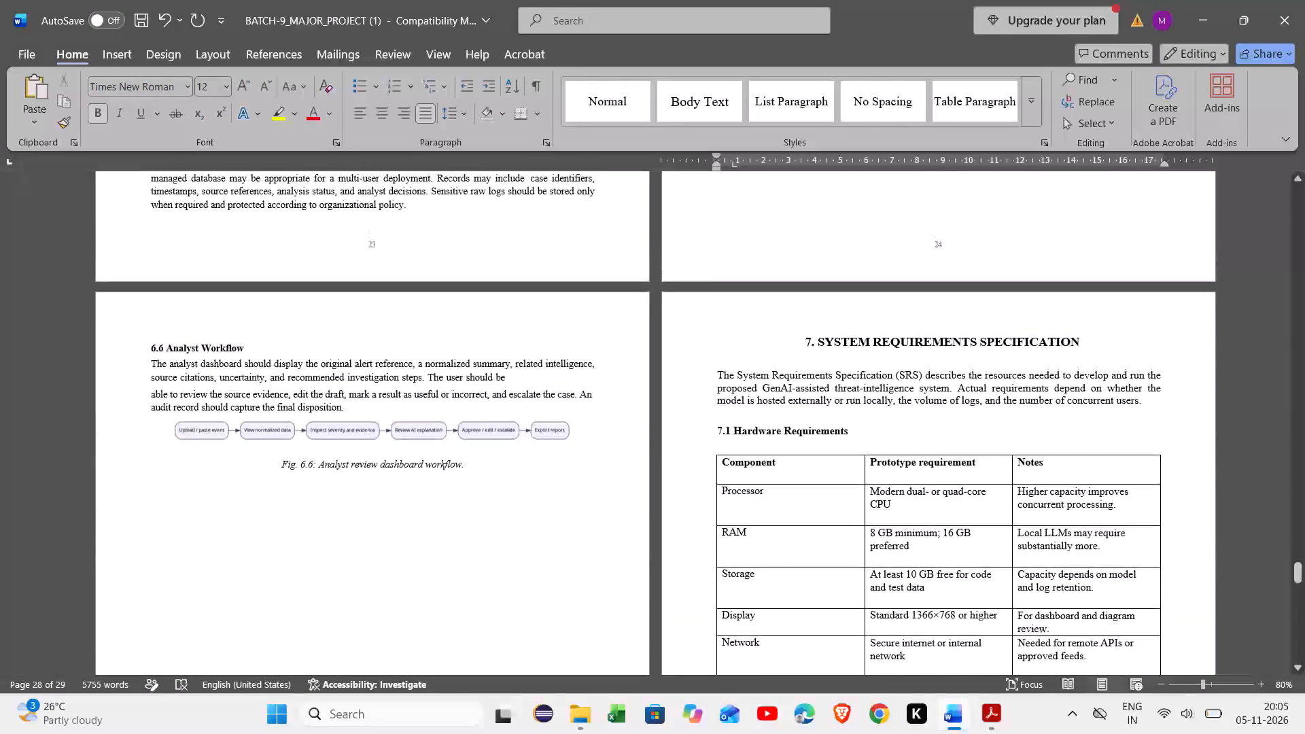
scroll(799, 504, up, 1)
drag(246, 347, 176, 347)
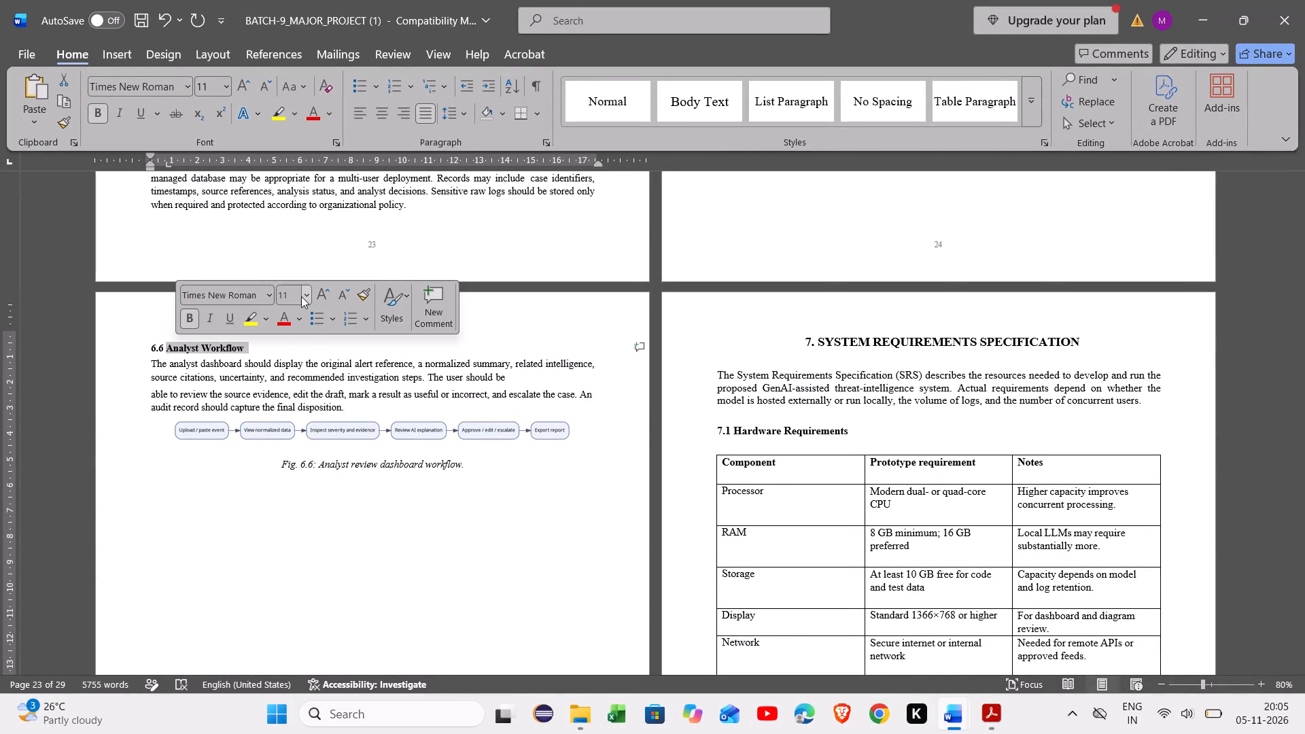
click(301, 296)
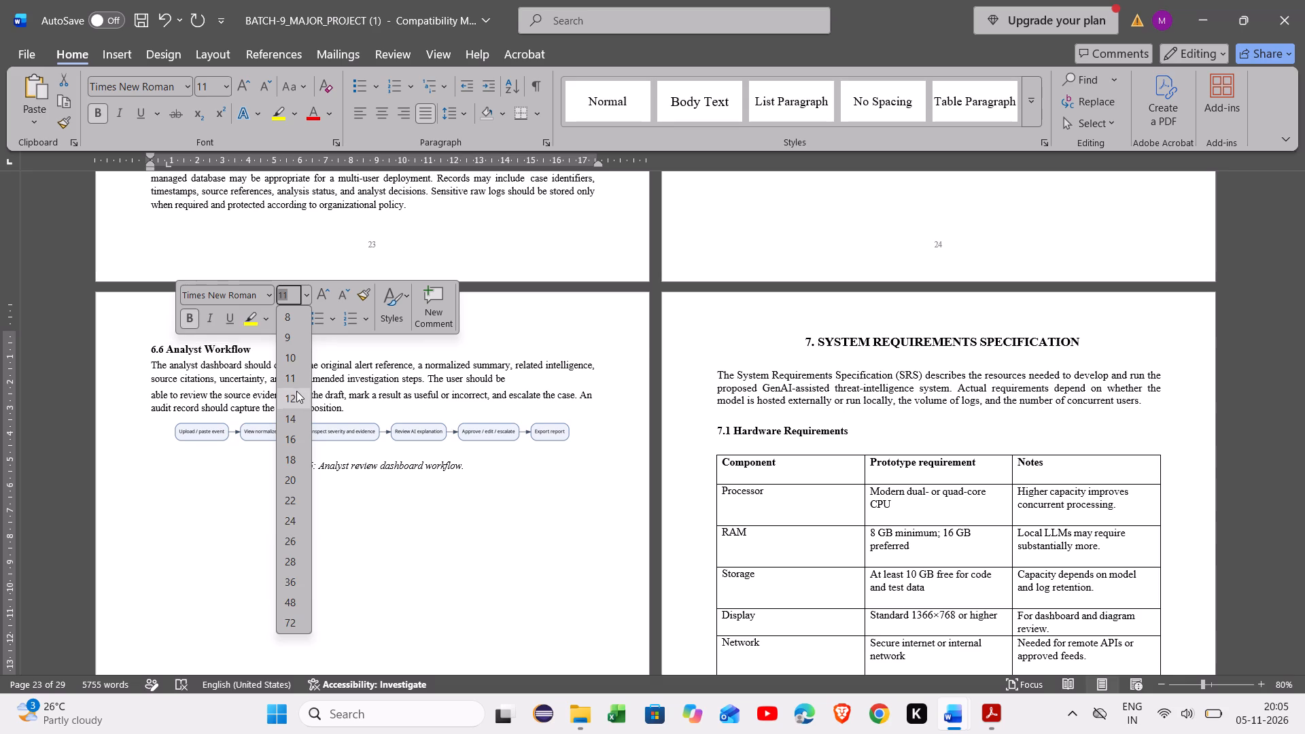
click(296, 391)
click(517, 340)
Set the title text of the 6.5 Security and Development Tools sub-heading to font size 12.
scroll(517, 340, up, 1)
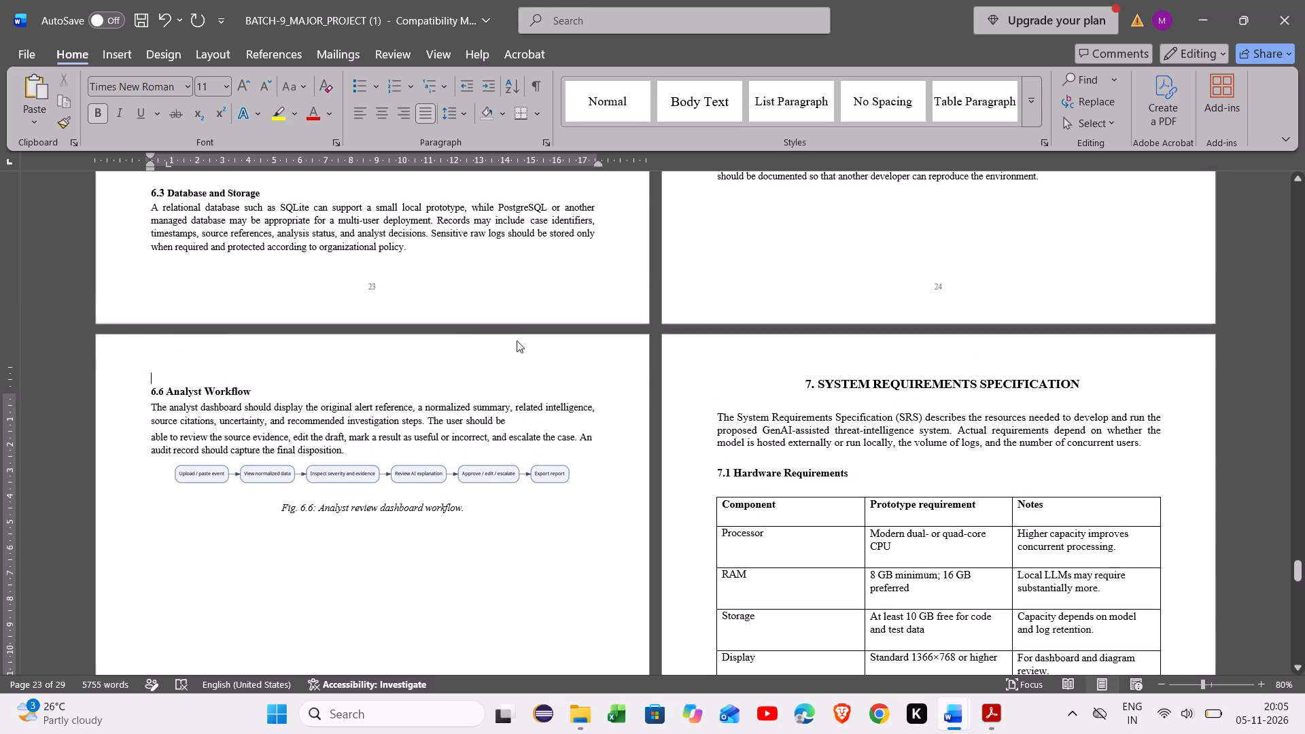
scroll(517, 340, up, 2)
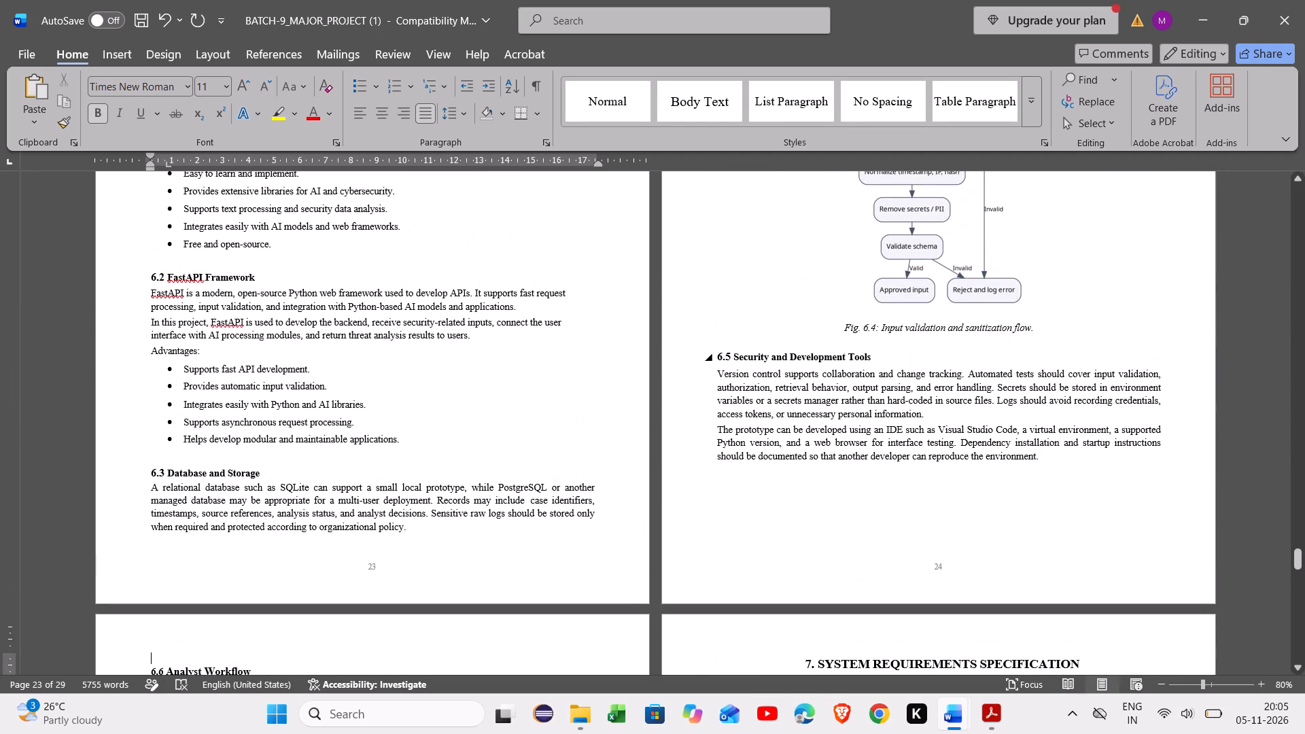
drag(873, 355, 780, 345)
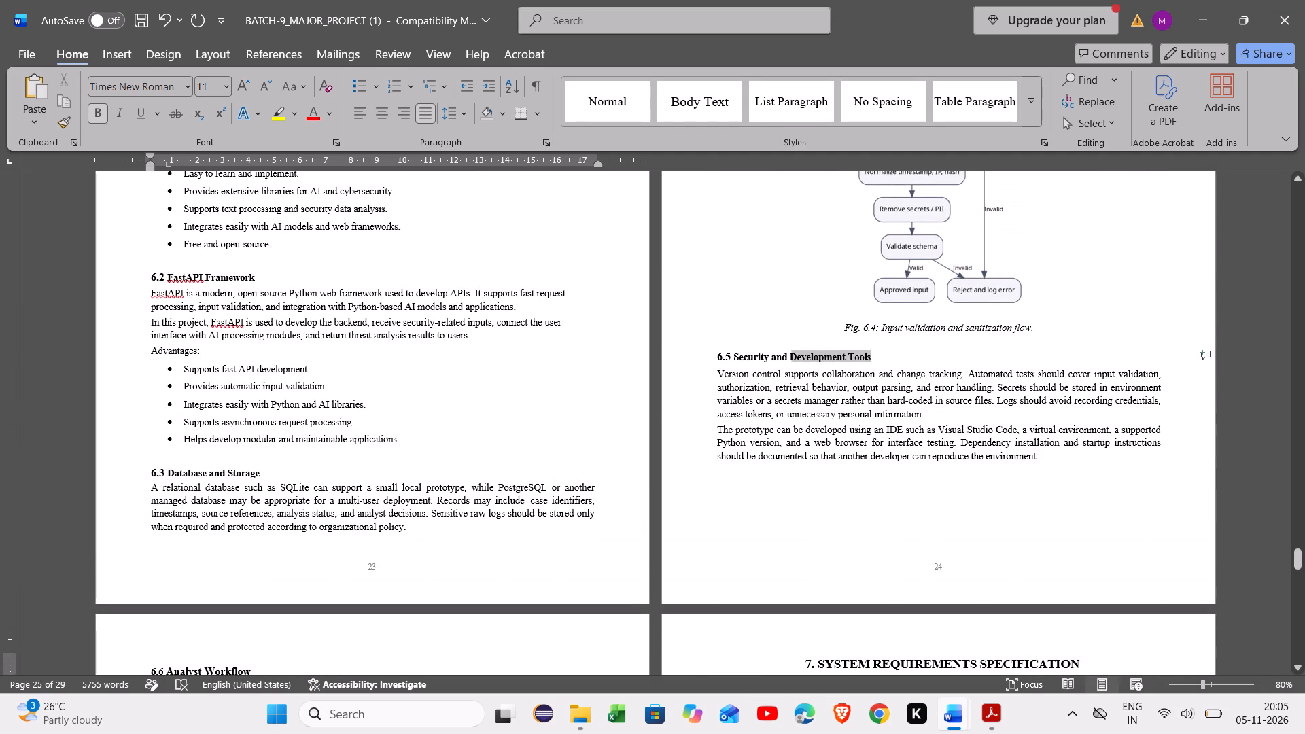
drag(780, 345, 737, 351)
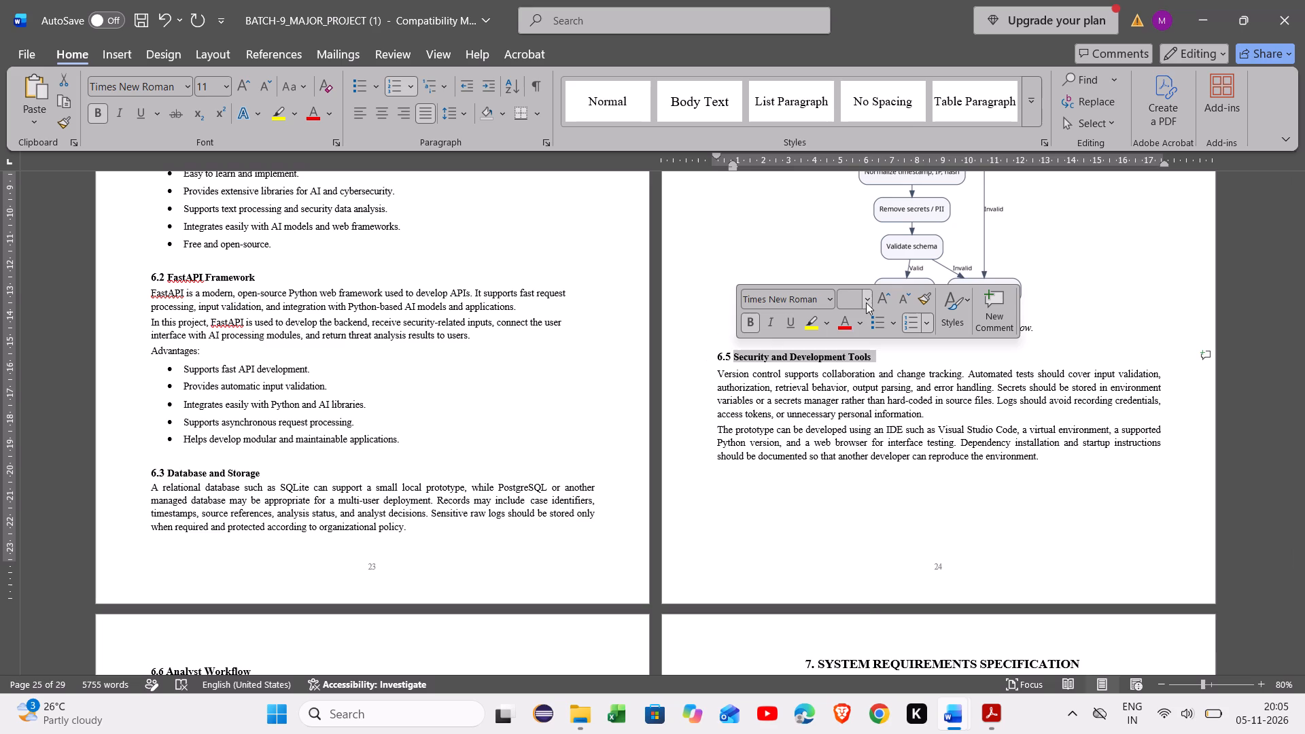
click(866, 302)
click(850, 403)
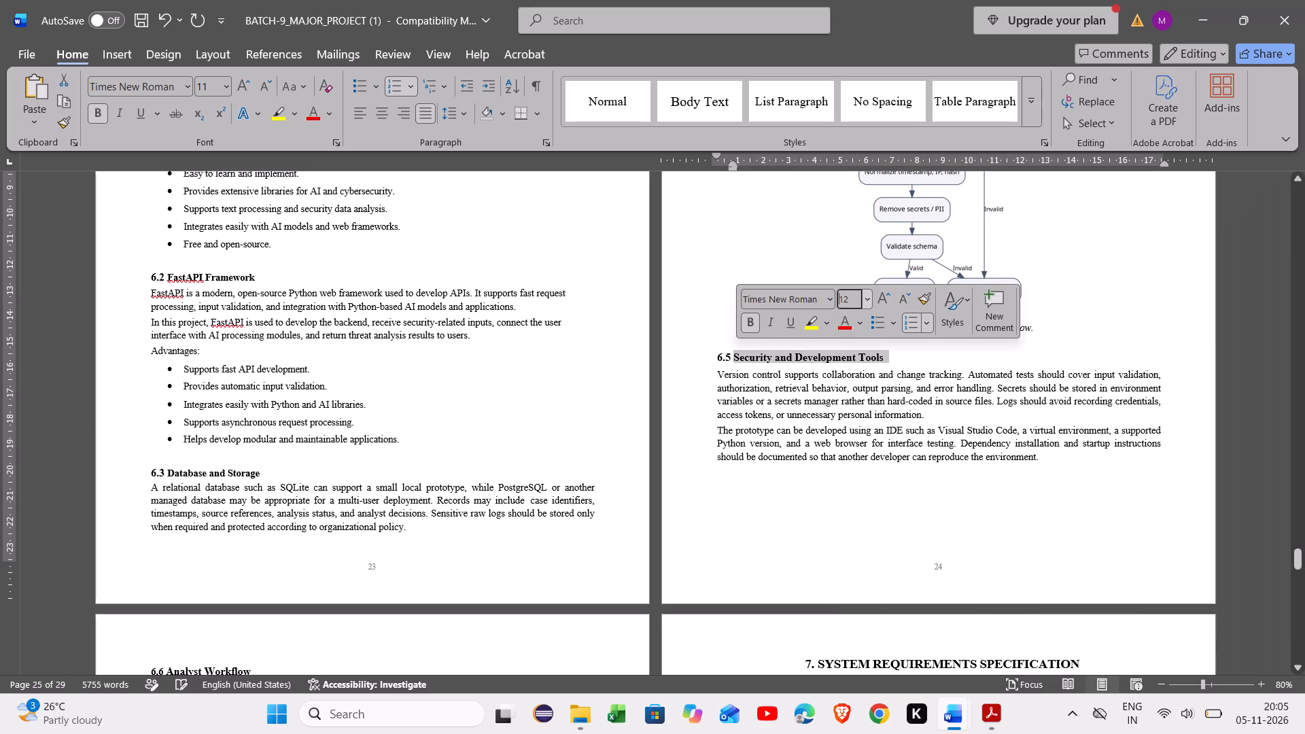
Set the title text of the 6.4 LLM Runtime and Supporting Libraries sub-heading to font size 12.
scroll(740, 362, up, 4)
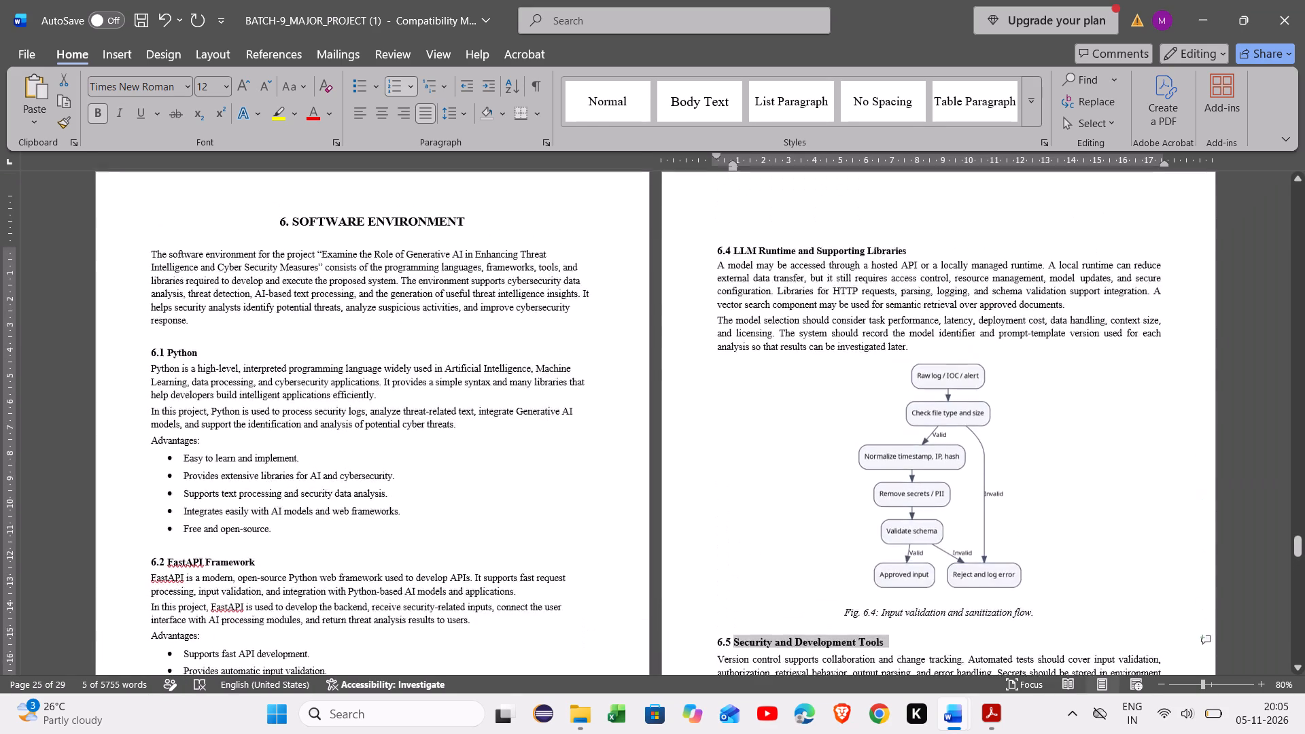
scroll(740, 362, up, 1)
drag(908, 458, 737, 460)
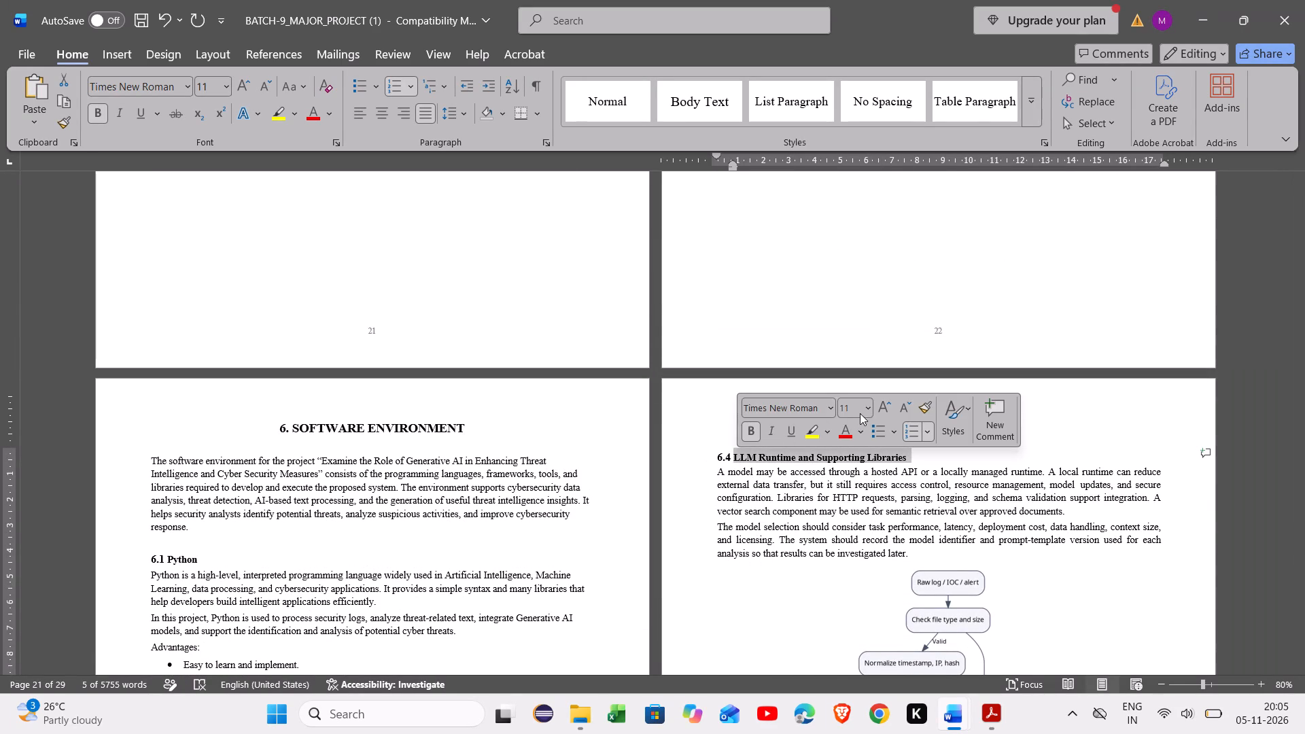
click(866, 410)
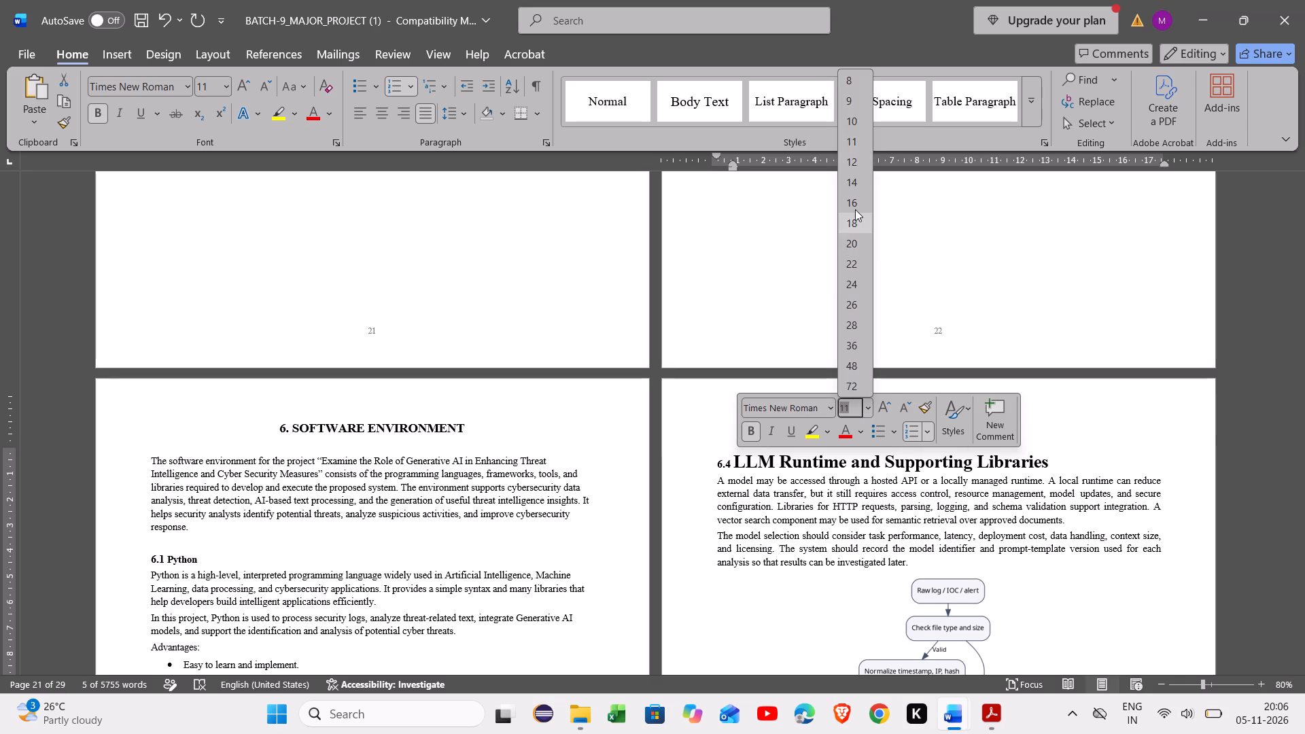
click(854, 170)
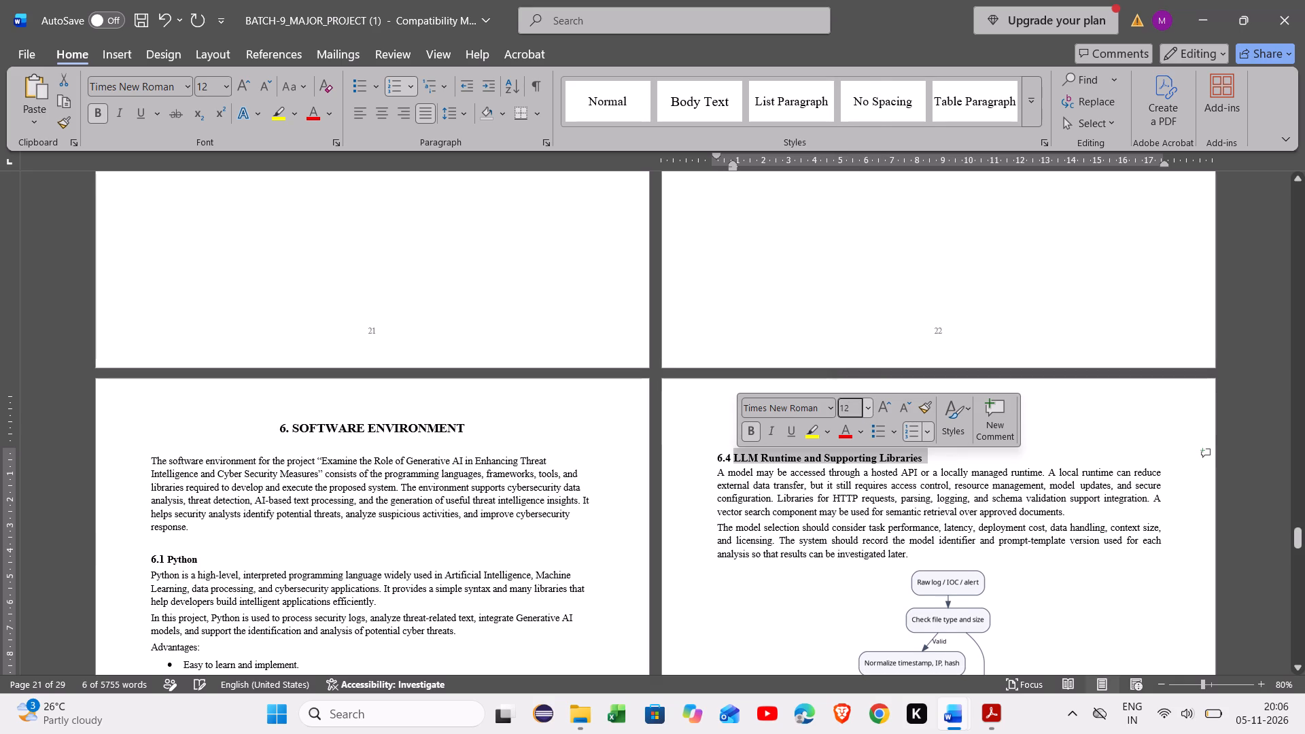
Set the title text of the 6.3 Database and Storage sub-heading to font size 12.
scroll(549, 529, down, 3)
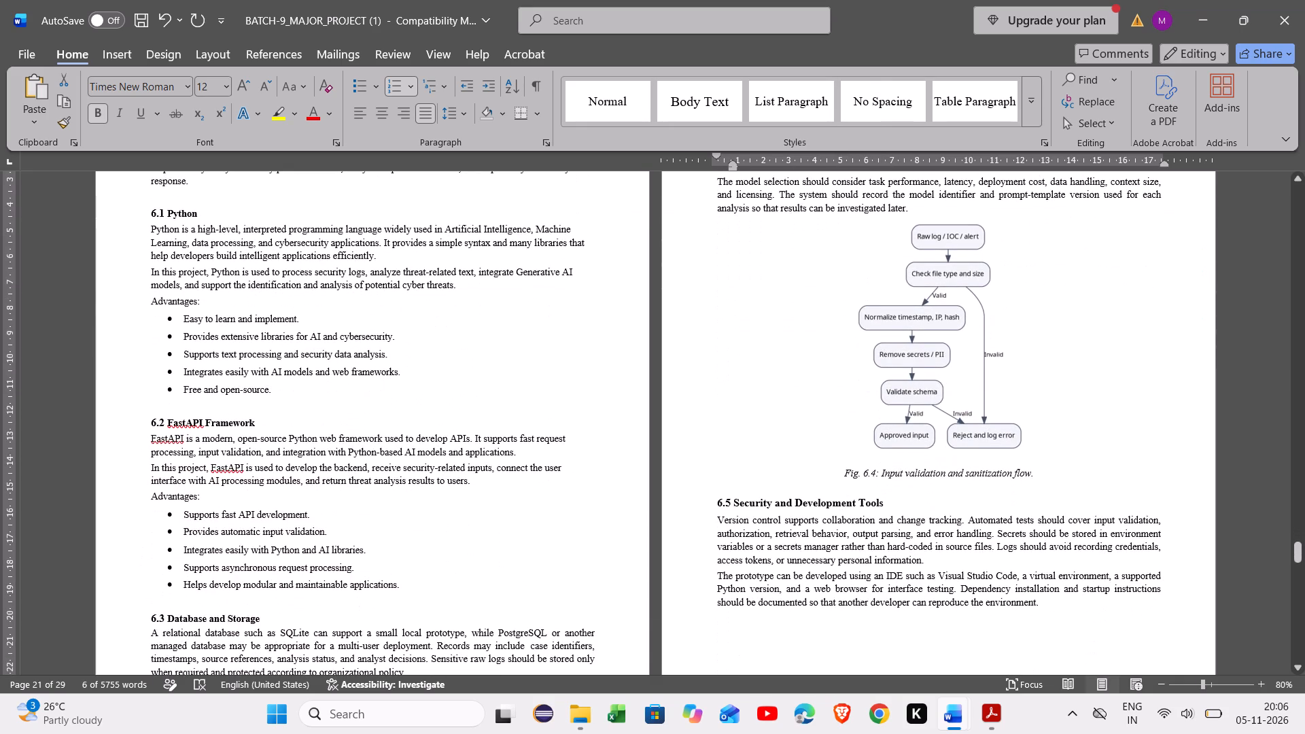
scroll(355, 599, down, 1)
drag(262, 543, 176, 534)
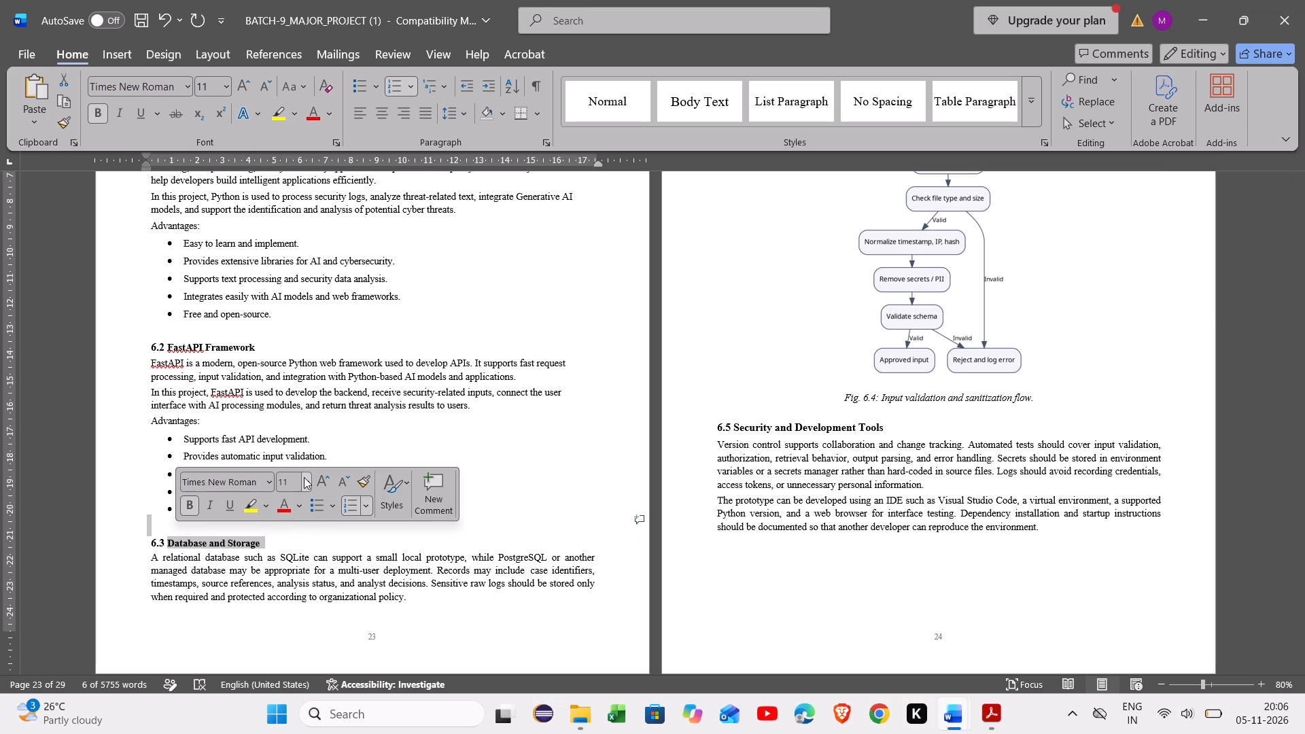
click(304, 477)
click(288, 239)
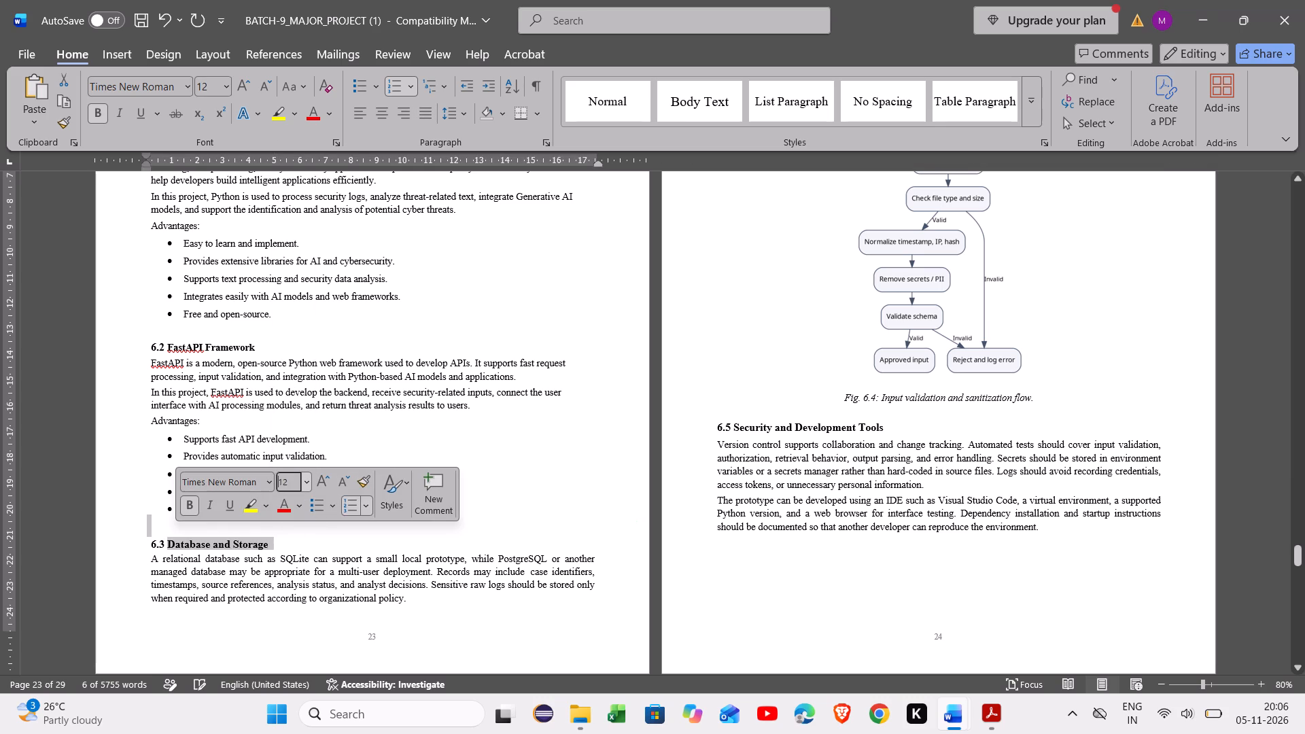
Set the title text of the 6.2 FastAPI Framework sub-heading to font size 12.
drag(262, 348, 177, 345)
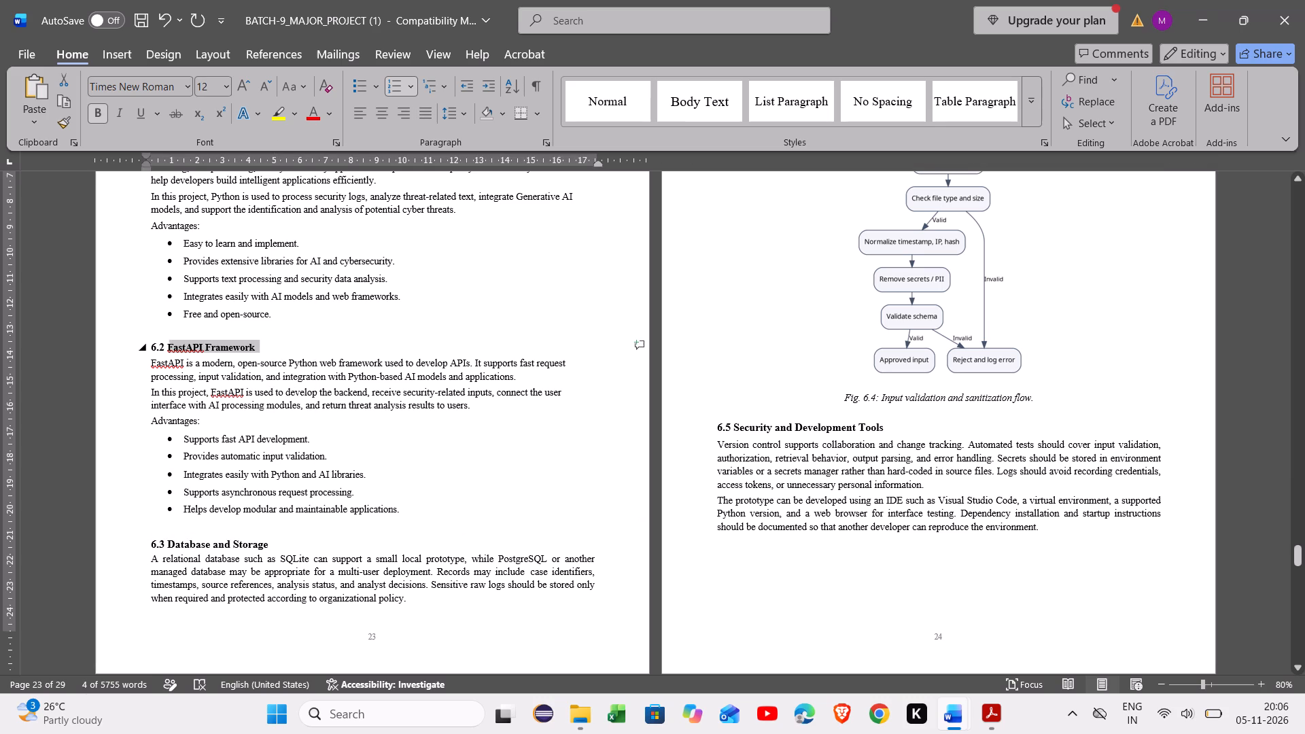
drag(177, 345, 167, 343)
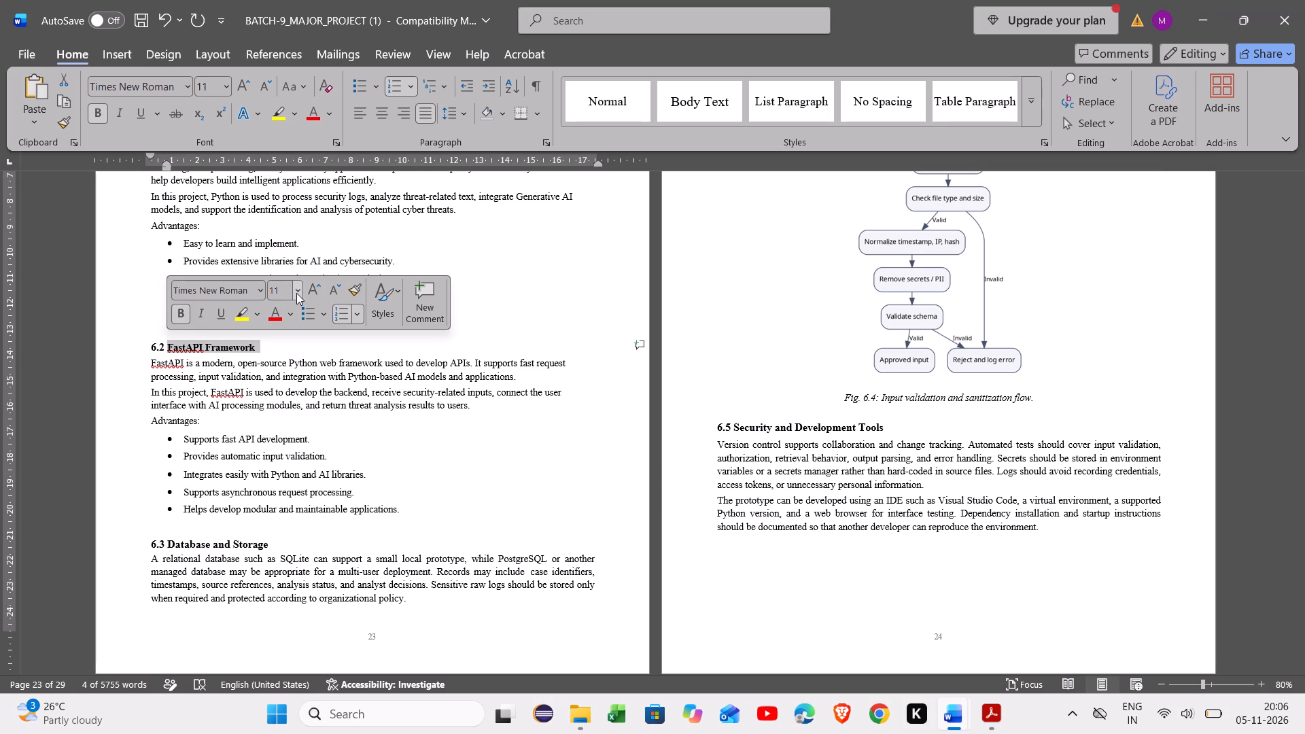
click(296, 293)
click(283, 388)
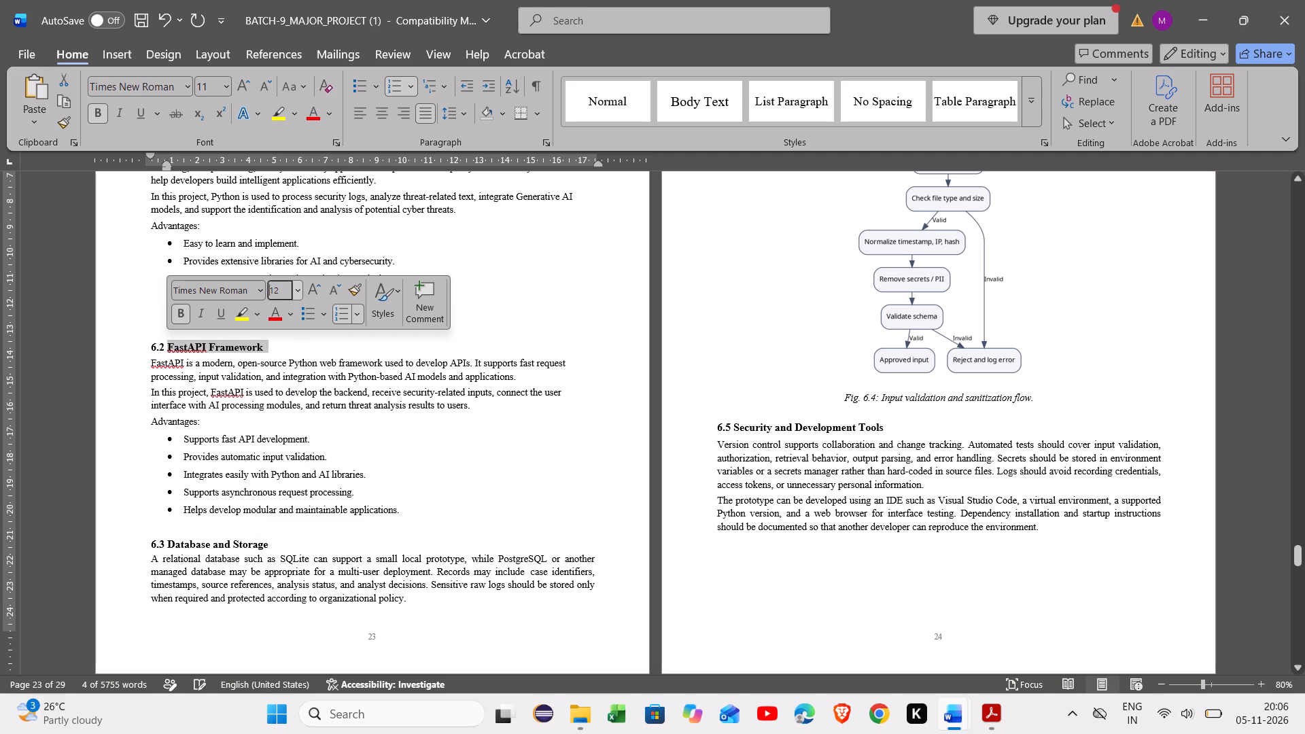
click(500, 315)
Set the title text of the 6.1 Python sub-heading to font size 12.
scroll(500, 315, up, 3)
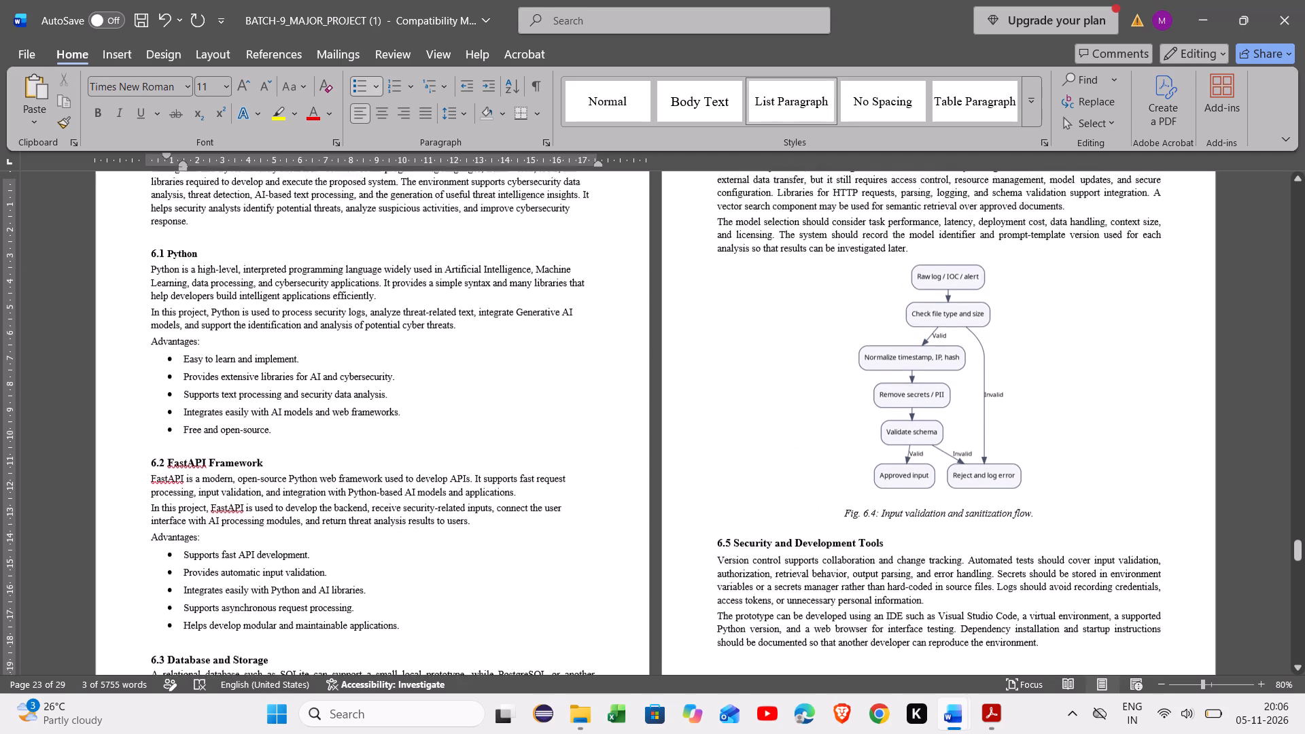
drag(202, 332, 167, 334)
click(302, 279)
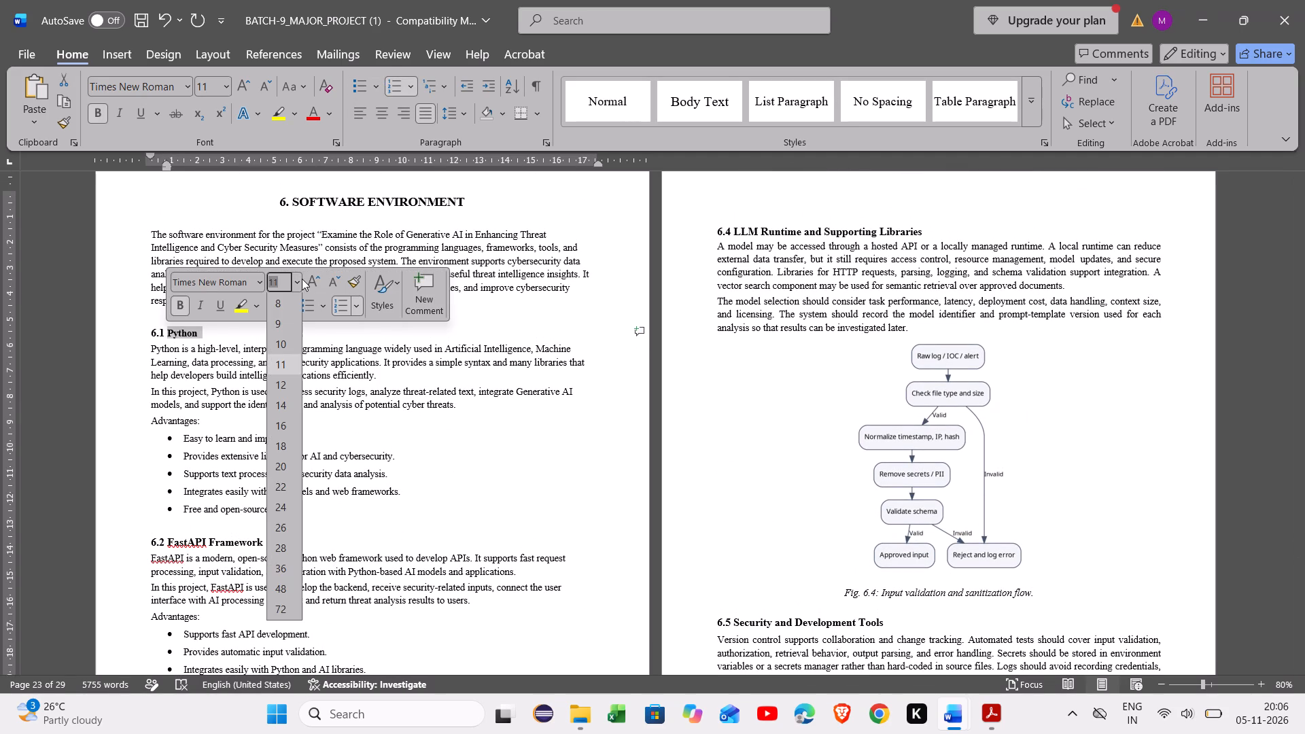
click(290, 381)
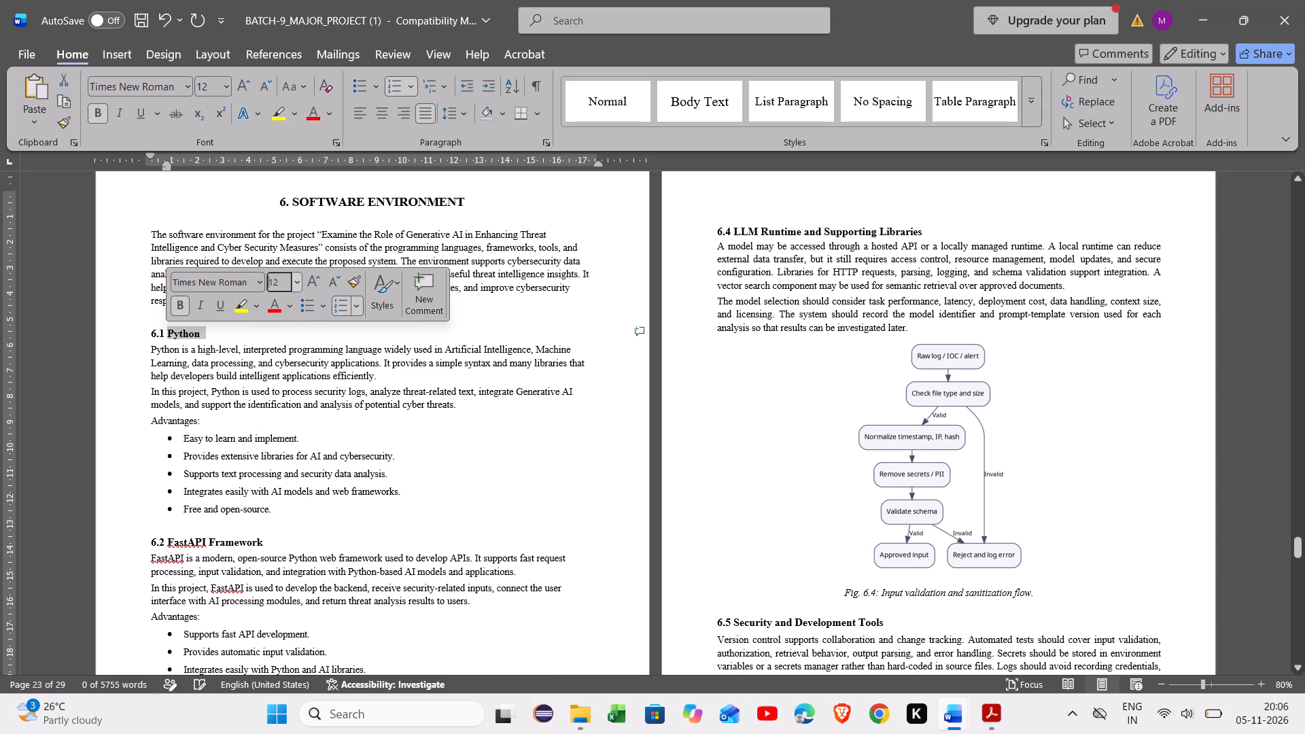
click(504, 446)
Check the font sizes of the Software Environment chapter title and the 5.7 System Architecture sub-heading.
scroll(504, 446, up, 3)
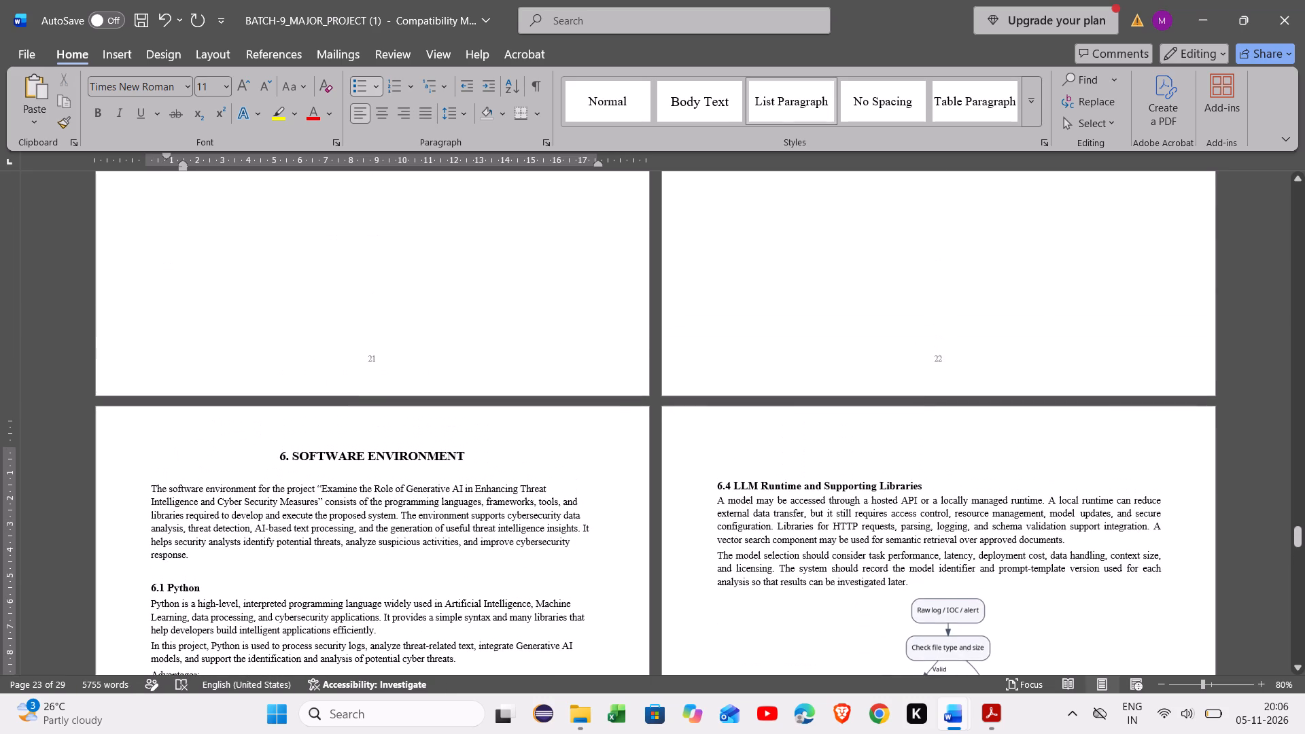
drag(467, 464, 421, 459)
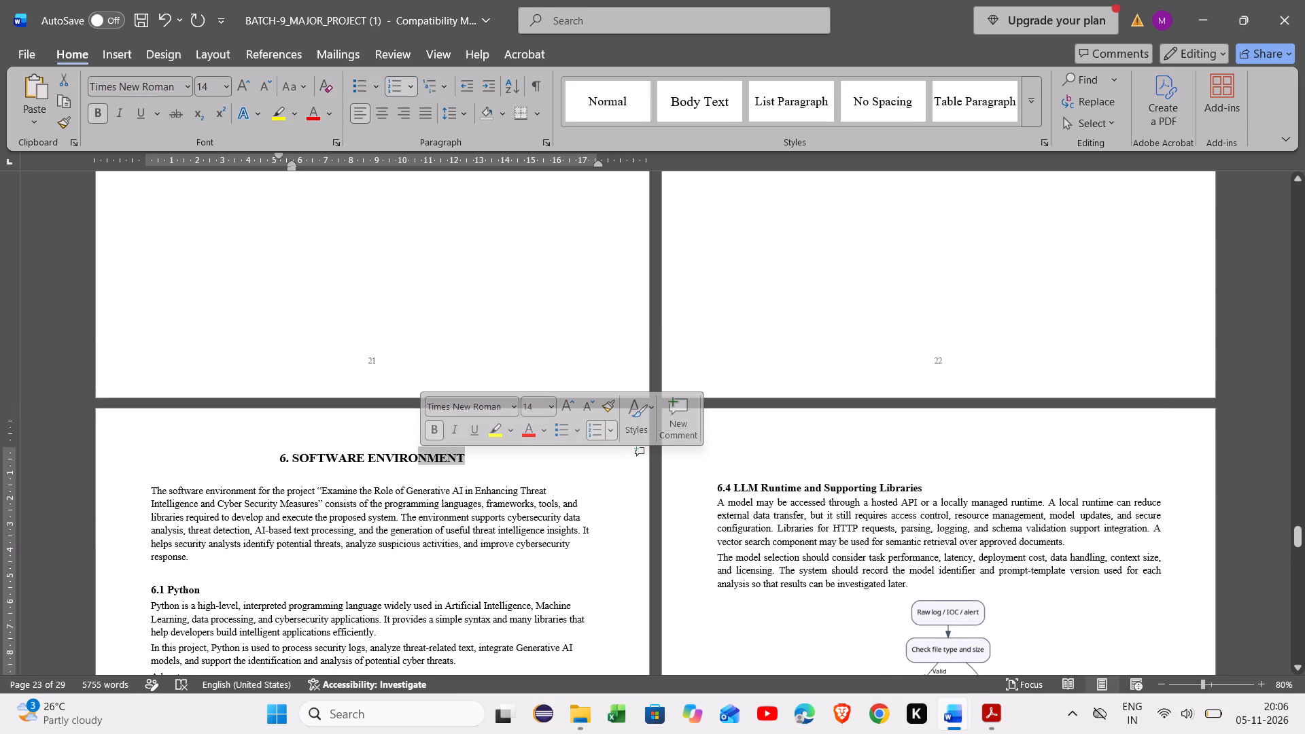
click(488, 468)
scroll(492, 264, up, 1)
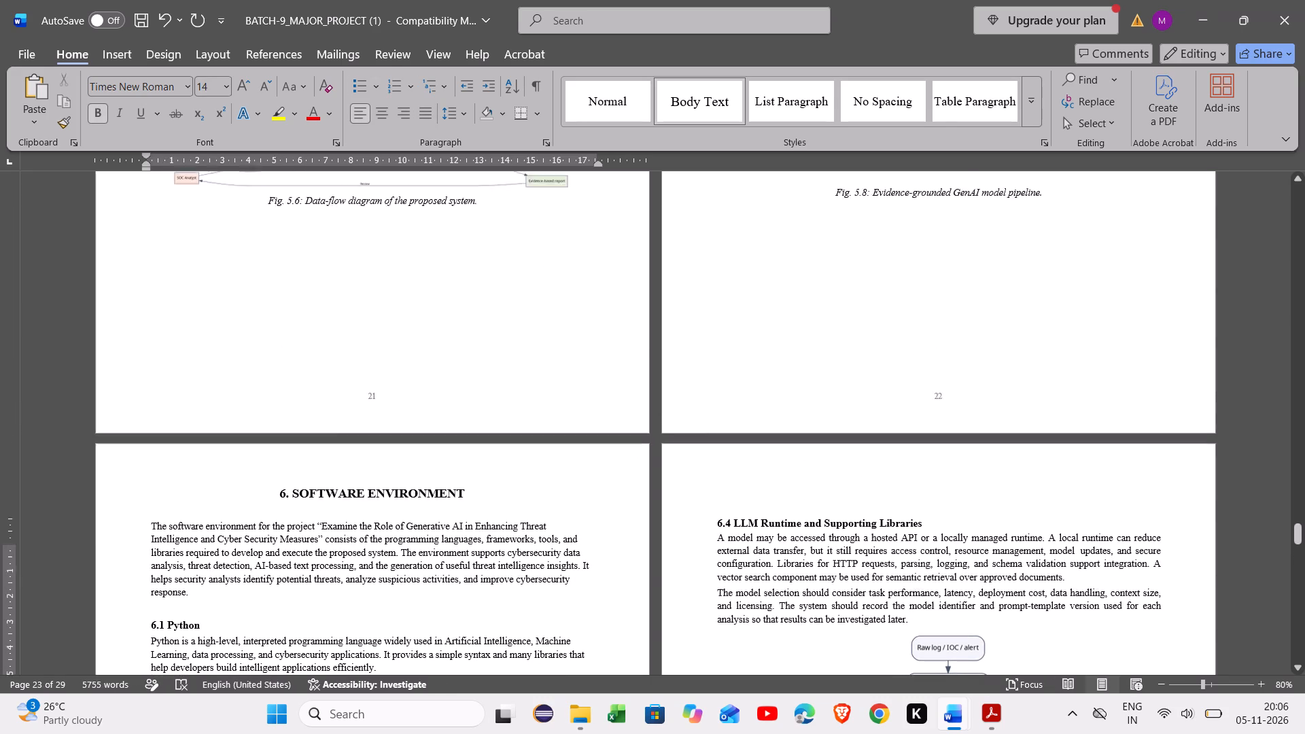
scroll(492, 264, up, 3)
scroll(843, 401, up, 3)
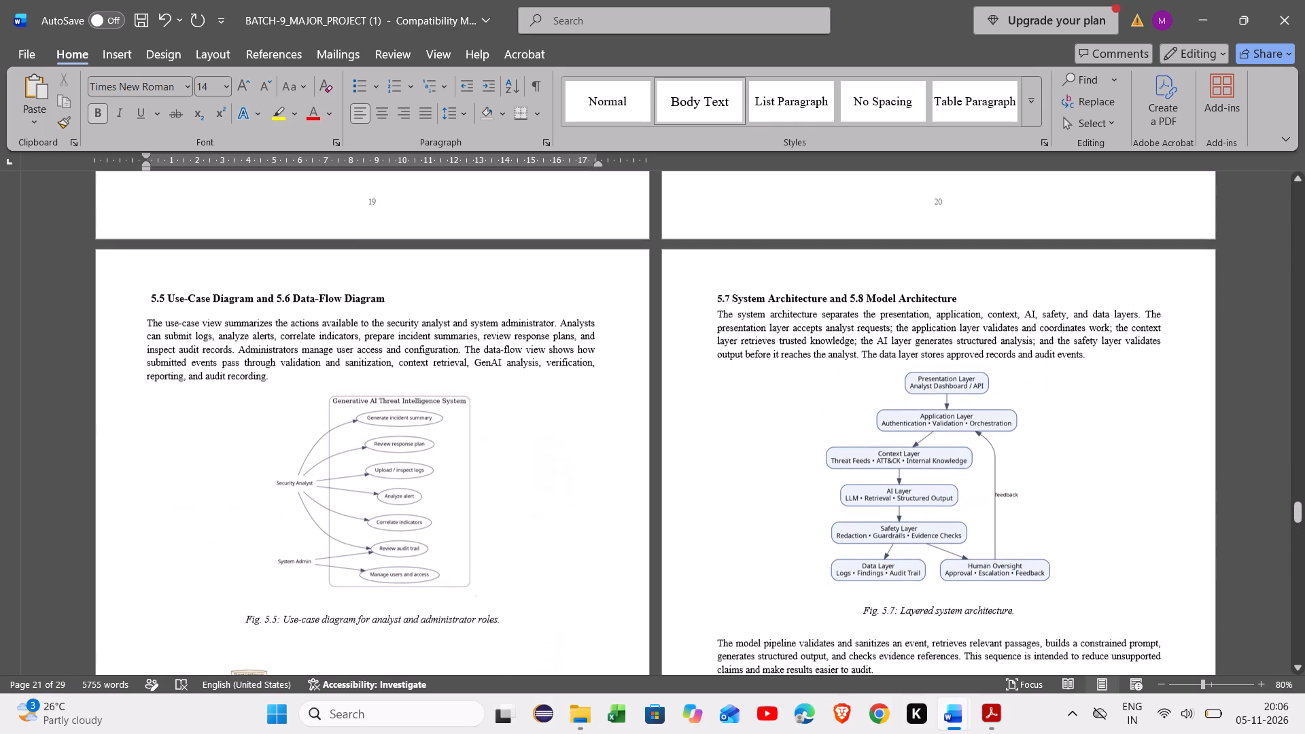
drag(958, 301, 749, 302)
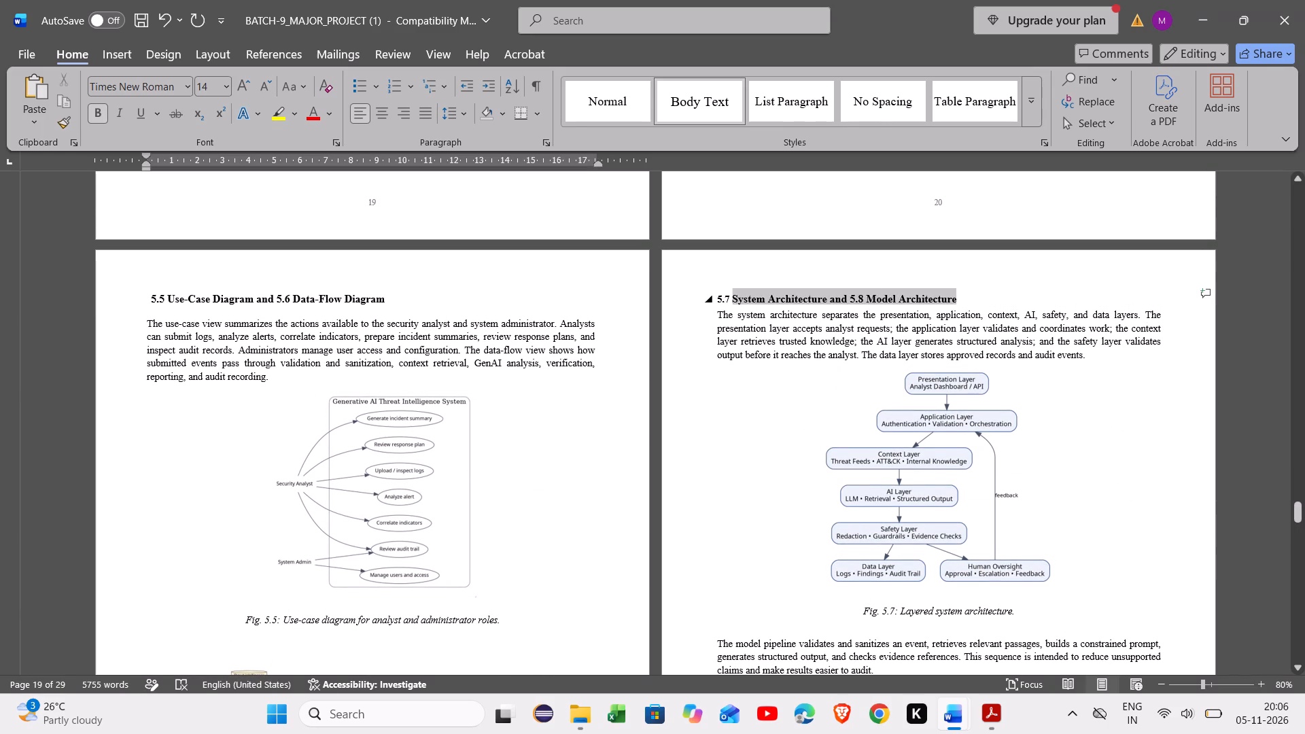
drag(749, 302, 736, 304)
click(767, 408)
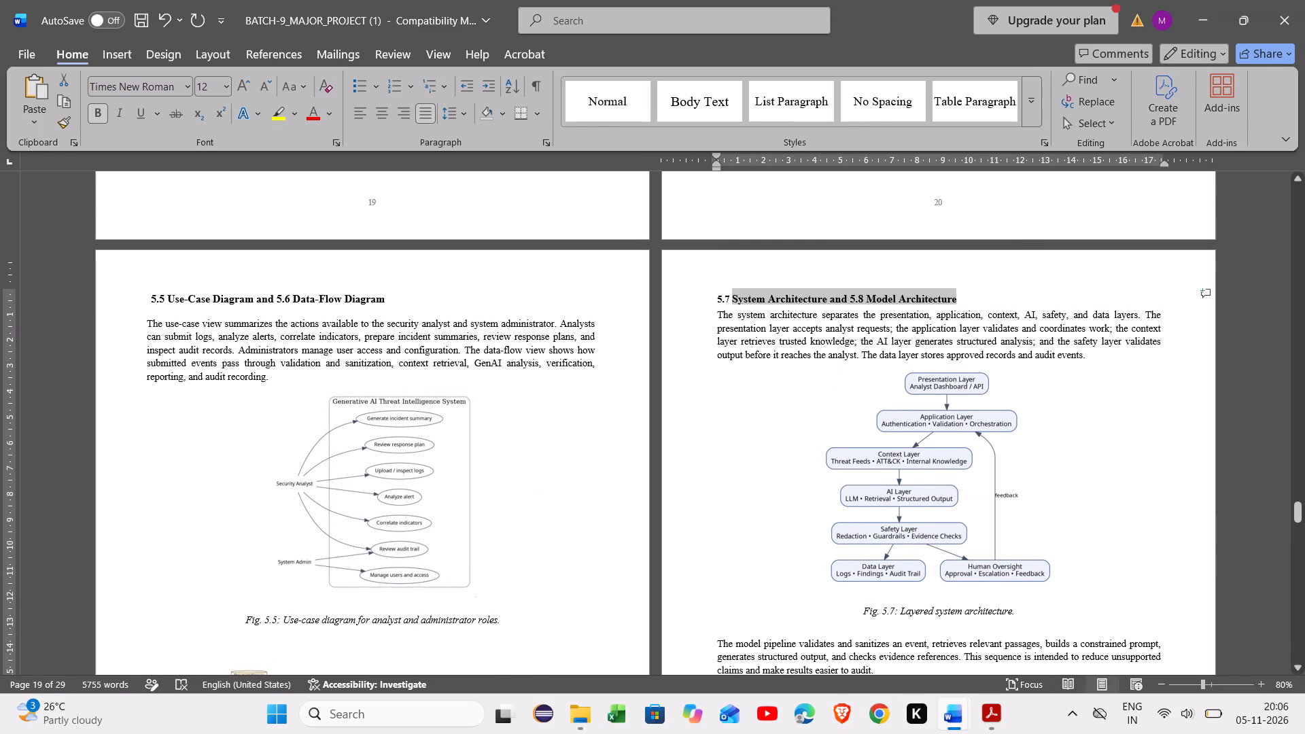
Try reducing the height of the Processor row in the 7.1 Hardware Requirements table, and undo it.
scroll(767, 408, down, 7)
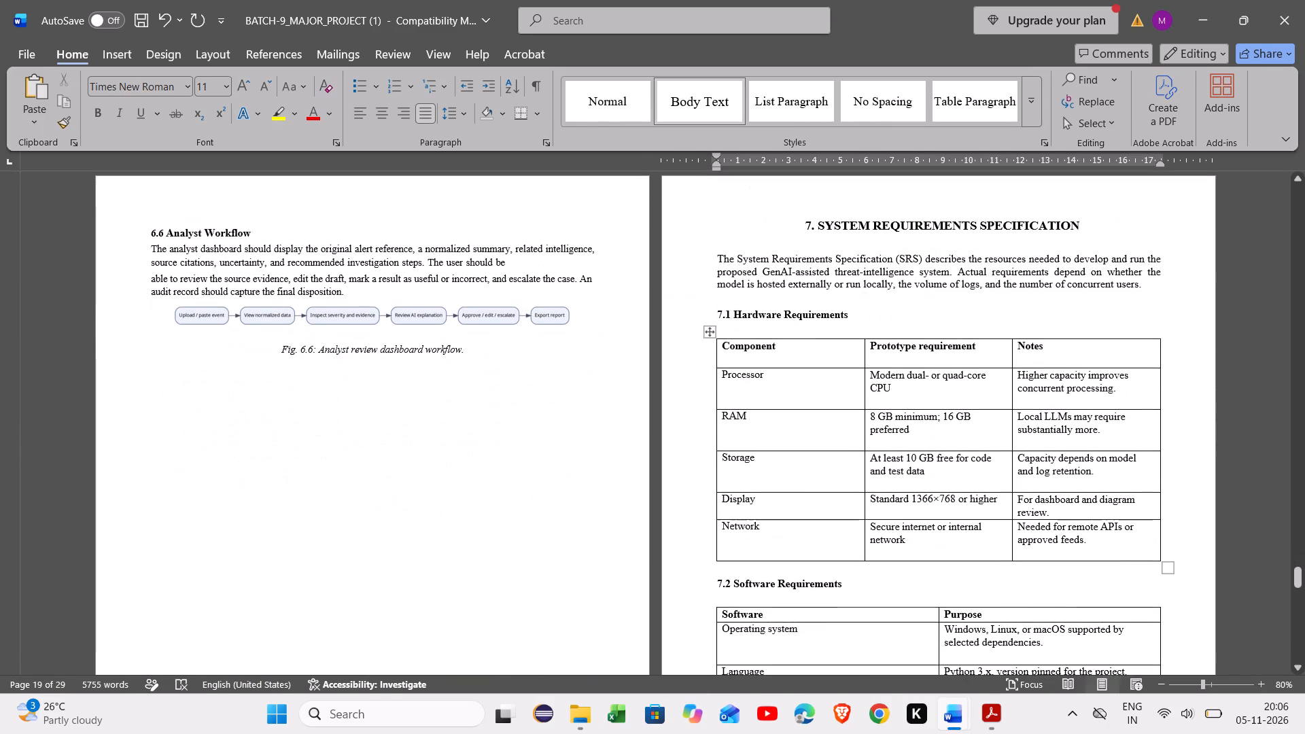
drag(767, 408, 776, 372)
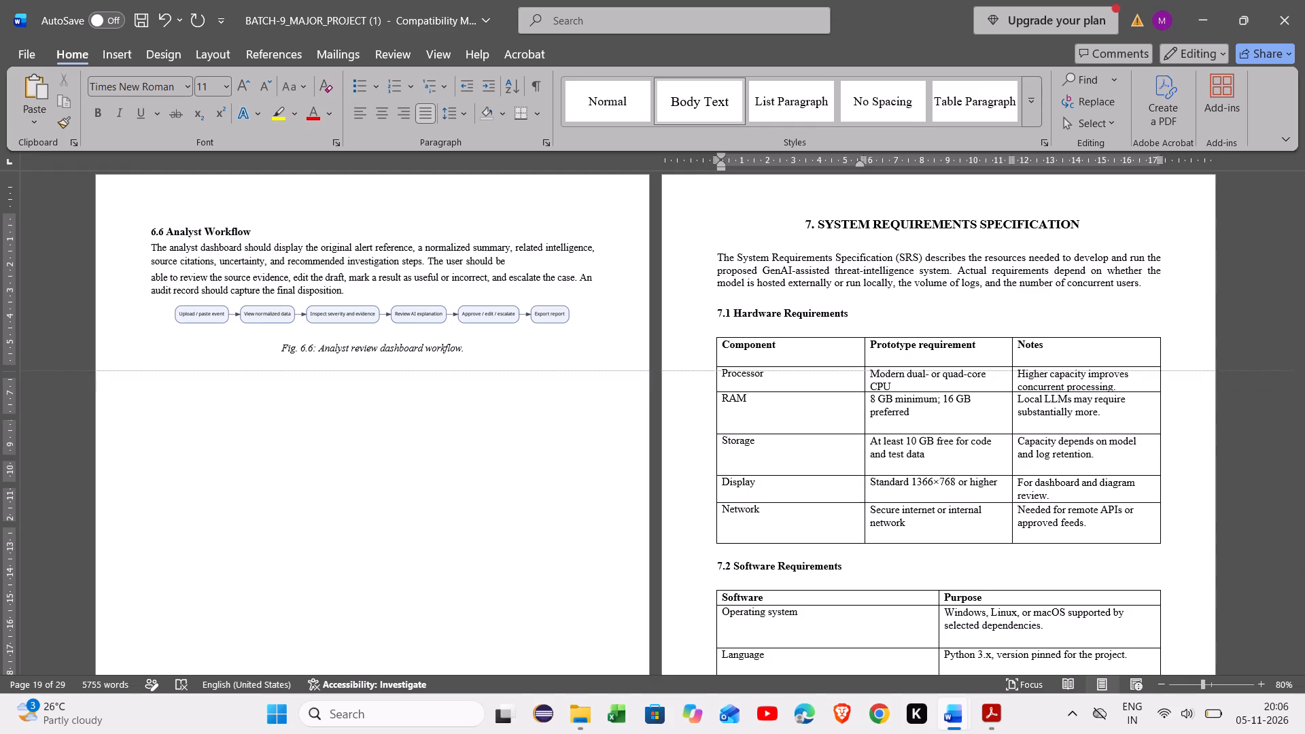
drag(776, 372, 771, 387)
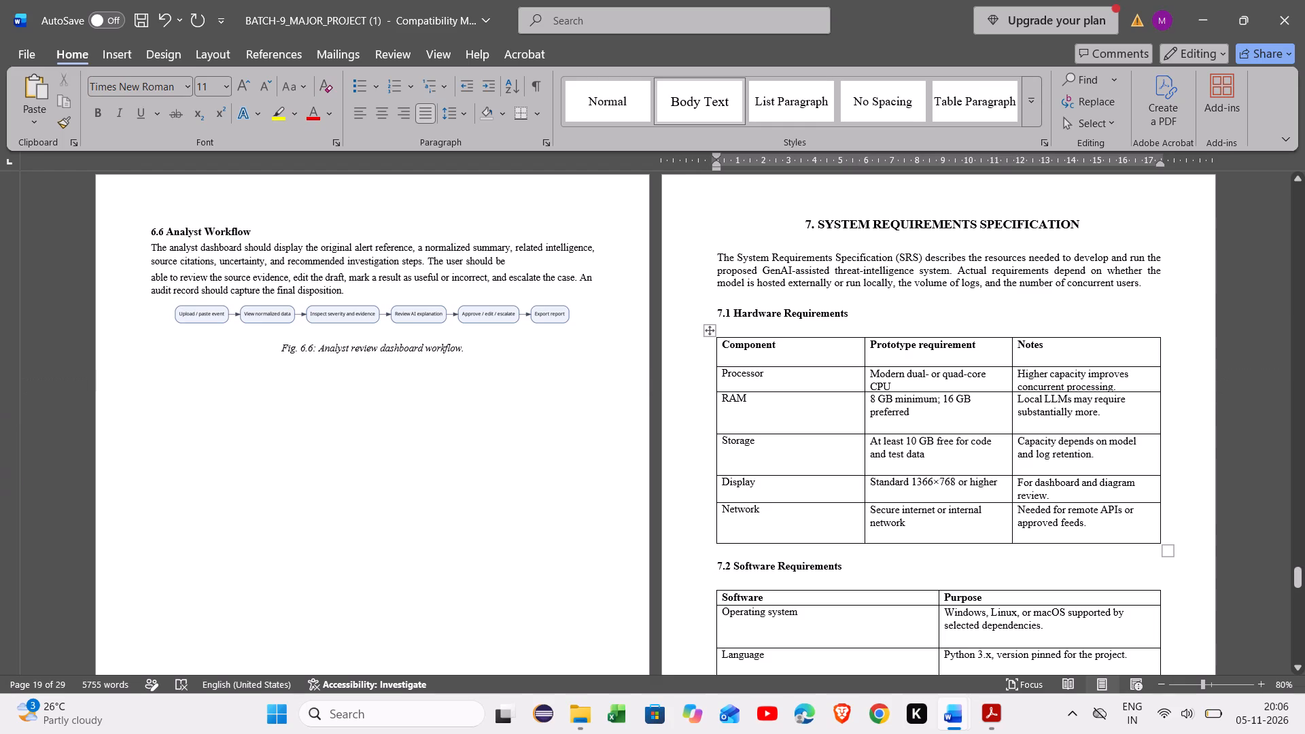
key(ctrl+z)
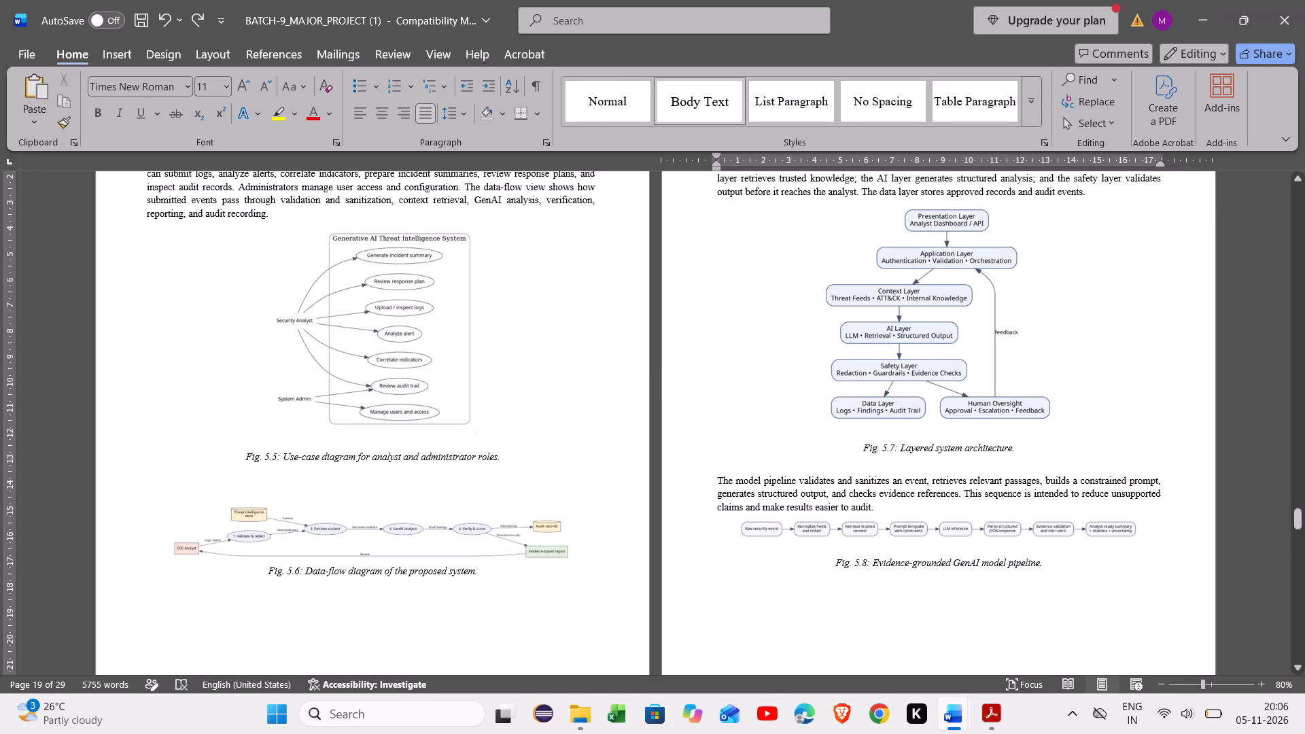
Review the sub-heading font sizes from 5.7 System Architecture through chapters 6 to 8, including 6.1 Python and 8.2 Non-Functional Requirements.
scroll(801, 453, right, 2)
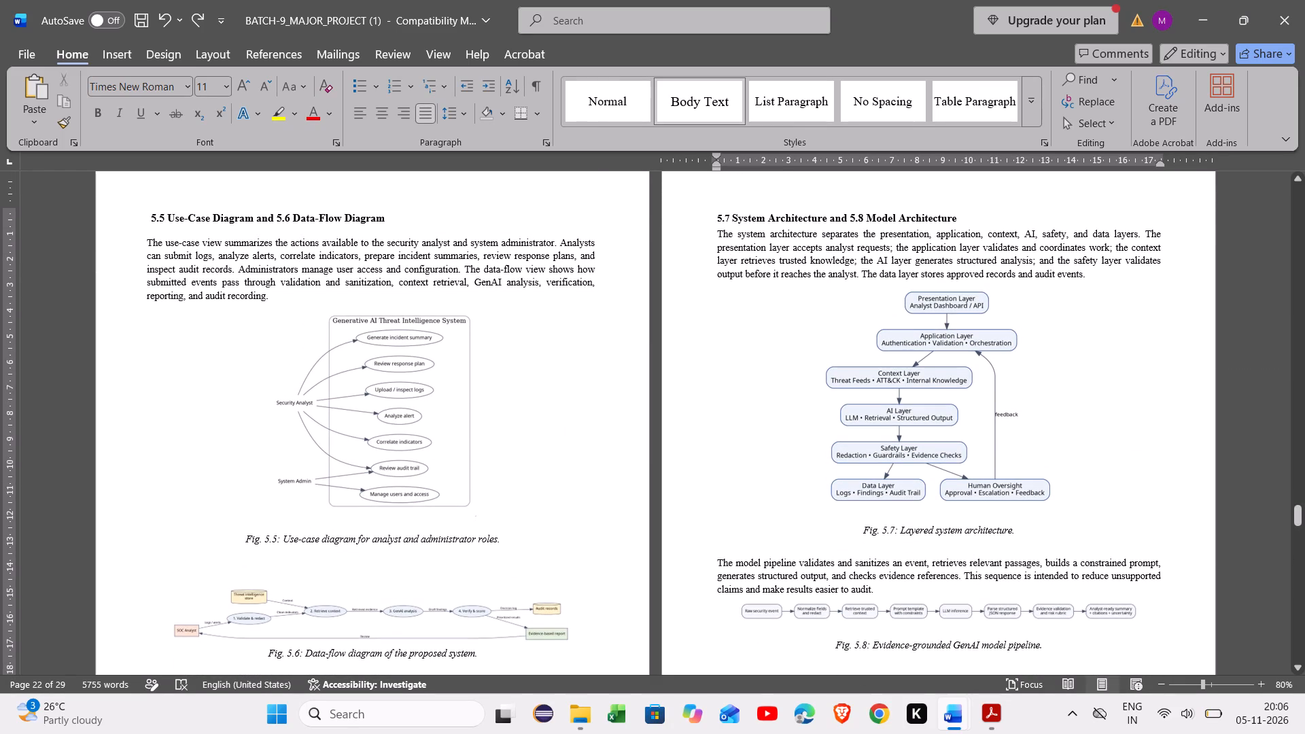
click(819, 221)
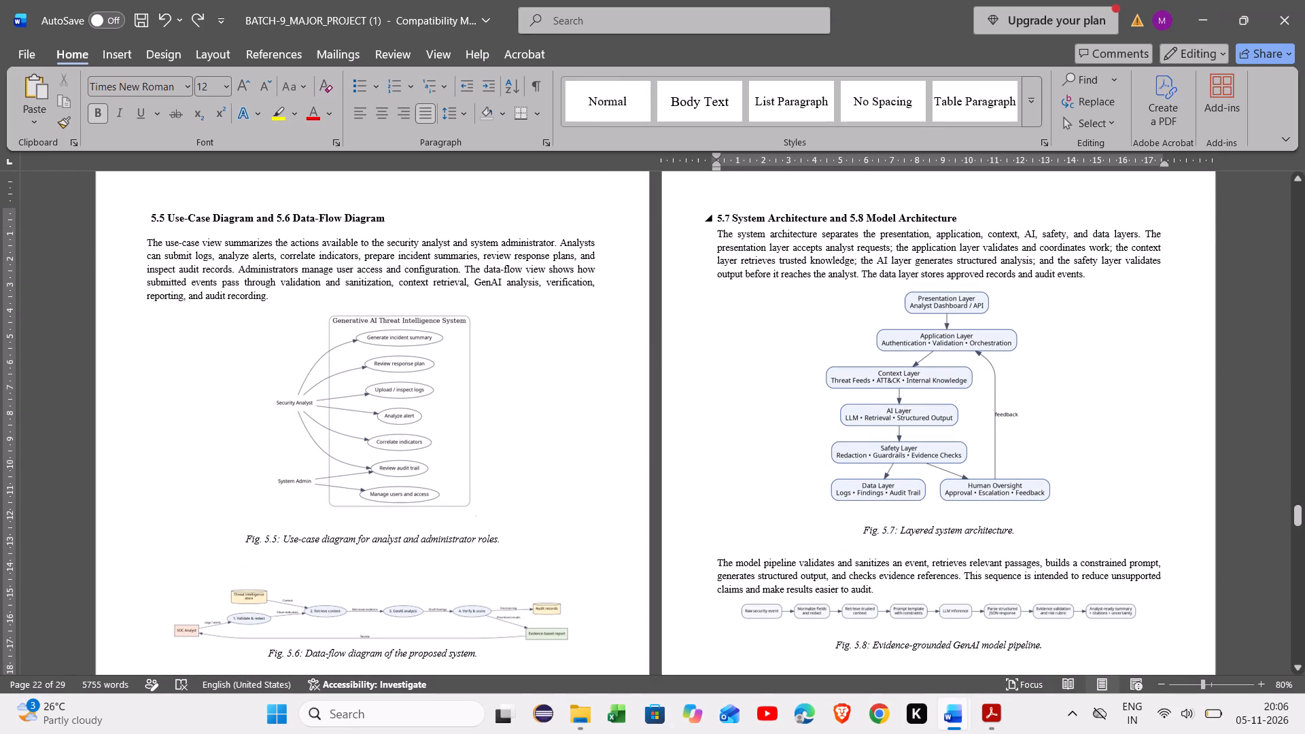
scroll(789, 351, down, 3)
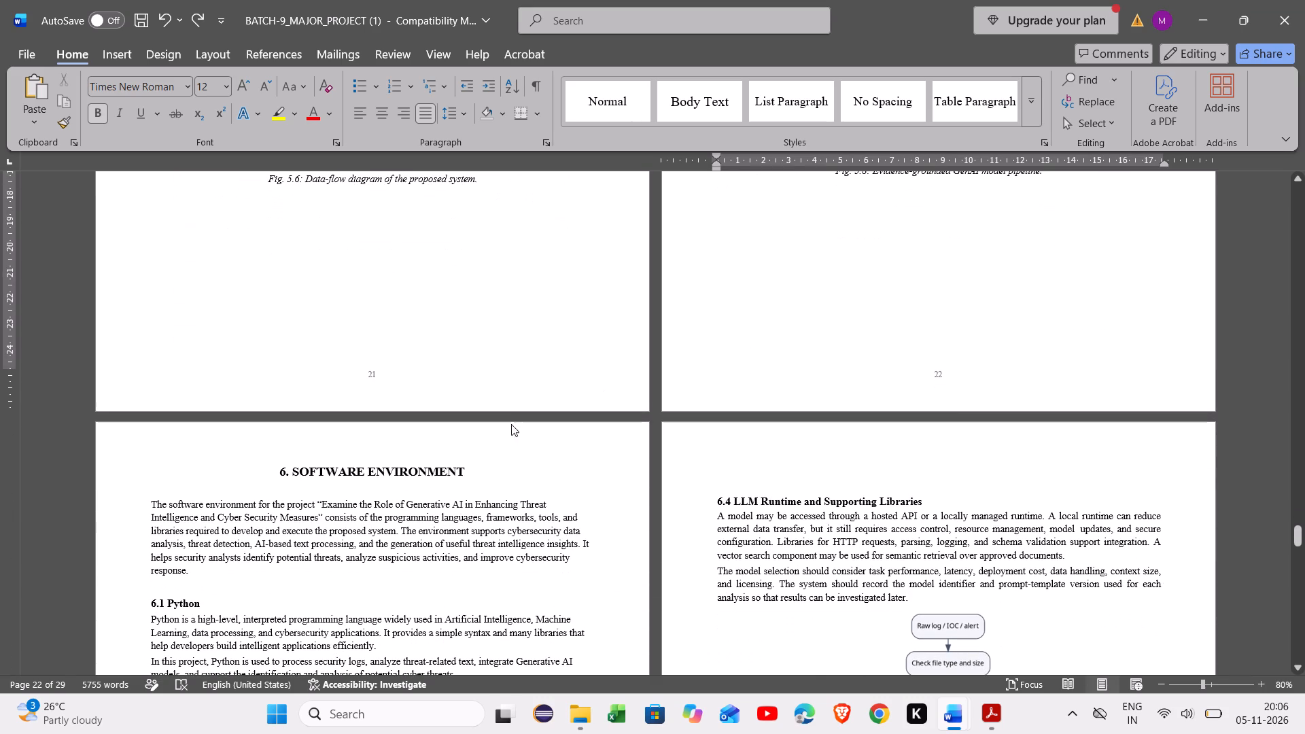
click(191, 605)
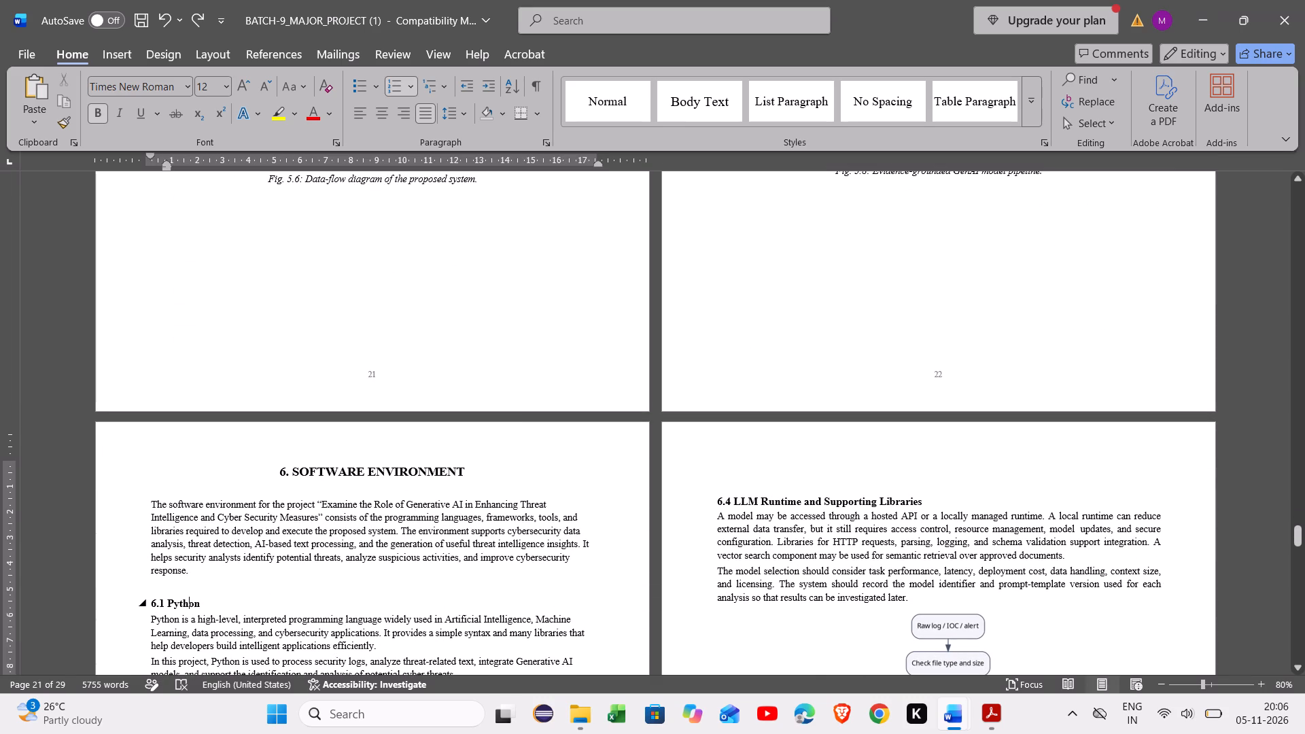
scroll(191, 605, down, 6)
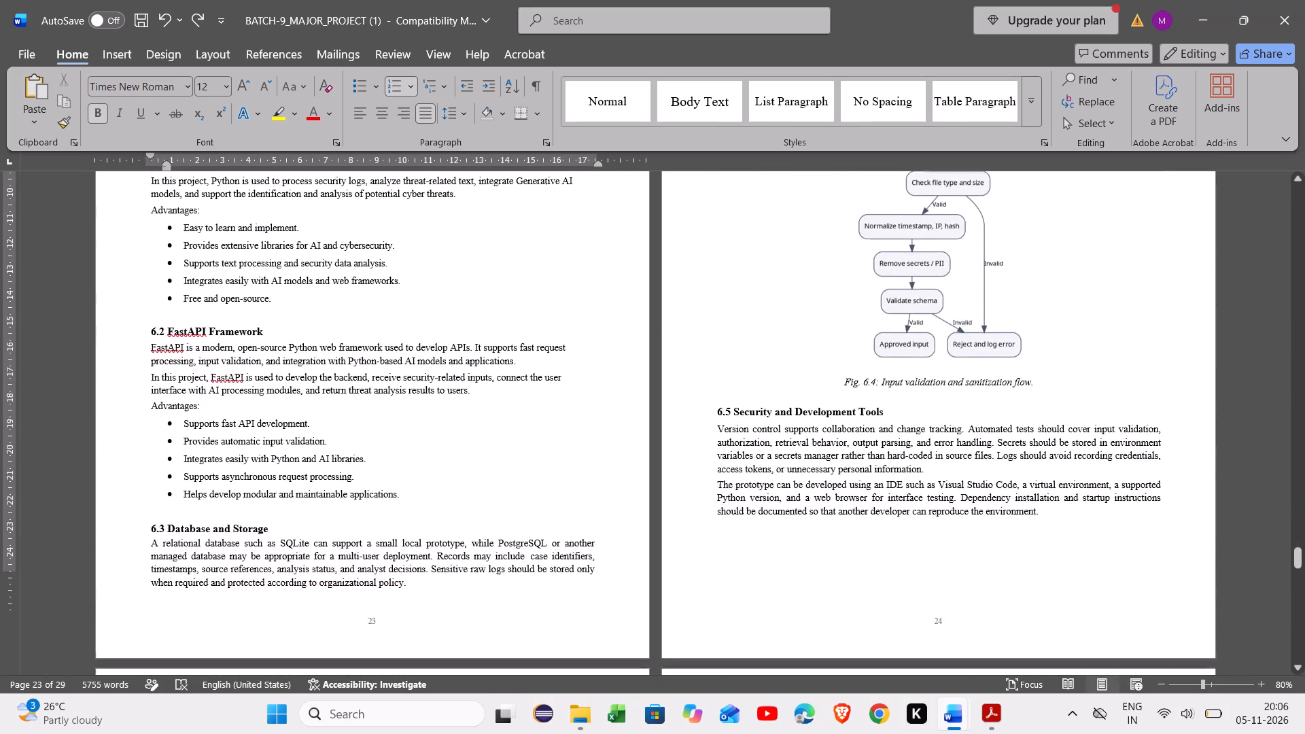
scroll(191, 605, down, 5)
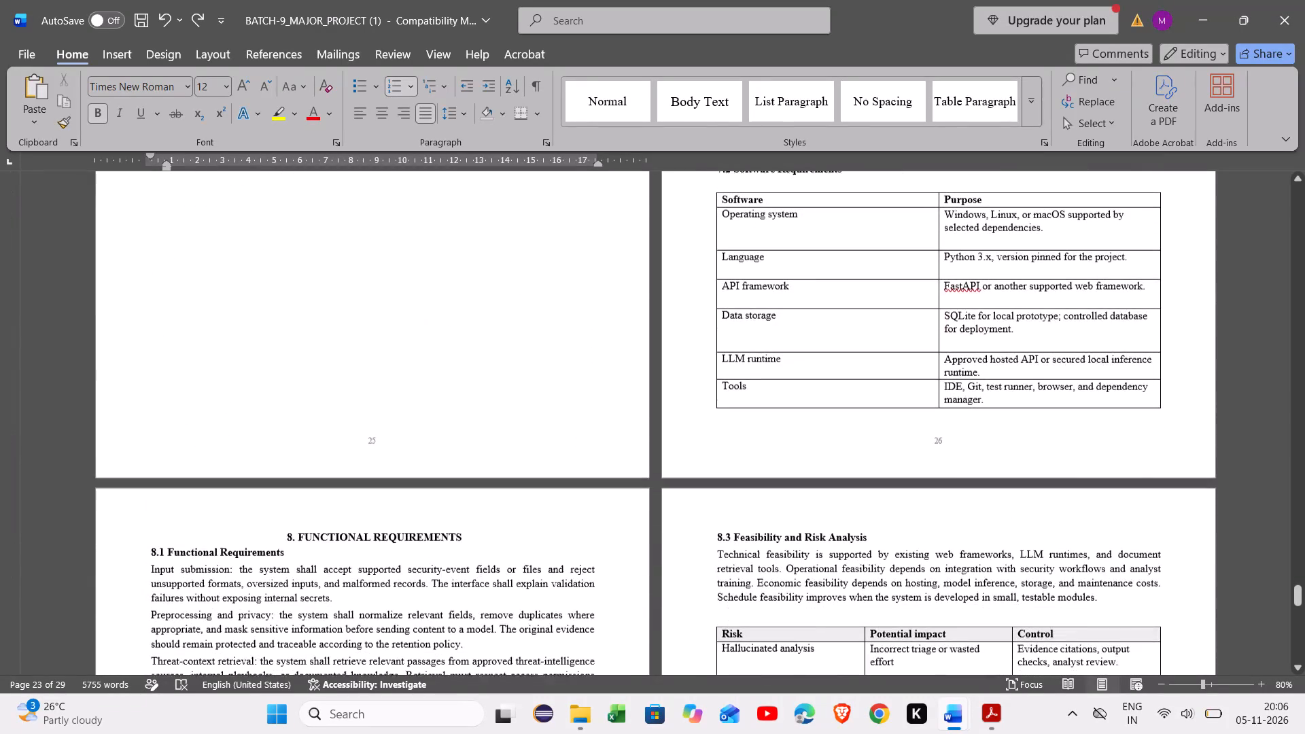
scroll(191, 605, down, 5)
scroll(191, 605, up, 1)
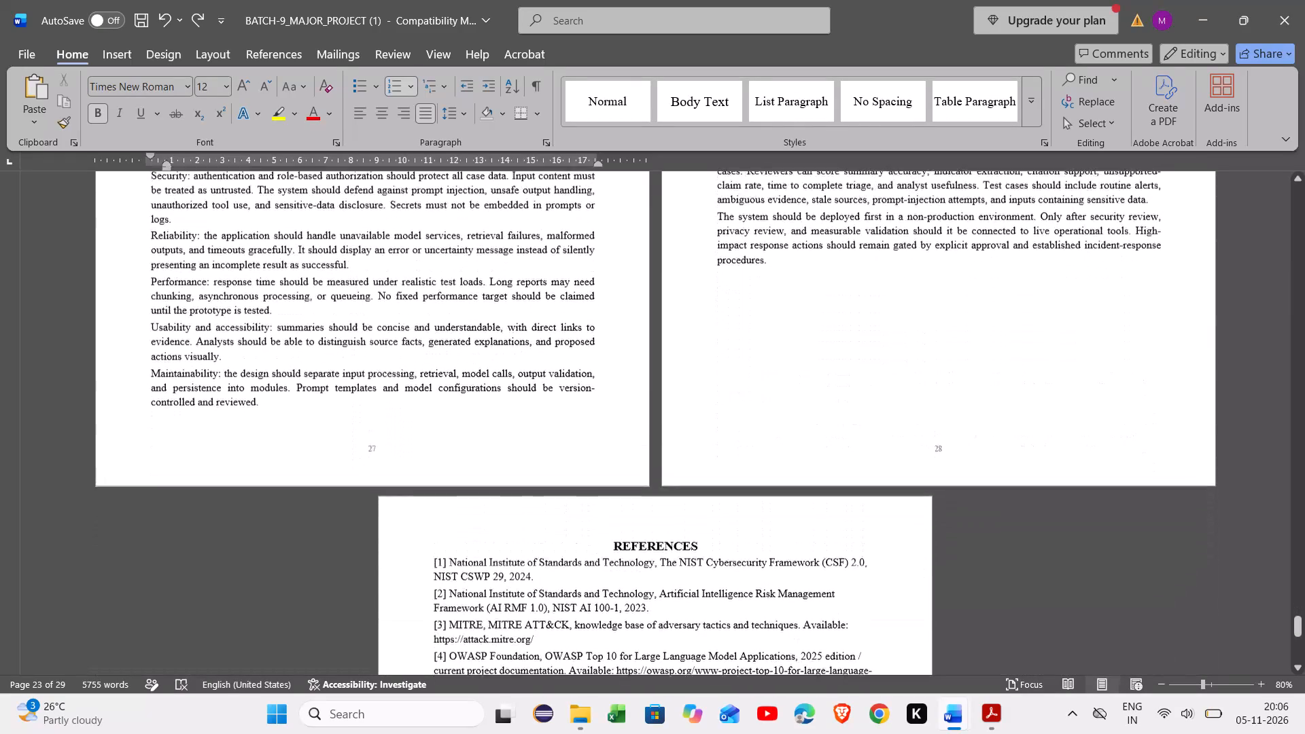
scroll(191, 605, up, 1)
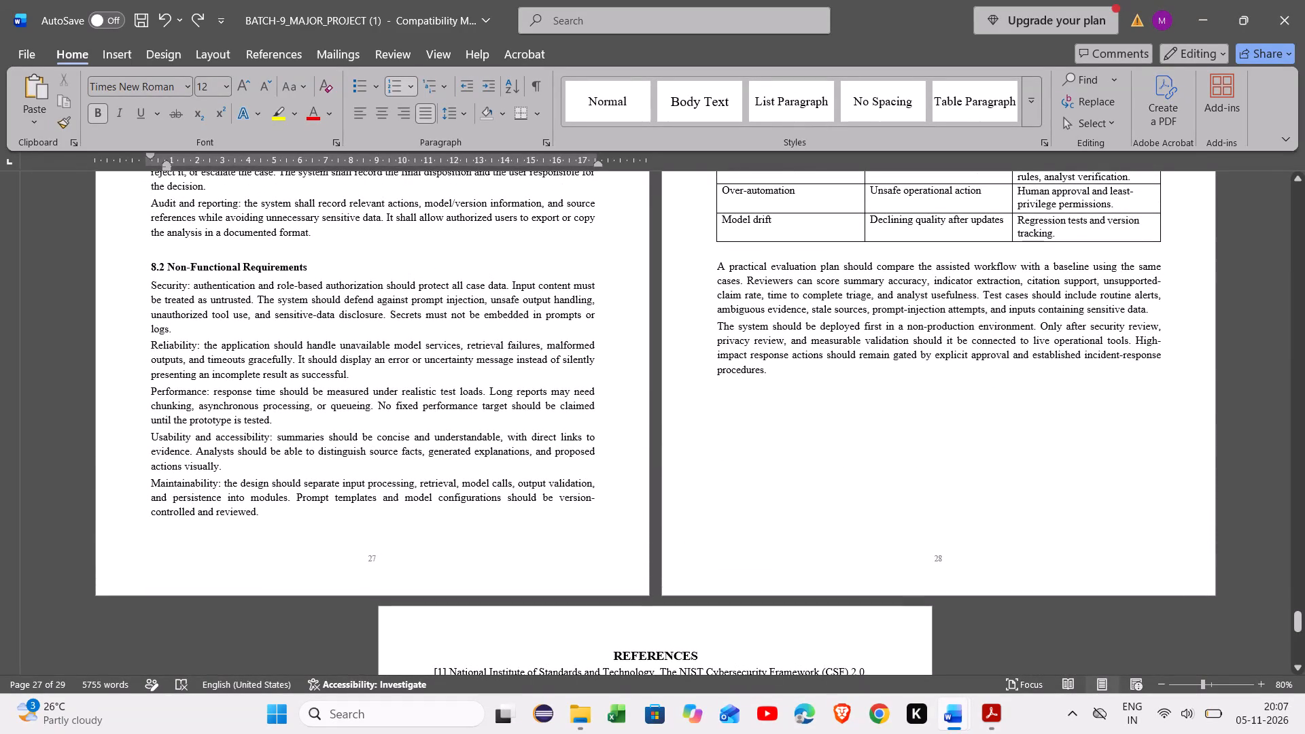
drag(311, 266, 173, 262)
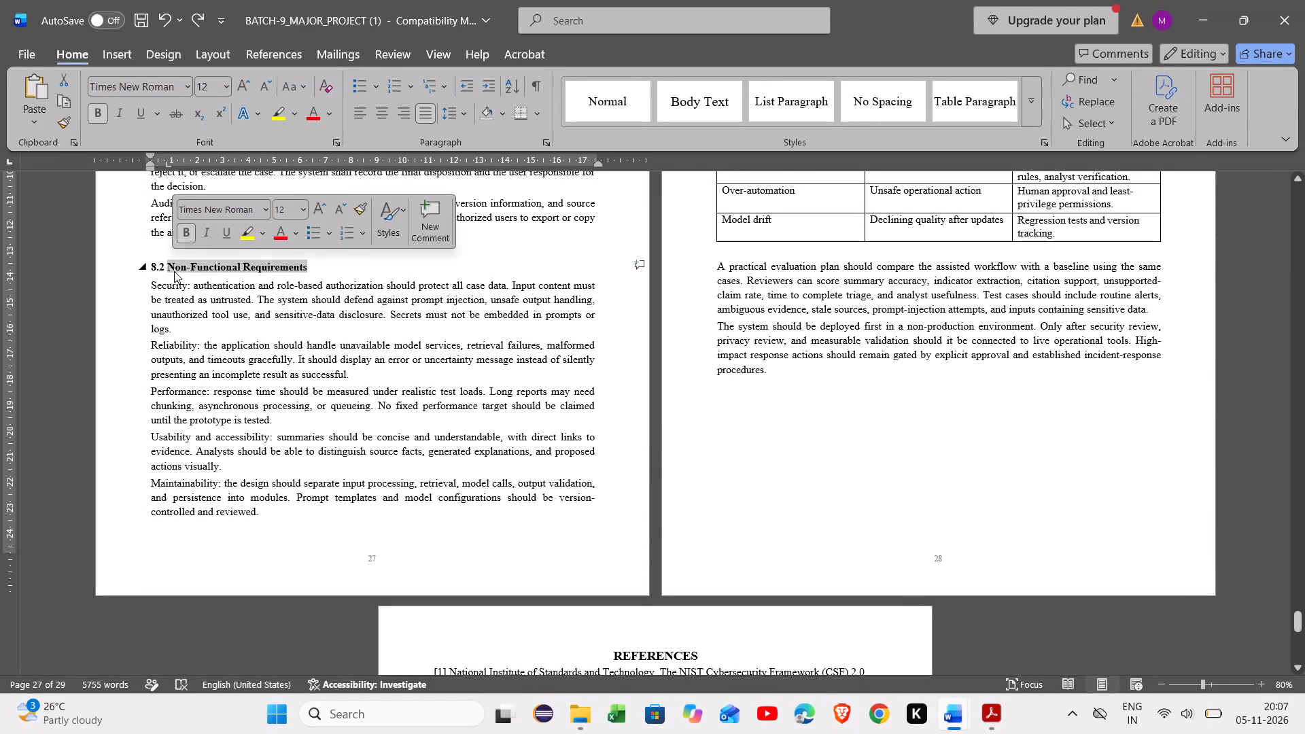
click(179, 304)
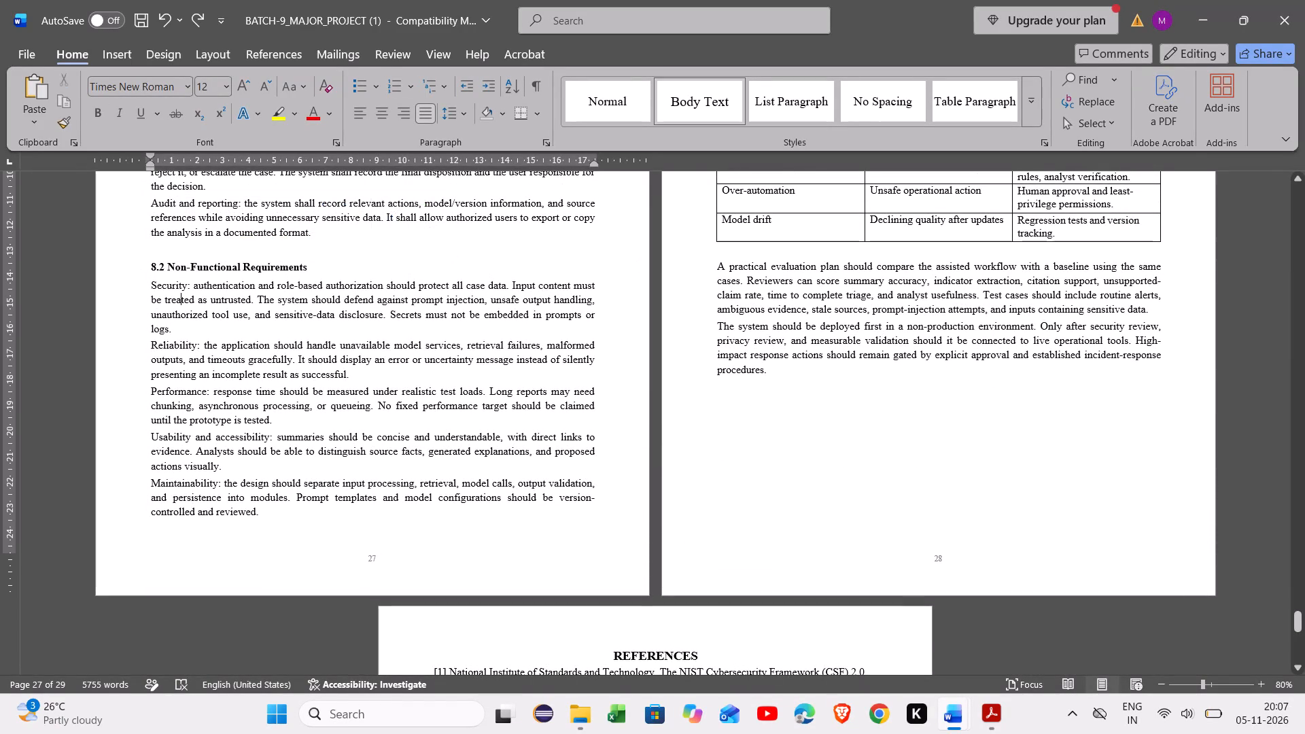
Set the body paragraphs under 8.1 Functional Requirements, from Input submission through Audit and reporting, to font size 11.
scroll(240, 312, up, 5)
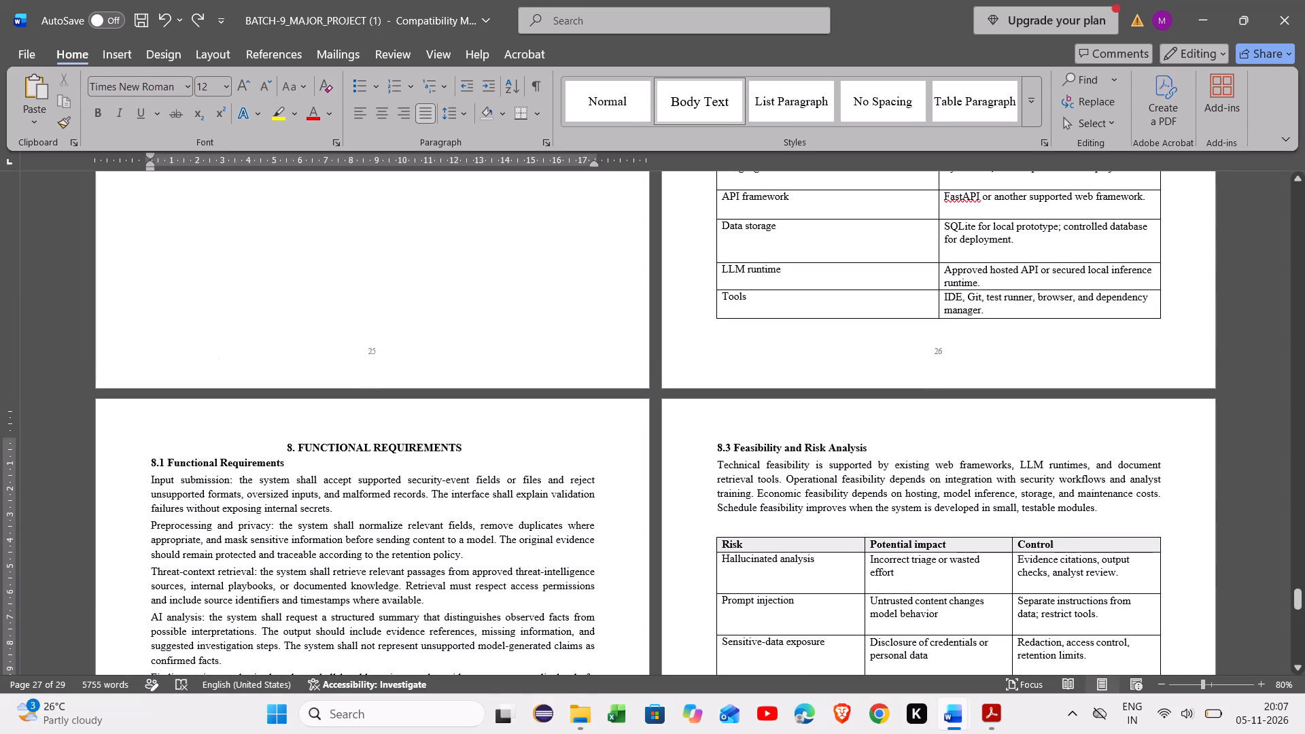
scroll(159, 475, down, 2)
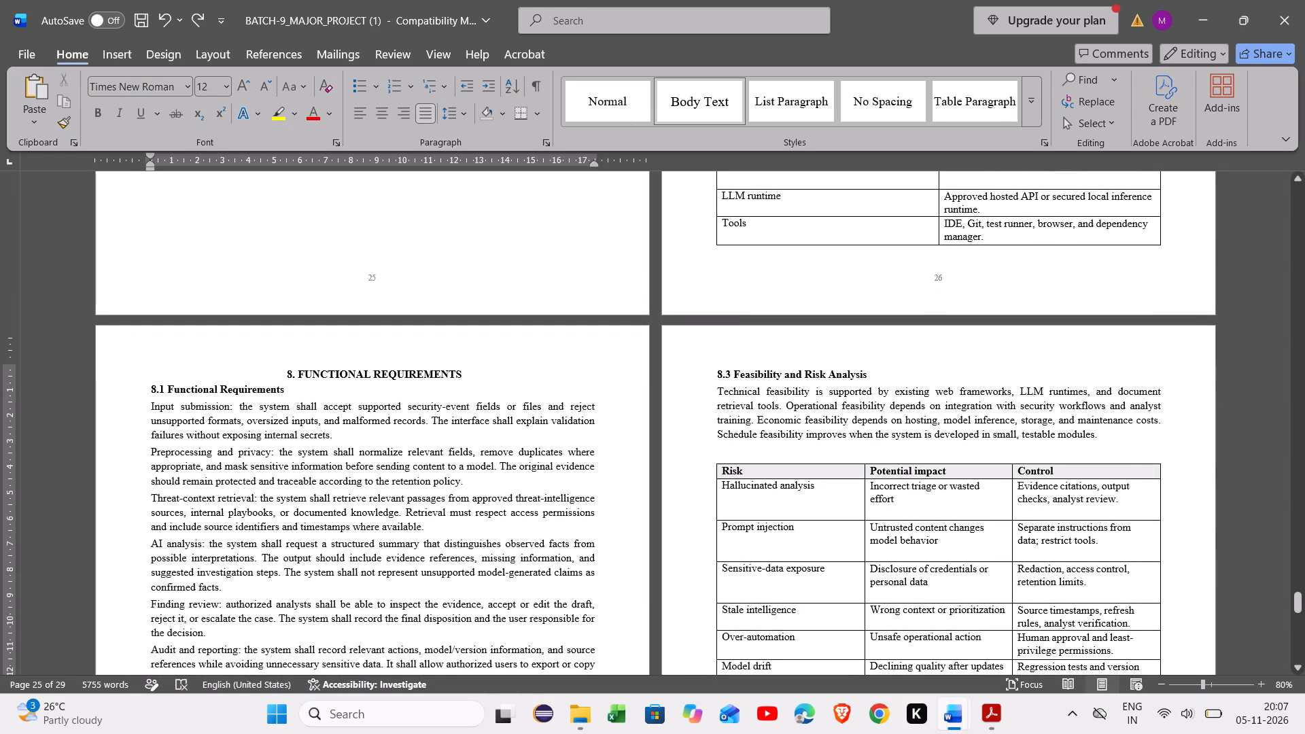
drag(149, 405, 242, 680)
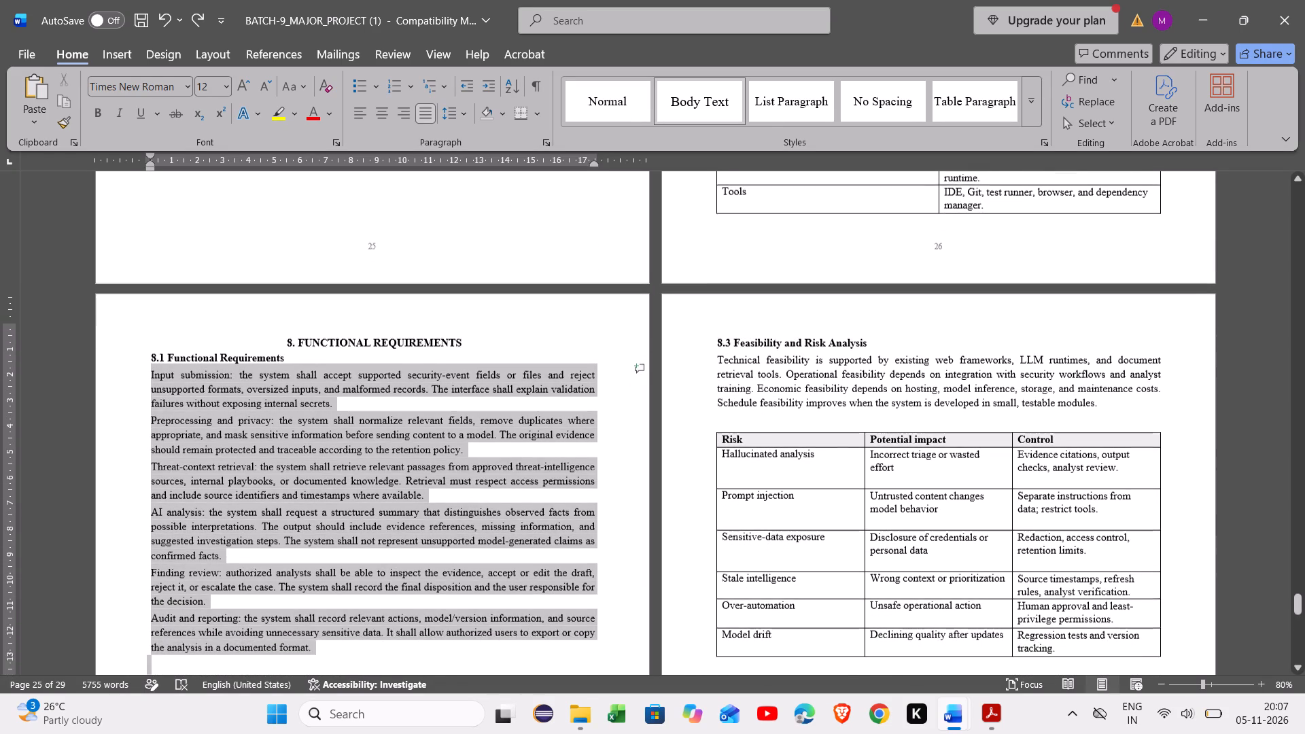
drag(242, 680, 326, 578)
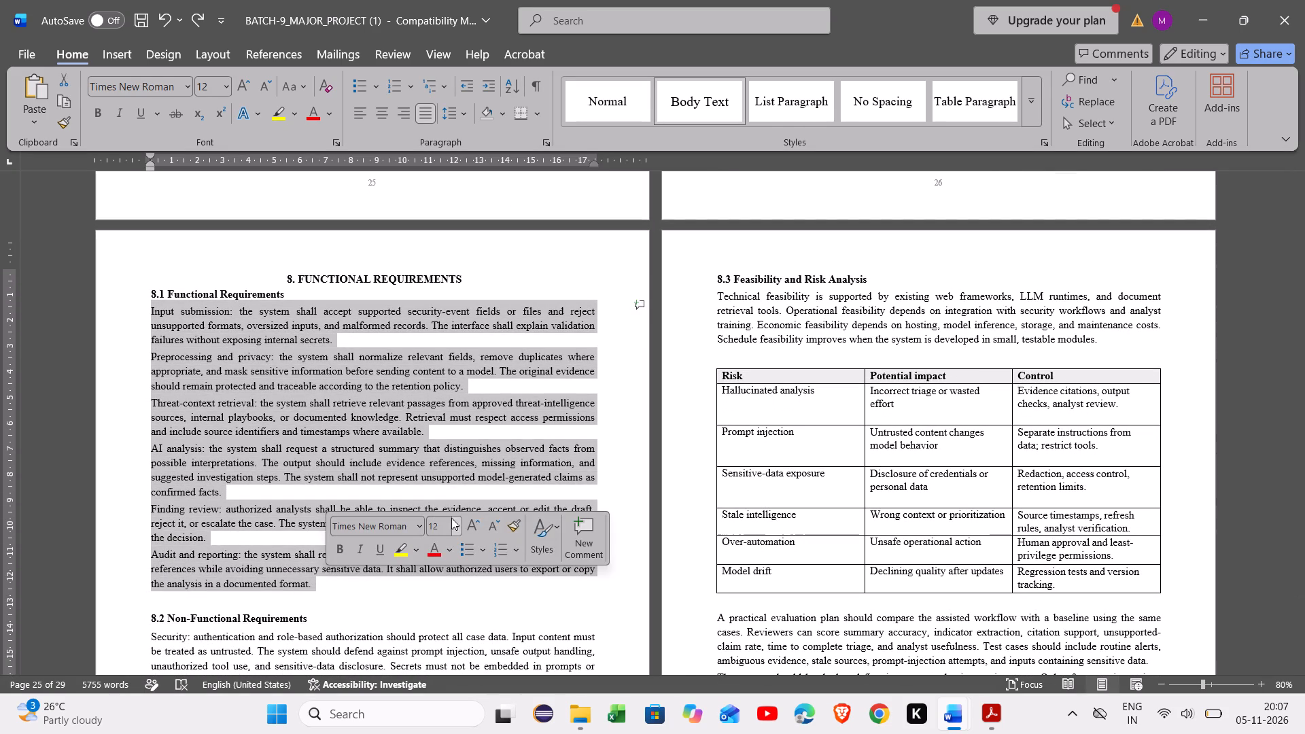
click(457, 526)
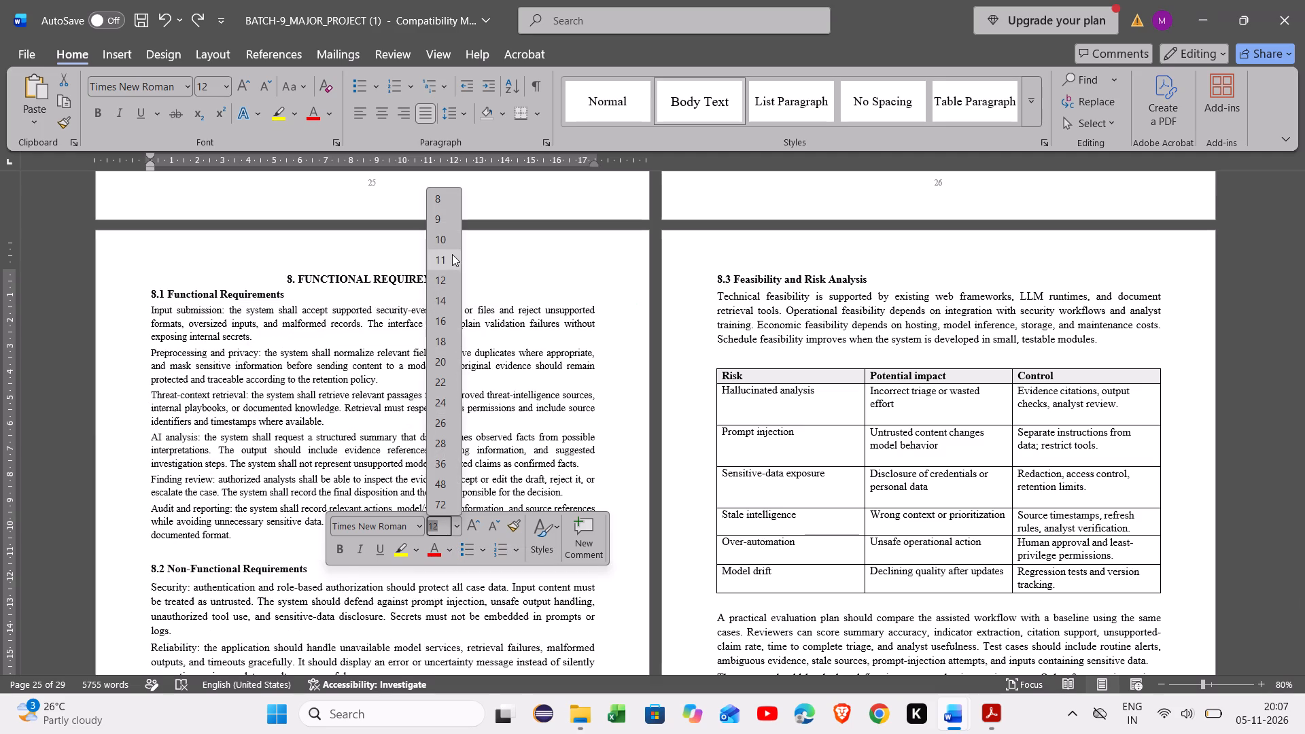
click(450, 255)
click(506, 273)
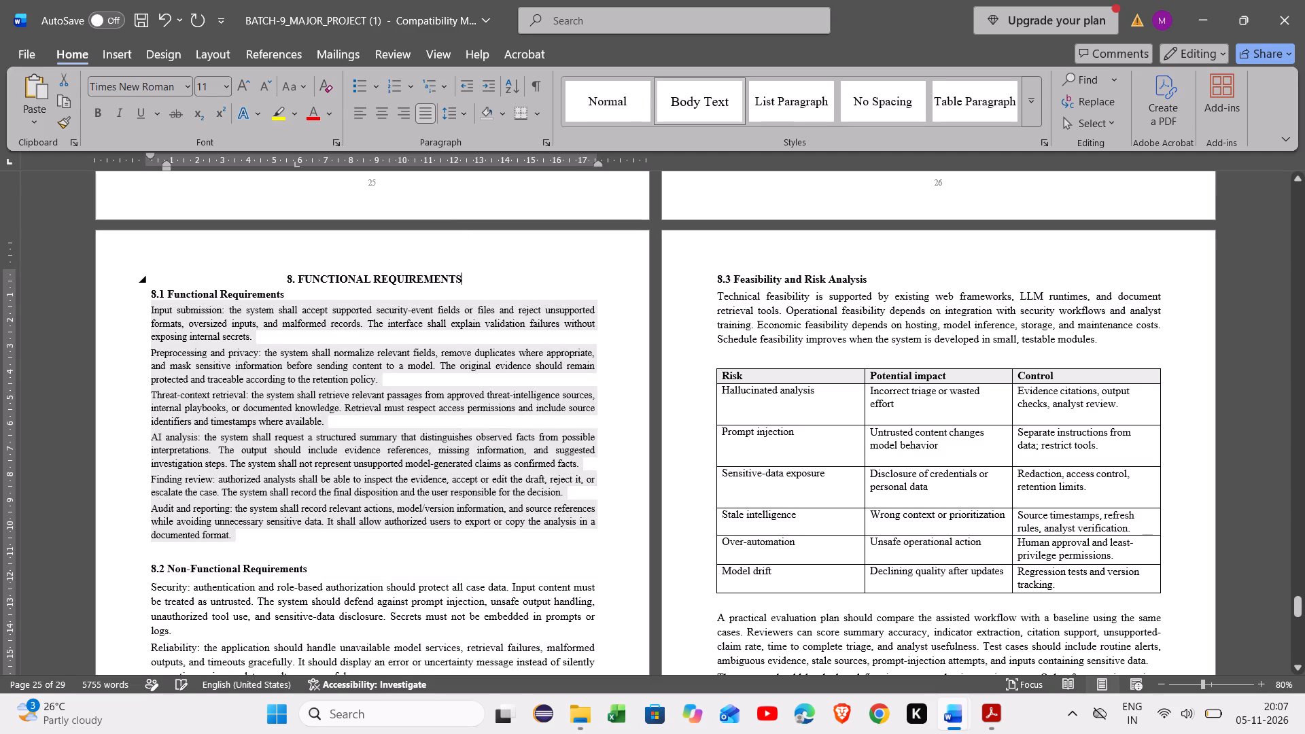
Set the body paragraphs under 8.2 Non-Functional Requirements, from Security through Maintainability, to font size 11.
scroll(353, 430, down, 2)
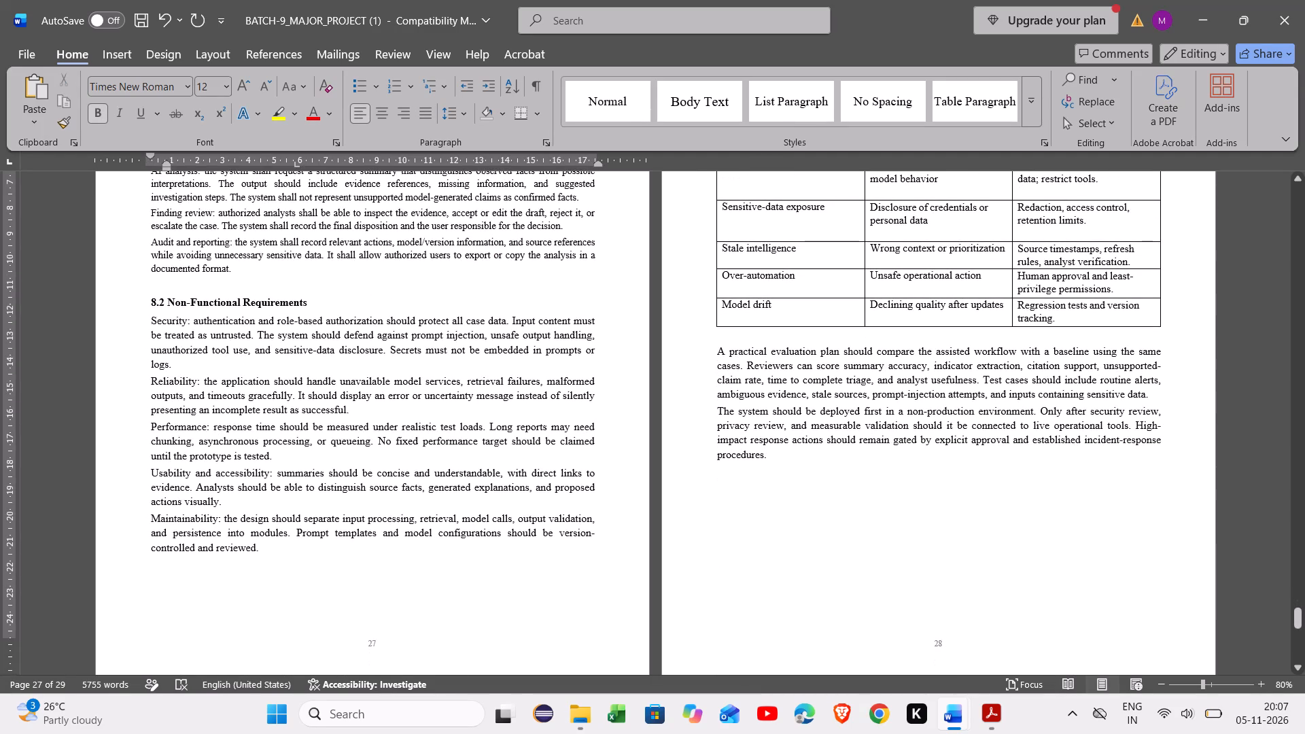
drag(149, 320, 266, 532)
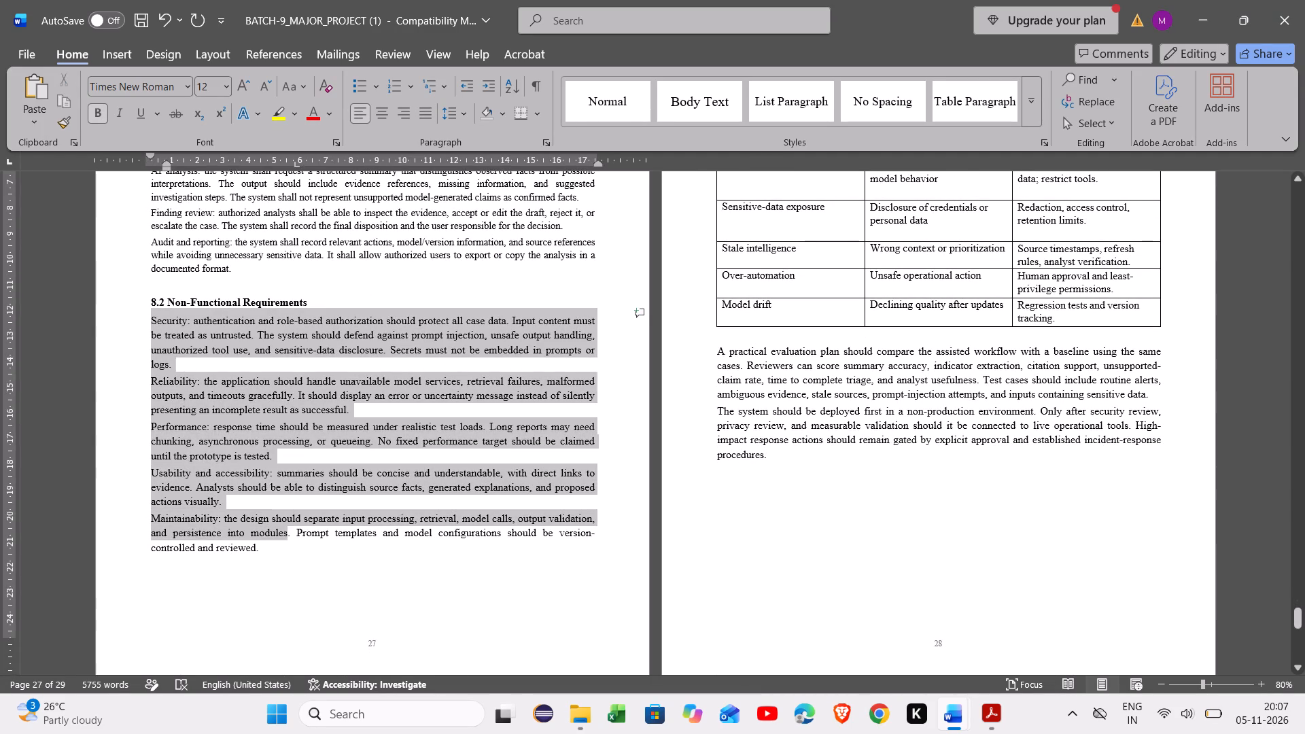
drag(266, 532, 264, 543)
click(398, 493)
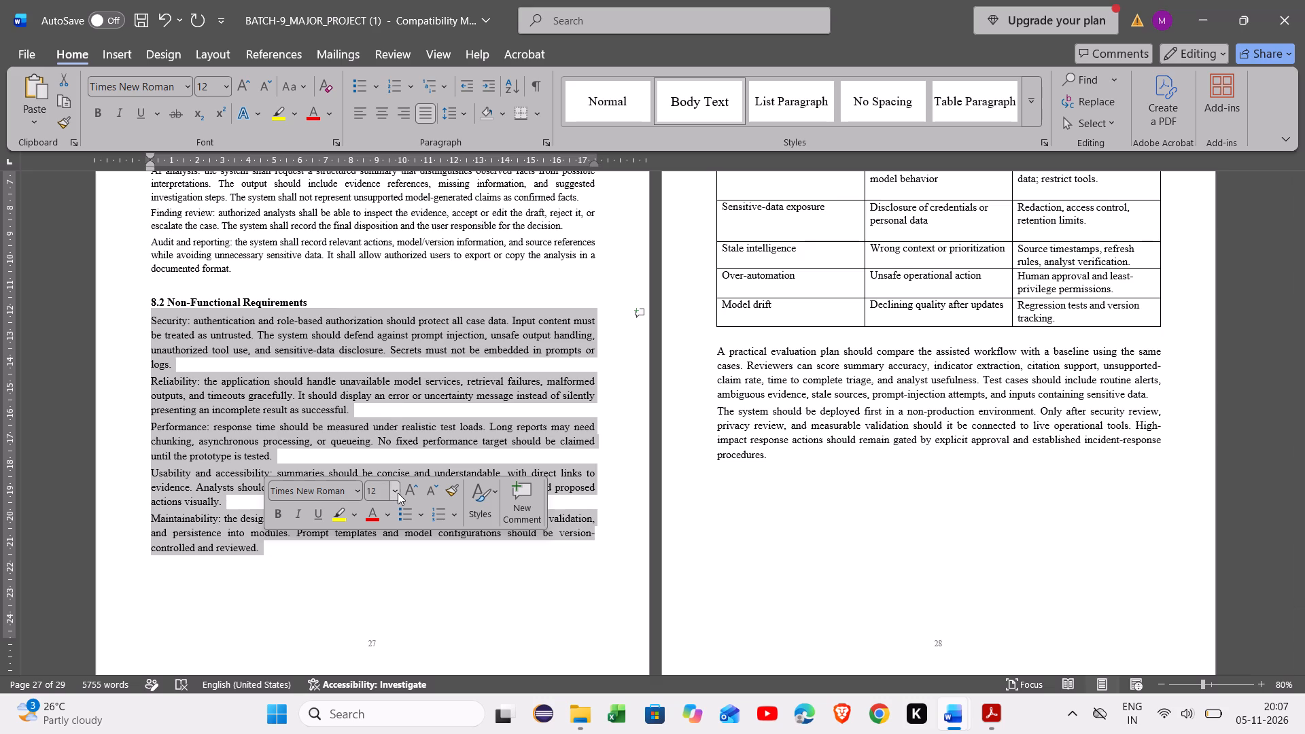
click(391, 224)
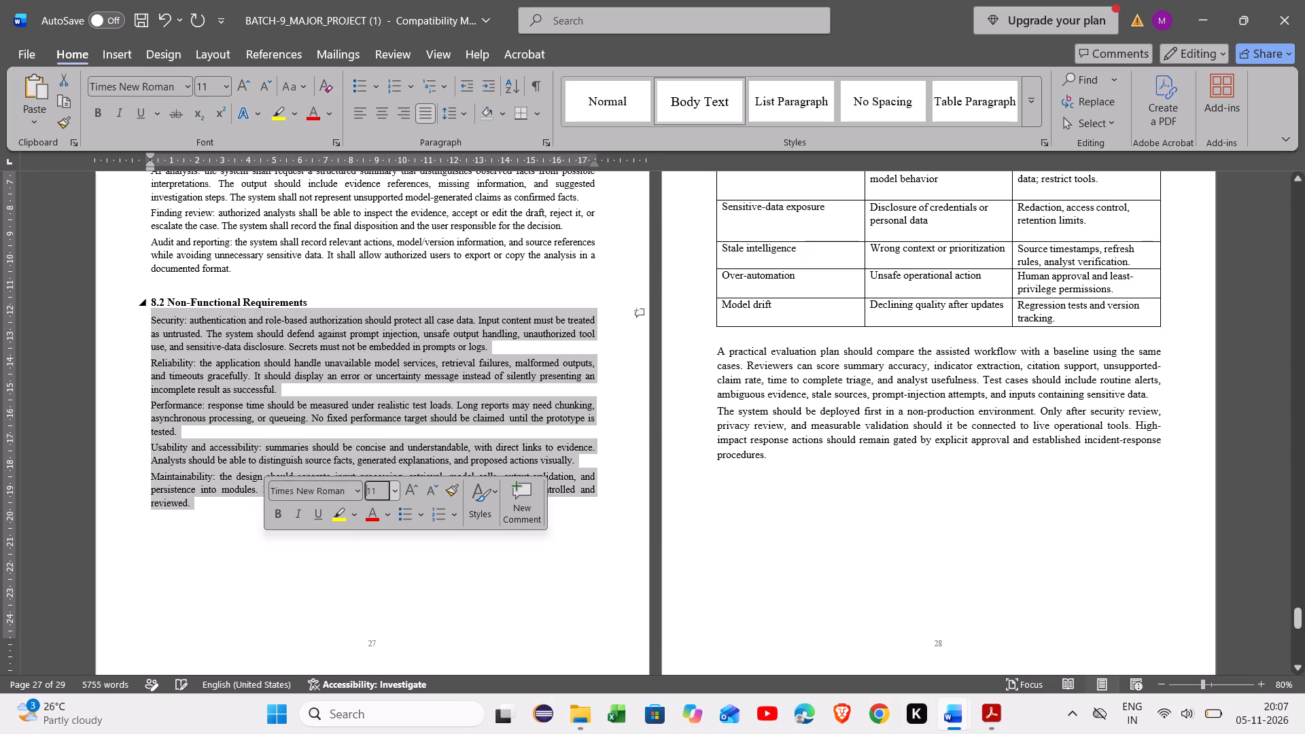
click(387, 302)
Set everything below the 8.3 Feasibility and Risk Analysis heading, including the risk table and closing paragraphs, to font size 11.
scroll(387, 302, up, 4)
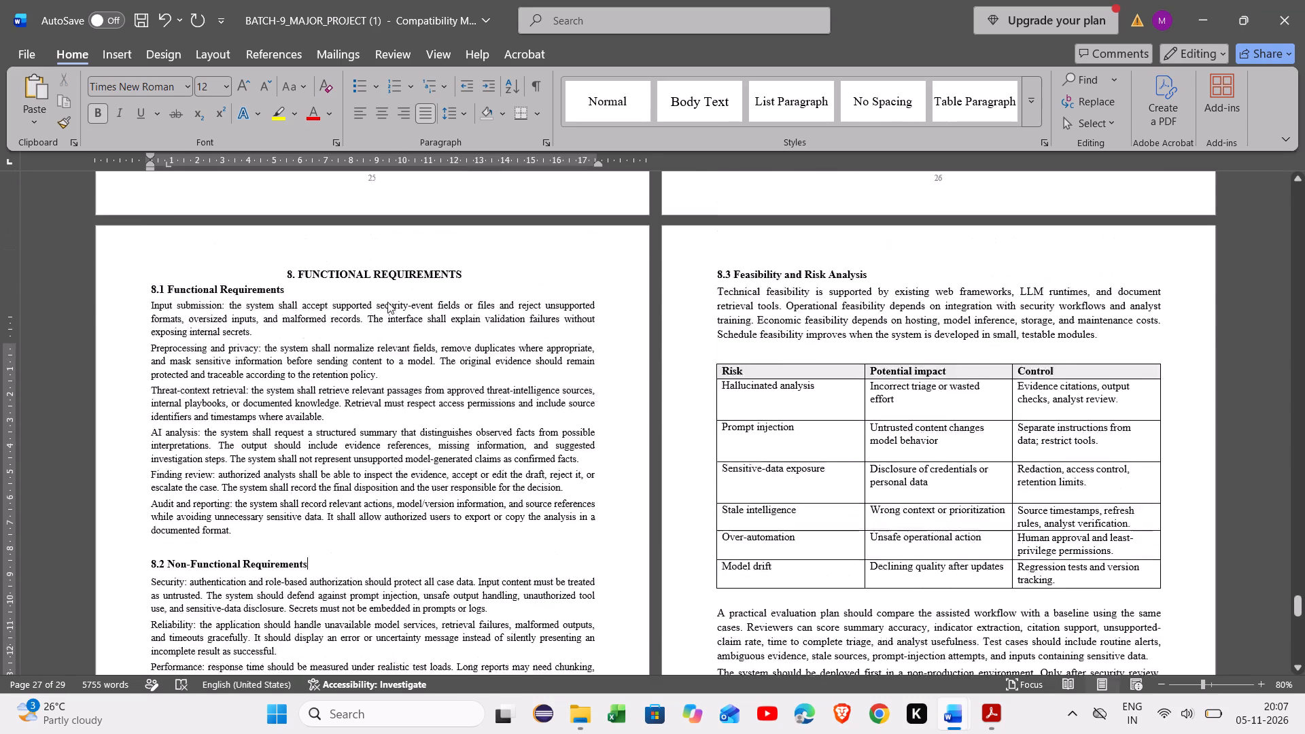
scroll(387, 302, up, 1)
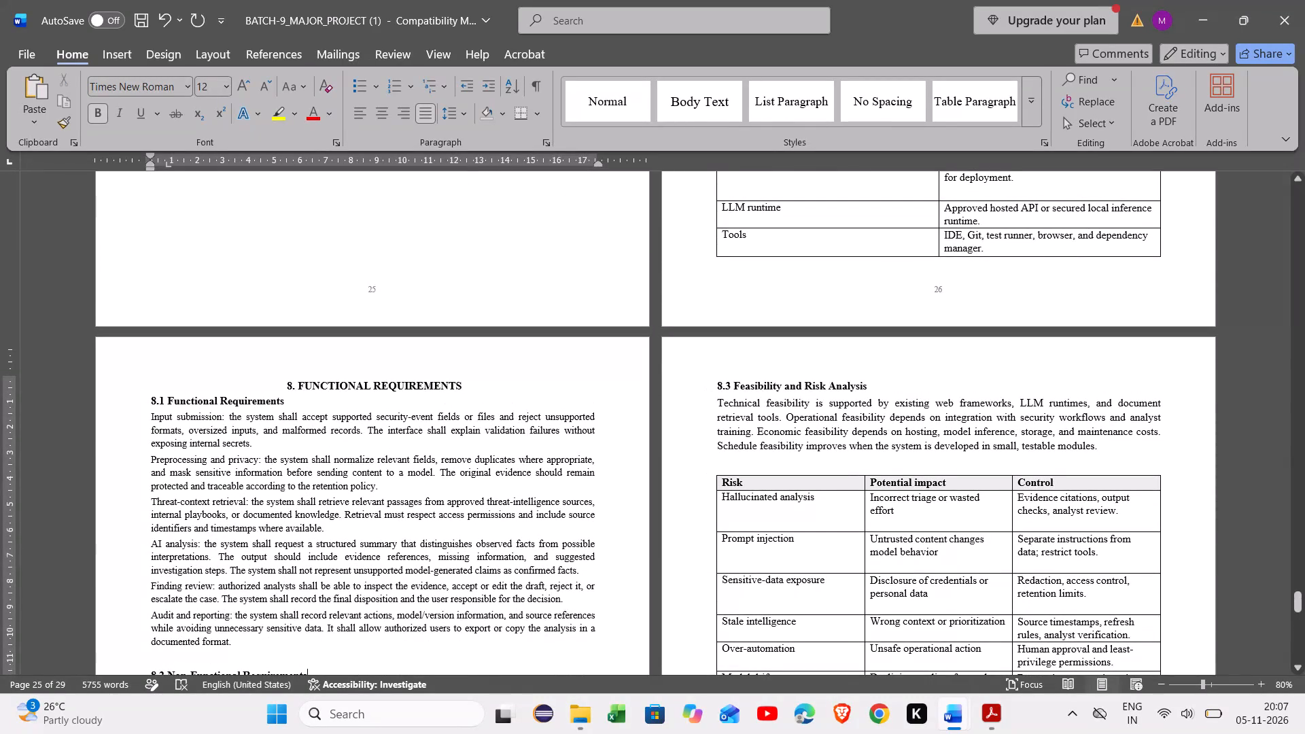
drag(714, 400, 871, 676)
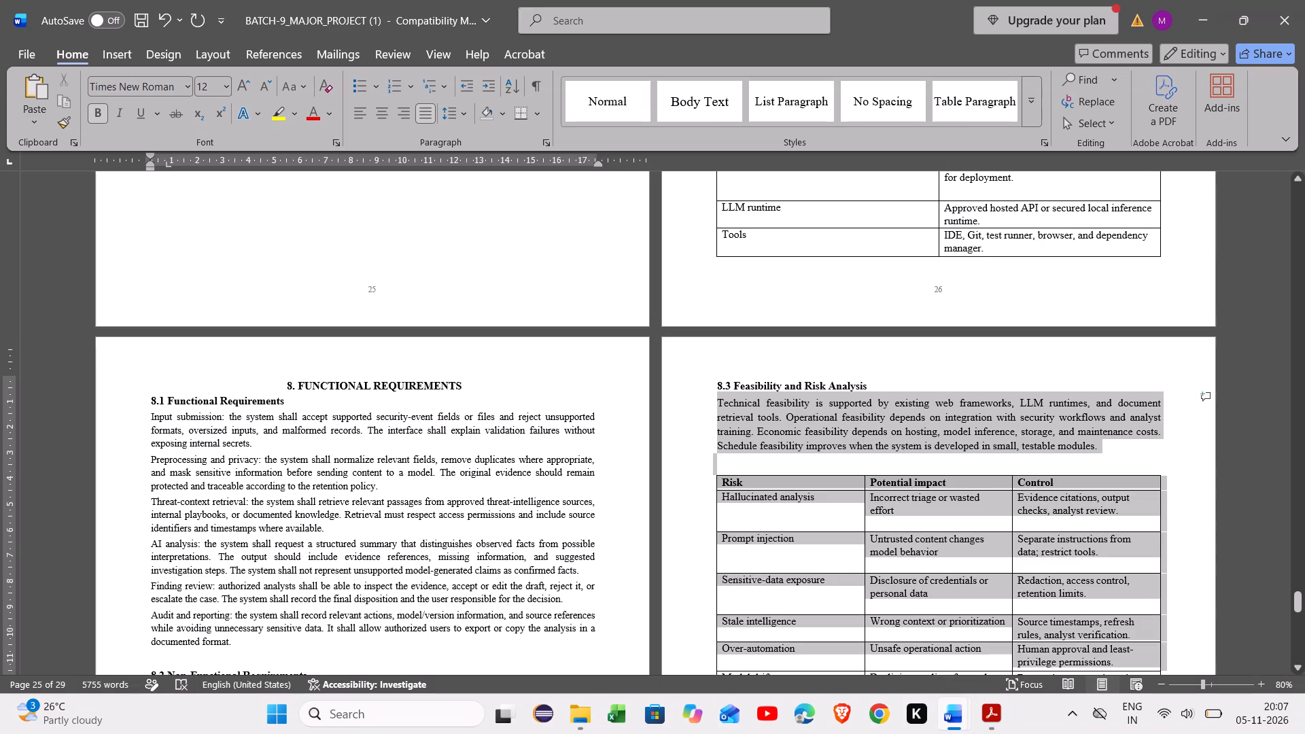
drag(871, 676, 779, 488)
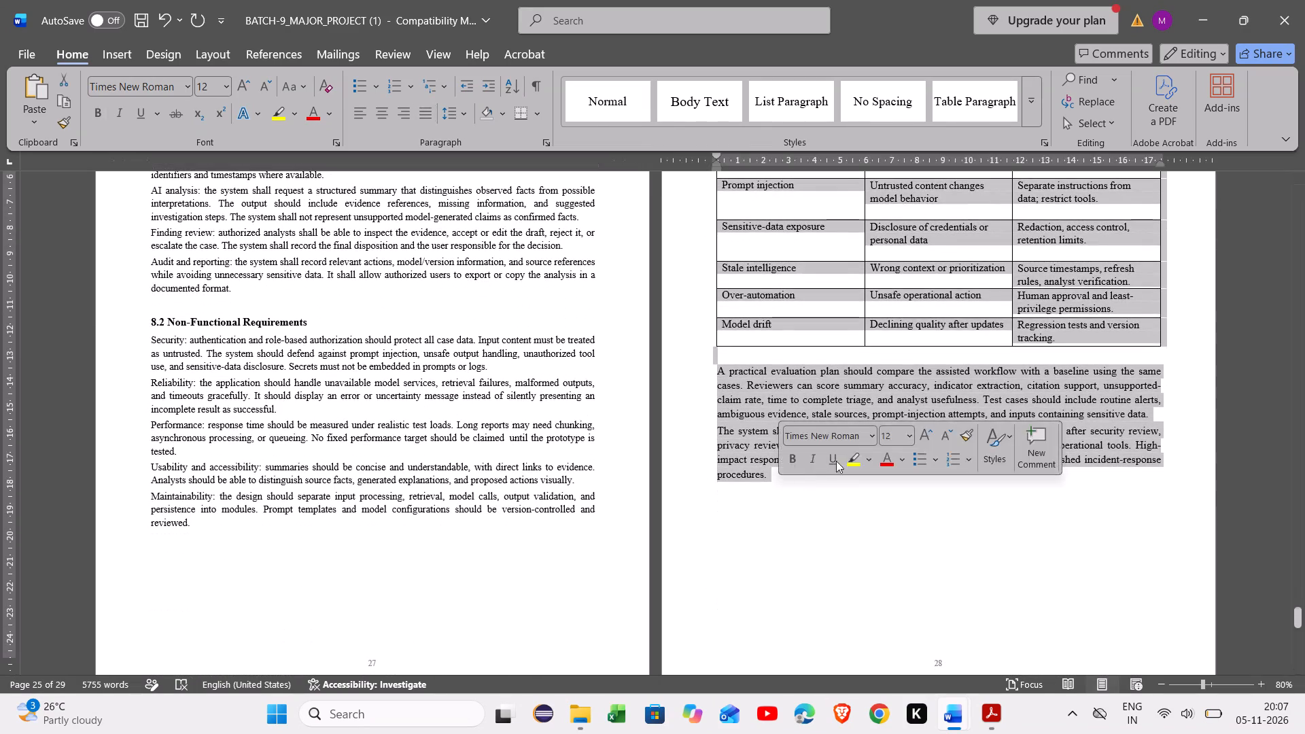
click(909, 436)
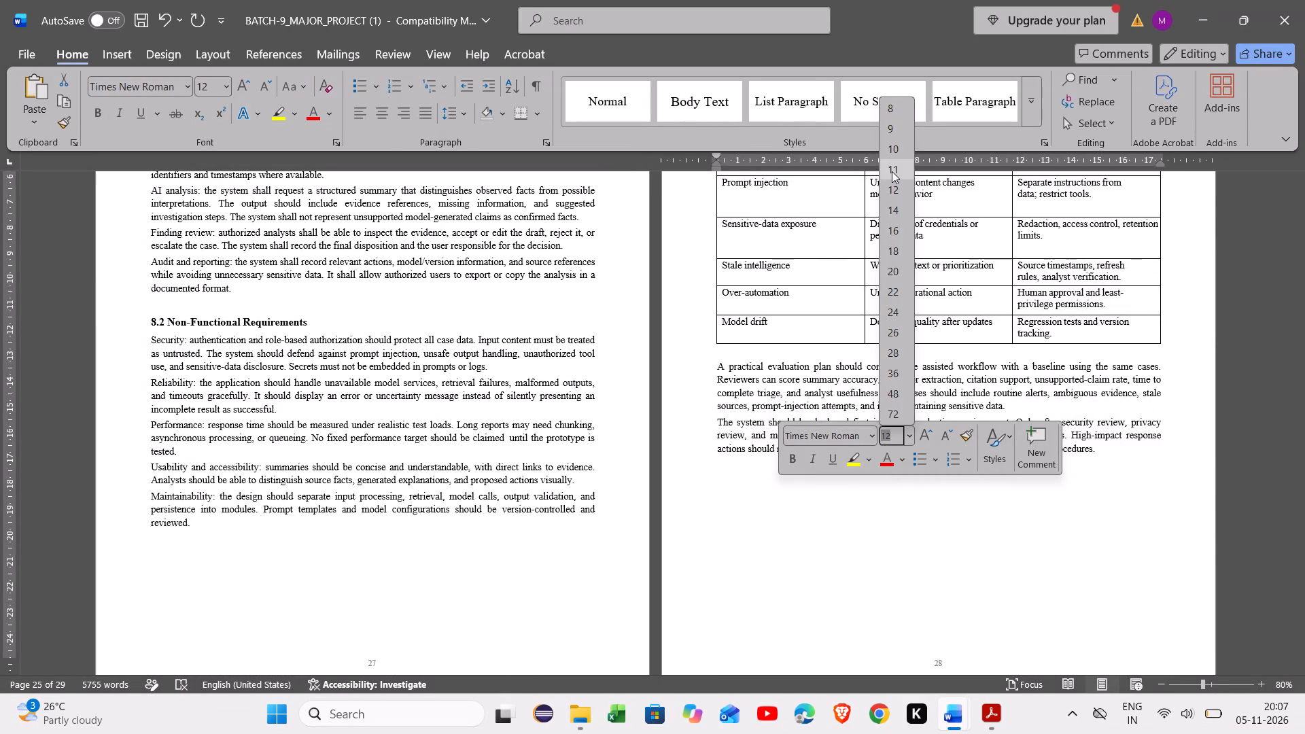
click(892, 171)
click(712, 500)
Remove the shading from the header row of the 8.3 risk table by setting it to No Color.
scroll(712, 500, up, 1)
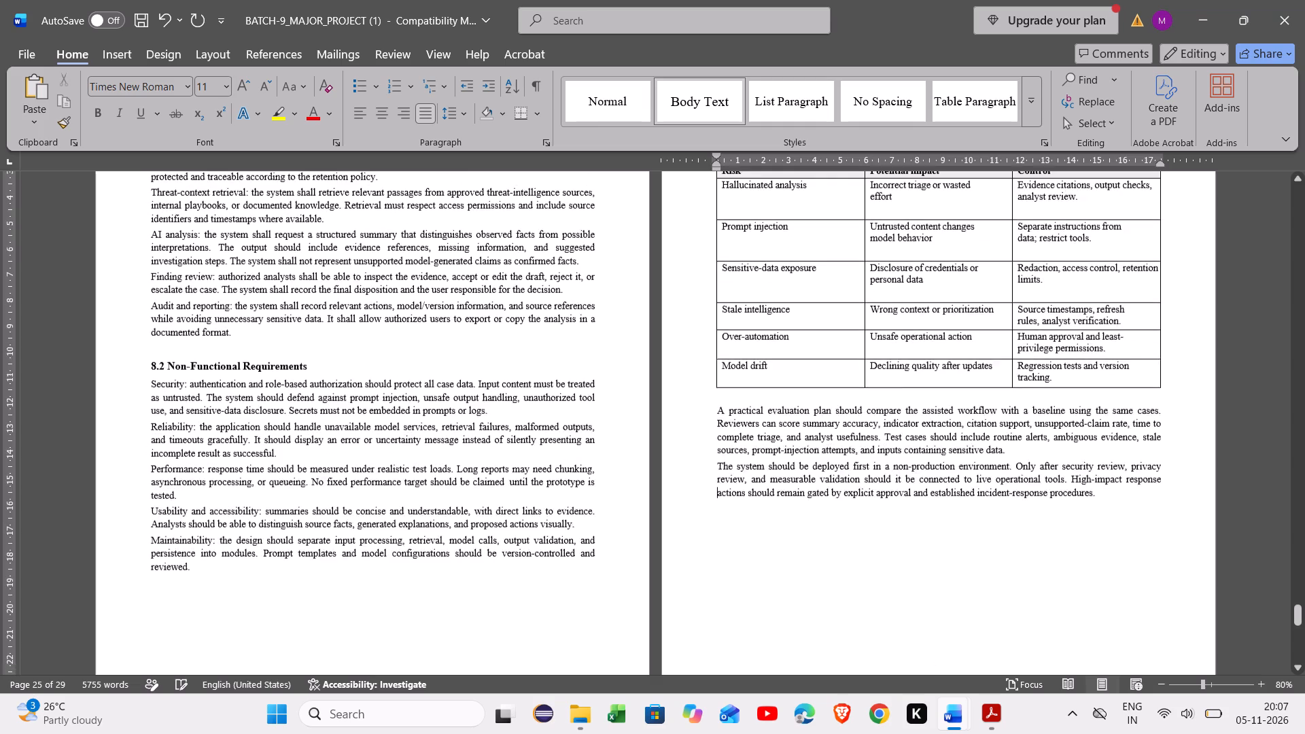
scroll(712, 500, up, 2)
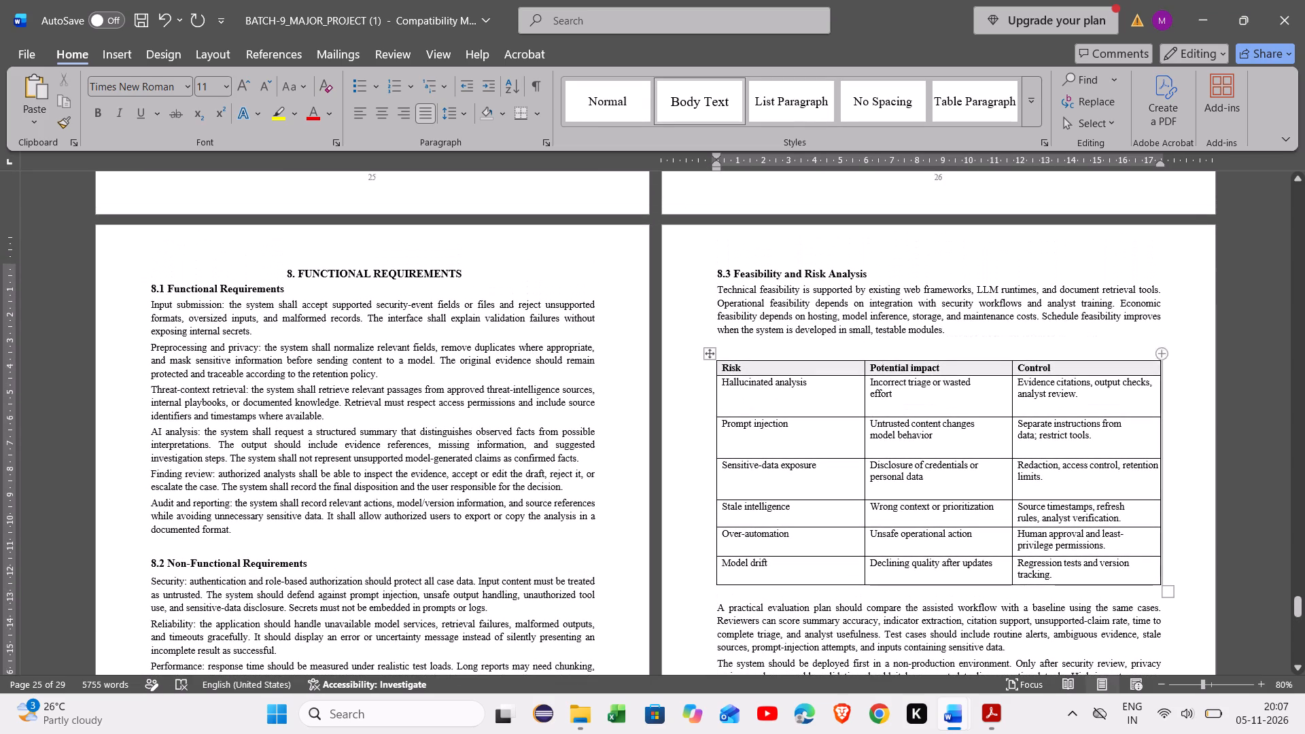
drag(1155, 366, 860, 362)
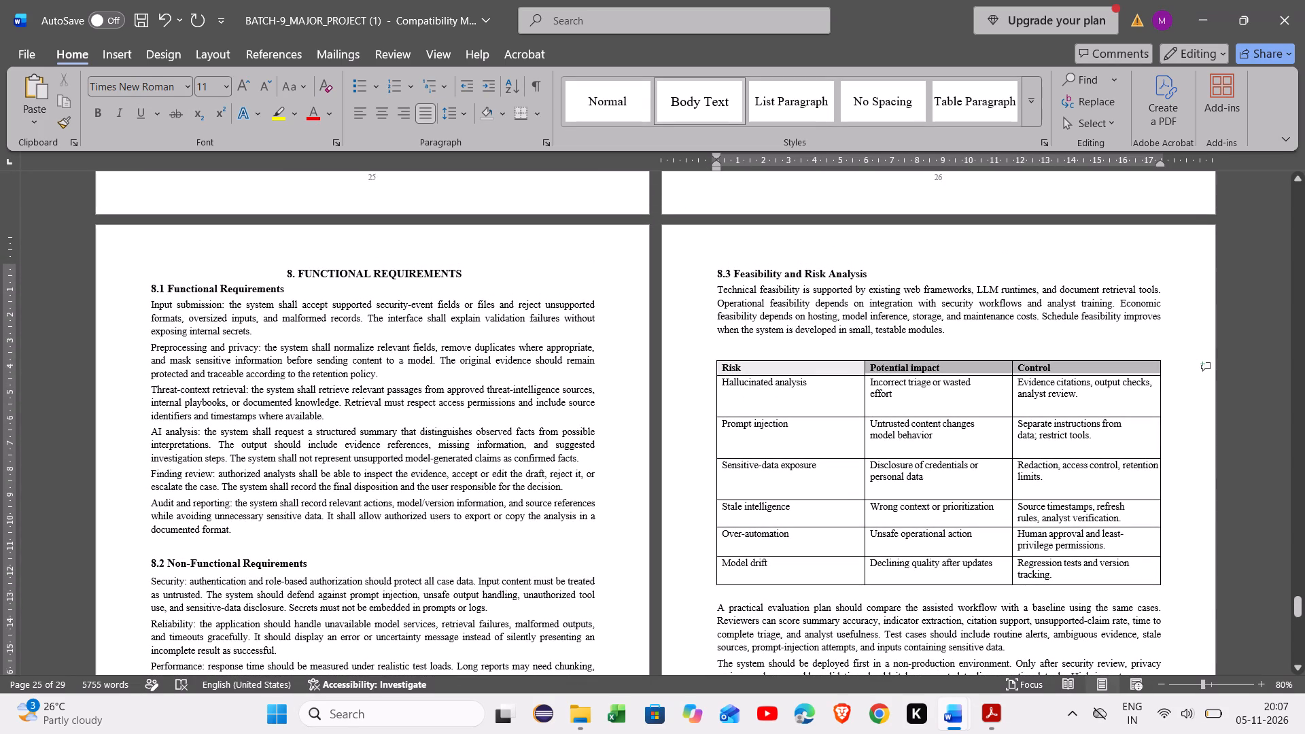
drag(860, 362, 814, 363)
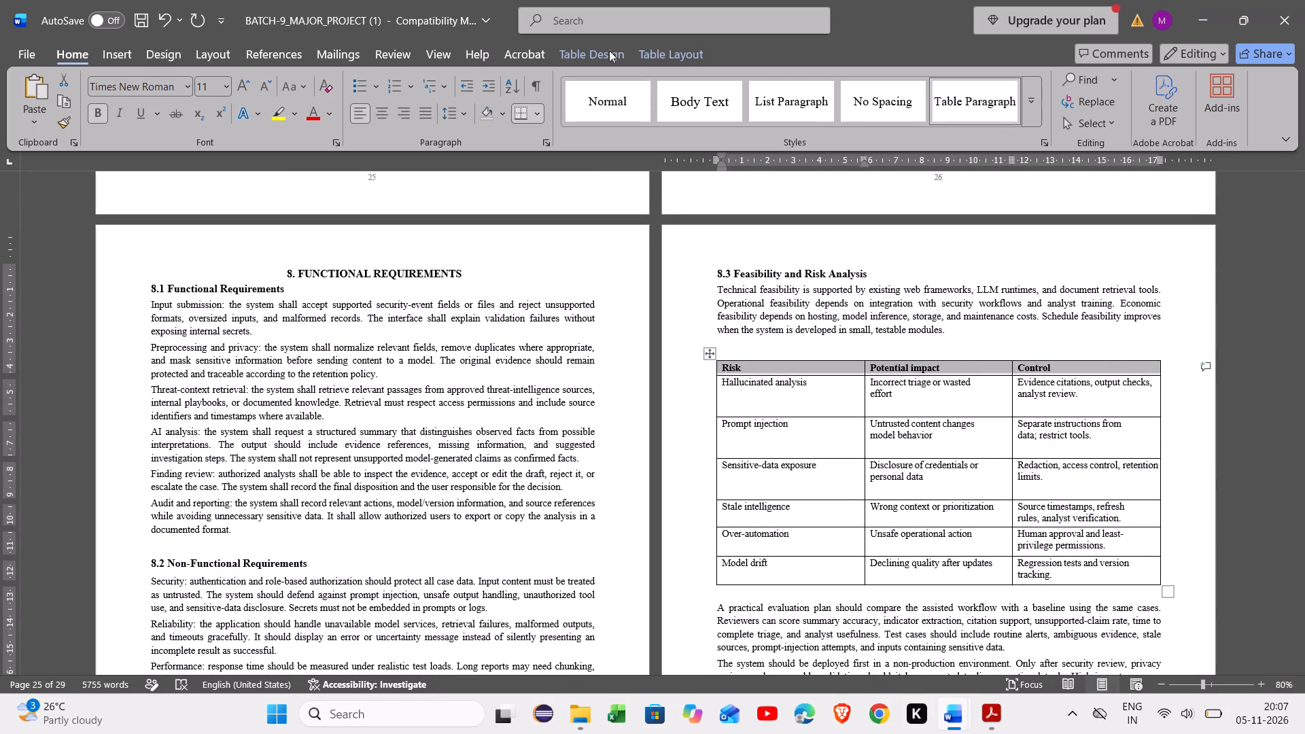
click(609, 50)
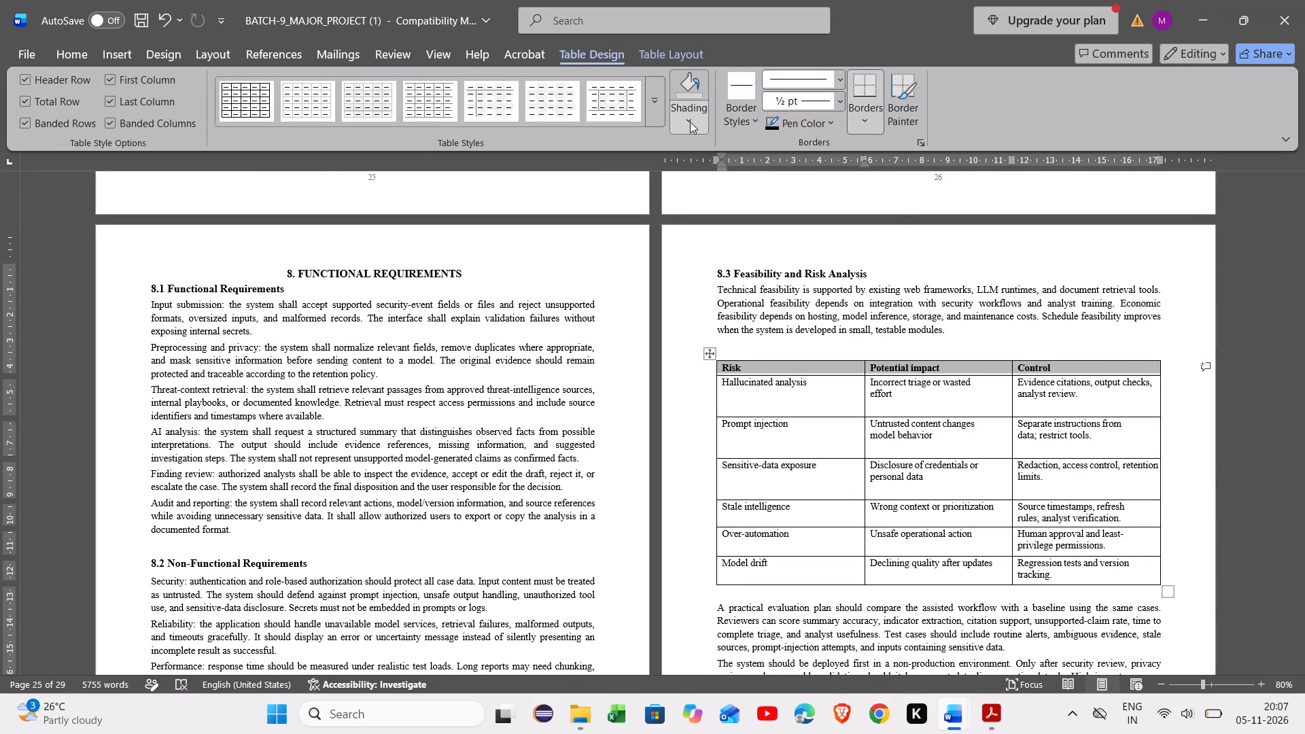
click(690, 122)
click(684, 493)
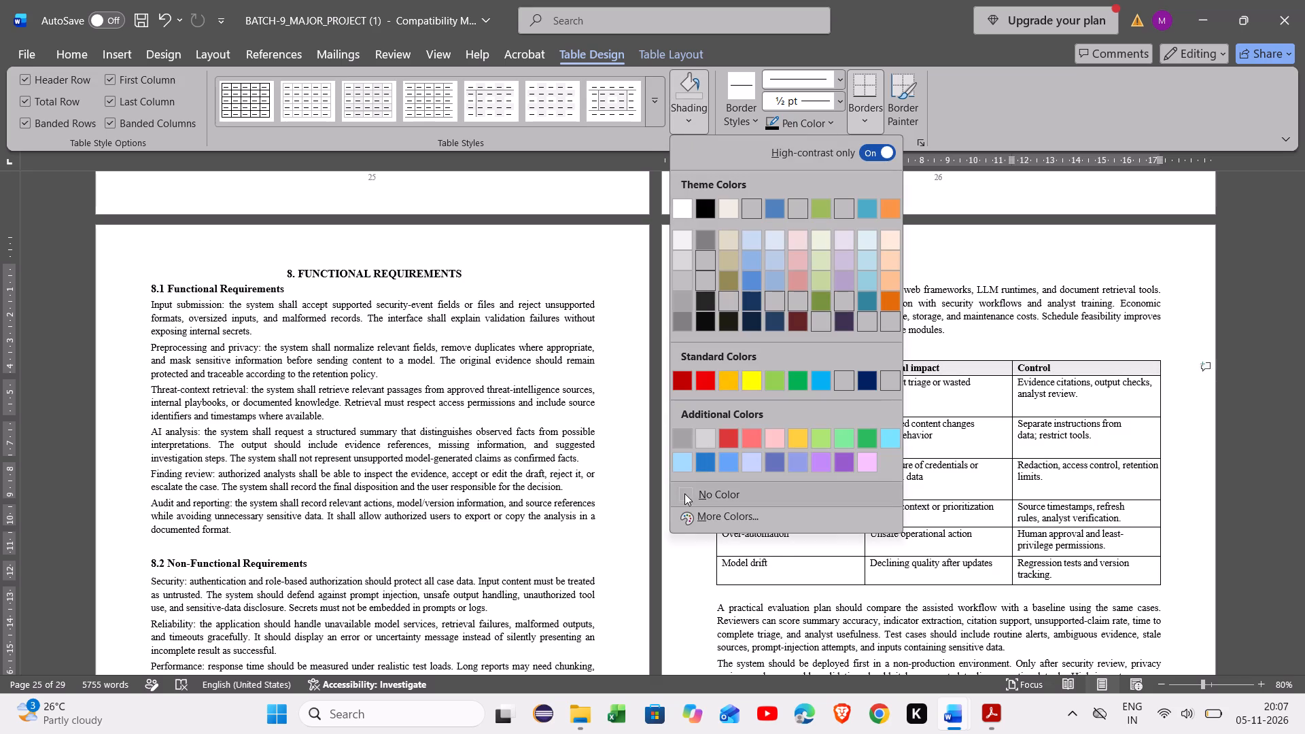
Set the text of the REFERENCES entries and the closing note to font size 12.
scroll(821, 479, down, 5)
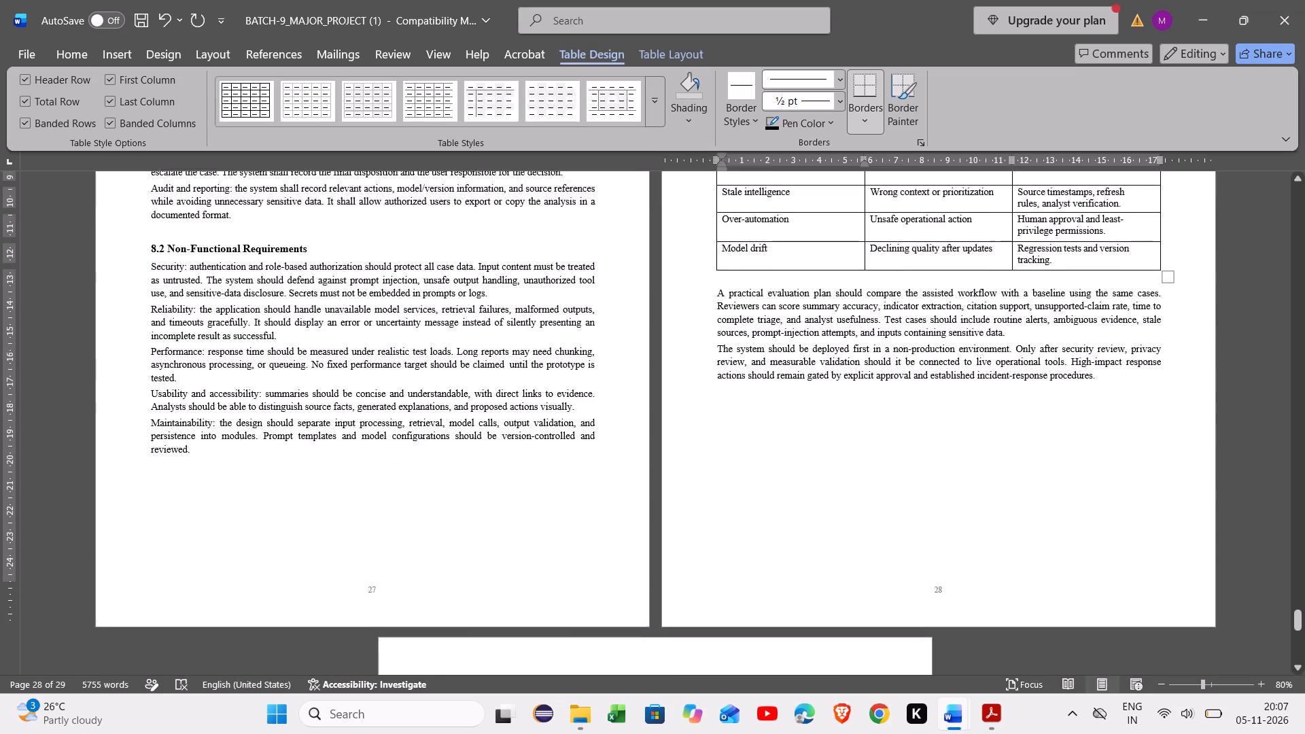
scroll(821, 479, down, 2)
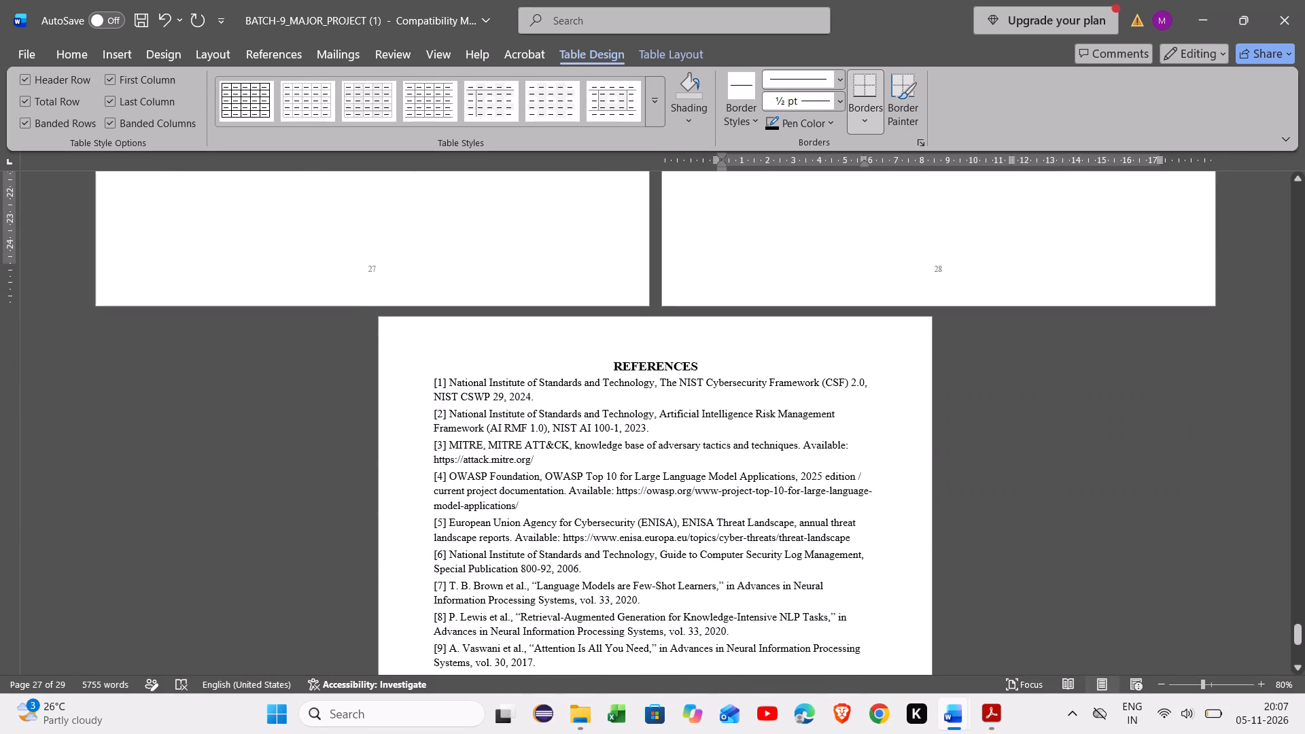
drag(430, 380, 761, 394)
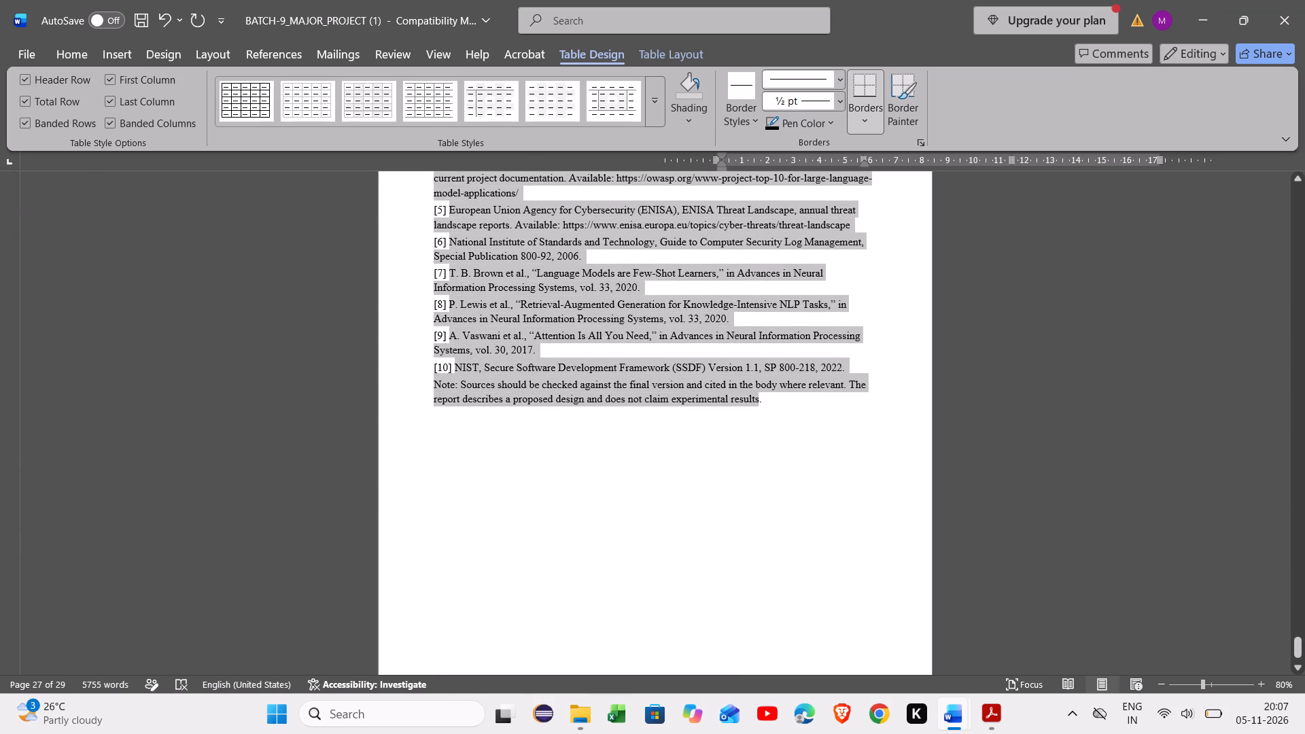
drag(761, 394, 765, 391)
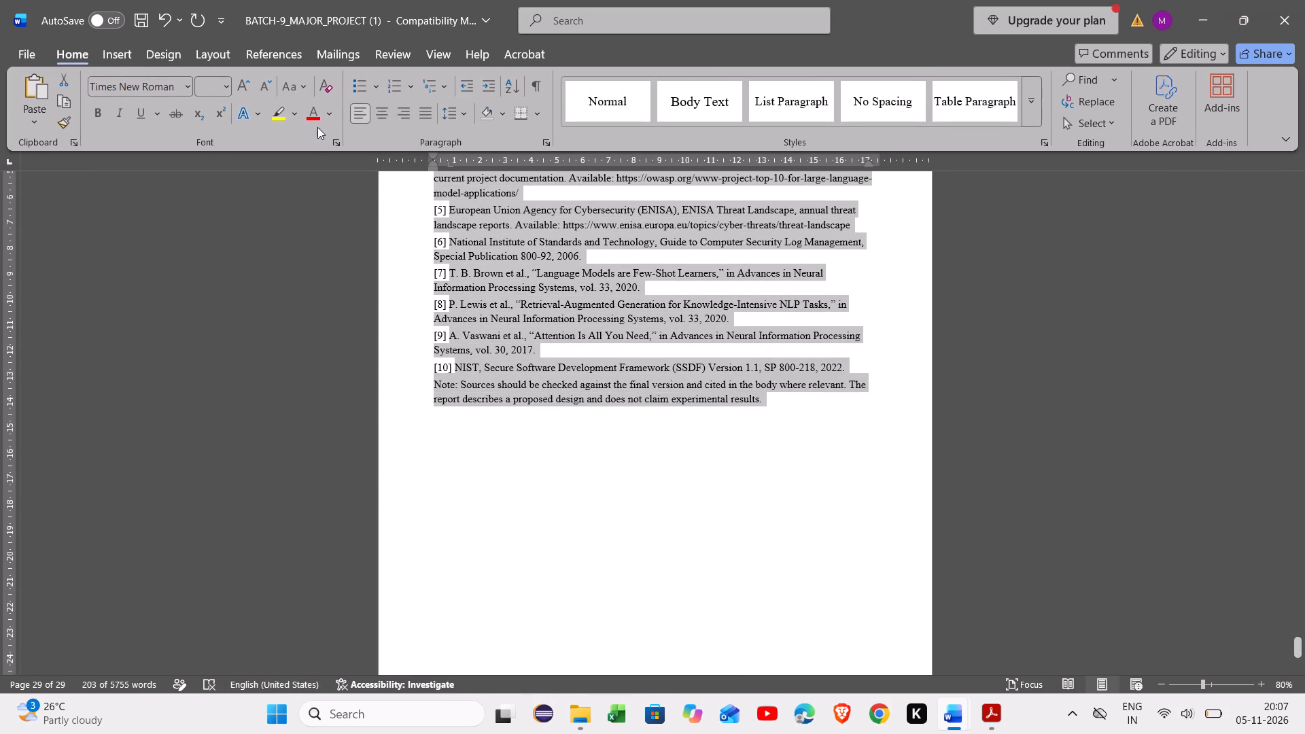
click(226, 89)
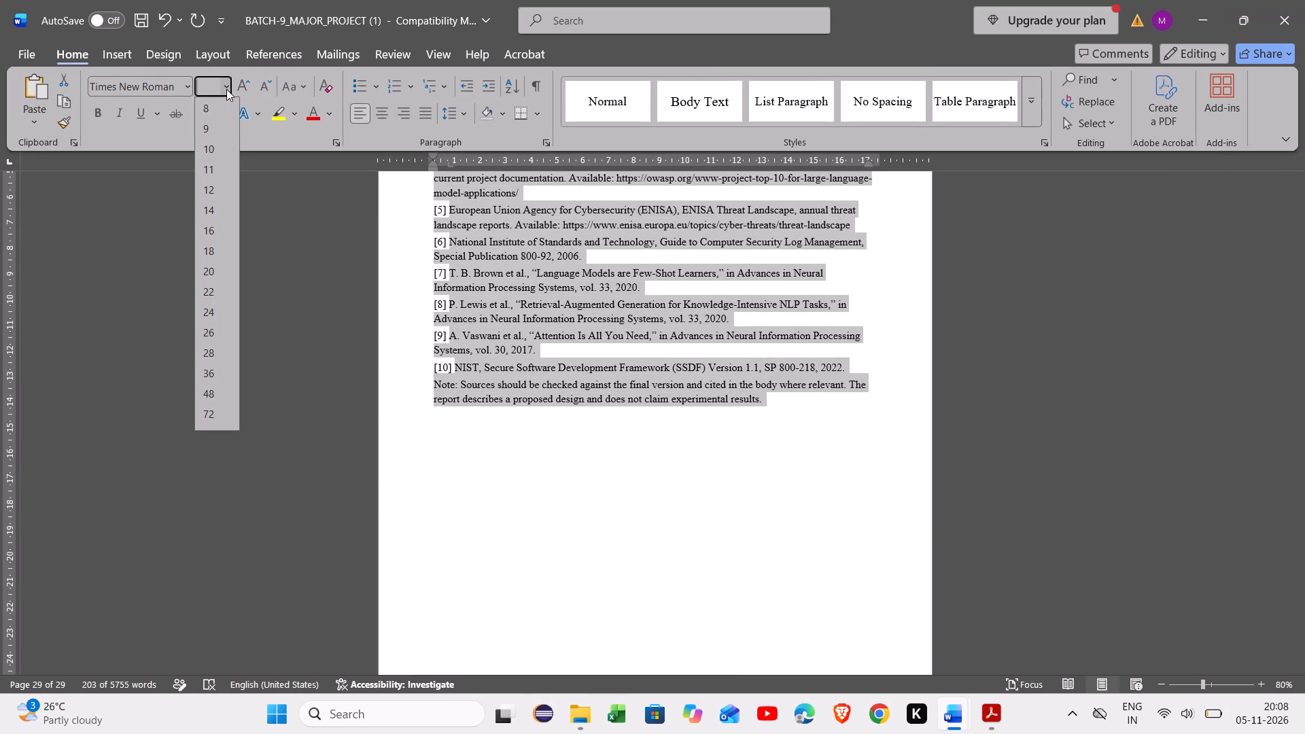
click(212, 189)
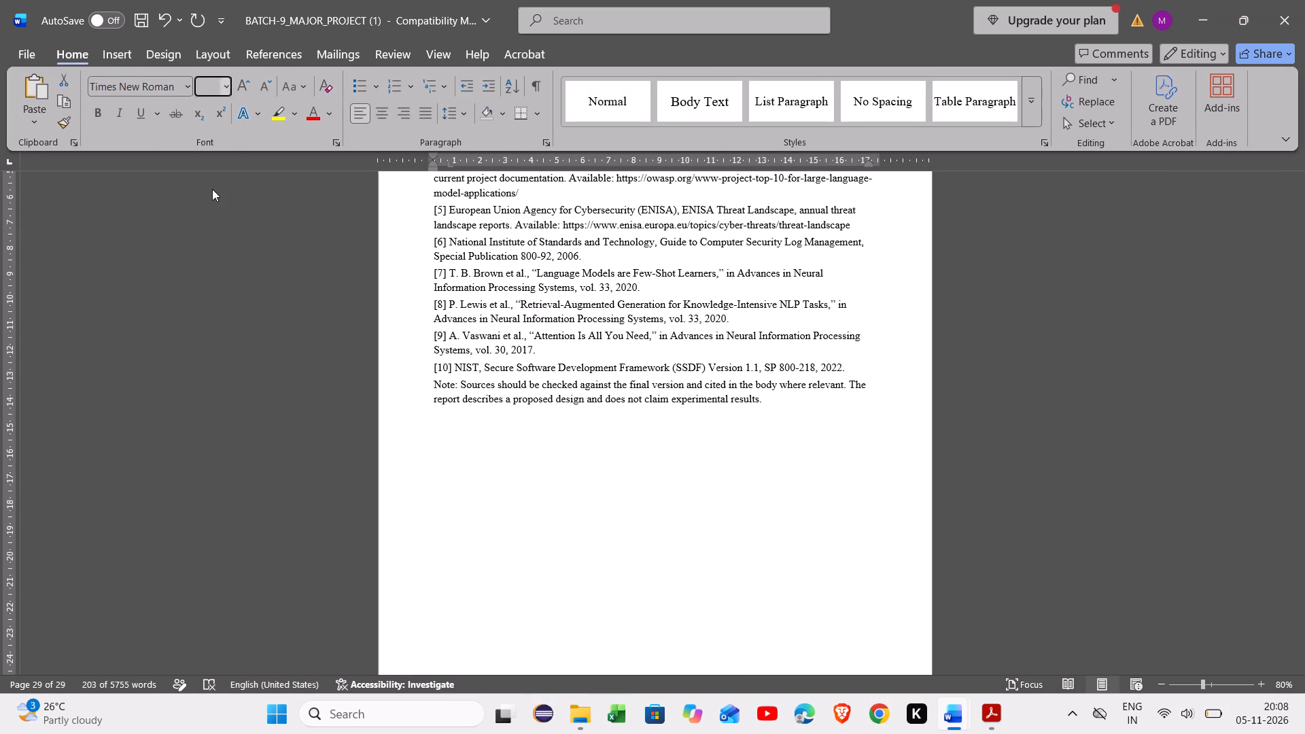
Set the Risk, Potential impact and Control column headers of the 8.3 risk table to font size 12.
scroll(424, 485, up, 5)
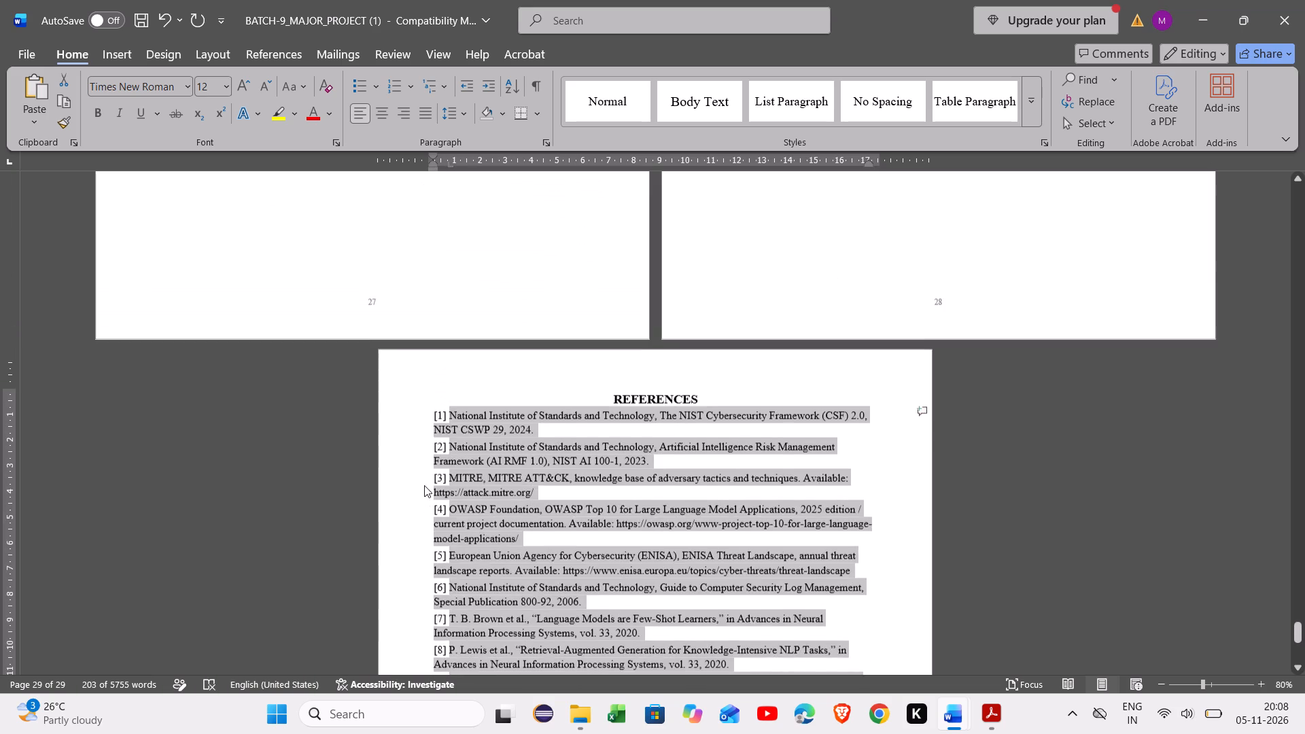
scroll(424, 485, up, 6)
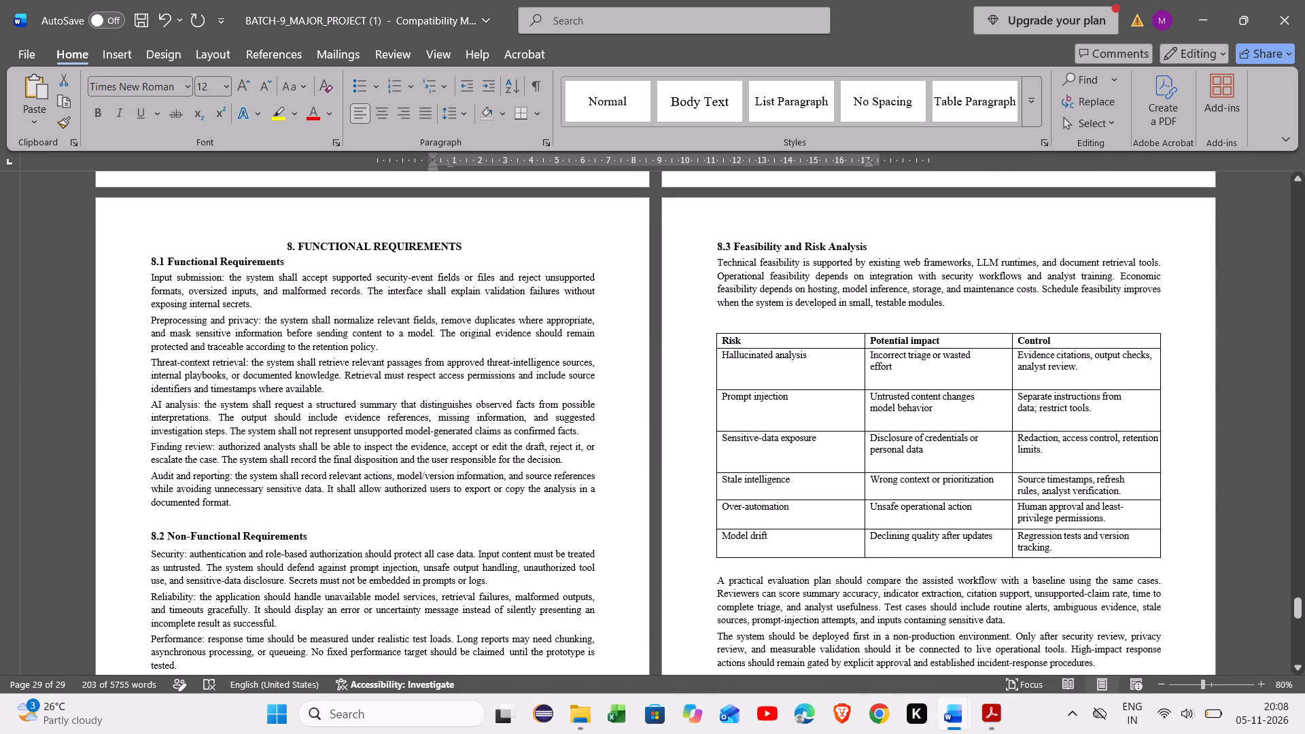
click(789, 594)
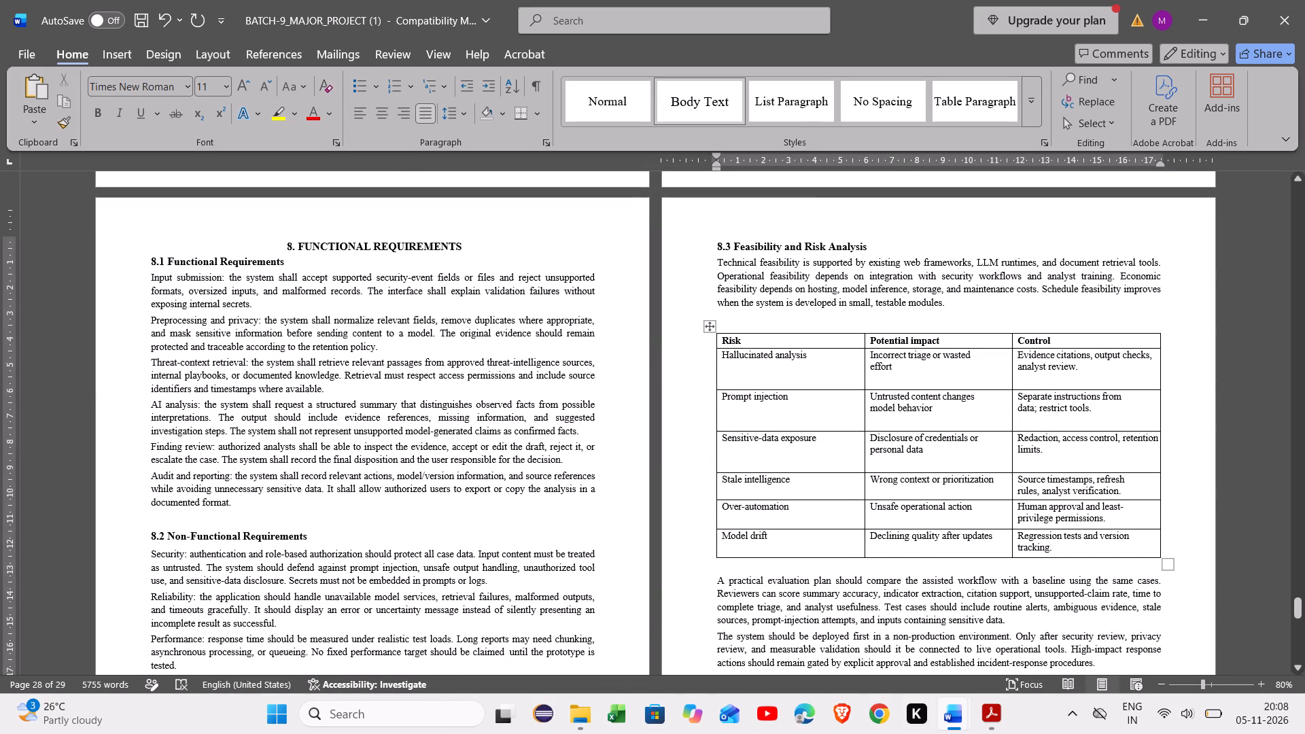
drag(746, 345, 713, 344)
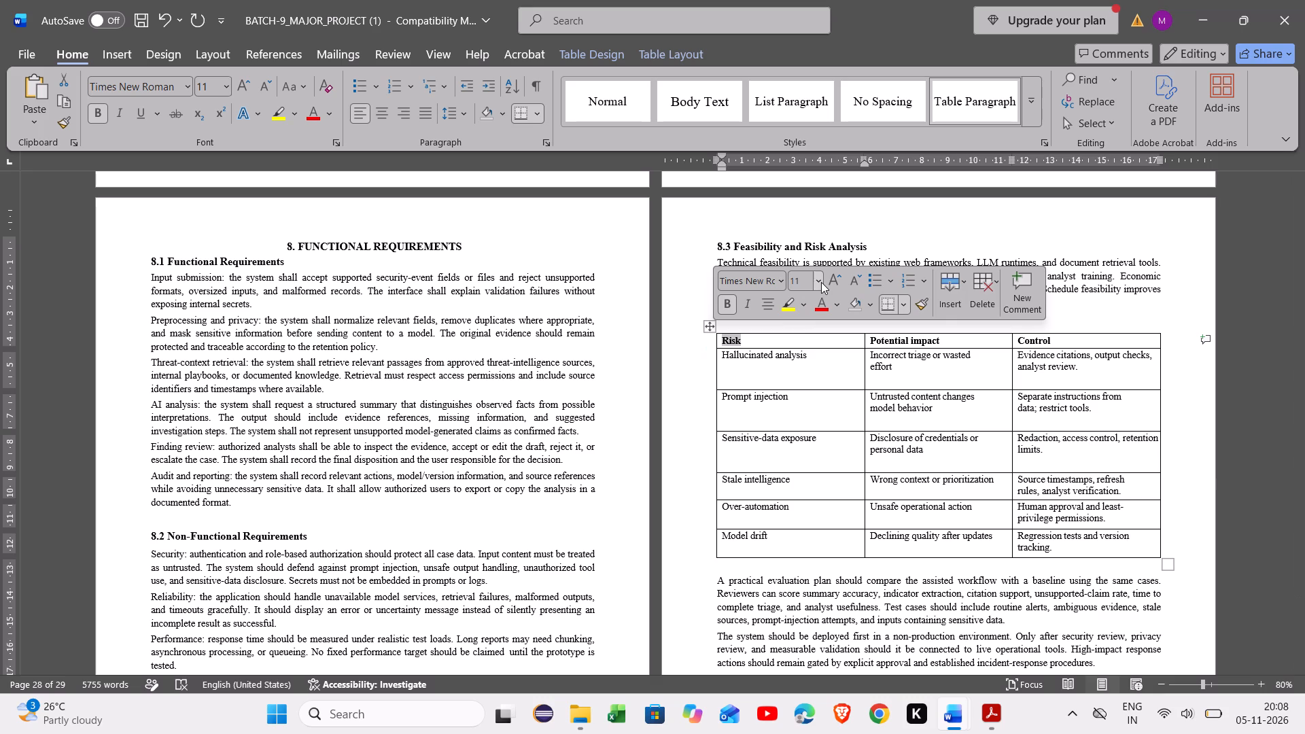
click(821, 282)
click(803, 378)
drag(941, 338, 883, 339)
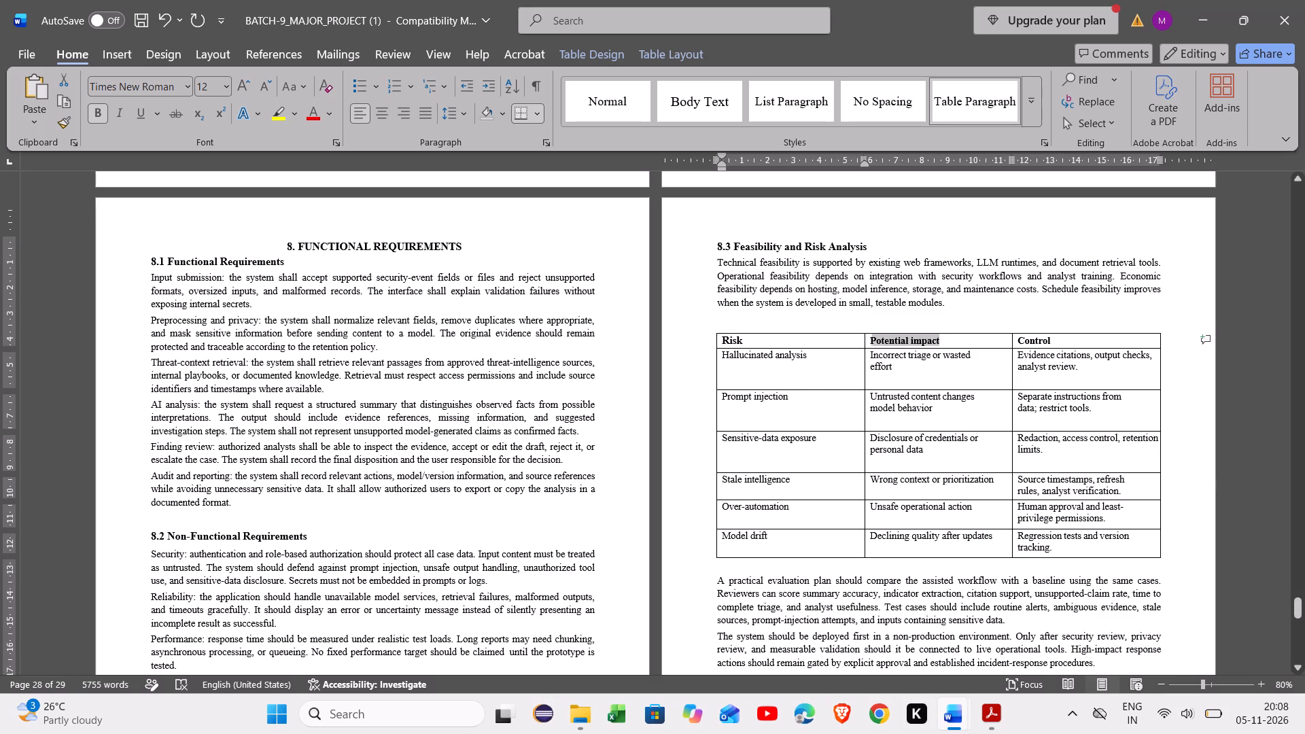
drag(883, 339, 875, 339)
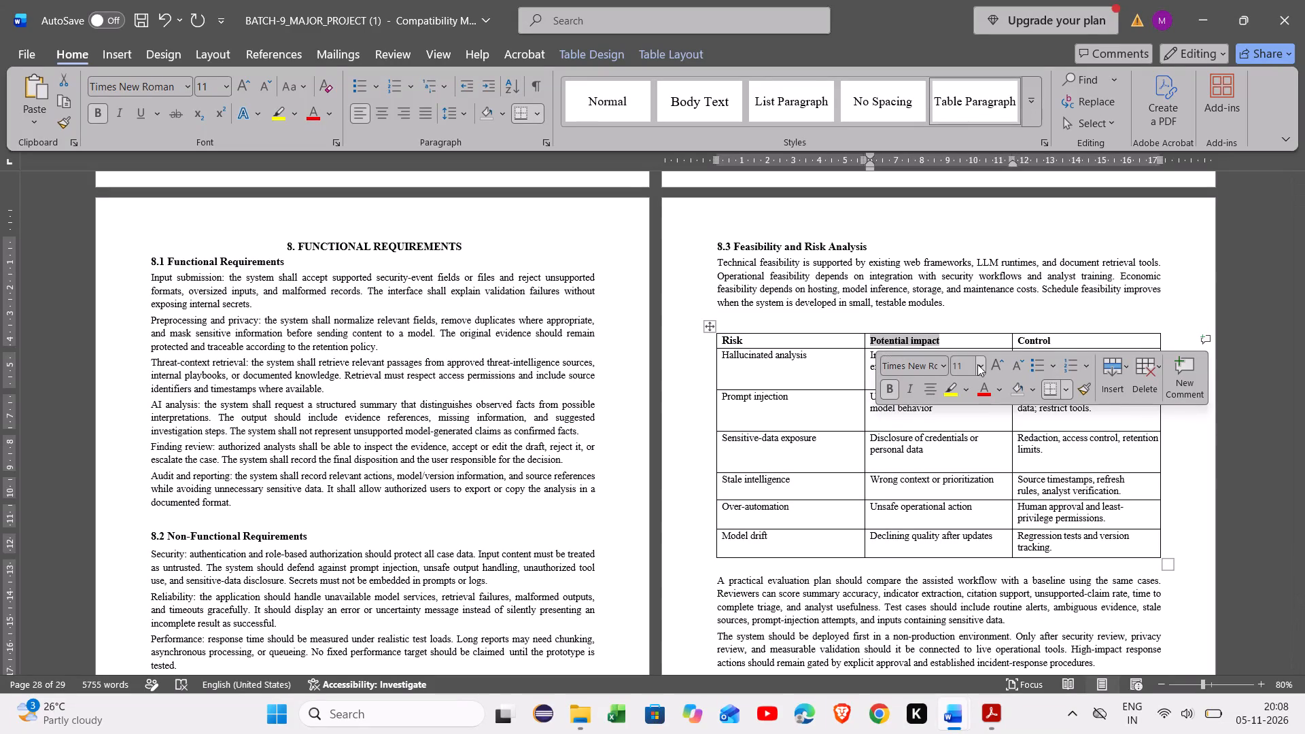
click(979, 362)
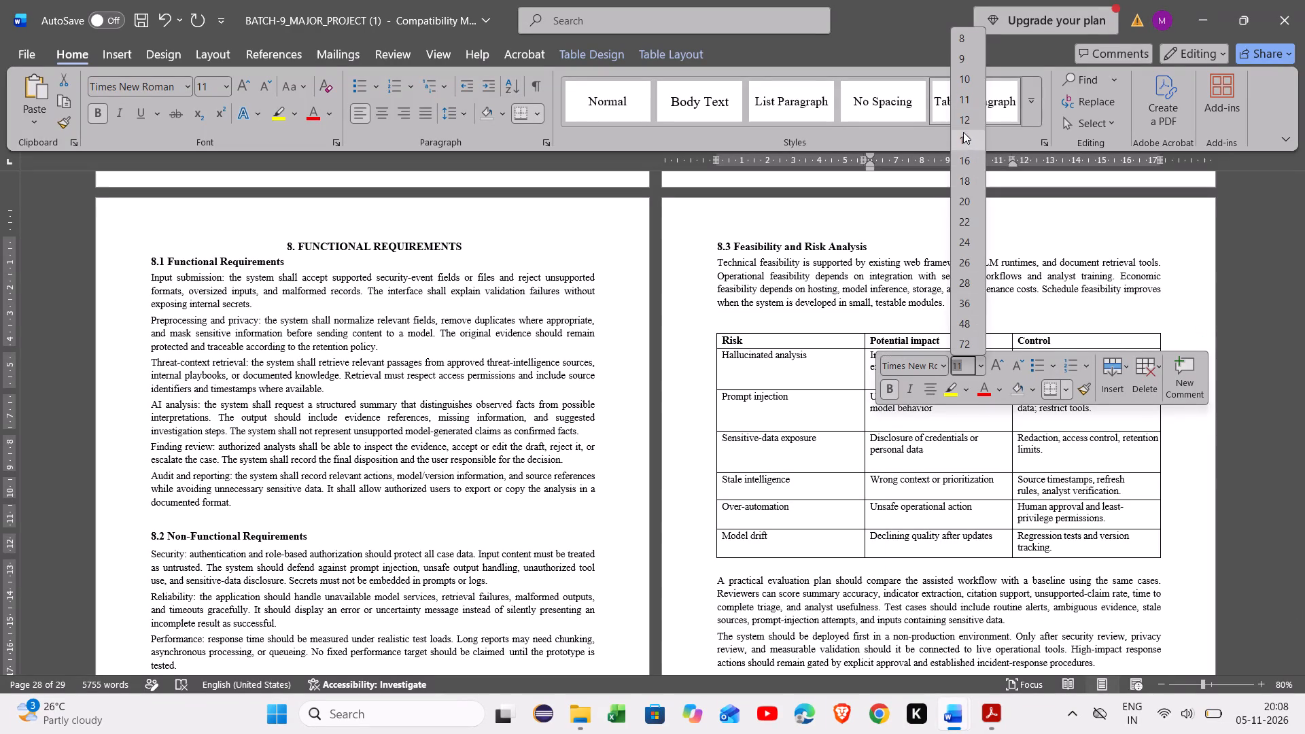
click(964, 126)
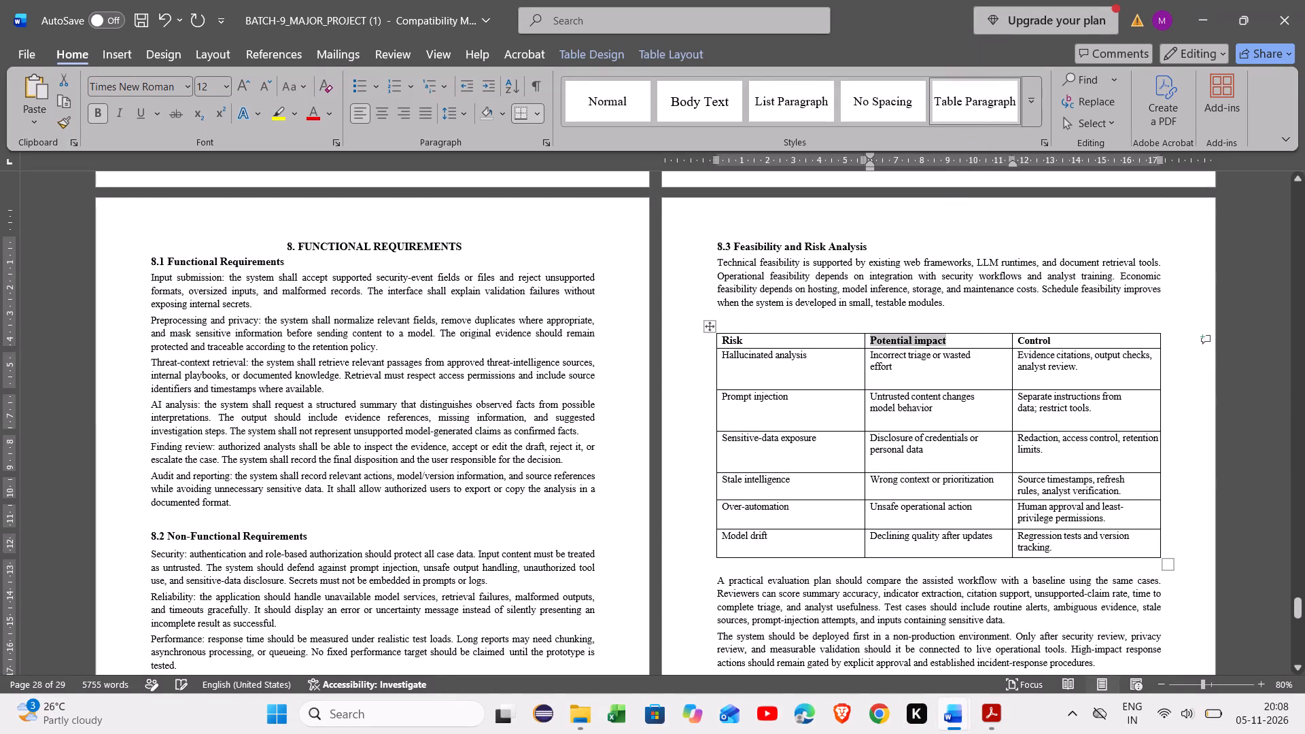
drag(1054, 340, 1021, 339)
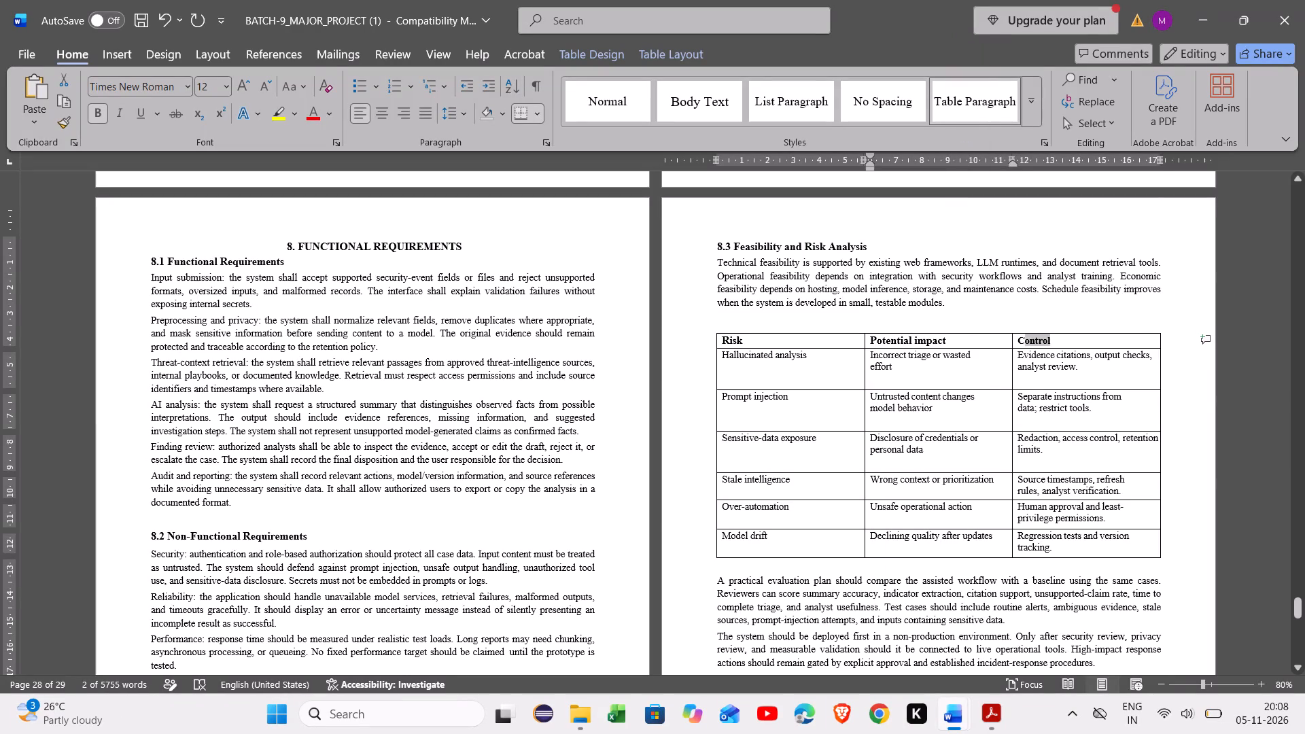
drag(1021, 339, 1015, 338)
click(1073, 366)
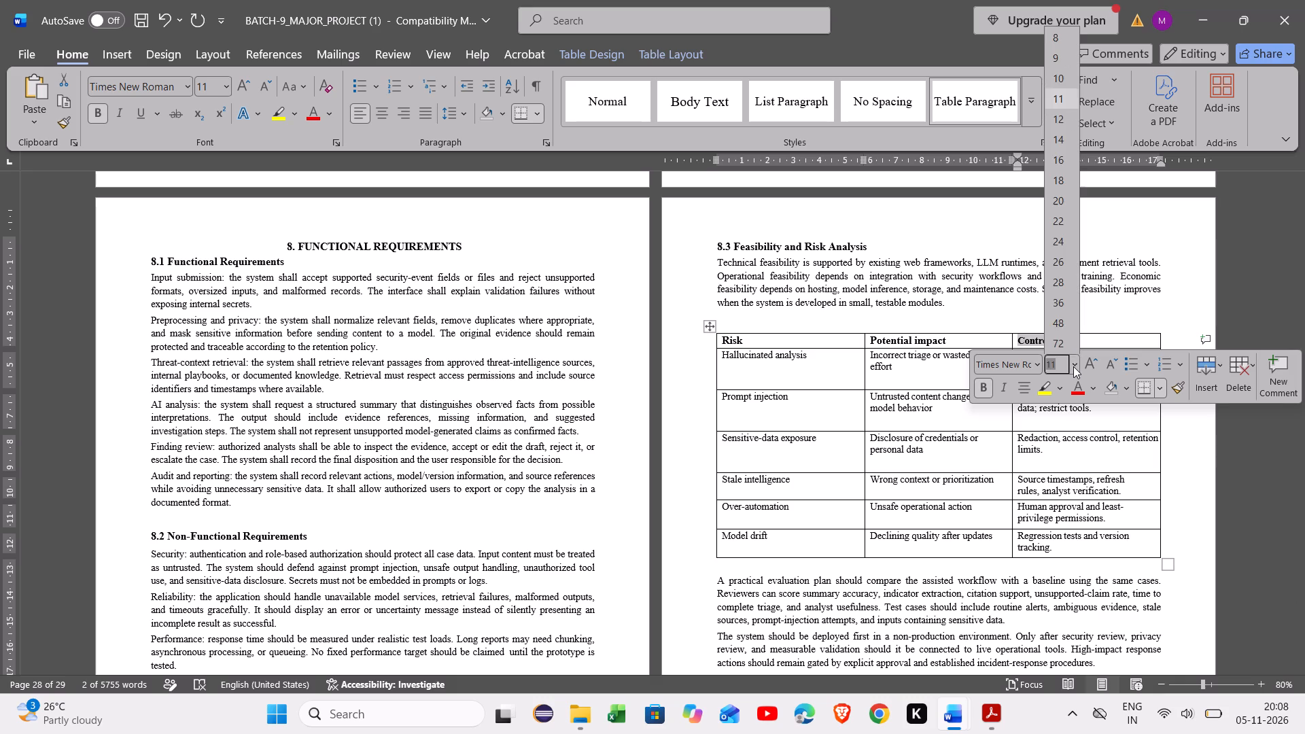
click(1059, 121)
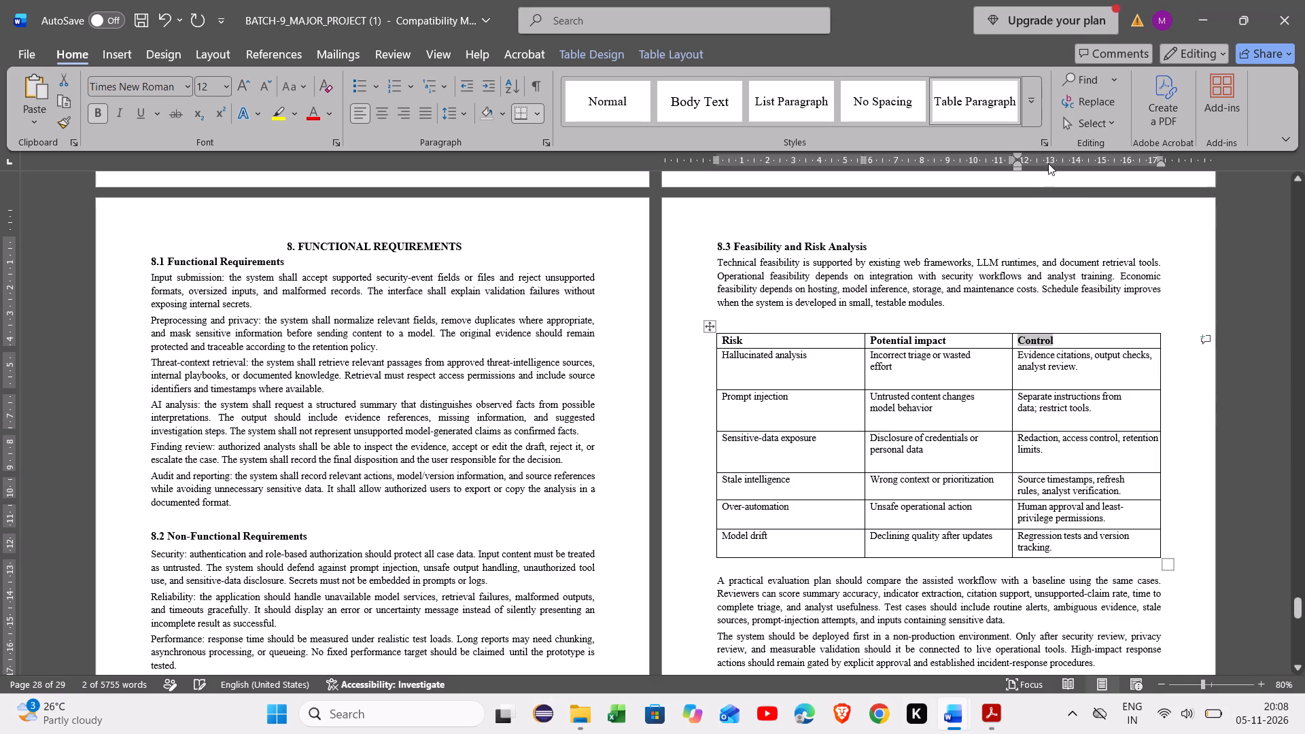
click(1023, 304)
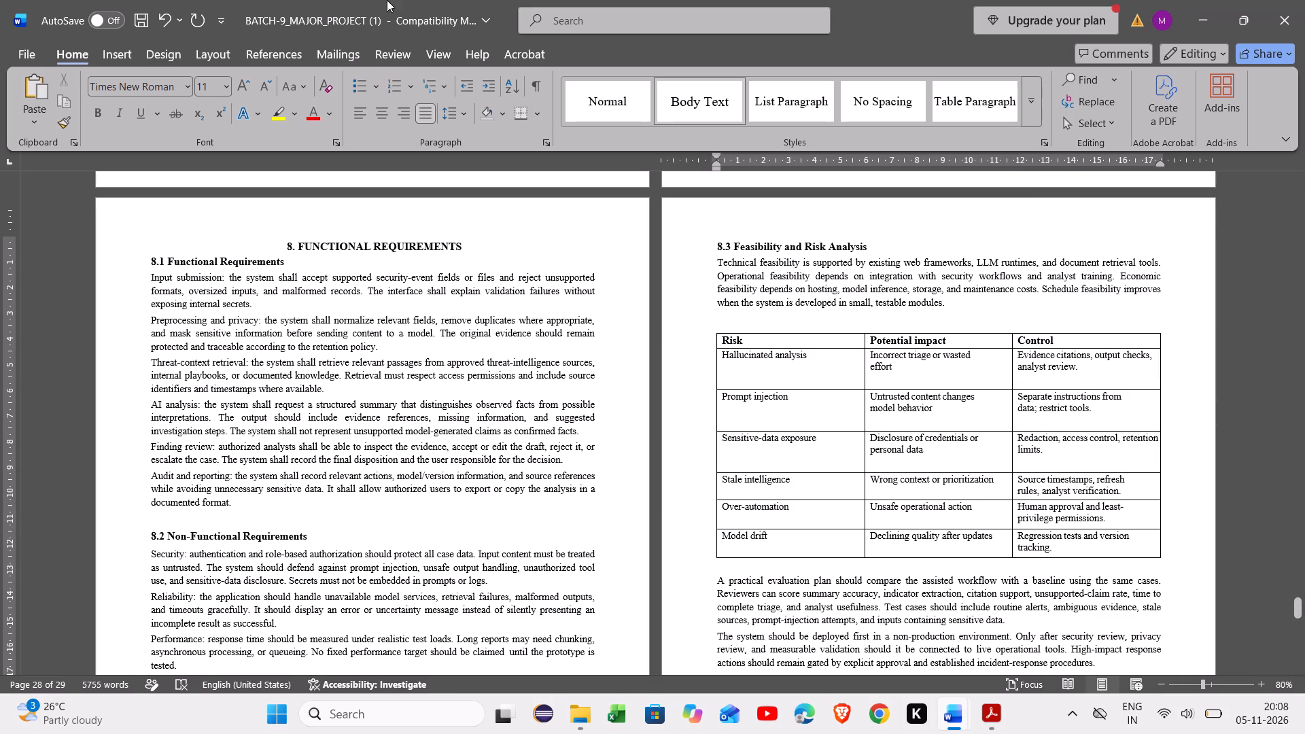
Save the report document.
click(144, 18)
Dismiss the low-battery notice and close the BATCH-9_MAJOR_PROJECT (1) report document.
scroll(315, 432, down, 1)
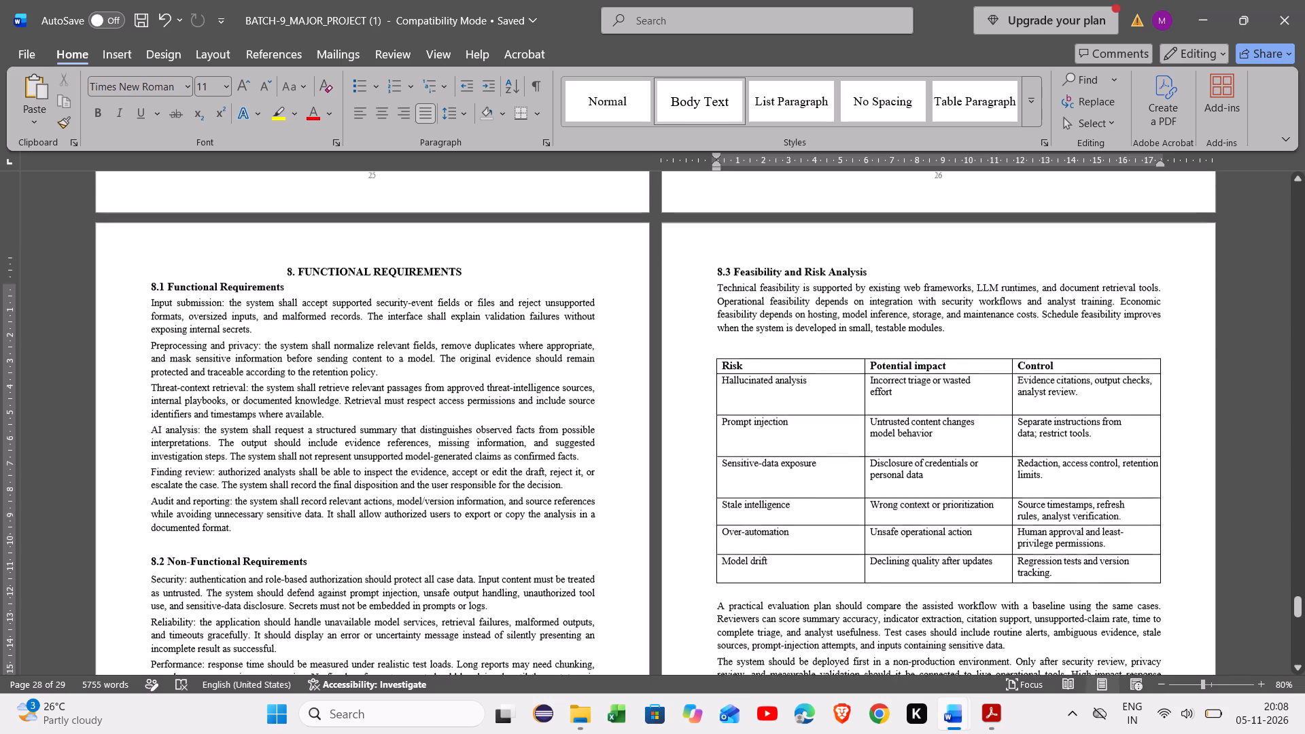
scroll(315, 432, down, 4)
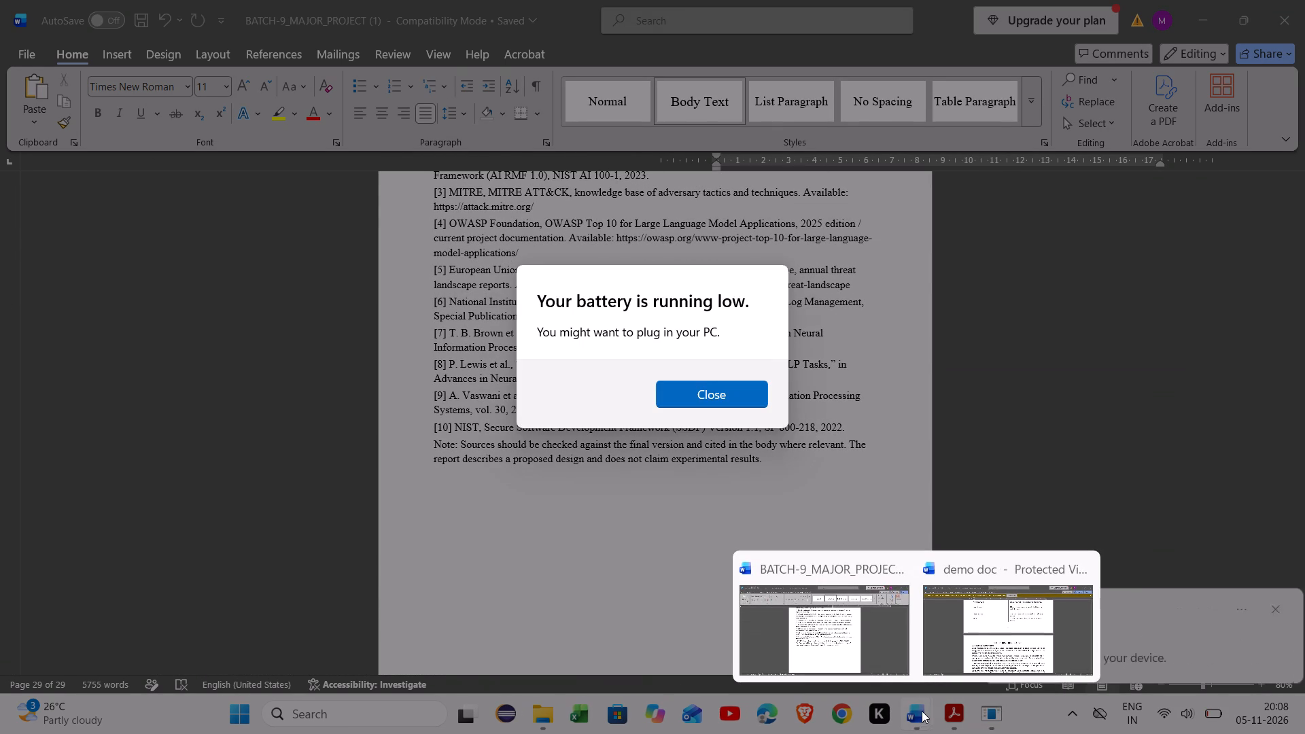
click(733, 402)
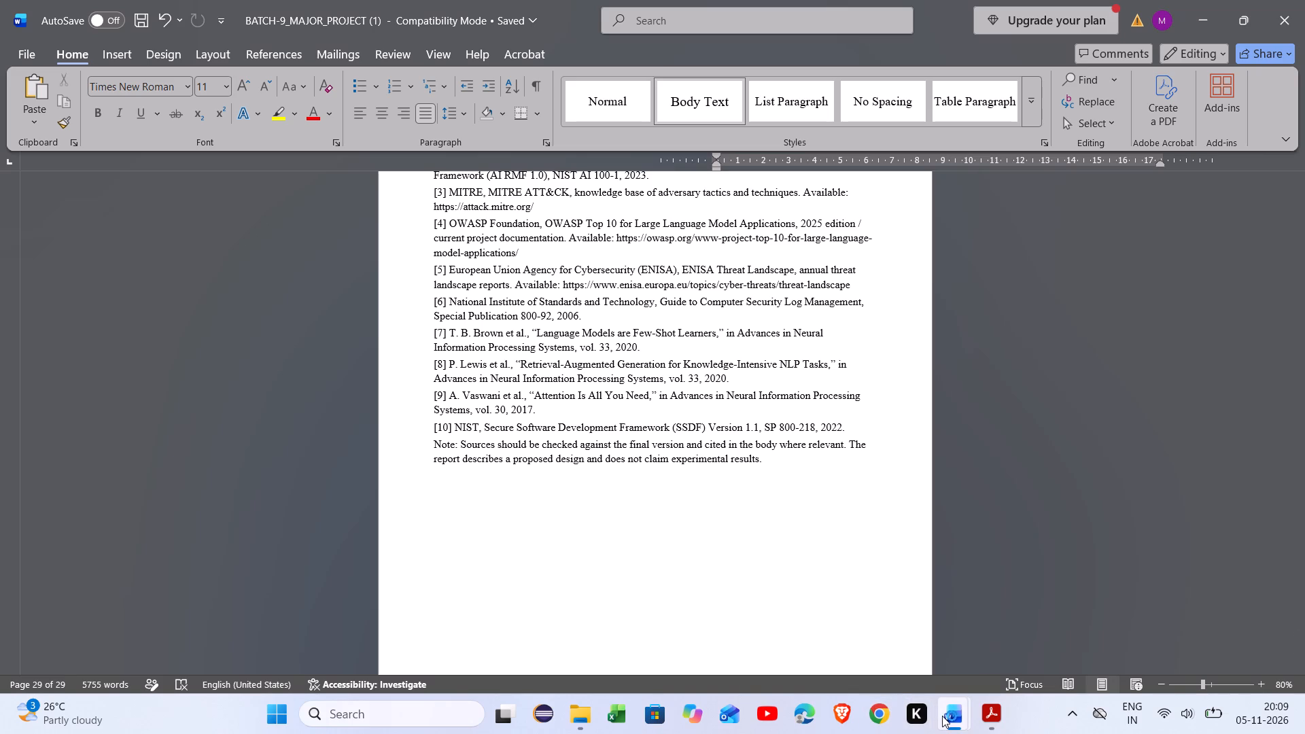
click(935, 566)
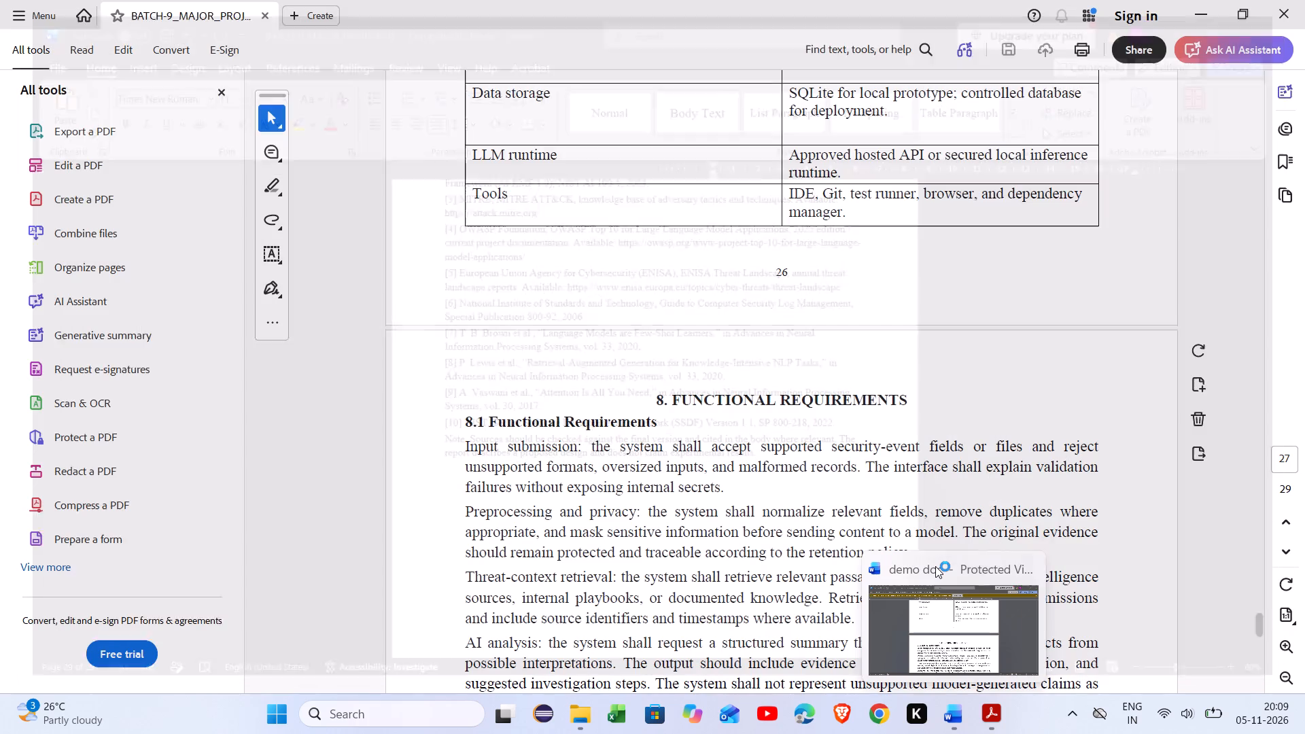
Switch to the demo doc and enable editing on it.
click(922, 615)
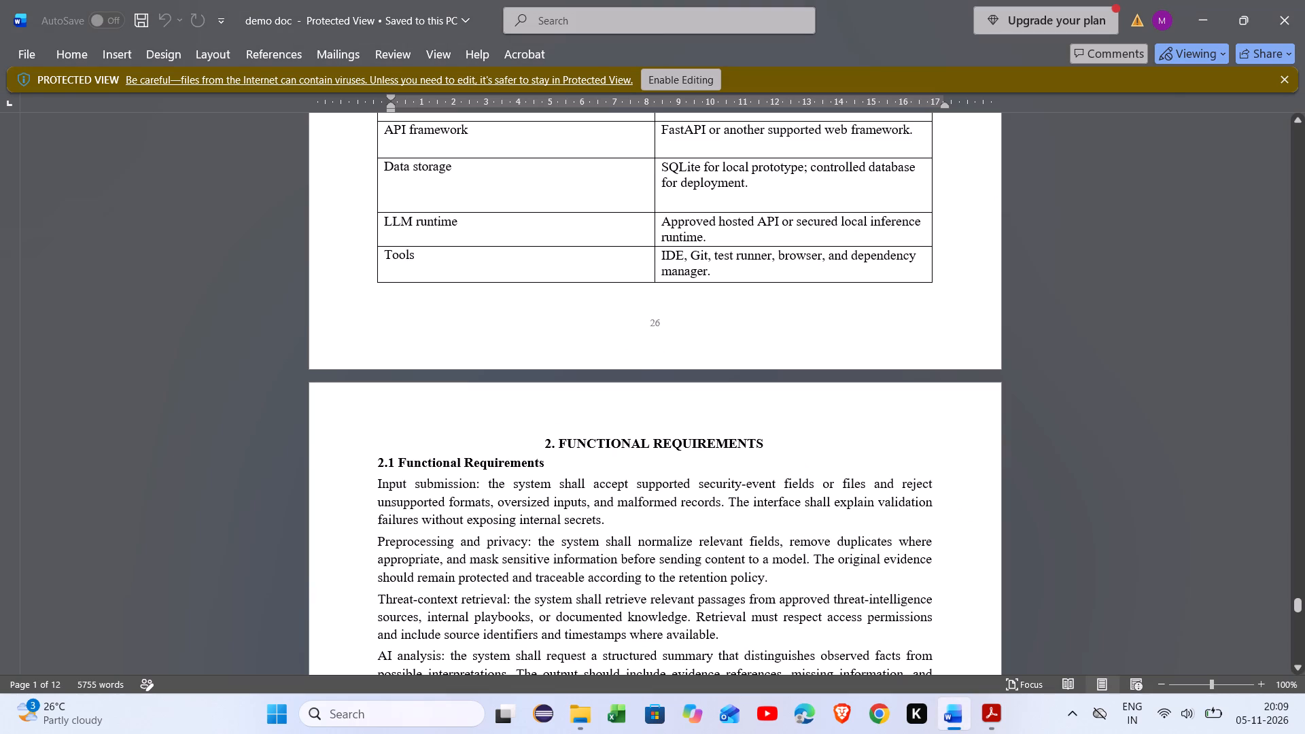
scroll(634, 379, up, 3)
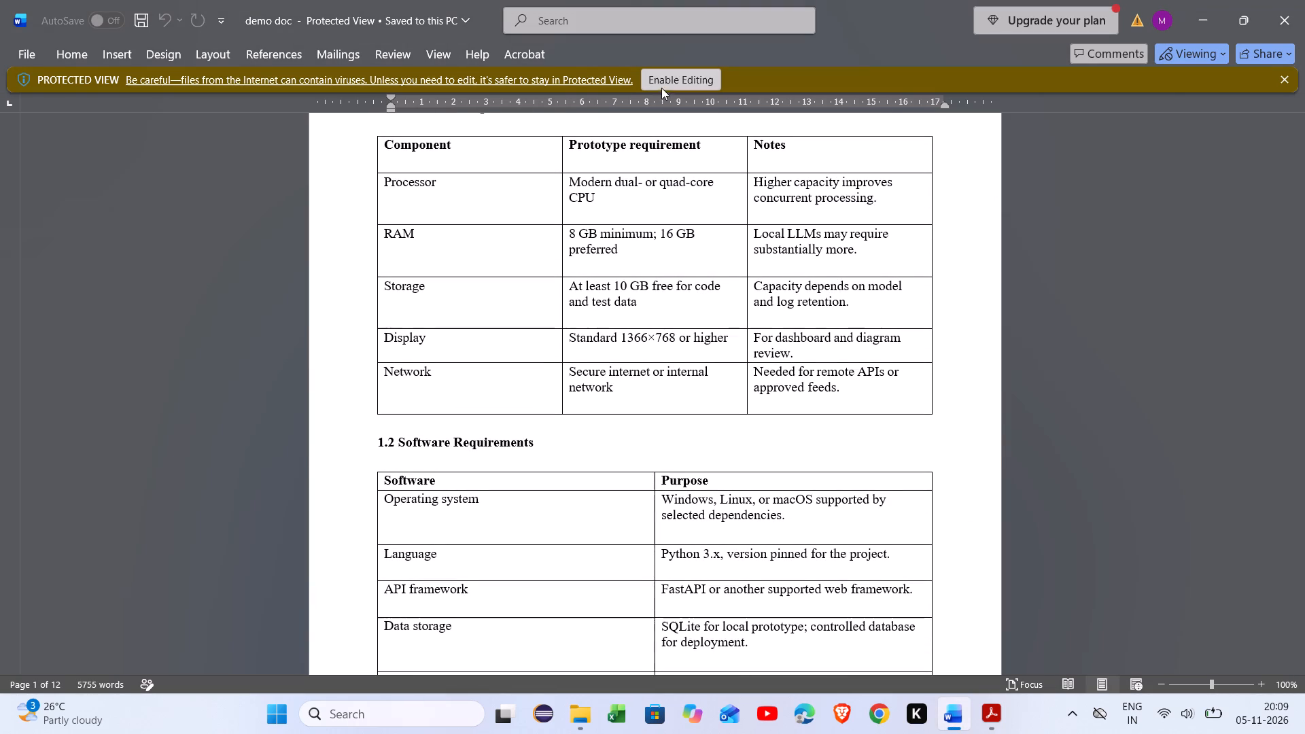
scroll(744, 679, down, 16)
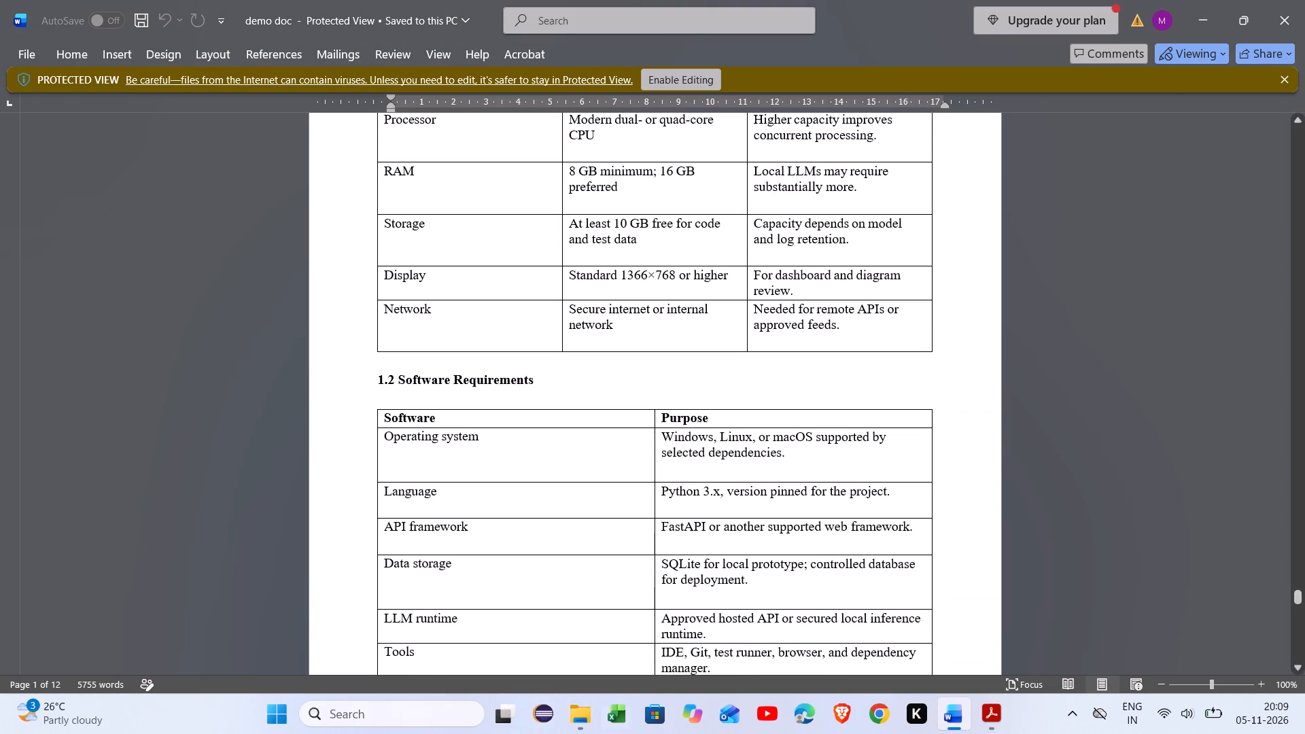
scroll(776, 487, down, 20)
scroll(776, 487, down, 1)
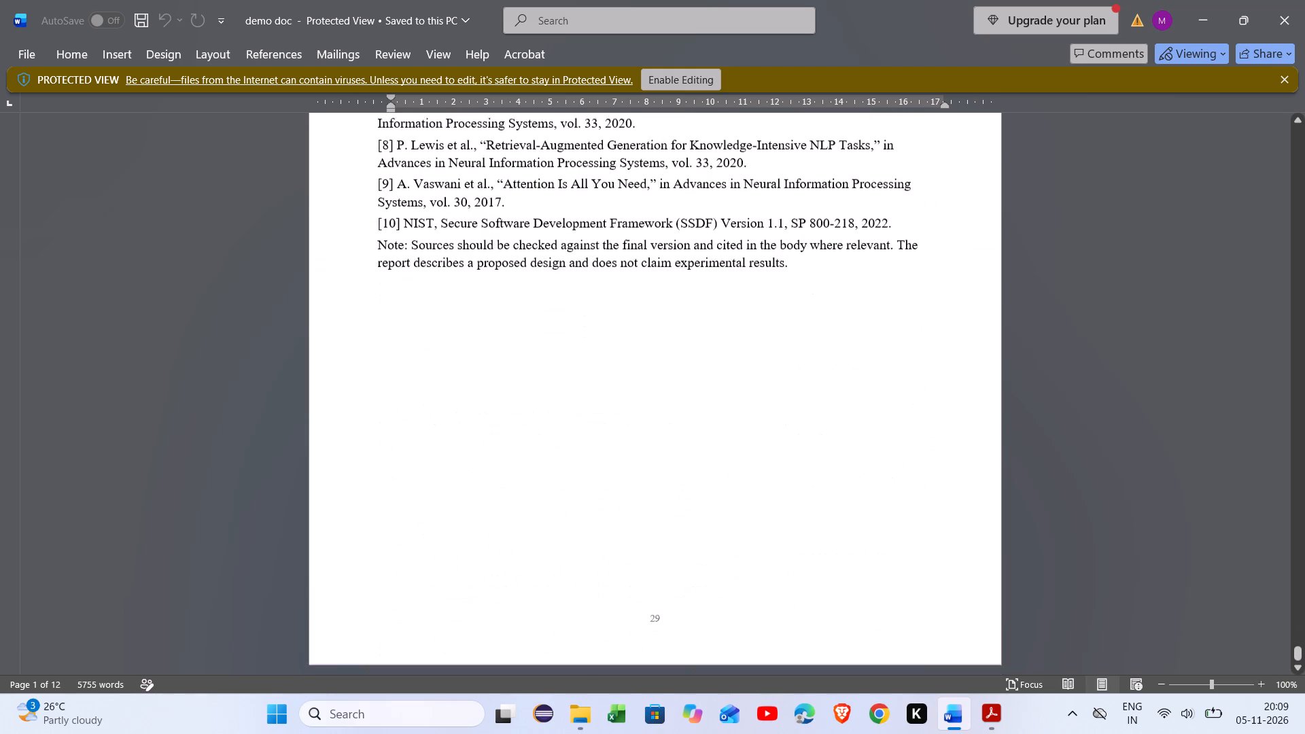
scroll(776, 487, down, 10)
scroll(776, 487, up, 6)
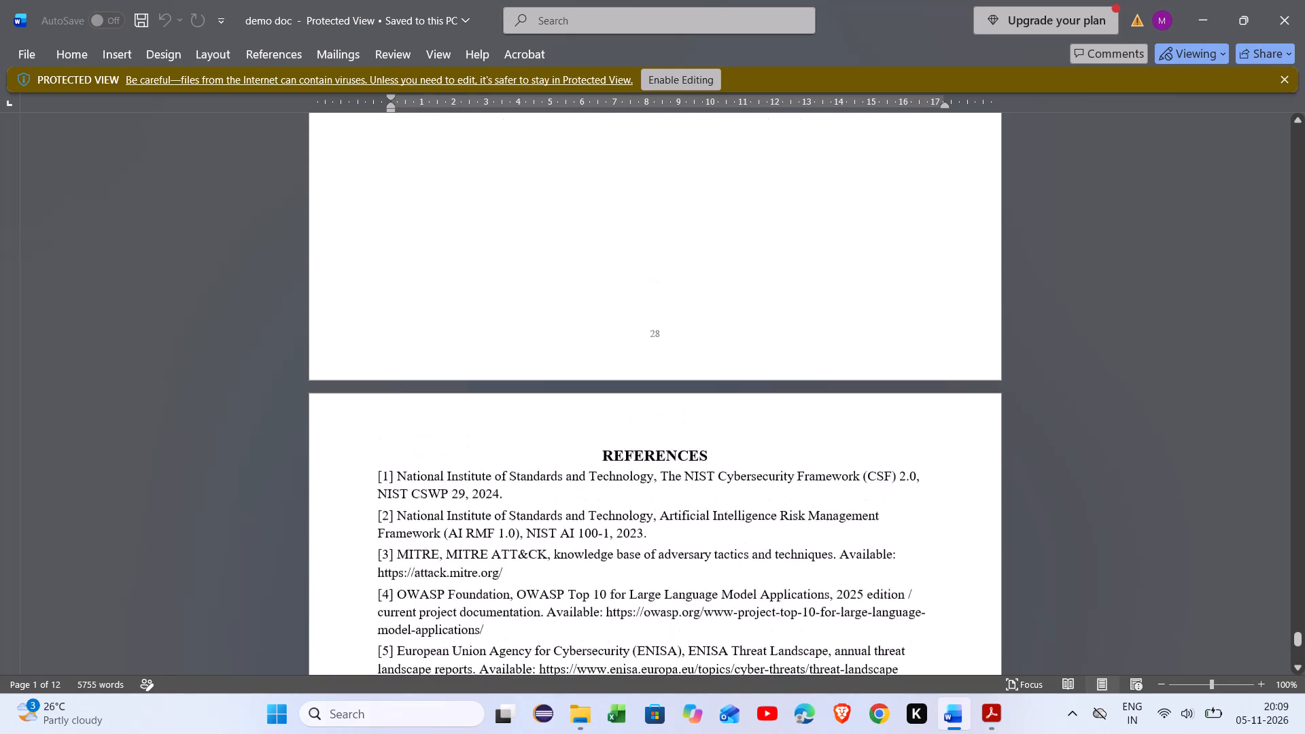
scroll(776, 487, up, 3)
scroll(776, 487, down, 1)
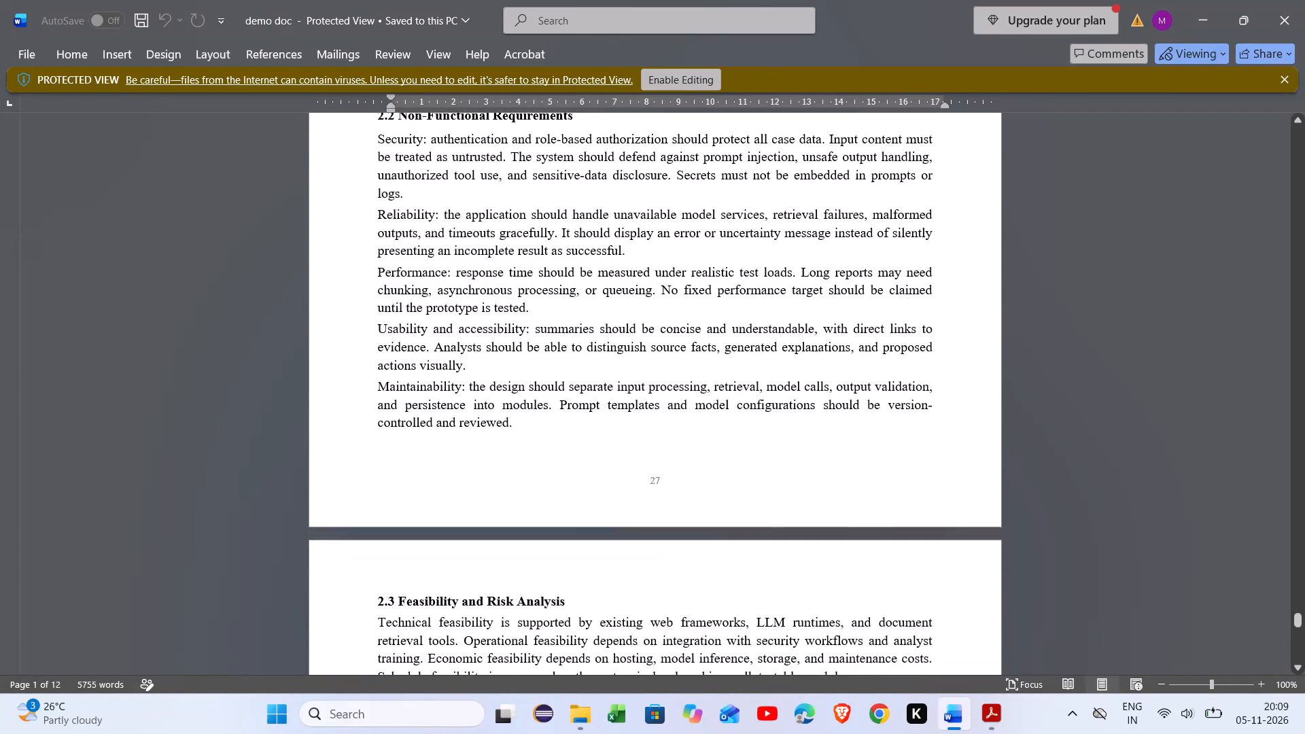
click(685, 78)
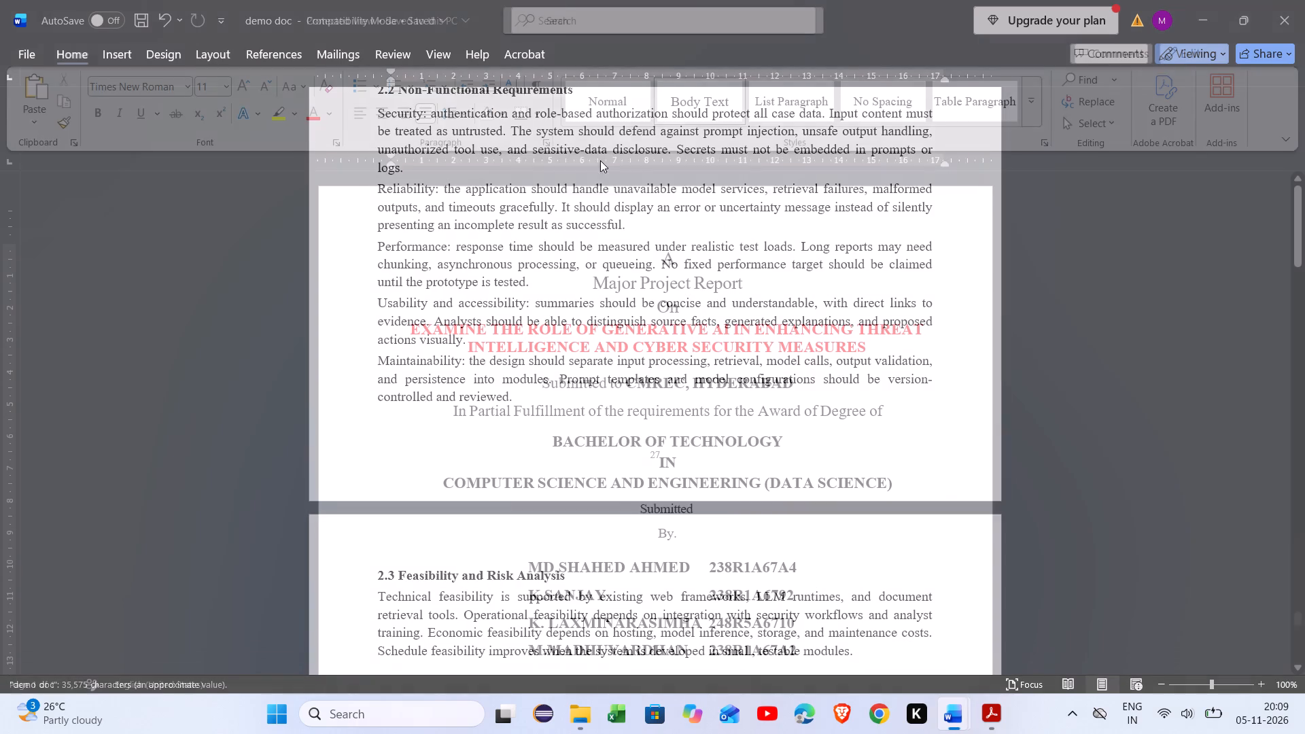
Replace the automatic number of the SYSTEM REQUIREMENTS SPECIFICATION chapter heading with "7." in the demo doc.
scroll(595, 249, up, 1)
scroll(595, 249, down, 13)
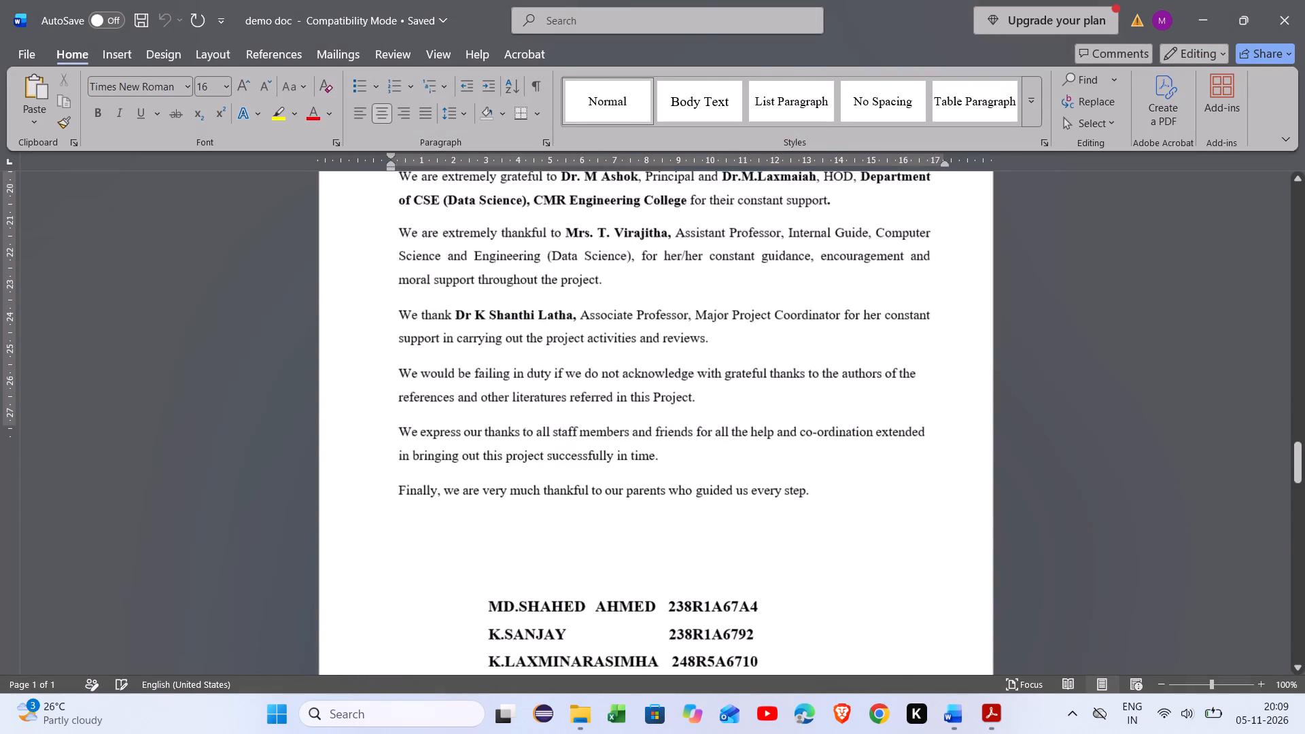
scroll(595, 249, down, 12)
scroll(595, 249, up, 3)
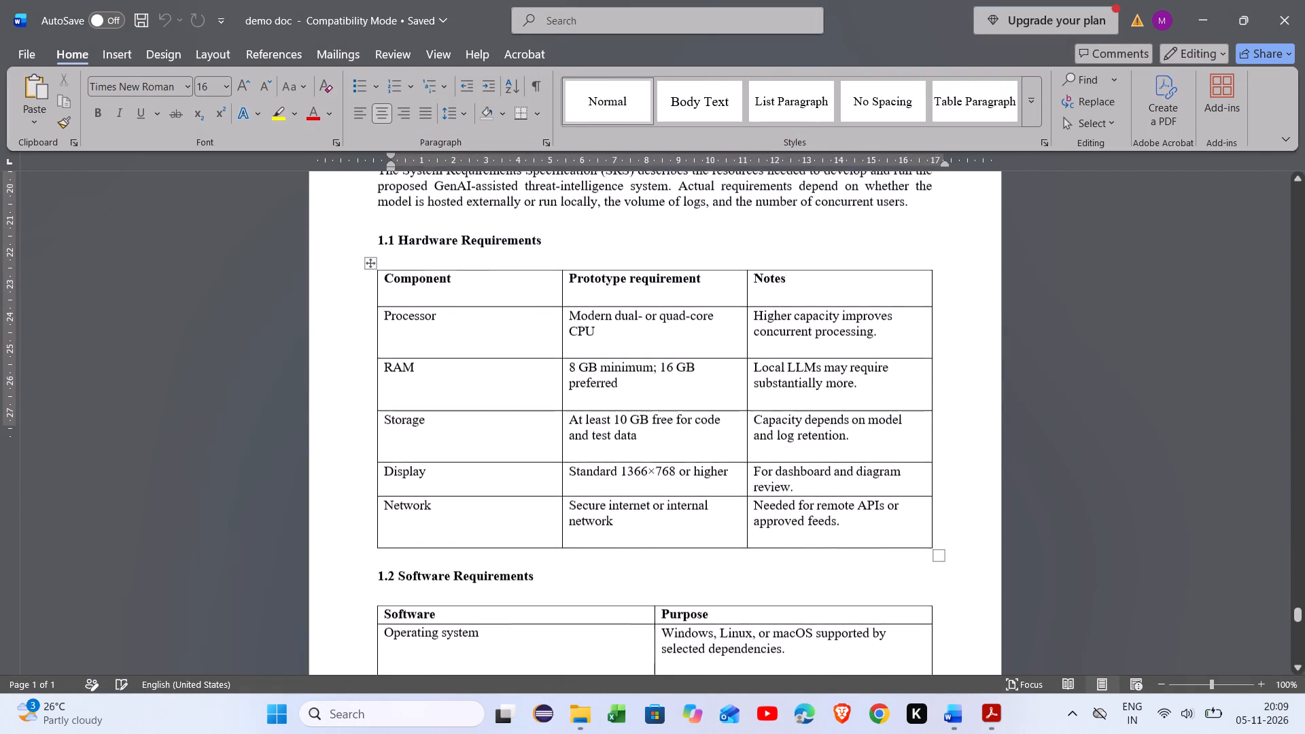
scroll(595, 249, up, 6)
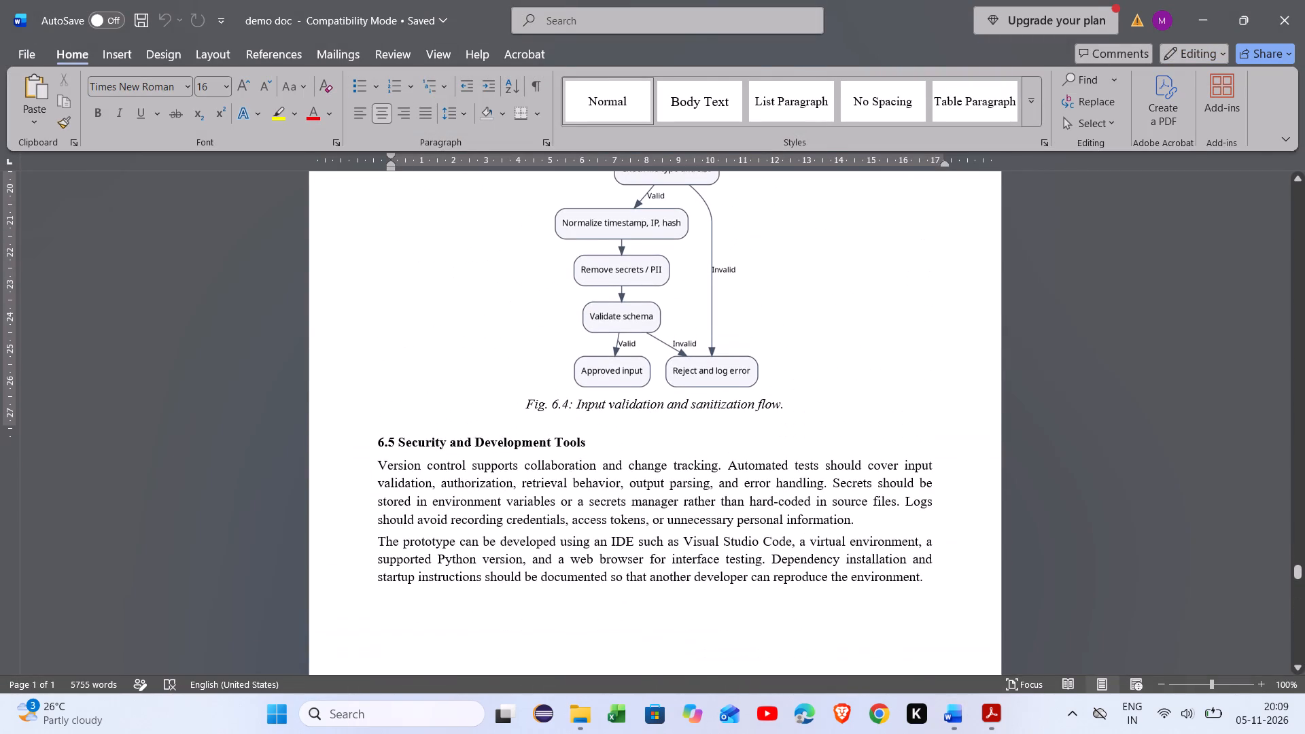
scroll(595, 249, down, 5)
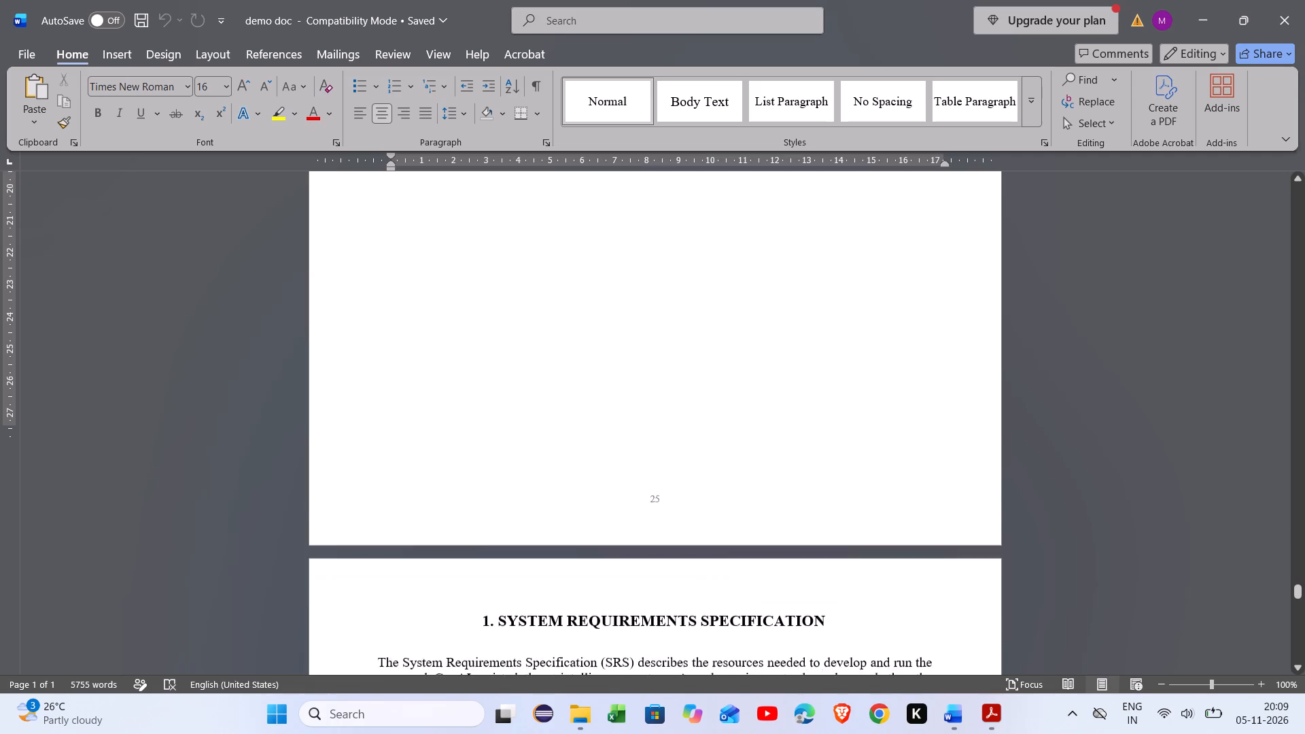
scroll(595, 249, down, 1)
click(491, 405)
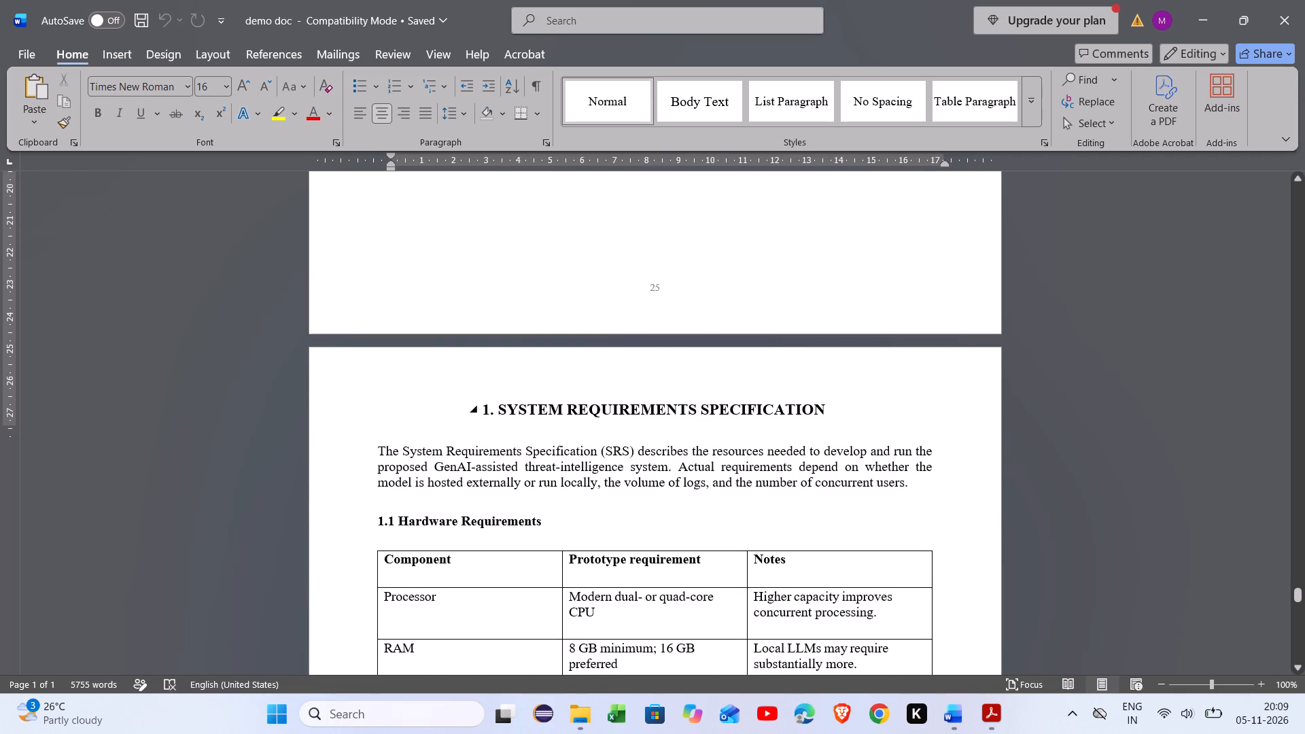
key(7)
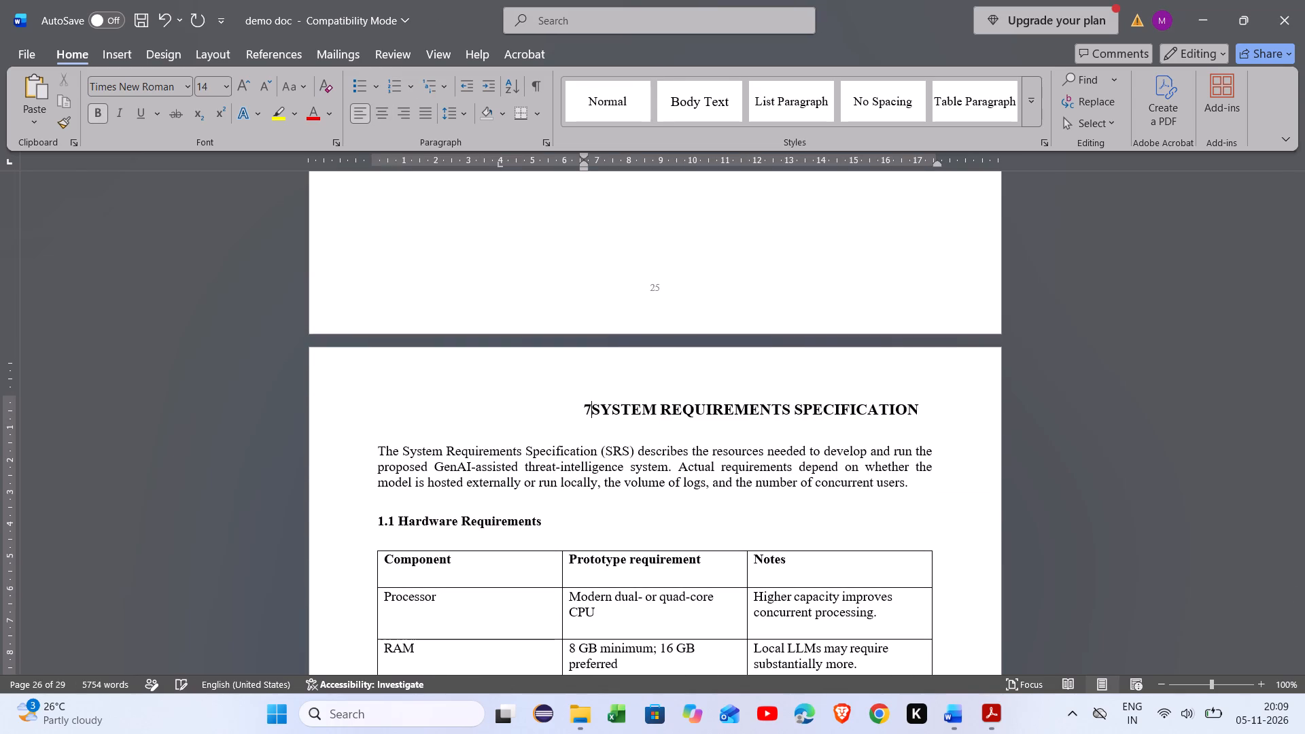
text(.)
key(space)
Reduce the indent of the SYSTEM REQUIREMENTS SPECIFICATION heading so it sits near the page centre.
key(Left)
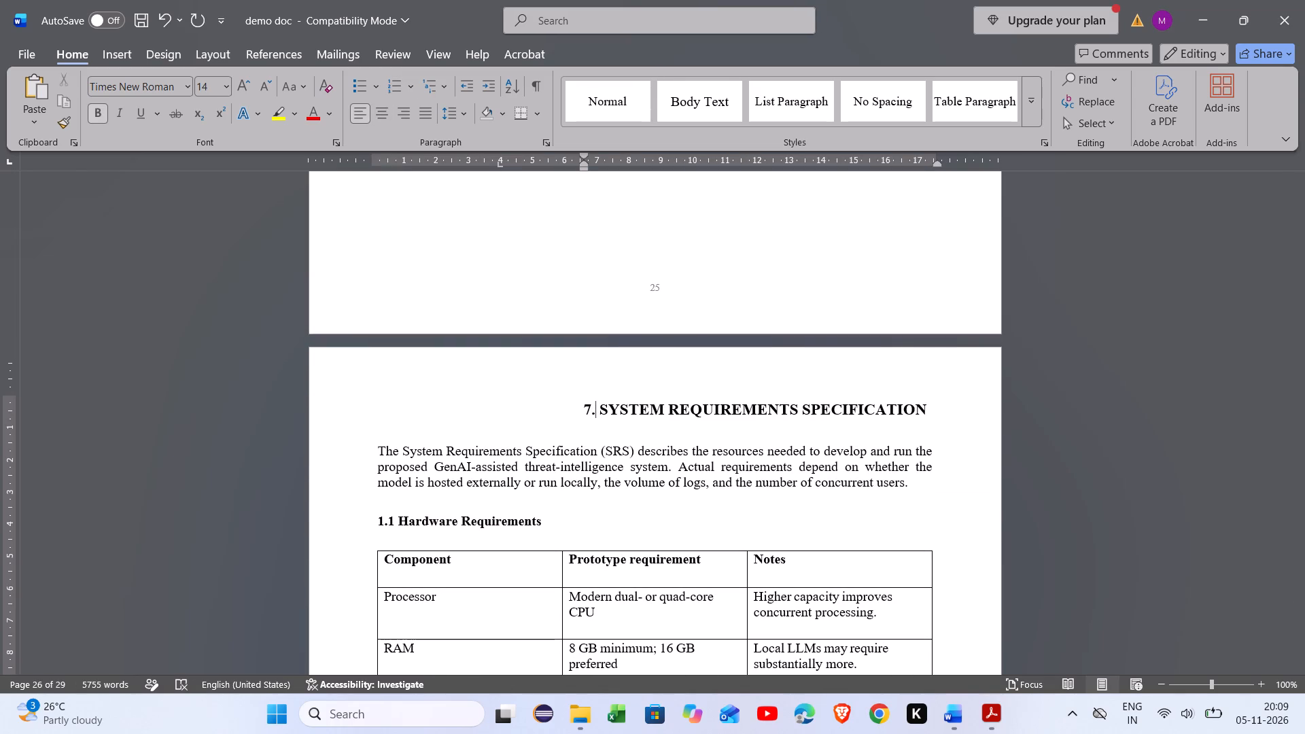
key(Left)
key(Left)
key(BackSpace)
key(BackSpace)
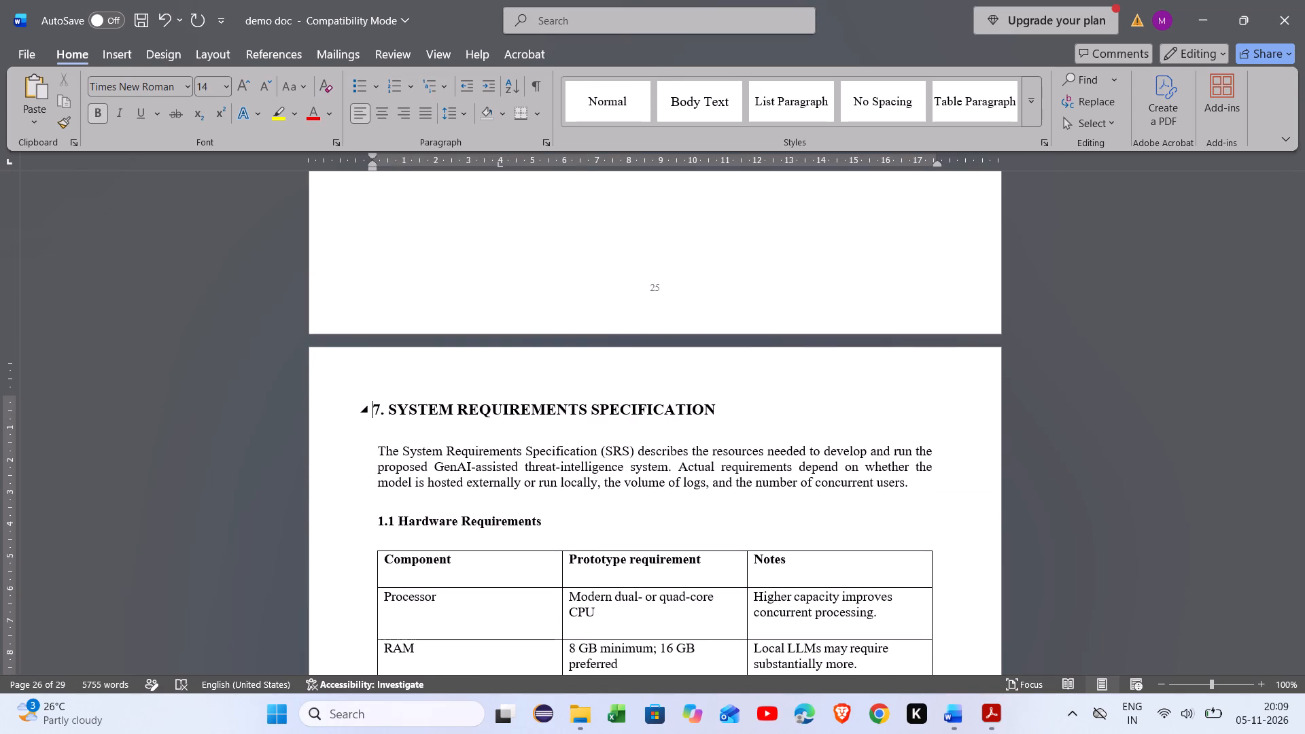
key(ctrl+z)
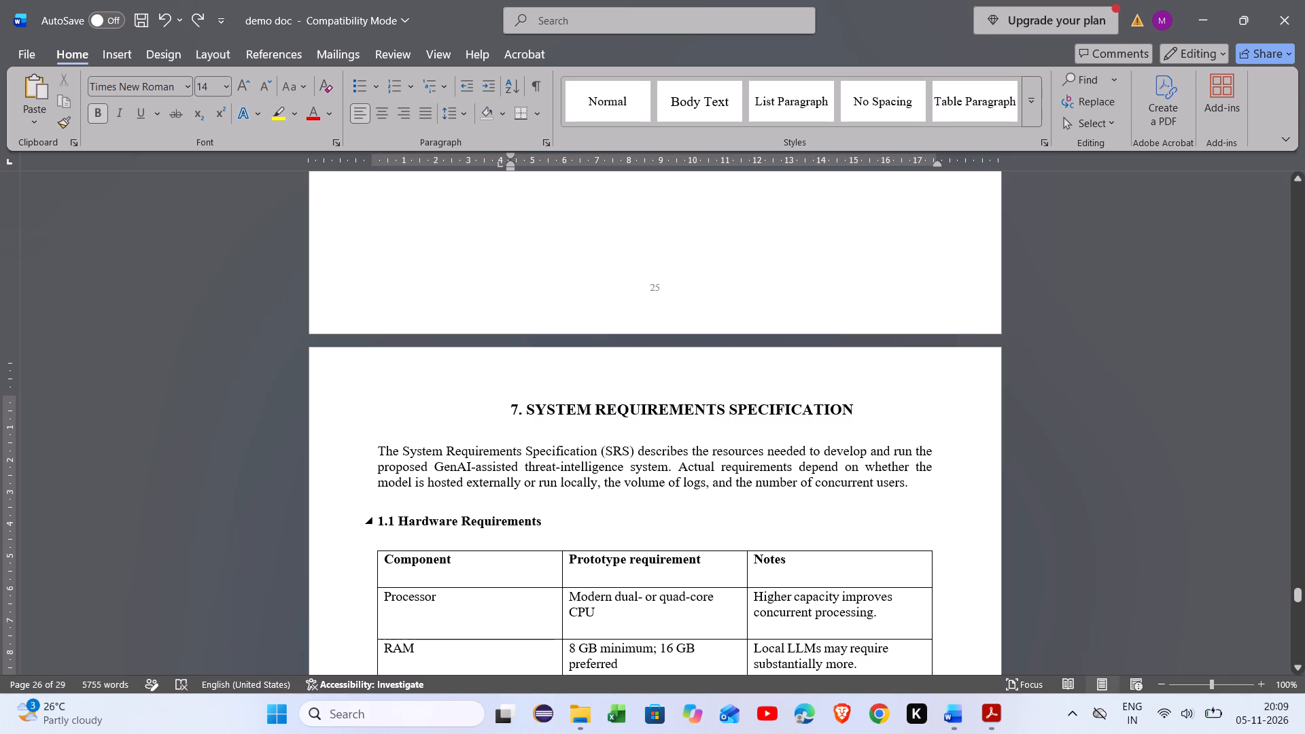
Renumber the Hardware Requirements and Software Requirements sub-headings as 7.1 and 7.2.
scroll(590, 560, down, 1)
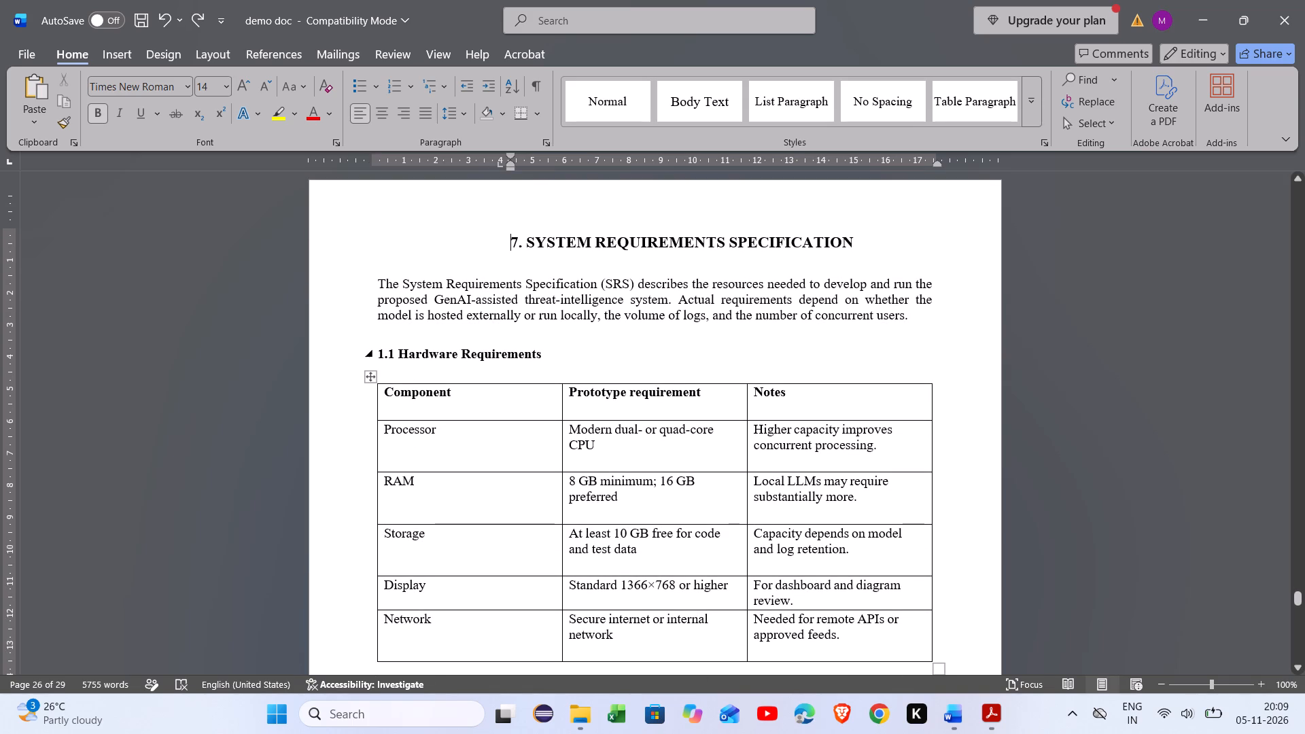
click(382, 354)
text(7.)
text(1)
key(space)
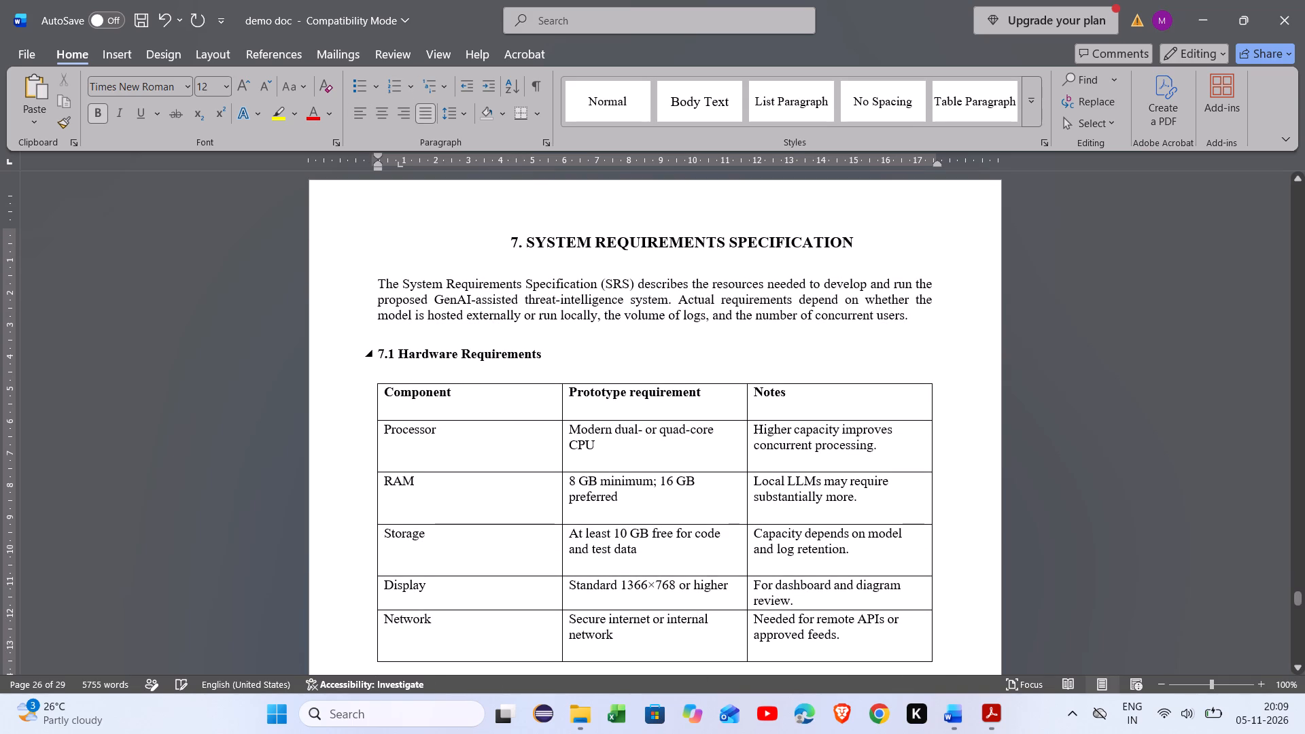
scroll(540, 355, down, 2)
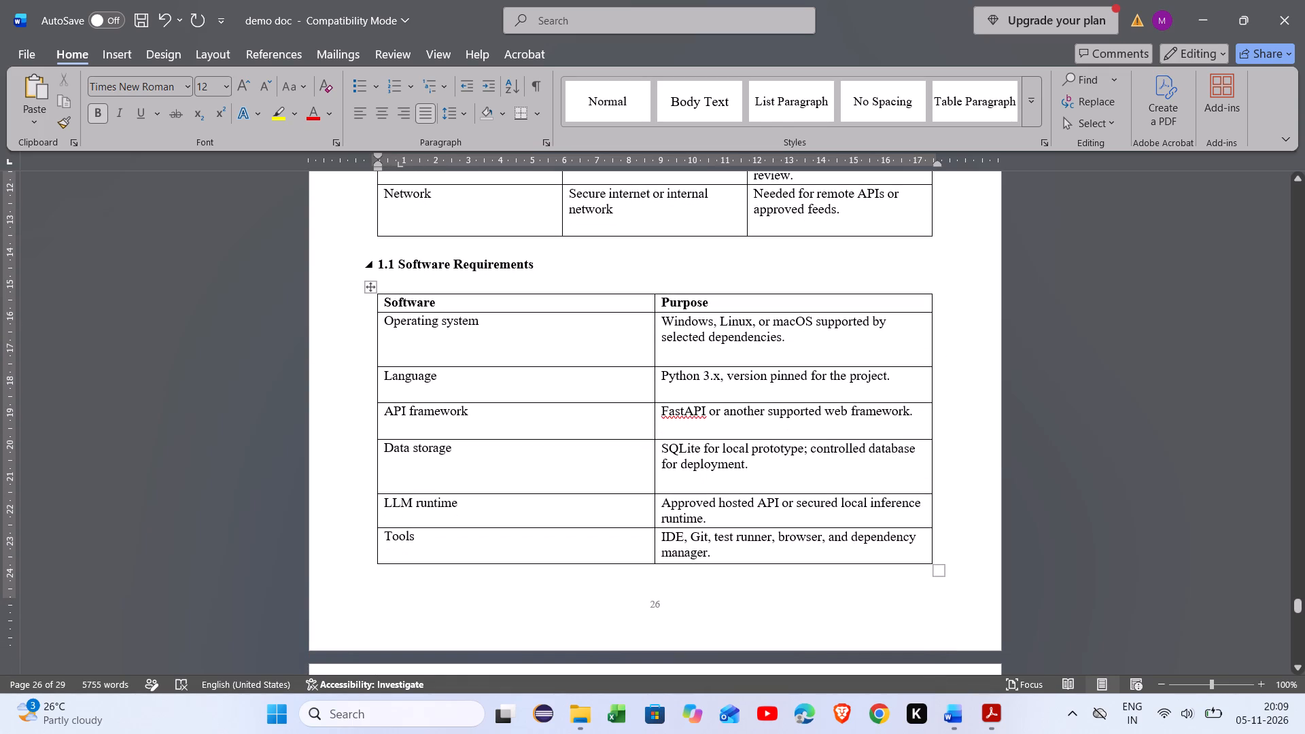
click(391, 264)
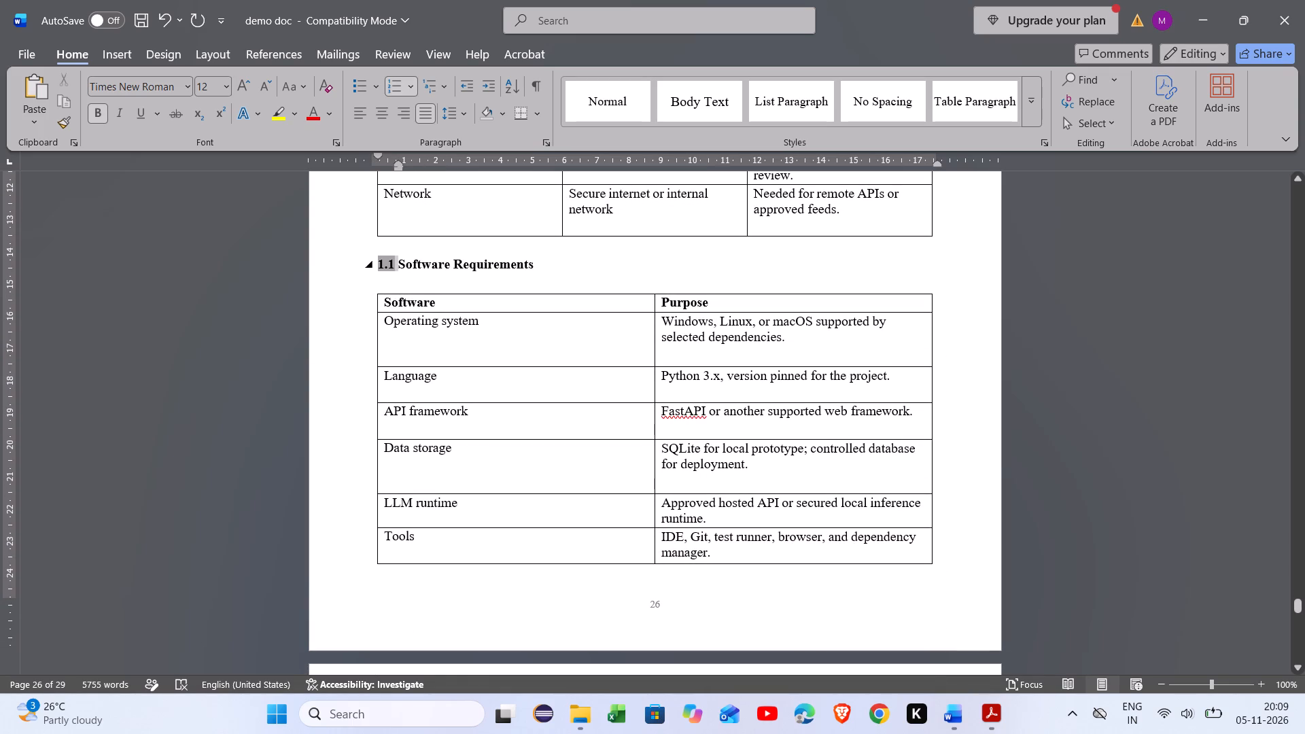
text(7.2)
key(space)
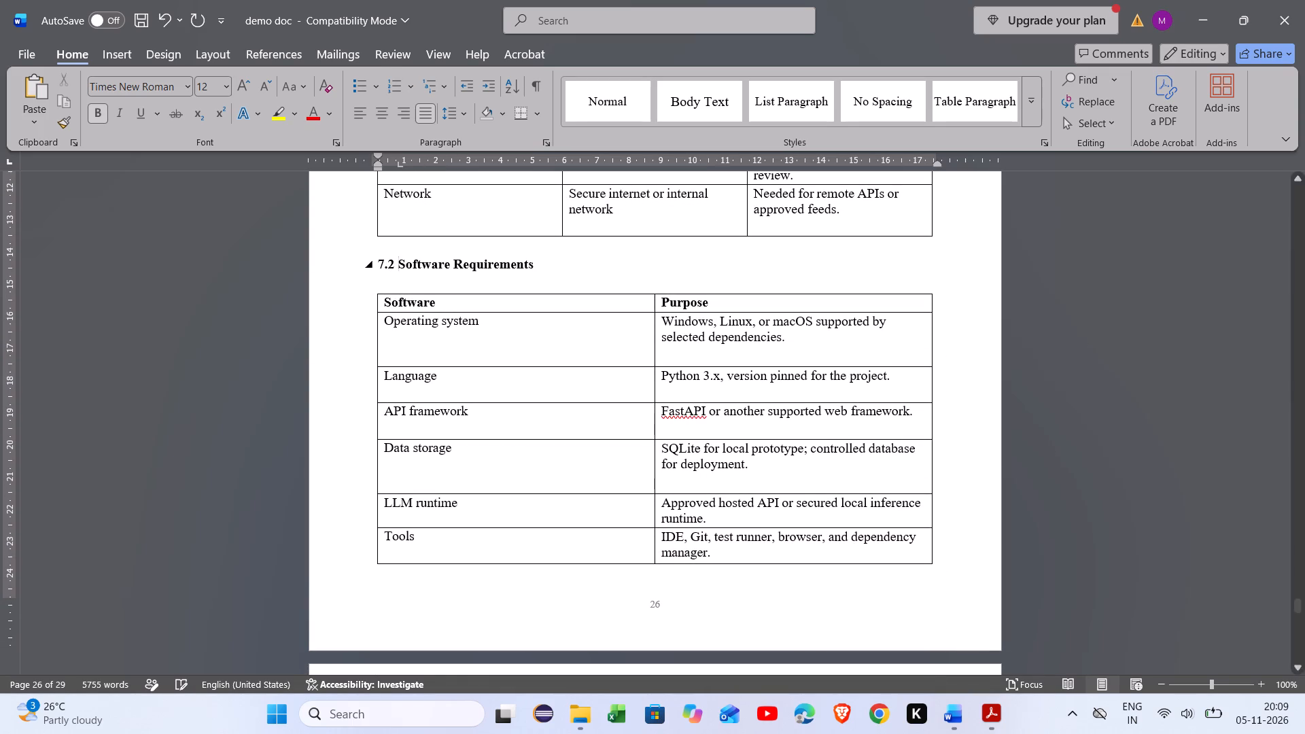
Renumber the FUNCTIONAL REQUIREMENTS chapter heading as "8." and bring it back near the page centre.
scroll(480, 311, down, 4)
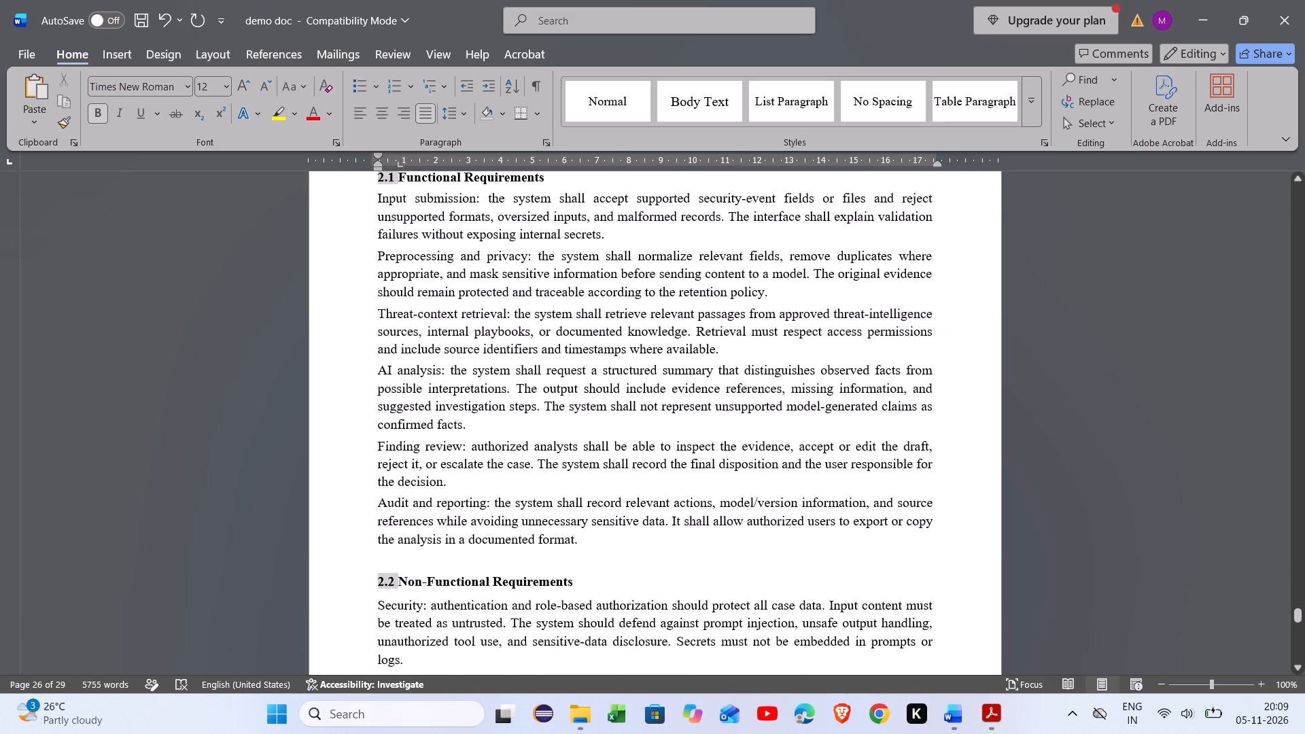
scroll(485, 249, up, 1)
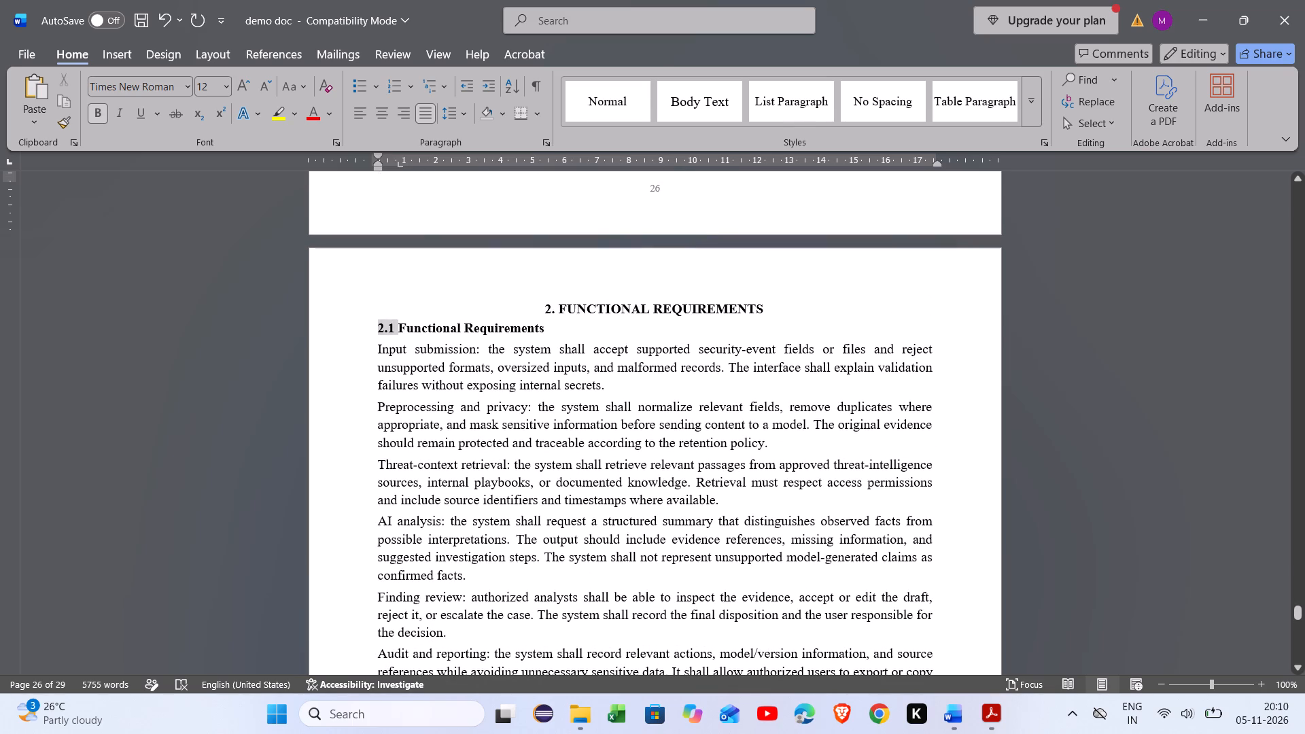
click(395, 326)
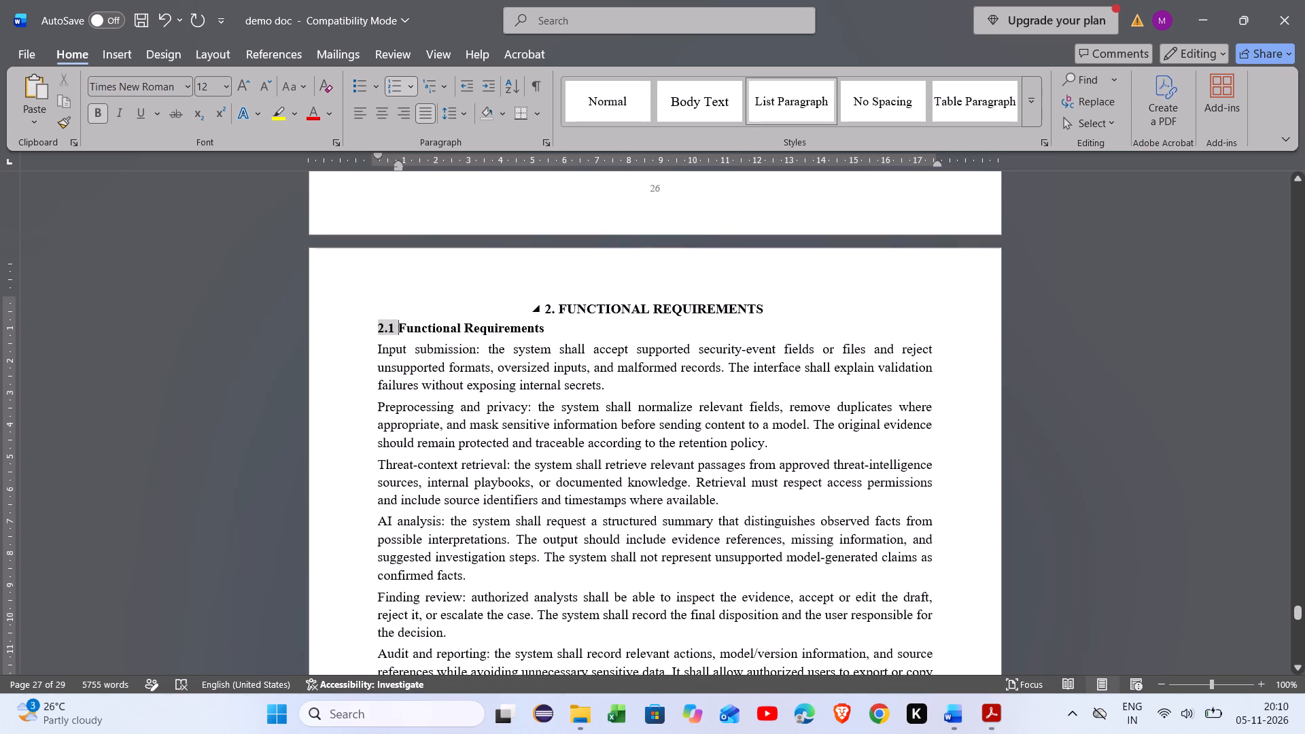
click(549, 304)
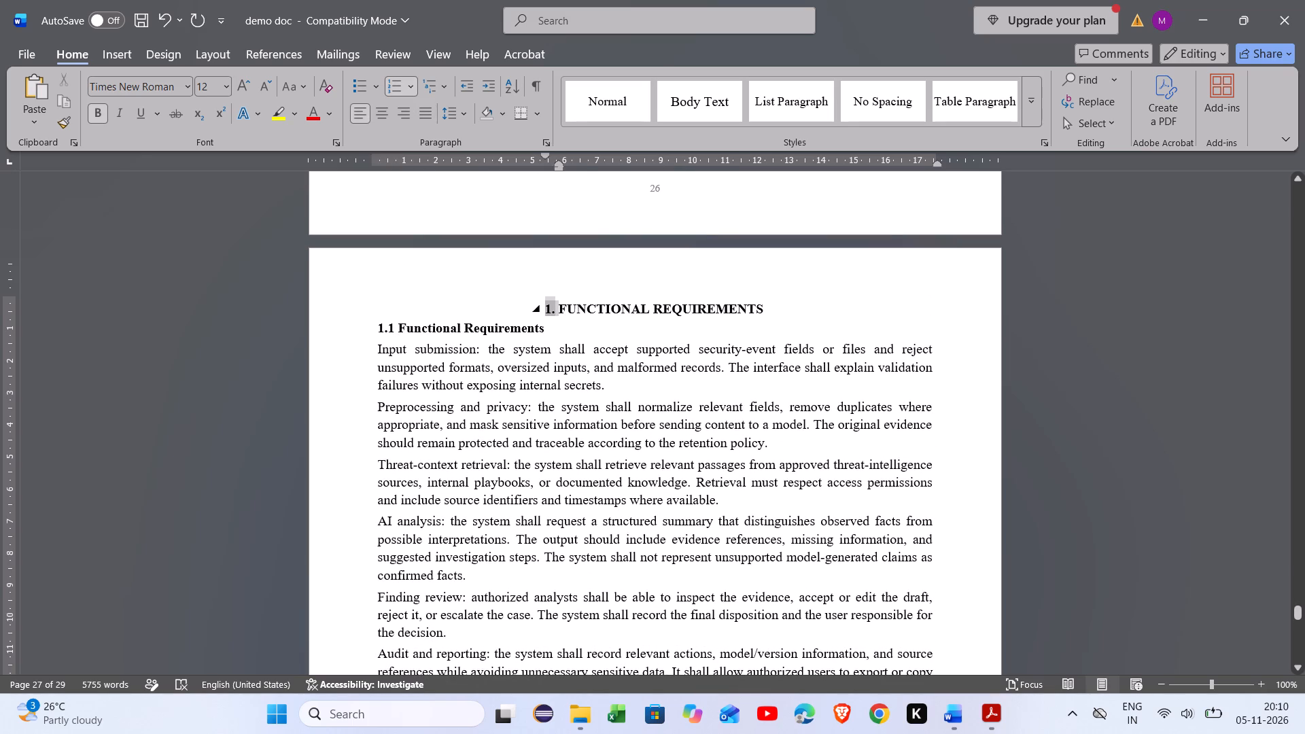
text(8.)
key(space)
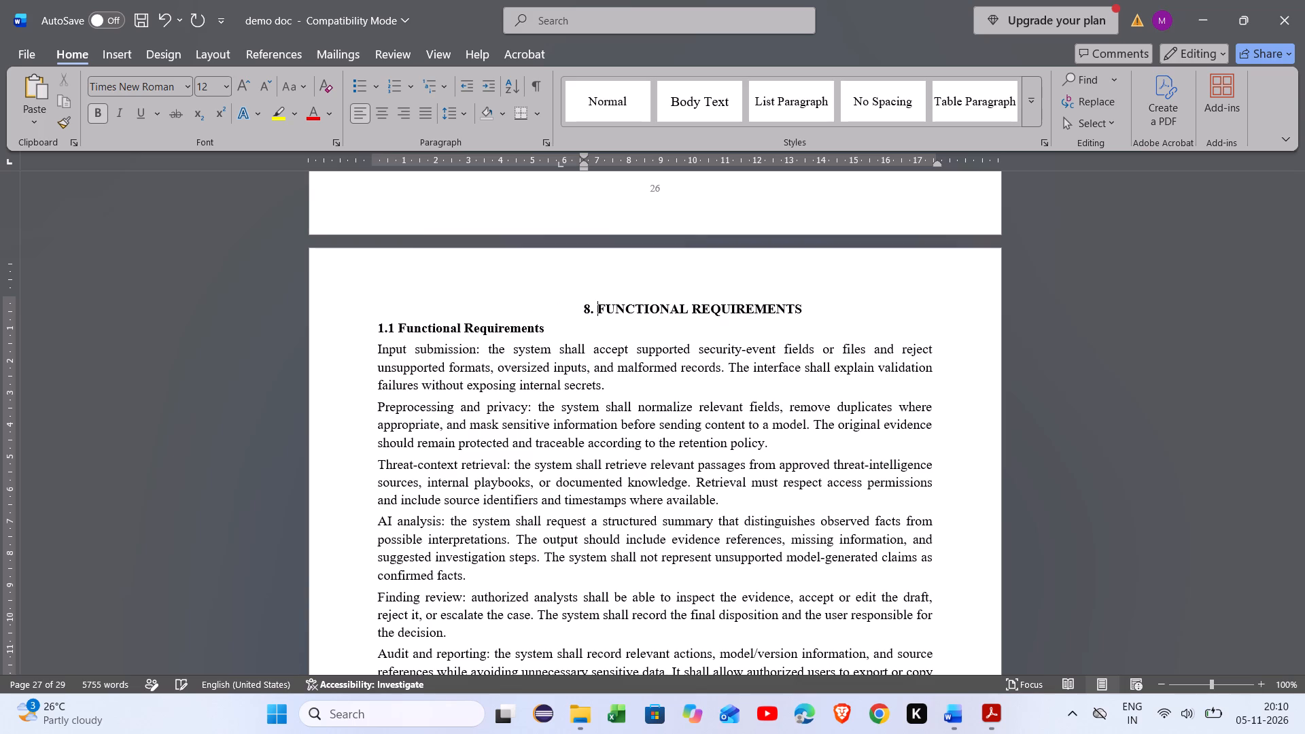
key(Left)
key(Left)
key(Left)
key(BackSpace)
key(space)
key(space)
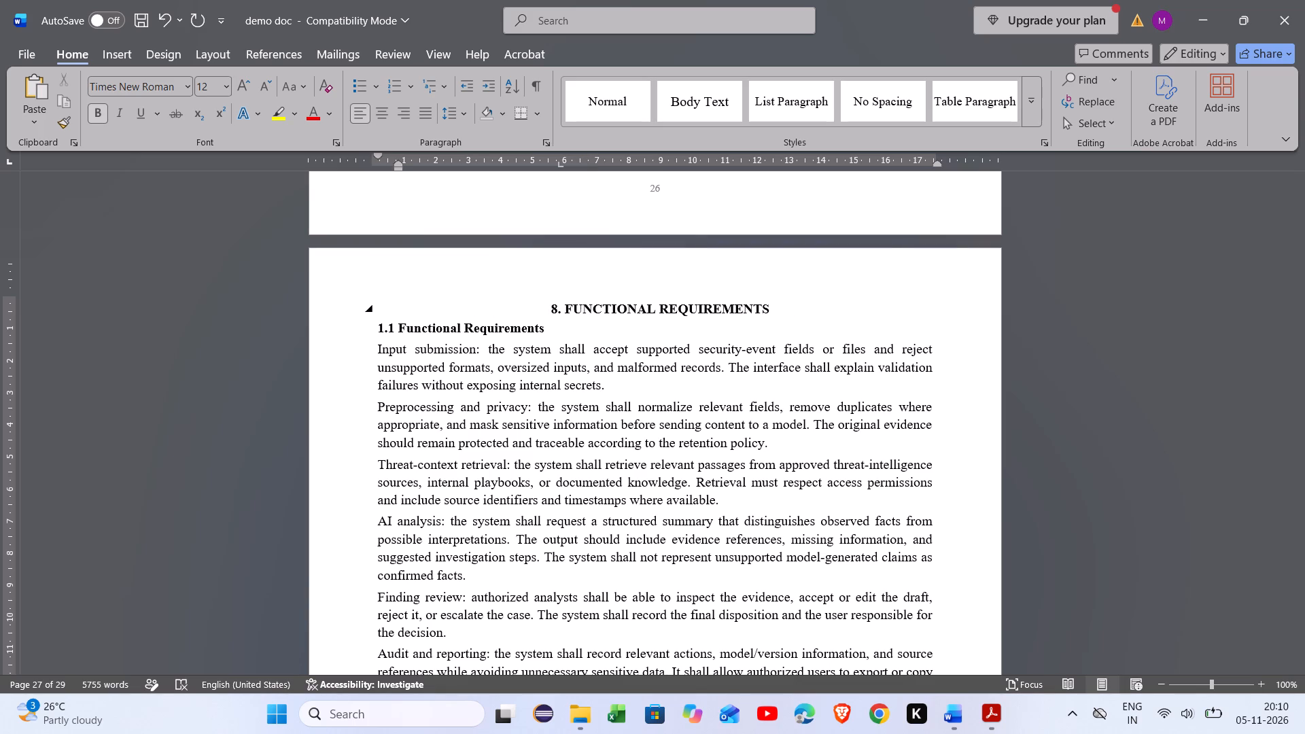
Renumber the Functional Requirements sub-heading under chapter 8 as 8.1.
click(391, 327)
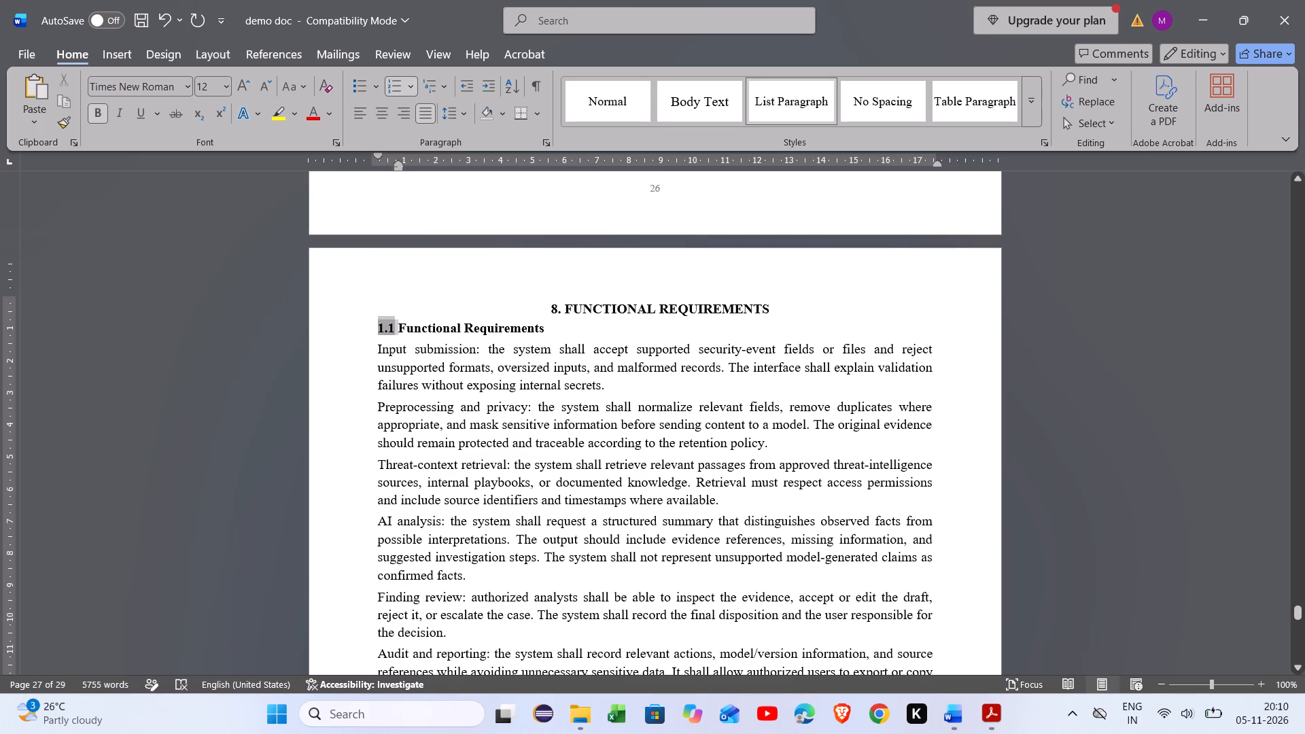
text(8.)
text(1)
key(space)
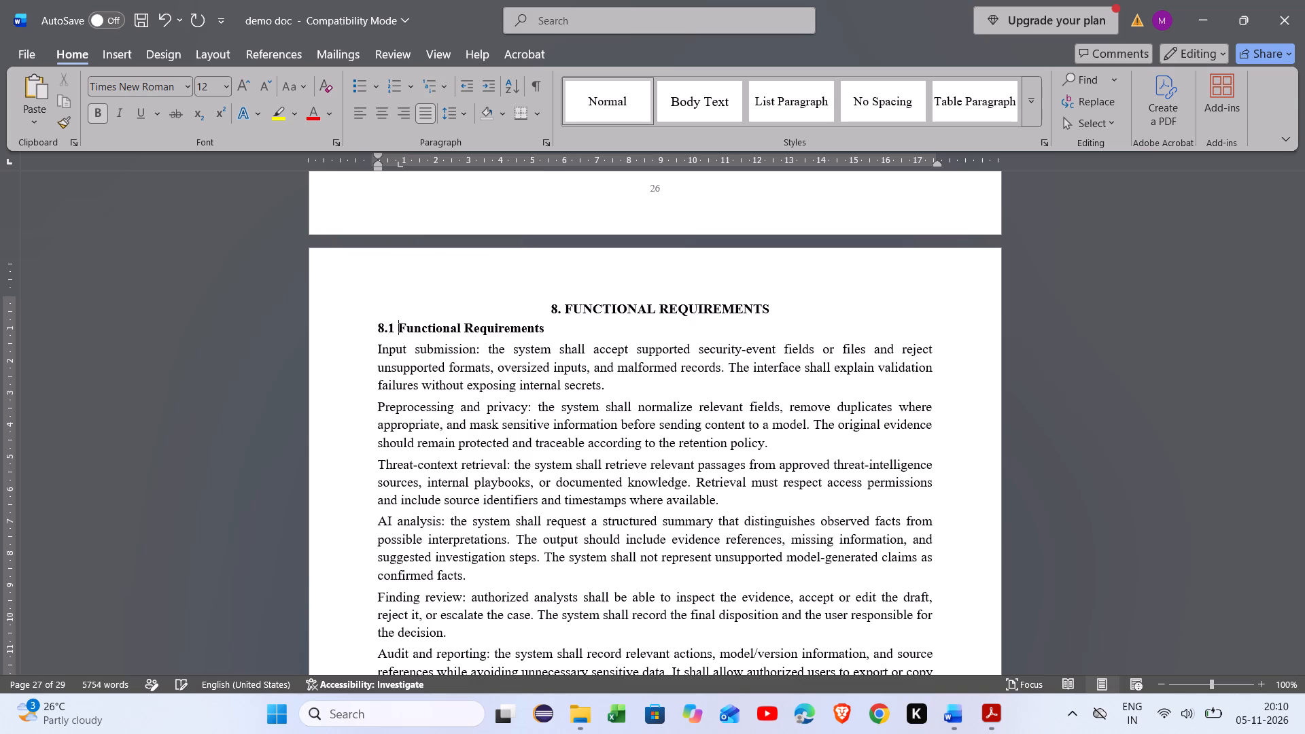
scroll(573, 522, down, 2)
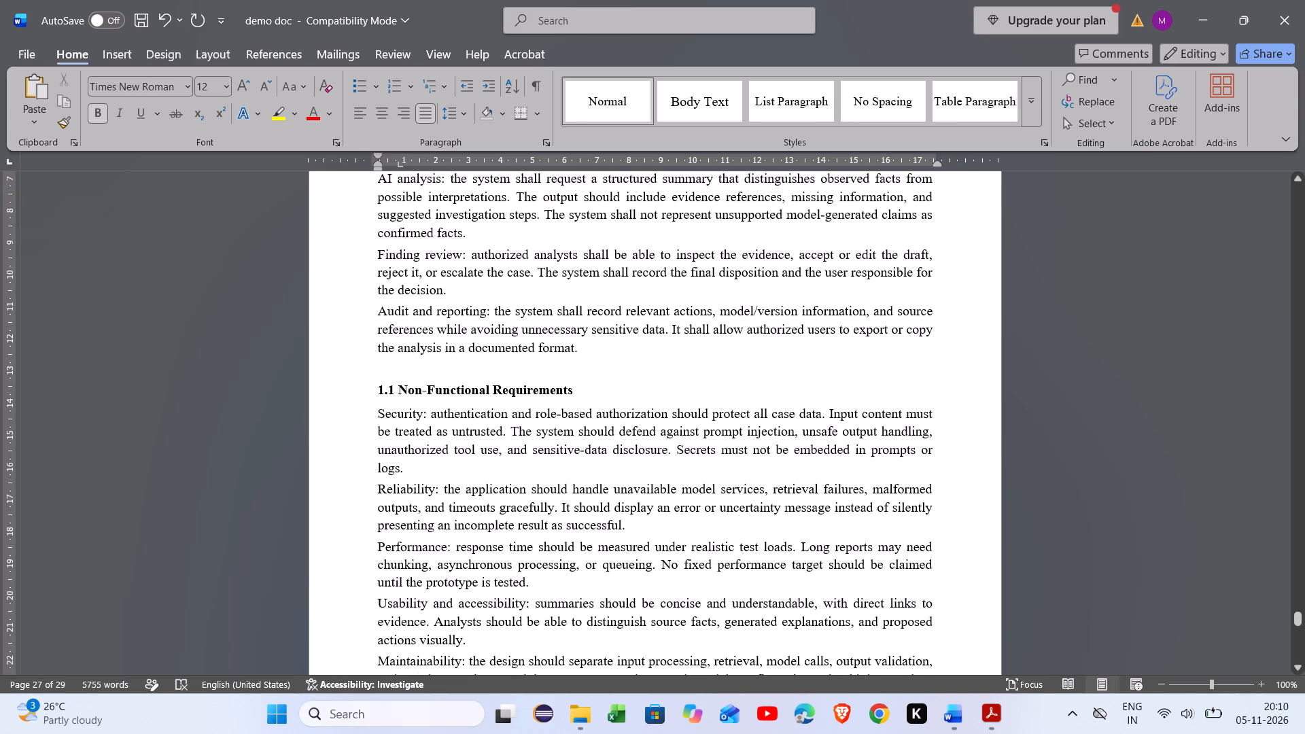
Renumber the Non-Functional Requirements and Feasibility and Risk Analysis sub-headings as 8.2 and 8.3.
click(393, 390)
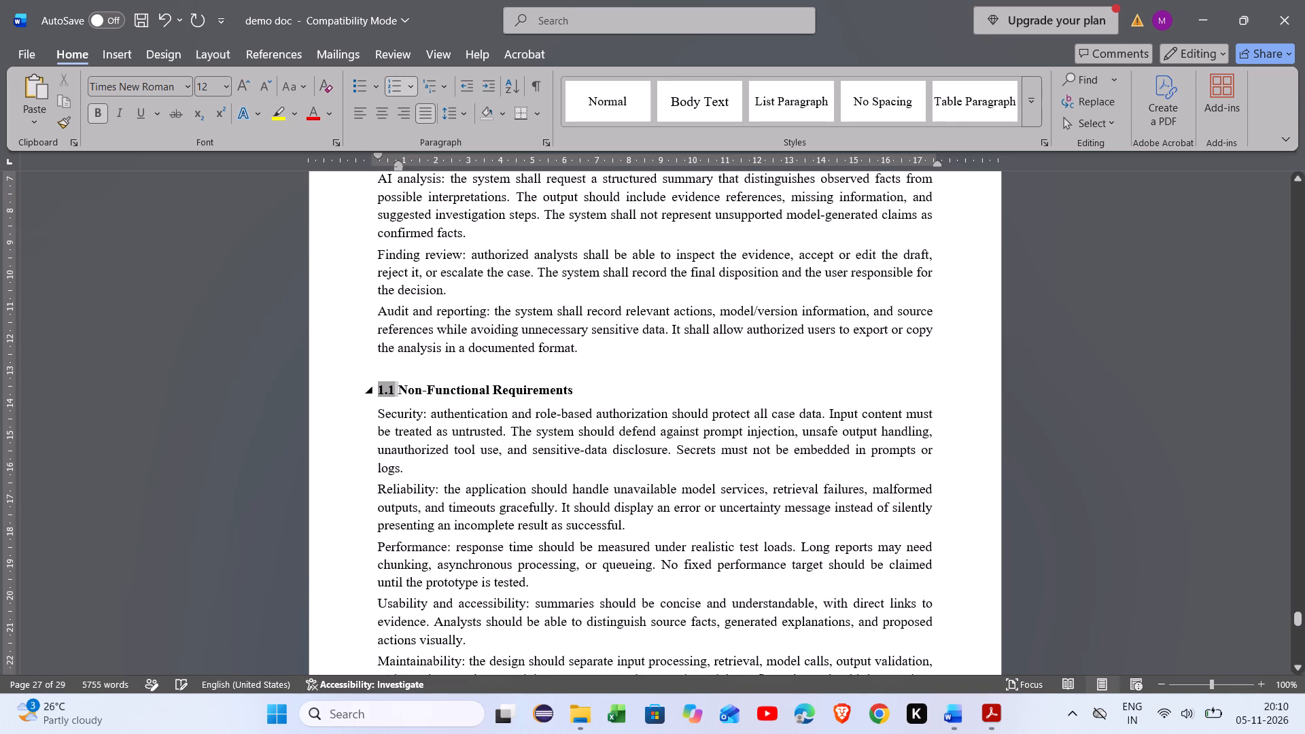
text(8.2)
key(space)
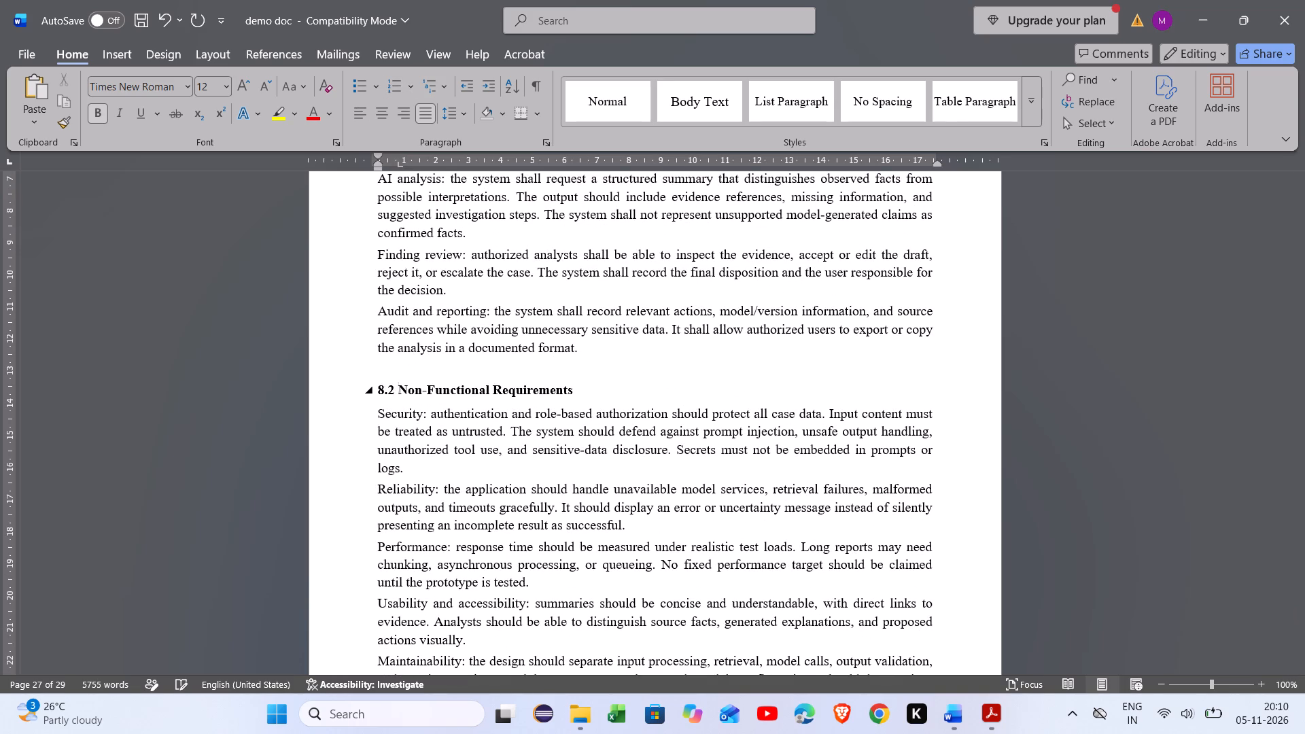
scroll(530, 520, down, 3)
drag(530, 520, 396, 361)
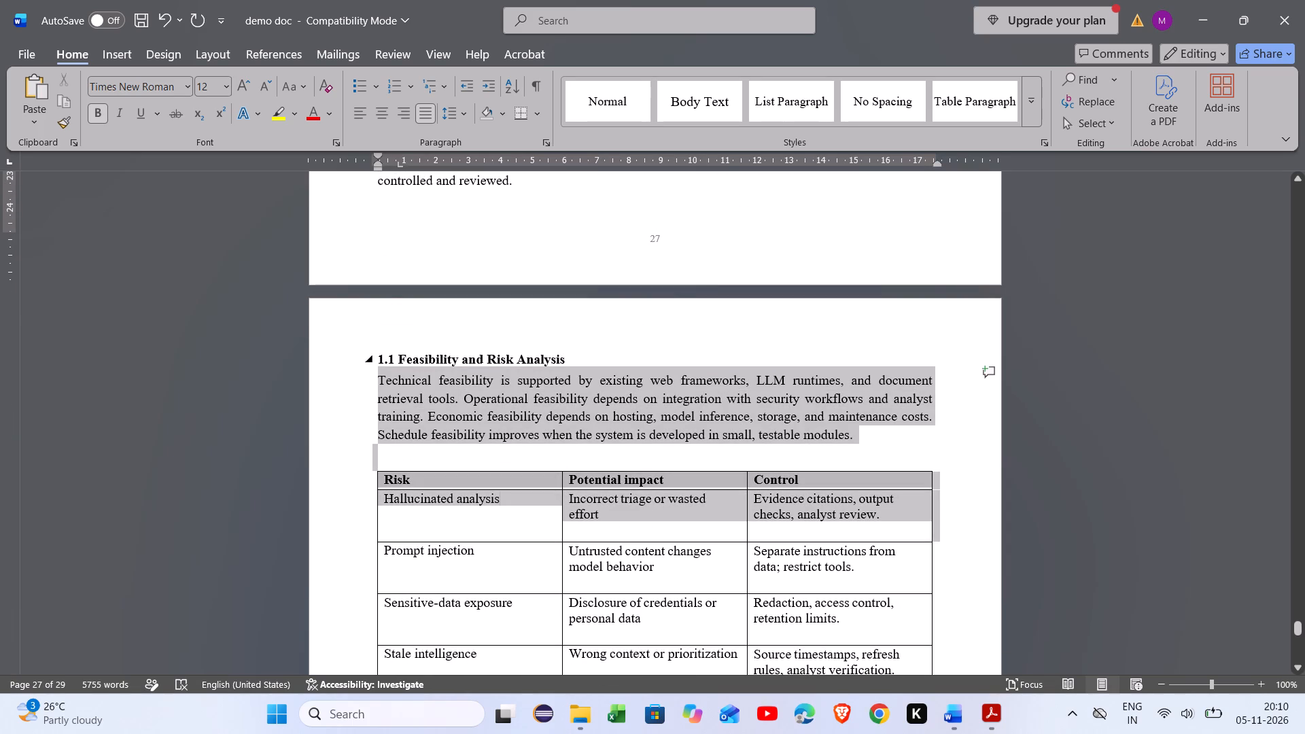
drag(396, 361, 391, 362)
click(391, 362)
text(8.3)
key(space)
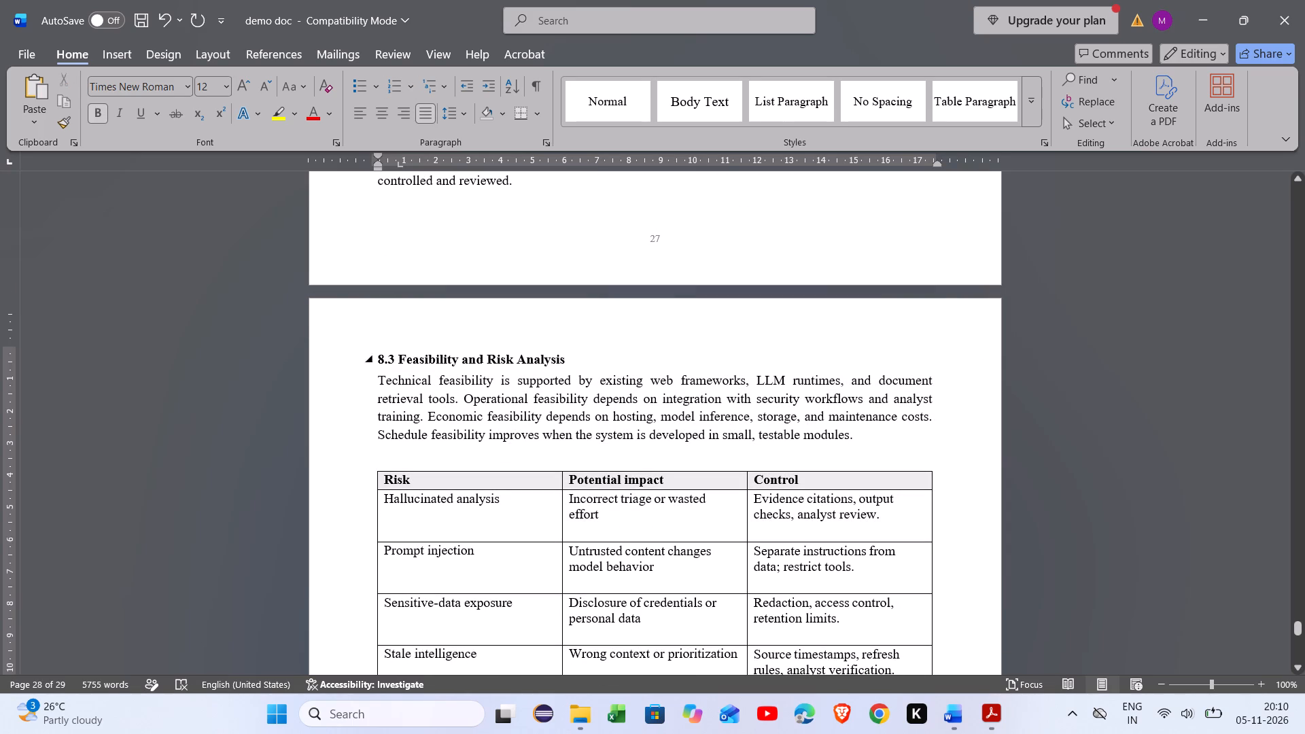
Save the demo doc with the corrected heading numbers.
scroll(538, 442, down, 8)
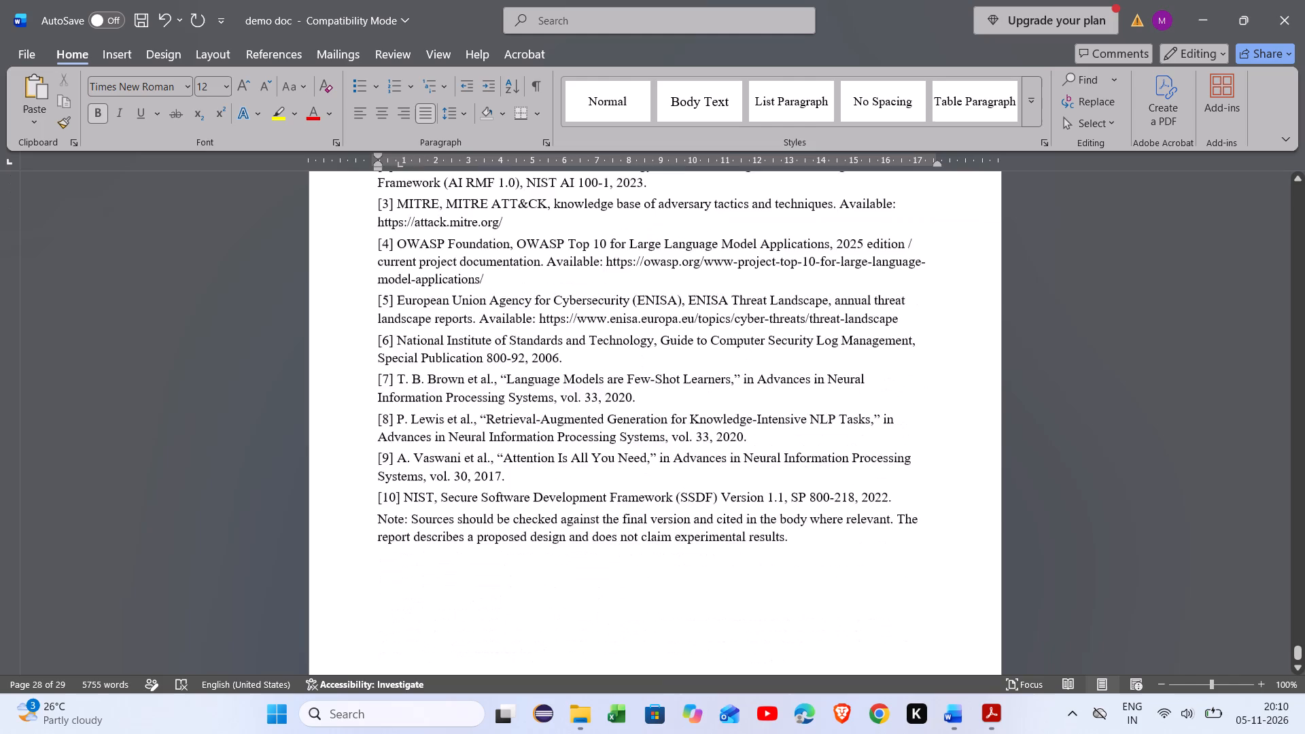
scroll(538, 442, down, 4)
click(135, 16)
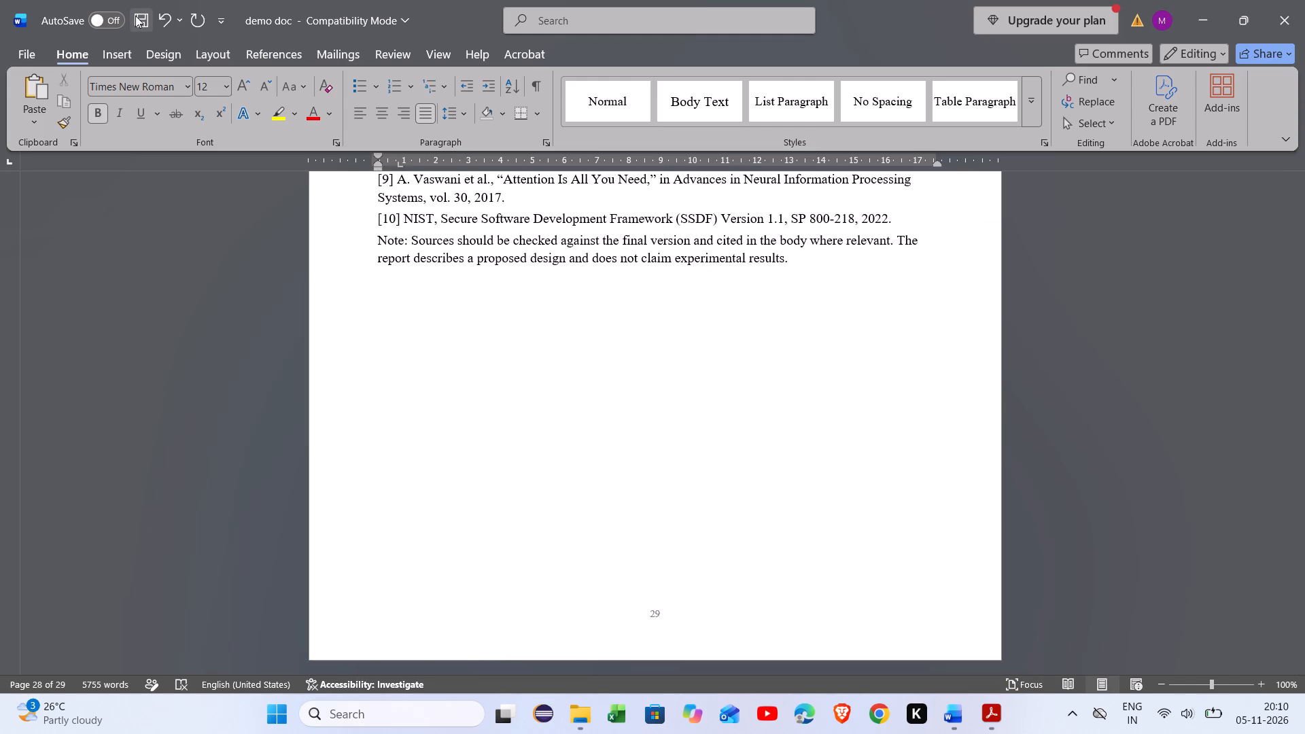
Review the references, contents list and front pages of the report, checking the chapter and sub-heading numbering.
scroll(462, 310, up, 6)
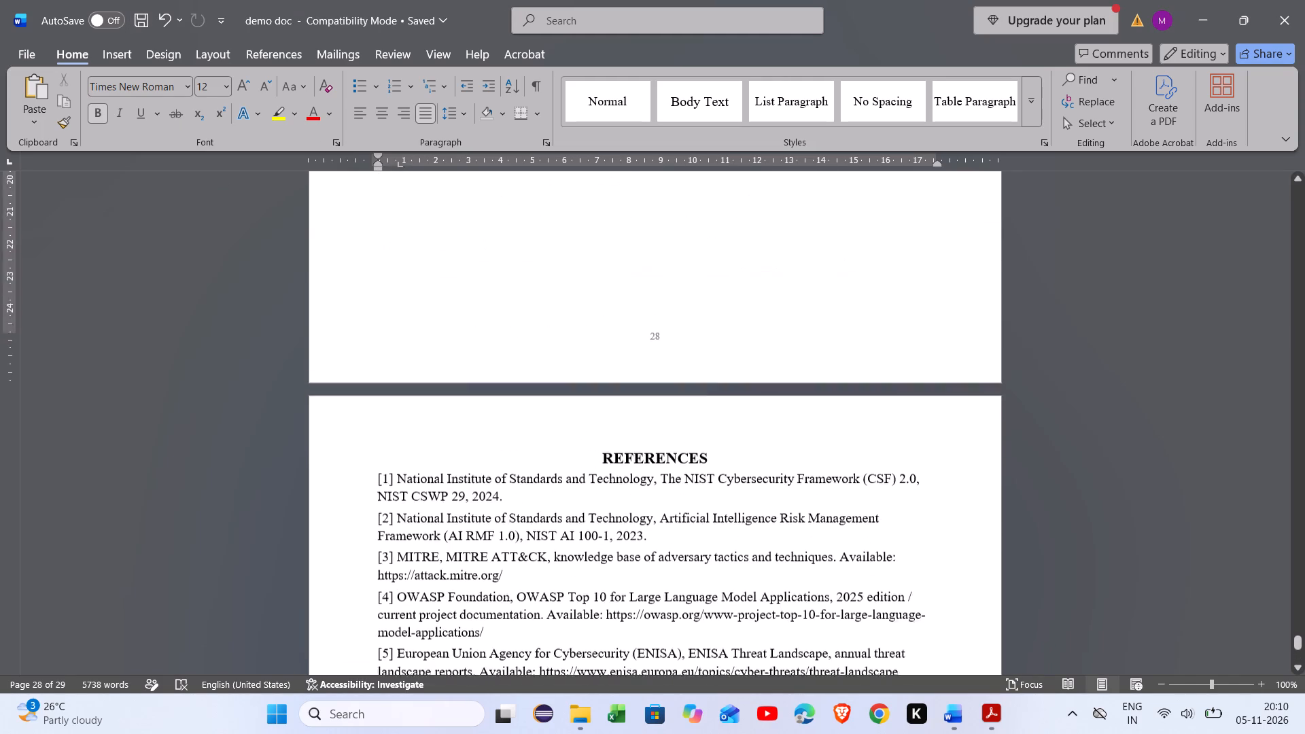
scroll(462, 310, up, 10)
scroll(462, 310, up, 20)
scroll(462, 310, up, 20)
scroll(462, 310, up, 20)
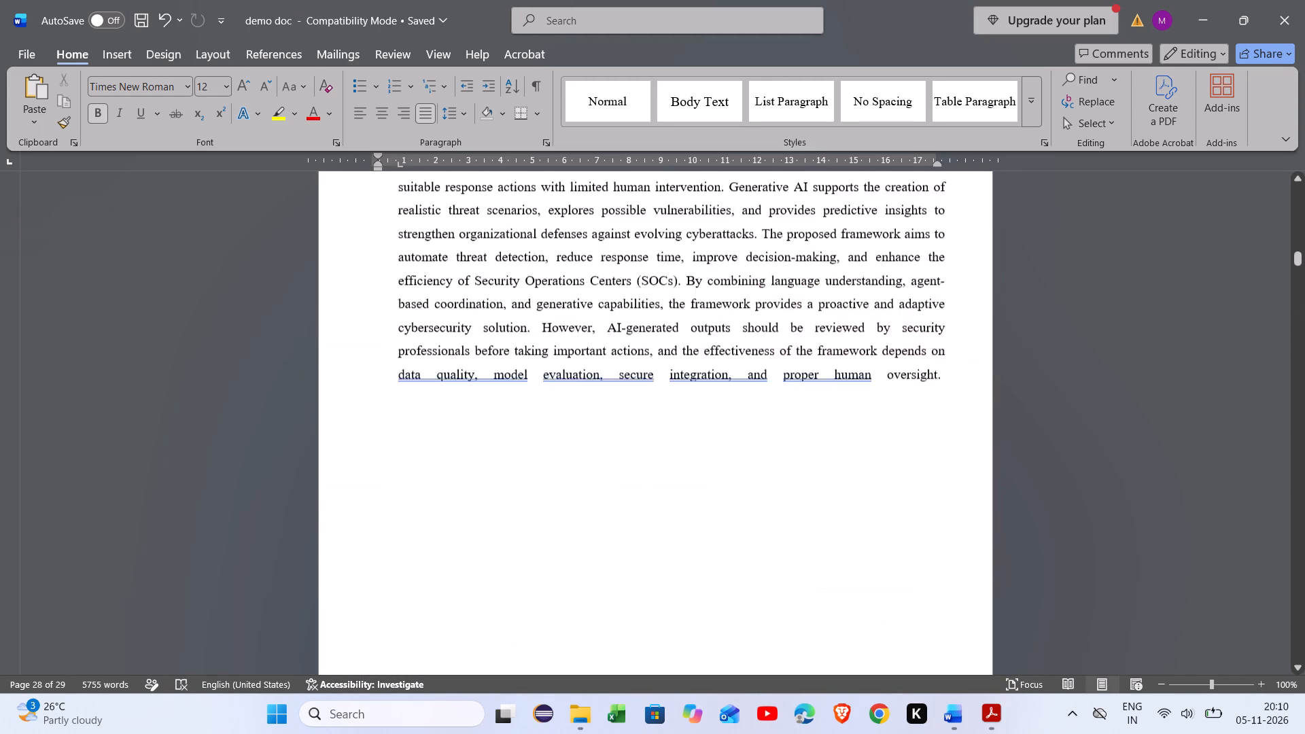
scroll(462, 310, up, 1)
scroll(462, 310, down, 10)
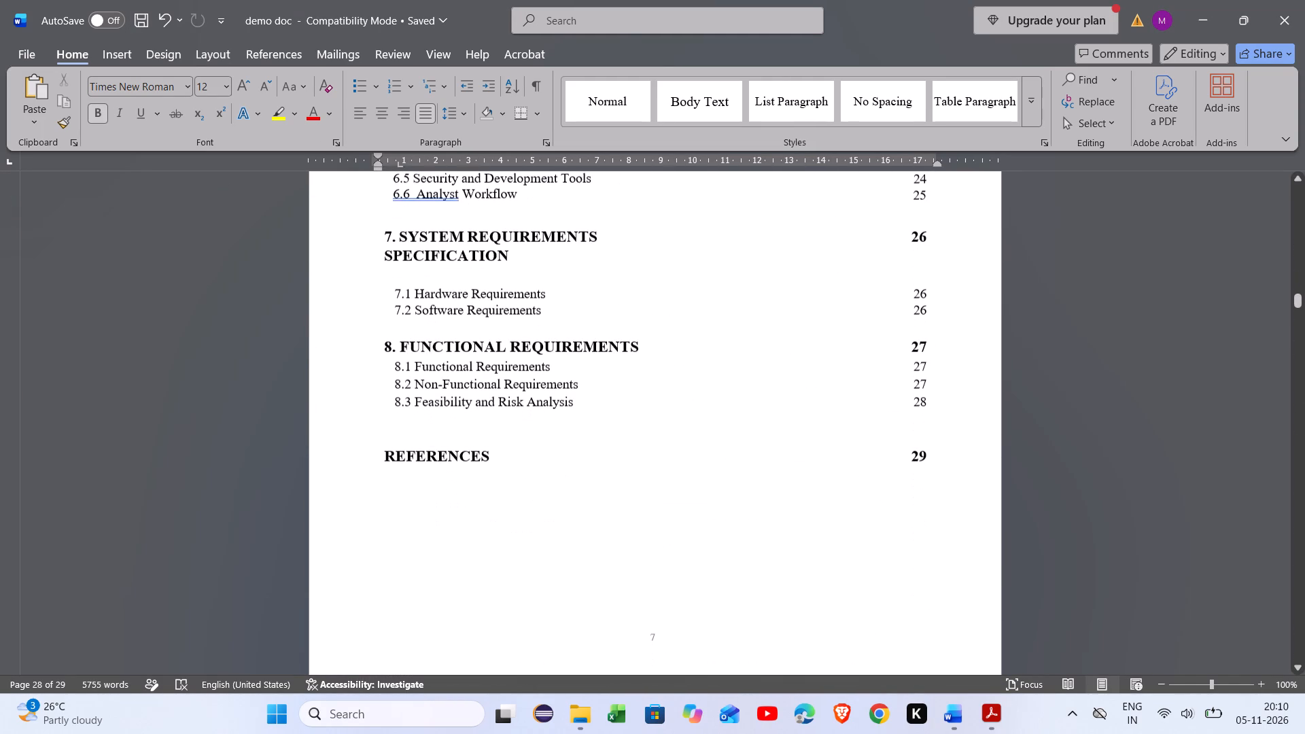
scroll(462, 310, down, 1)
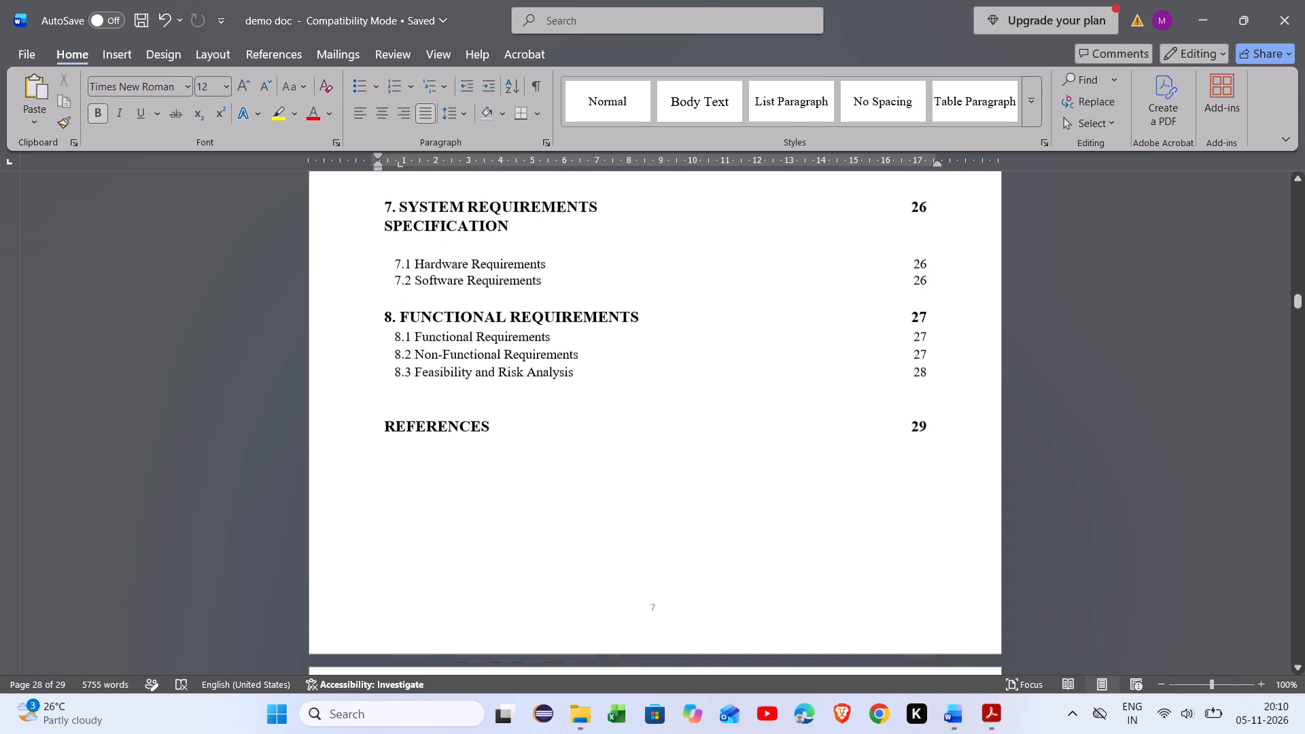
scroll(462, 310, down, 1)
scroll(462, 310, up, 10)
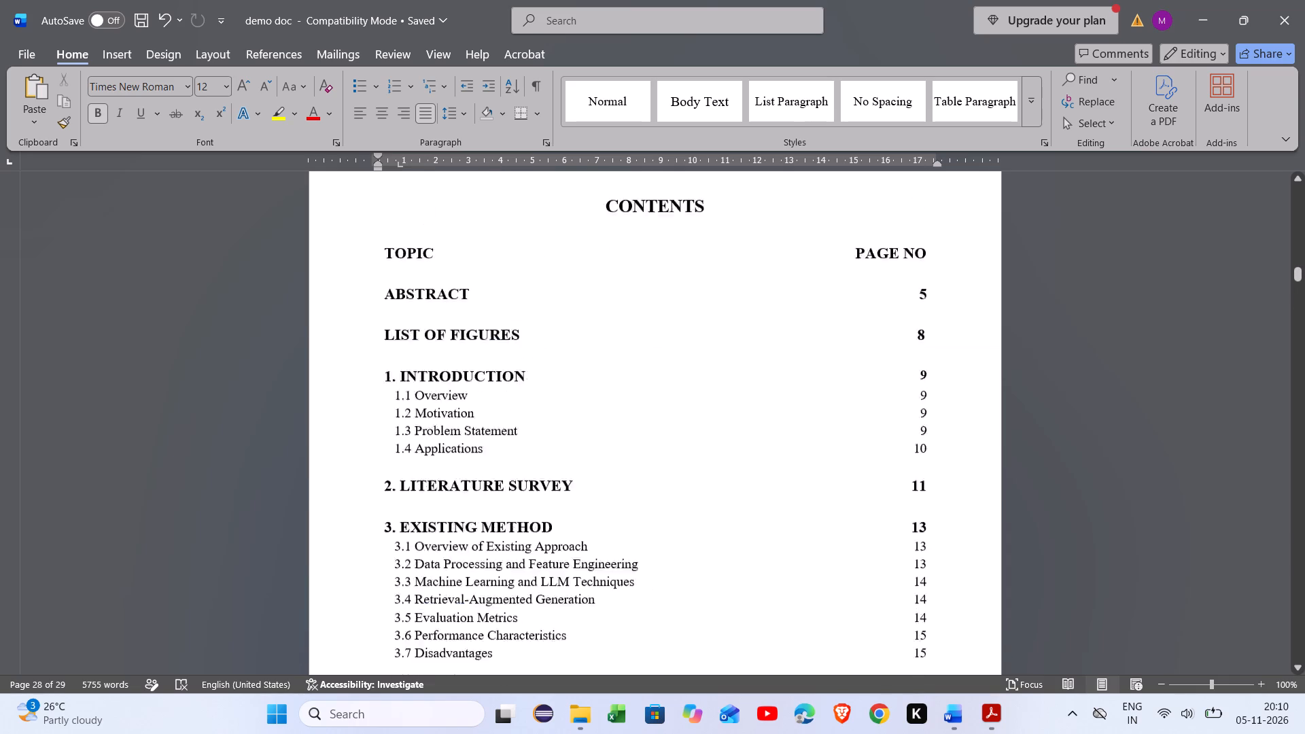
scroll(462, 310, up, 10)
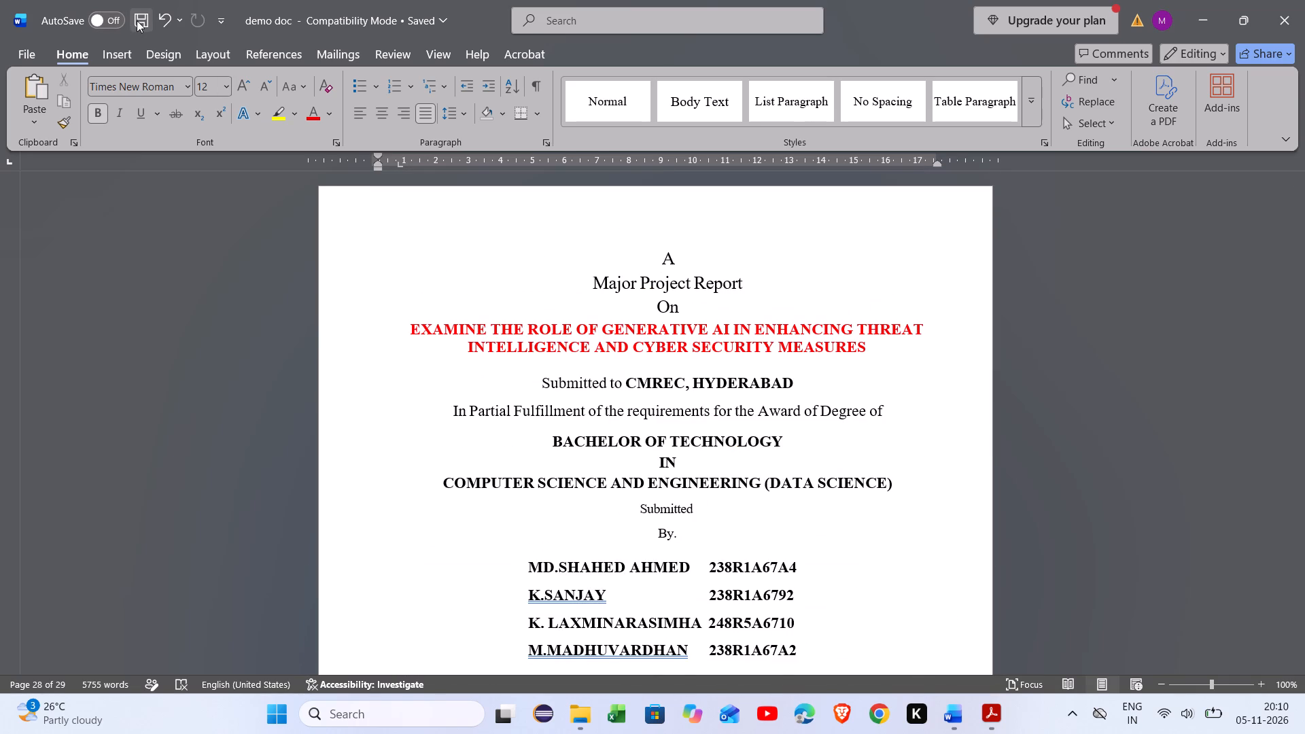
Save the demo doc again and close it, the reference PDF and the Downloads folder window.
click(137, 20)
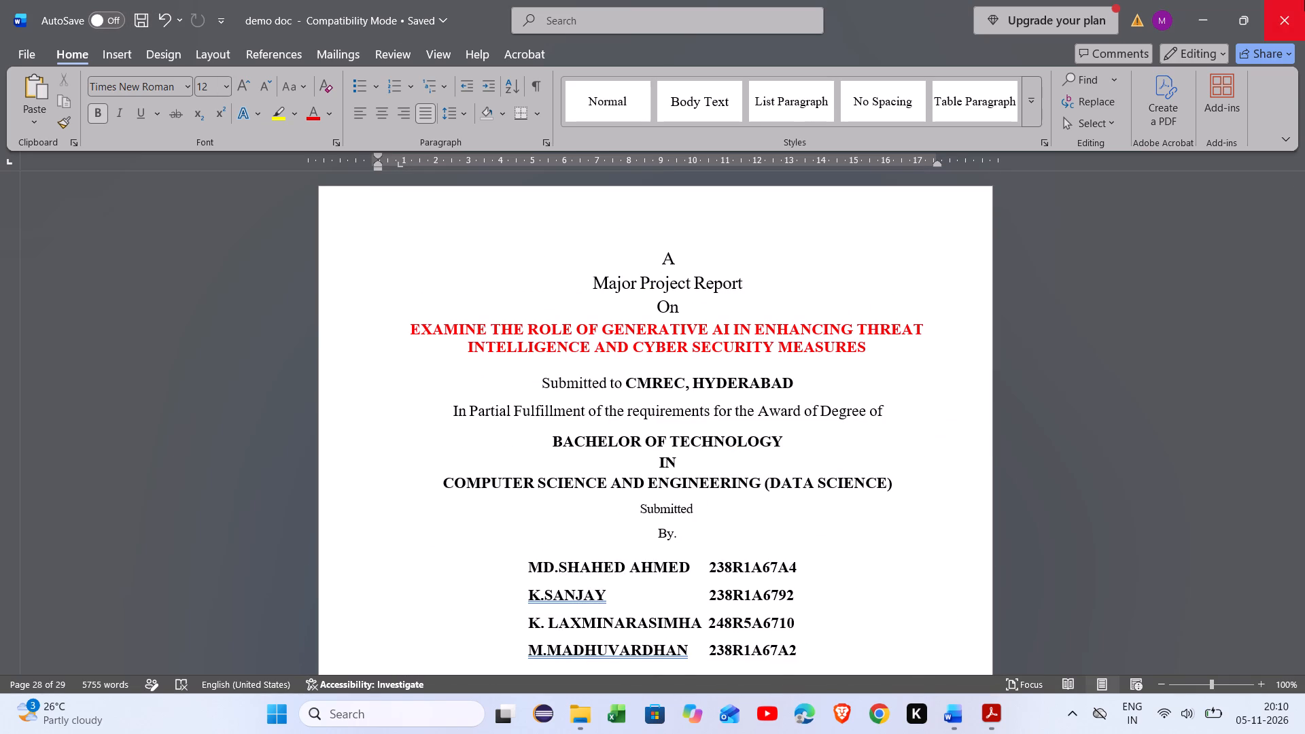
click(1304, 0)
click(1293, 7)
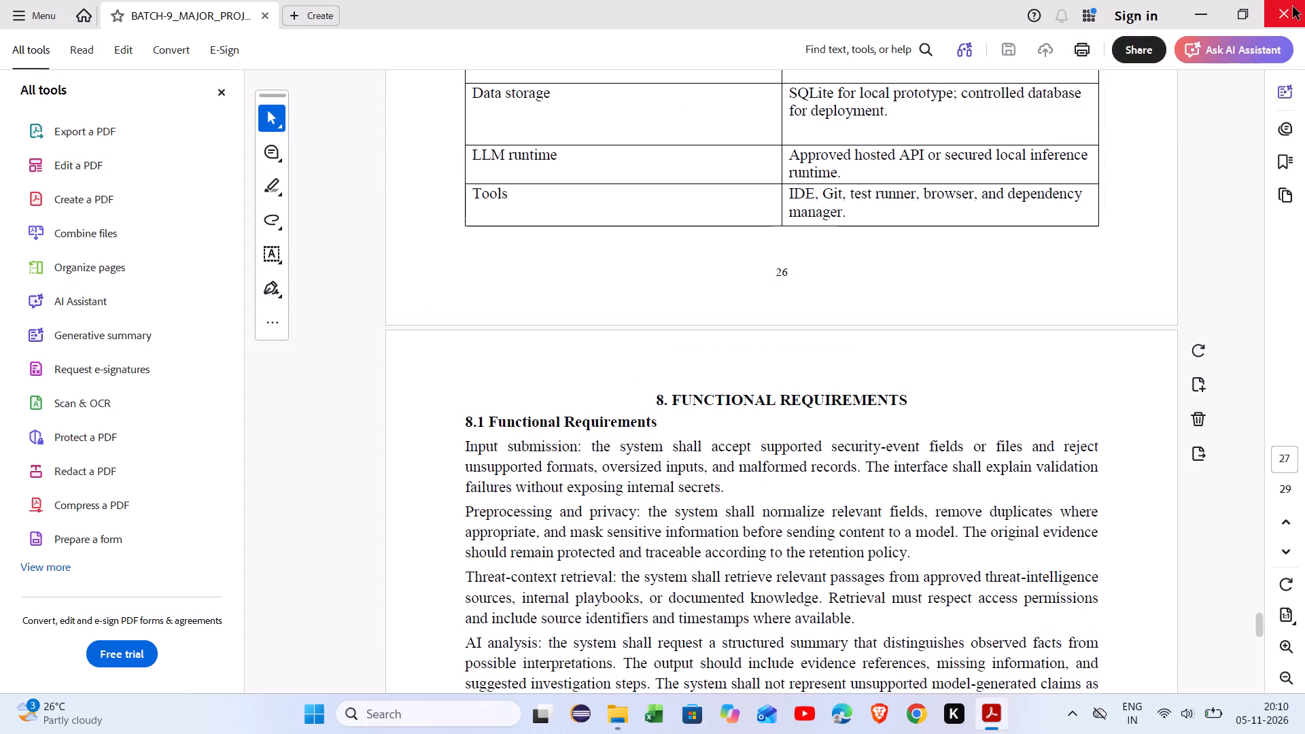
click(1304, 15)
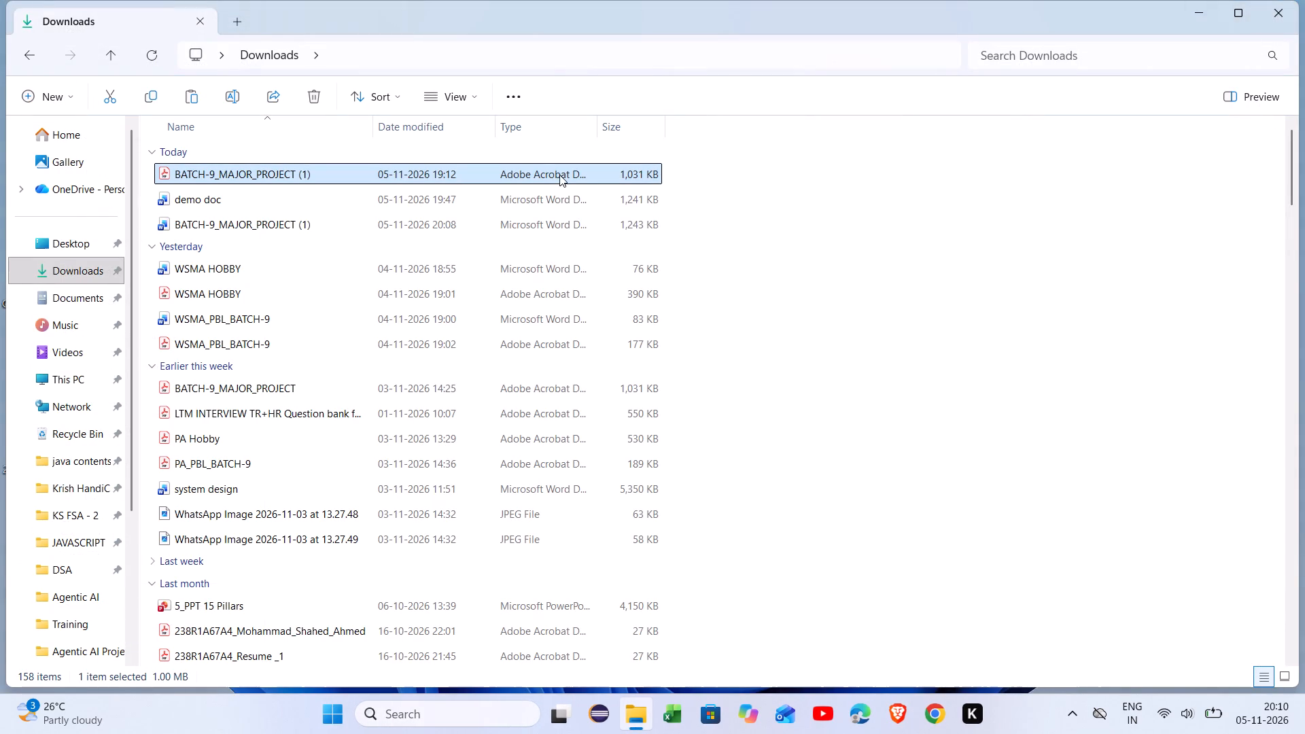
click(148, 61)
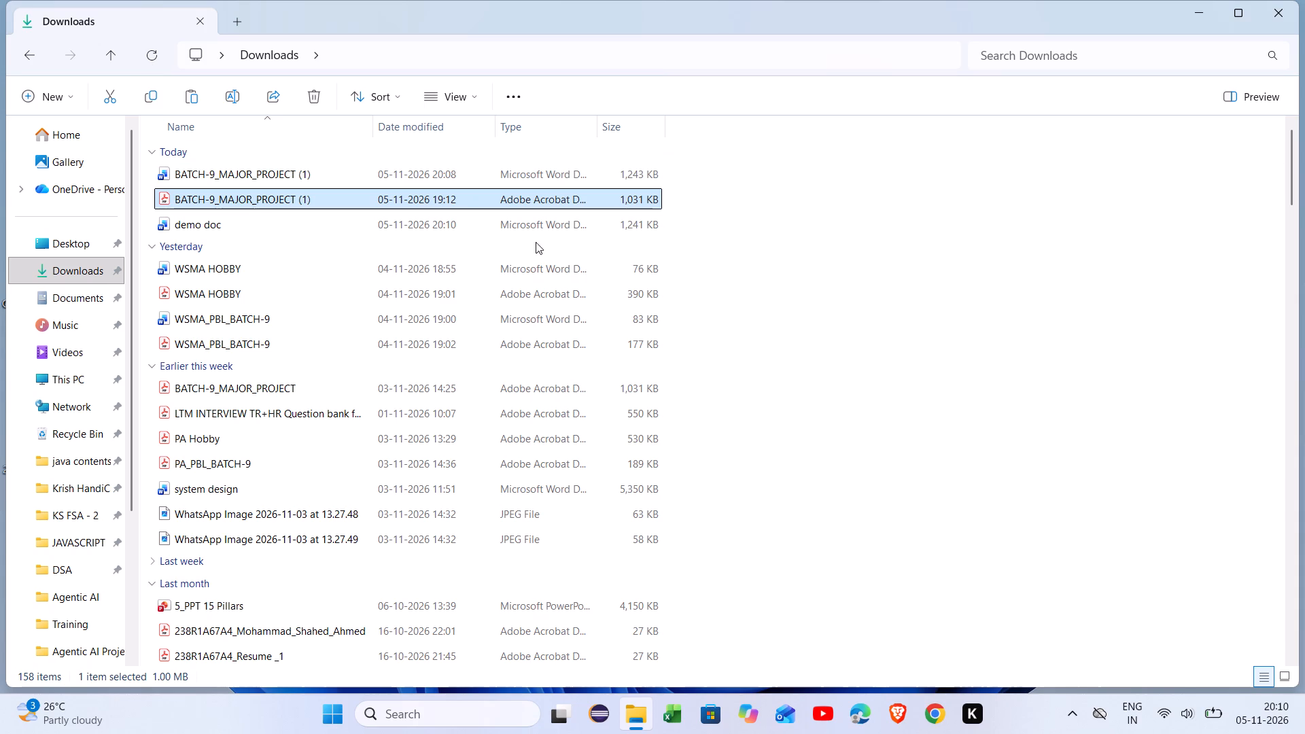
click(1273, 9)
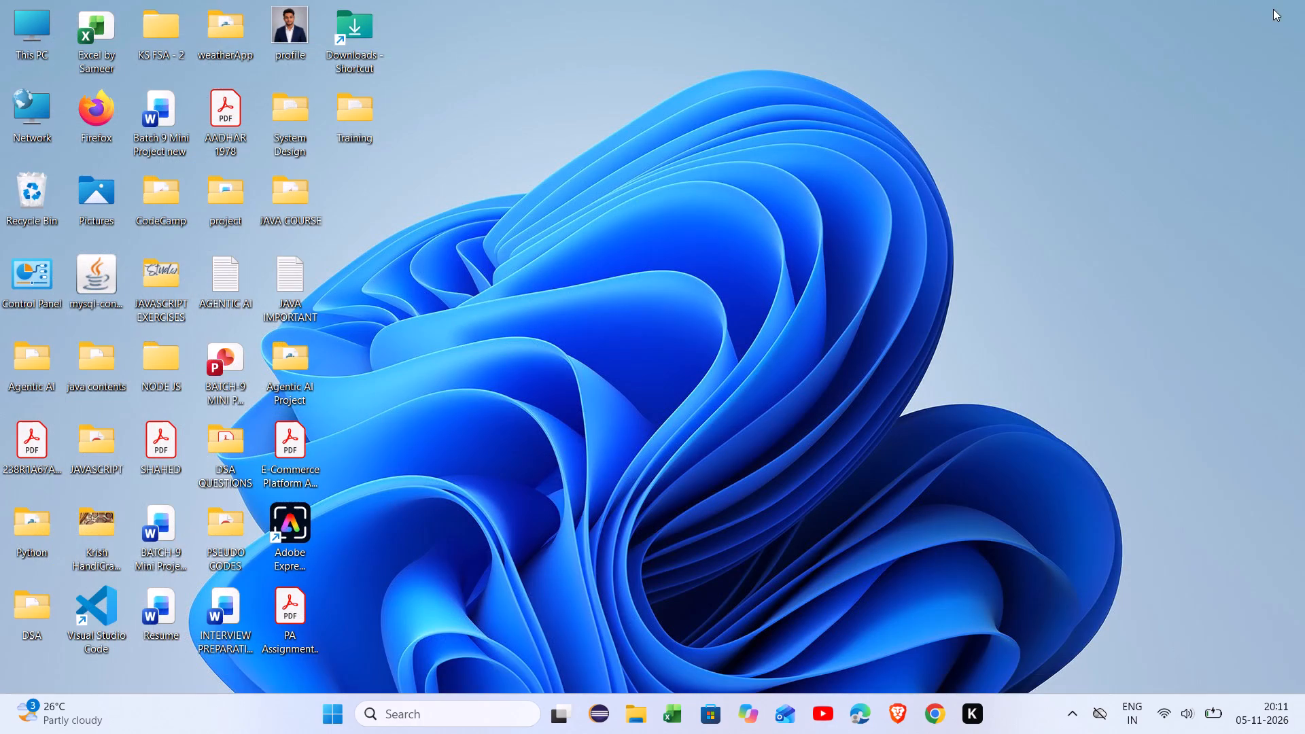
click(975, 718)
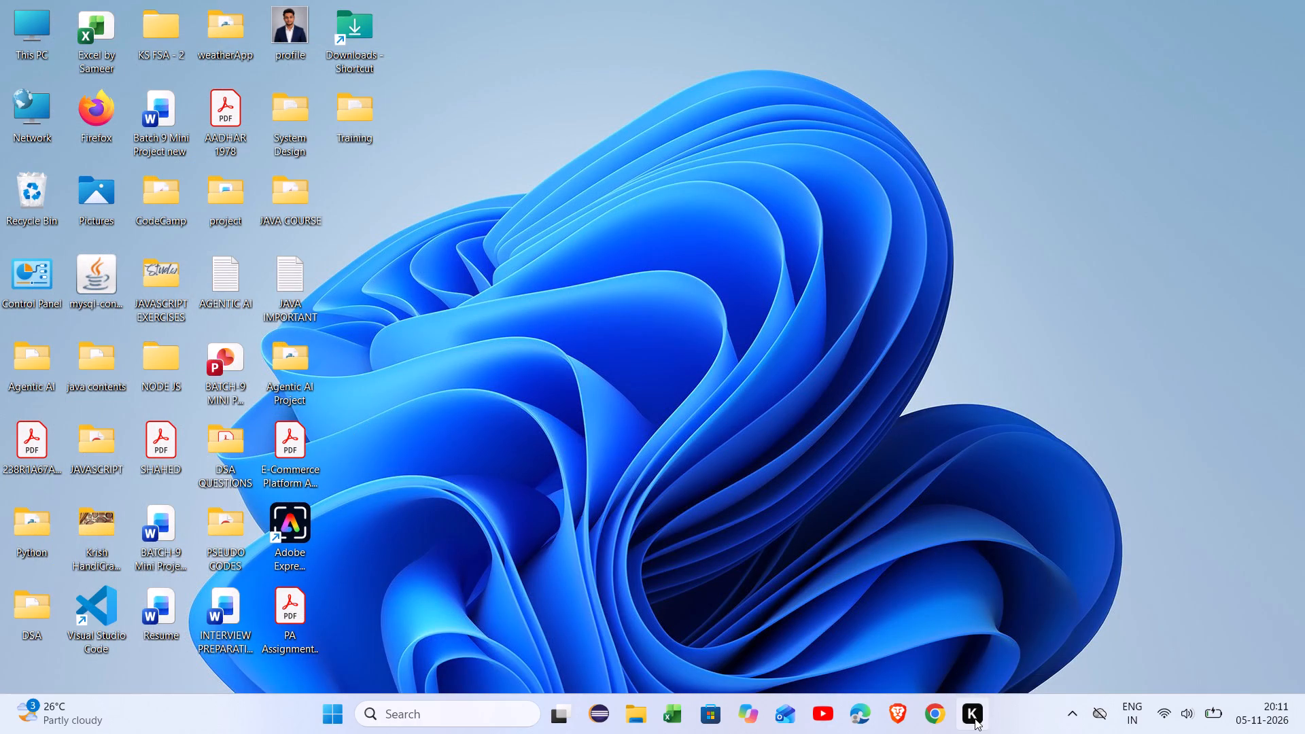